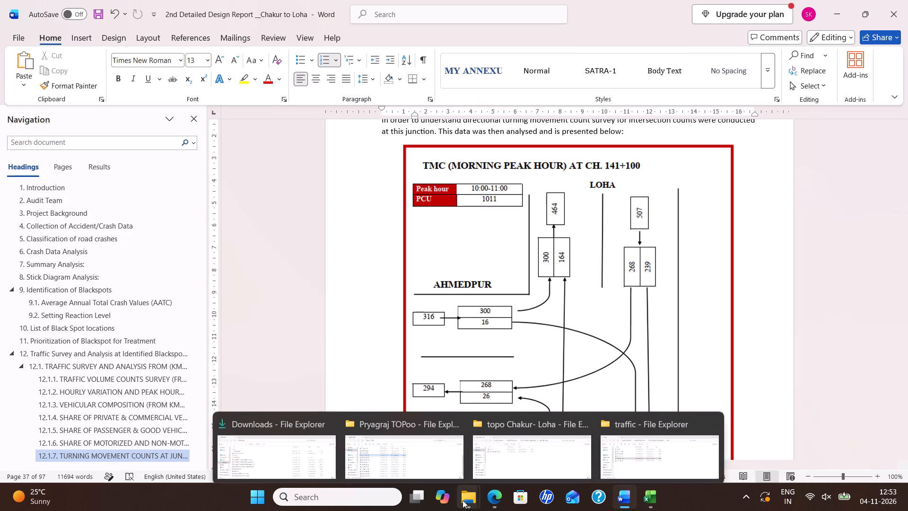
Close the open Pryagraj TOPoo and Downloads folder windows.
{"action": "left_click", "coordinate": [358, 449]}
{"action": "left_click", "coordinate": [888, 6]}
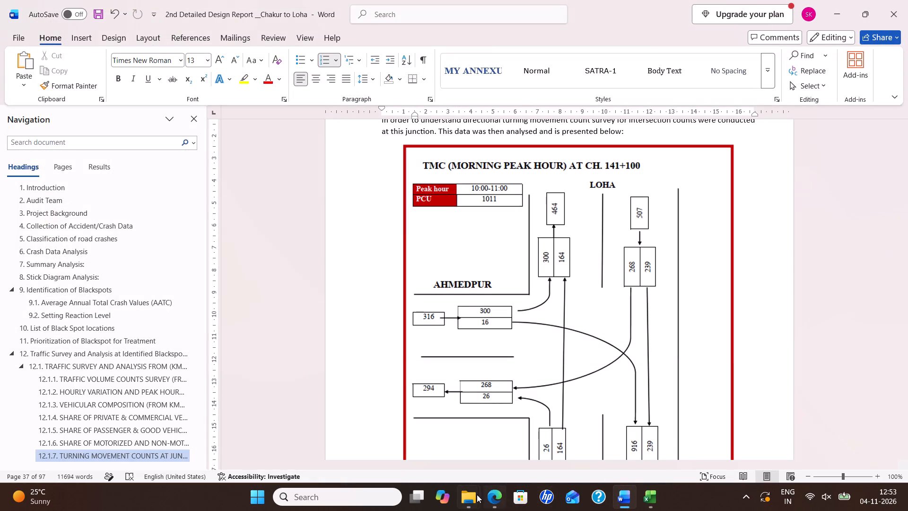
{"action": "left_click", "coordinate": [300, 448]}
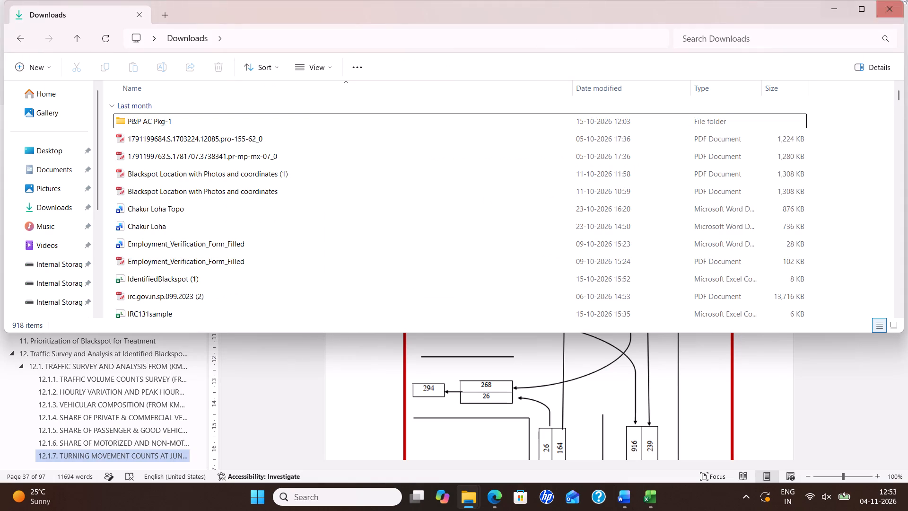
{"action": "left_click", "coordinate": [899, 9]}
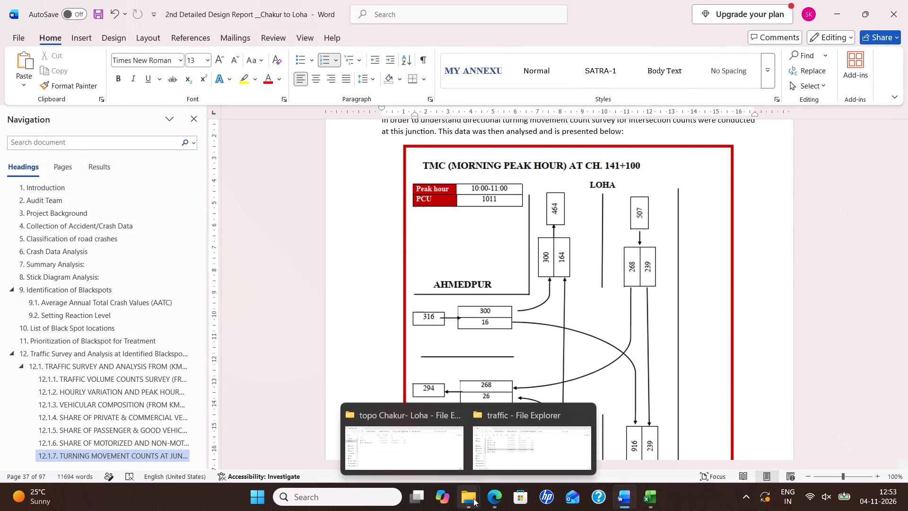
Open the TMC 127 - 000 document from the traffic folder.
{"action": "left_click", "coordinate": [495, 467]}
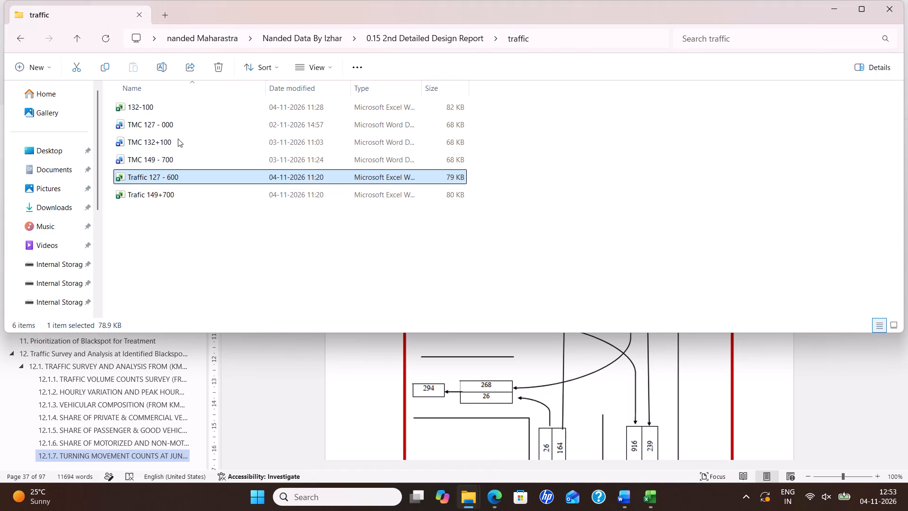
{"action": "double_click", "coordinate": [164, 125]}
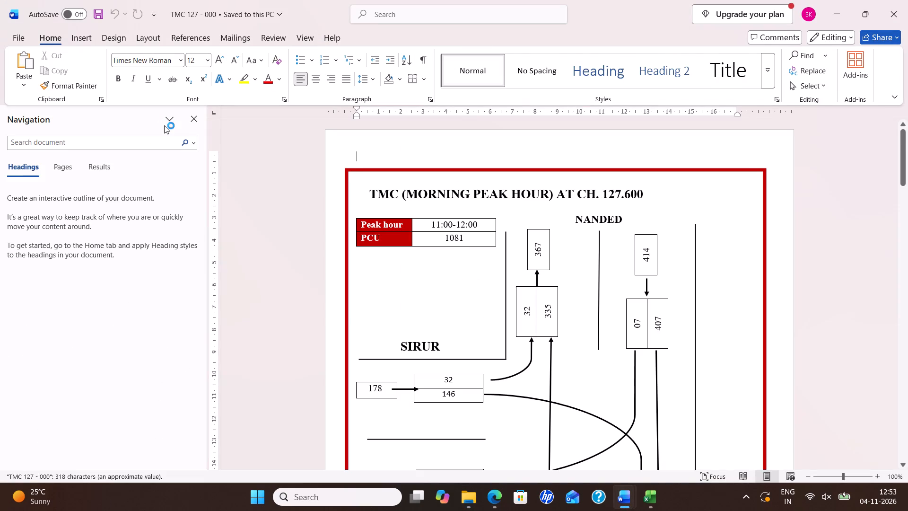
Examine the morning and evening peak hour turning movement diagrams for Ch. 127.600.
{"action": "scroll", "coordinate": [473, 233], "scroll_direction": "down", "scroll_amount": 15}
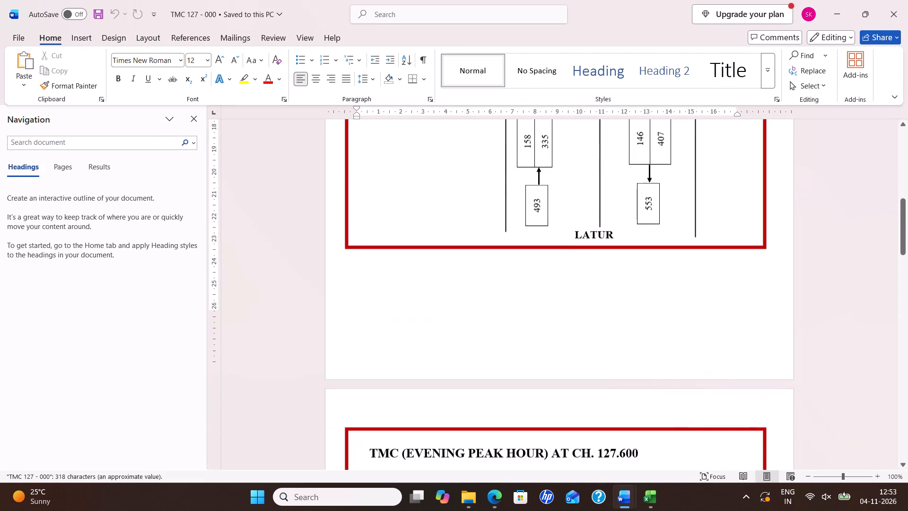
{"action": "scroll", "coordinate": [547, 259], "scroll_direction": "up", "scroll_amount": 12}
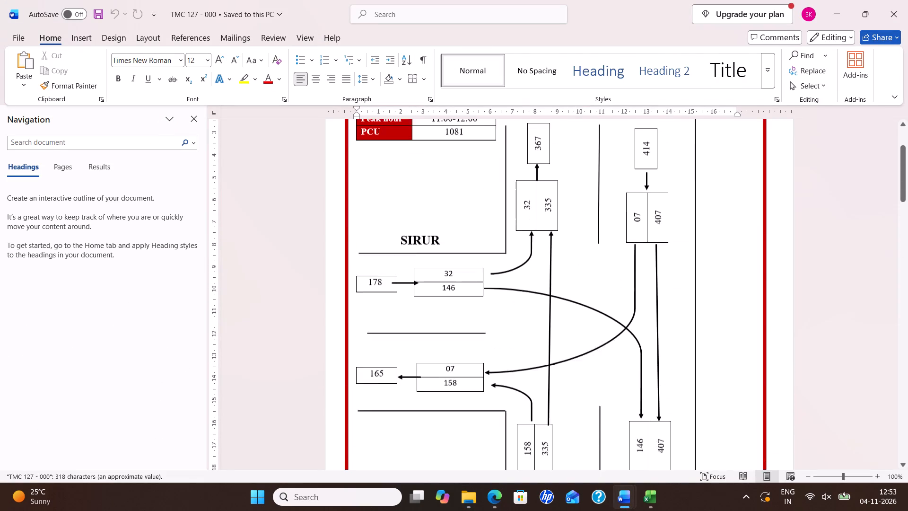
{"action": "scroll", "coordinate": [544, 256], "scroll_direction": "down", "scroll_amount": 2}
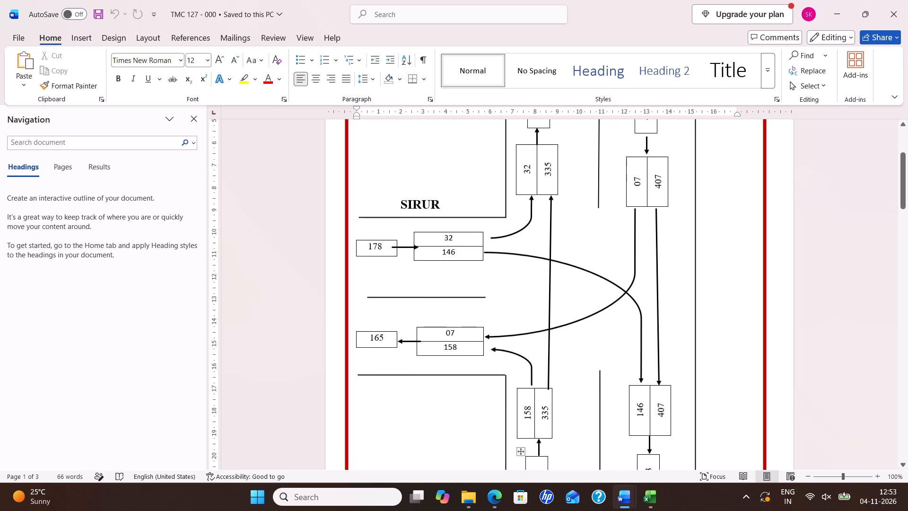
{"action": "scroll", "coordinate": [544, 256], "scroll_direction": "up", "scroll_amount": 3}
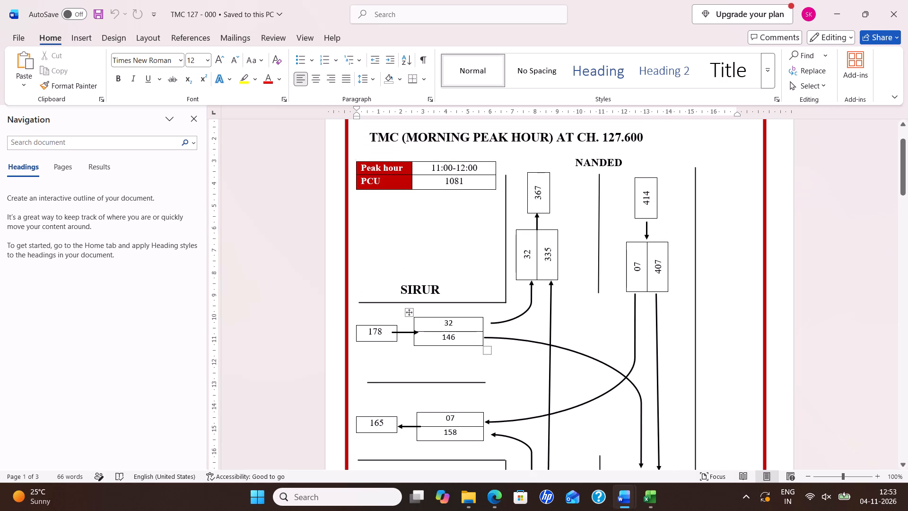
{"action": "scroll", "coordinate": [505, 209], "scroll_direction": "down", "scroll_amount": 10}
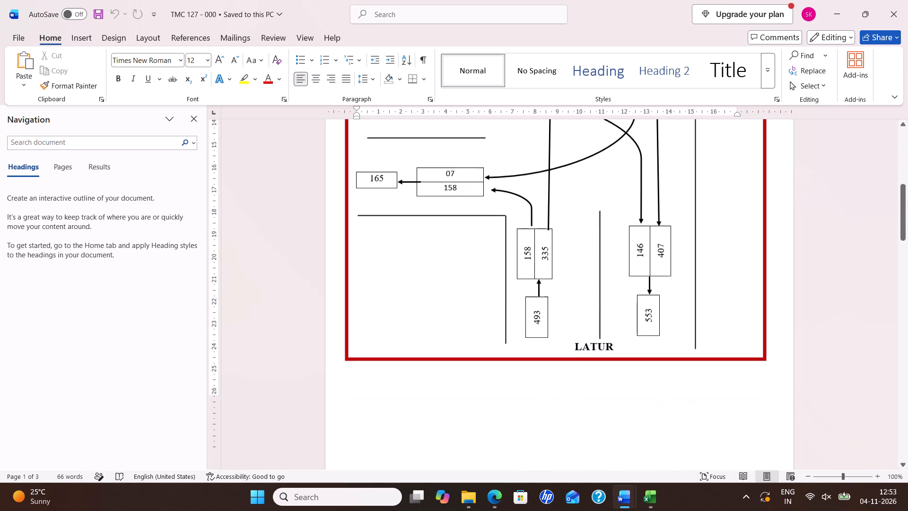
{"action": "scroll", "coordinate": [499, 230], "scroll_direction": "down", "scroll_amount": 18}
{"action": "scroll", "coordinate": [501, 214], "scroll_direction": "down", "scroll_amount": 4}
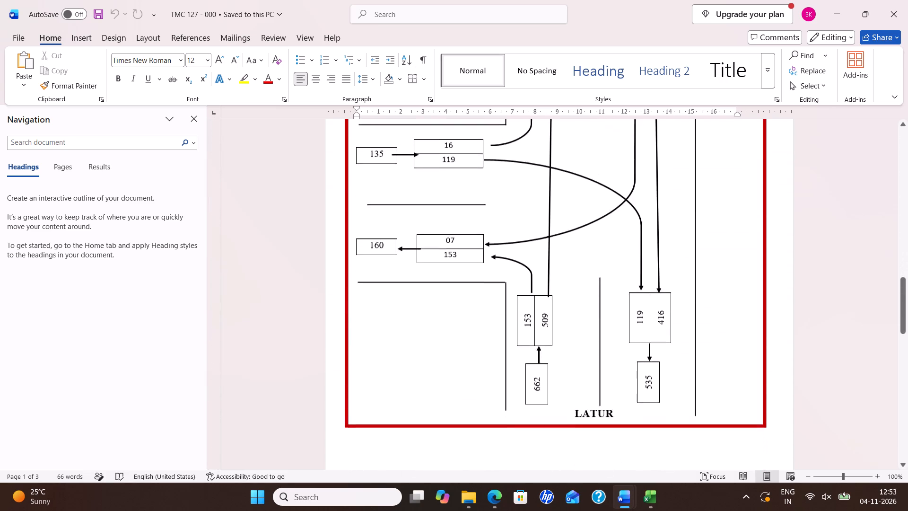
{"action": "scroll", "coordinate": [501, 214], "scroll_direction": "down", "scroll_amount": 2}
{"action": "scroll", "coordinate": [501, 214], "scroll_direction": "up", "scroll_amount": 13}
{"action": "scroll", "coordinate": [502, 236], "scroll_direction": "up", "scroll_amount": 11}
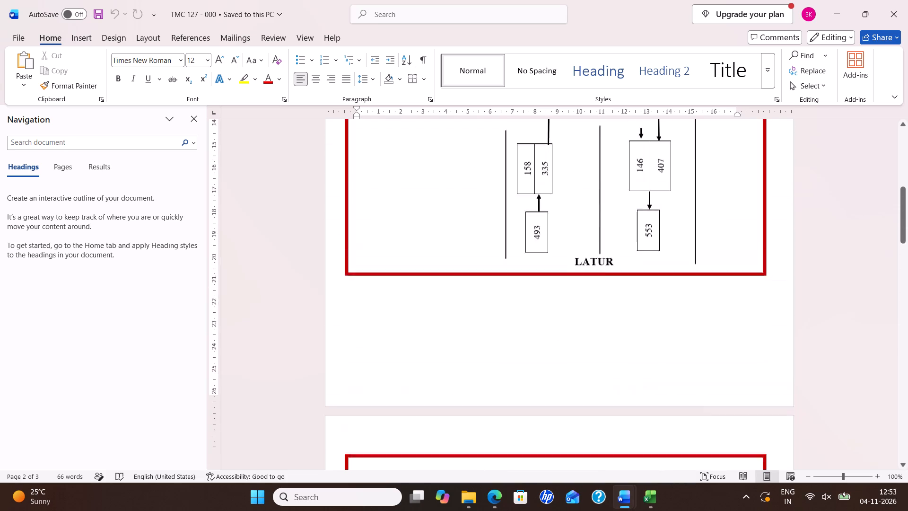
{"action": "scroll", "coordinate": [498, 236], "scroll_direction": "up", "scroll_amount": 8}
Hide the Navigation pane, zoom out to 60%, and take a screen snip of the entire morning peak hour diagram.
{"action": "left_click", "coordinate": [200, 114]}
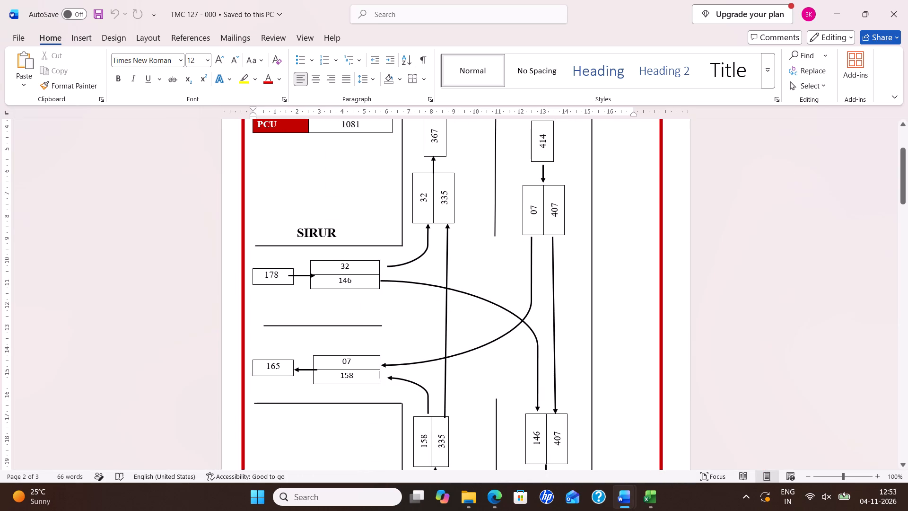
{"action": "scroll", "coordinate": [507, 230], "scroll_direction": "down", "scroll_amount": 2, "text": "ctrl"}
{"action": "scroll", "coordinate": [507, 230], "scroll_direction": "up", "scroll_amount": 3}
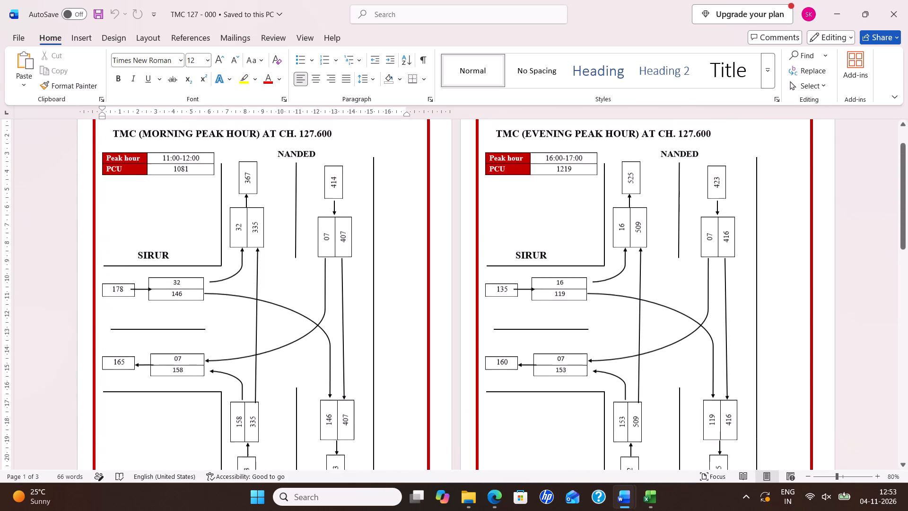
{"action": "scroll", "coordinate": [356, 234], "scroll_direction": "down", "scroll_amount": 1, "text": "ctrl"}
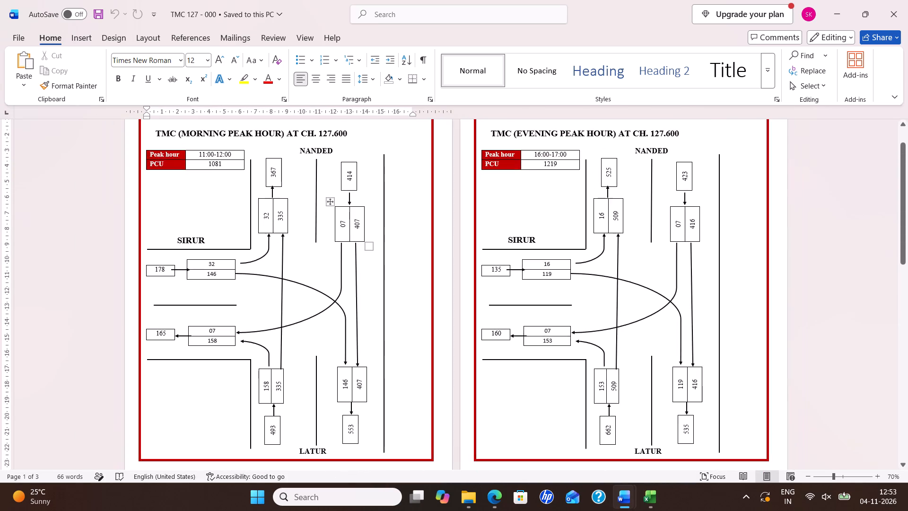
{"action": "scroll", "coordinate": [356, 234], "scroll_direction": "down", "scroll_amount": 1, "text": "ctrl"}
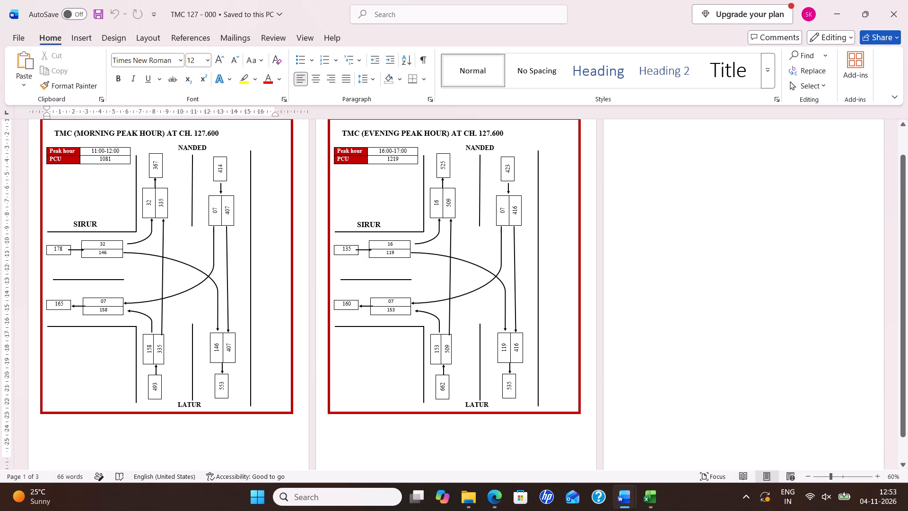
{"action": "scroll", "coordinate": [303, 250], "scroll_direction": "up", "scroll_amount": 1}
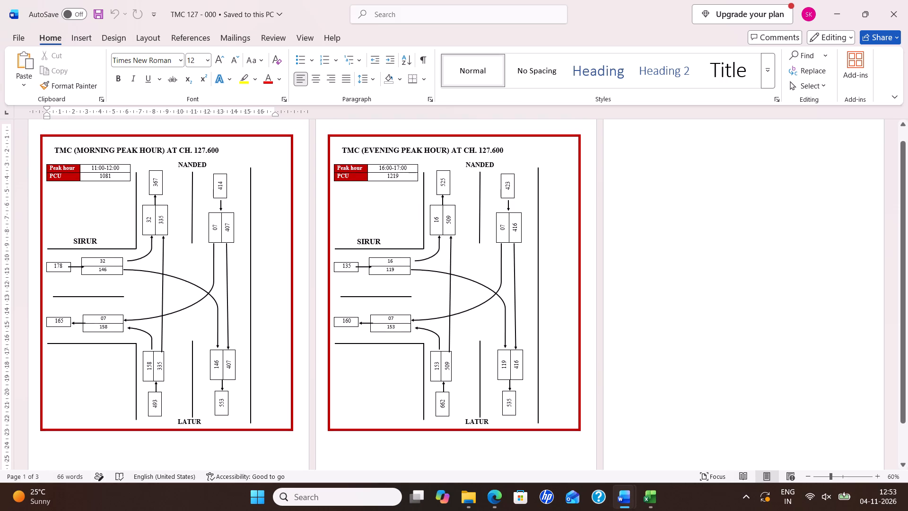
{"action": "key", "text": "Print"}
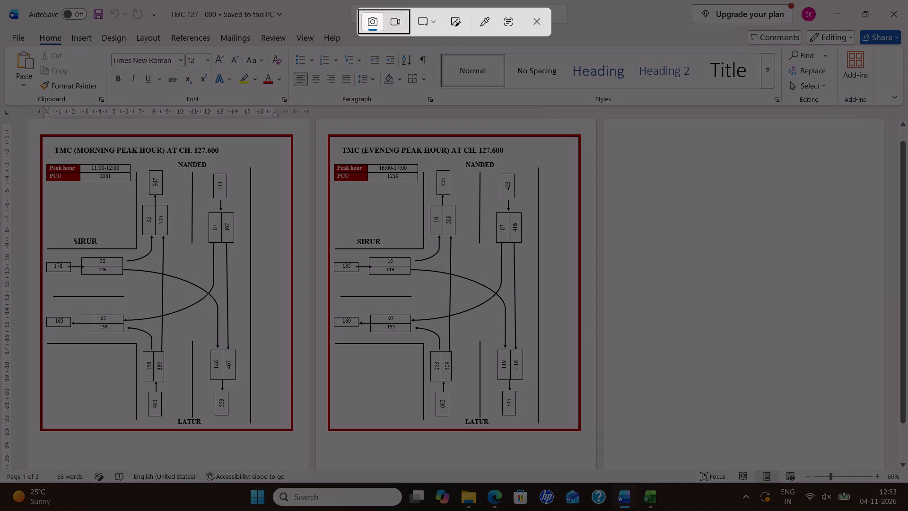
{"action": "left_click_drag", "start_coordinate": [33, 127], "coordinate": [253, 437]}
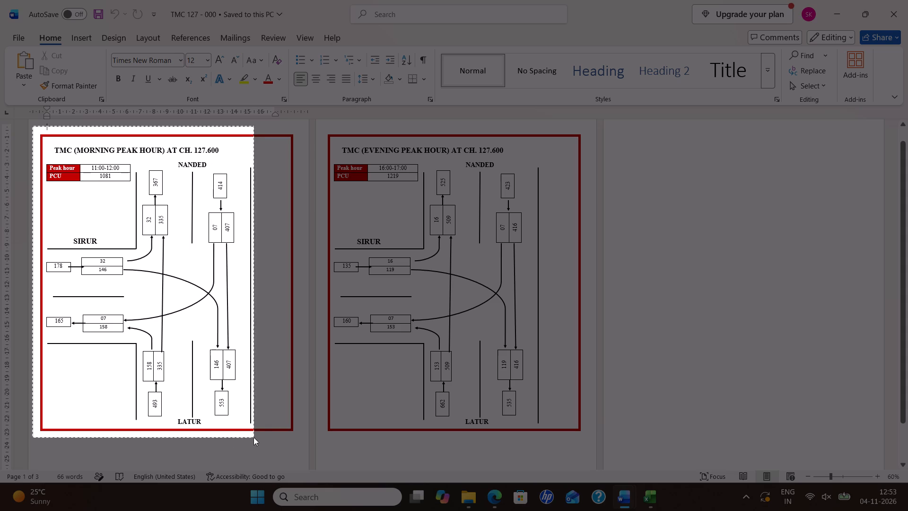
{"action": "left_click_drag", "start_coordinate": [253, 437], "coordinate": [304, 445]}
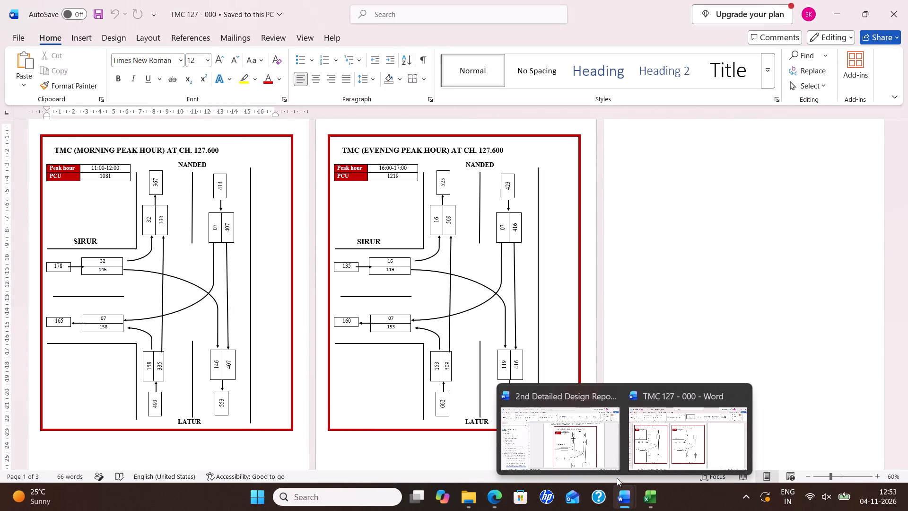
In the 2nd Detailed Design Report, replace the Ch. 141+100 morning peak hour diagram with the captured Ch. 127.600 snip.
{"action": "left_click", "coordinate": [582, 456]}
{"action": "left_click", "coordinate": [487, 254]}
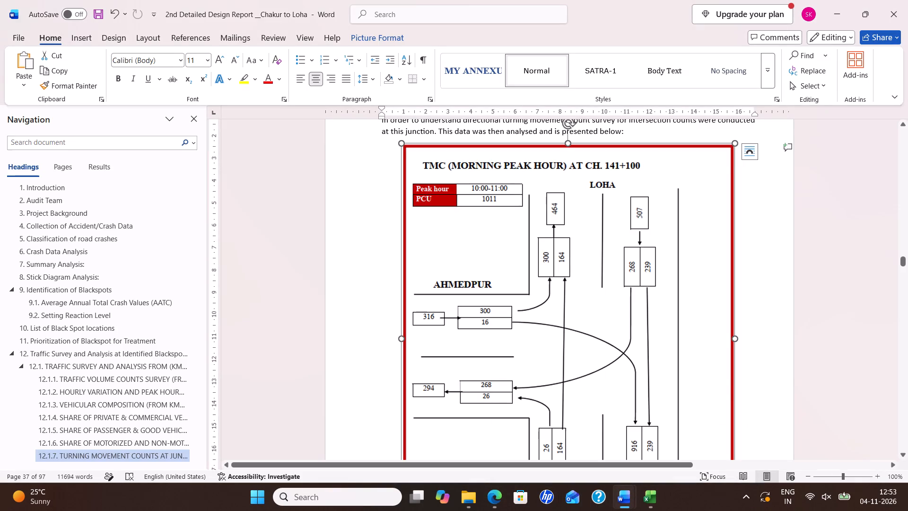
{"action": "key", "text": "Delete"}
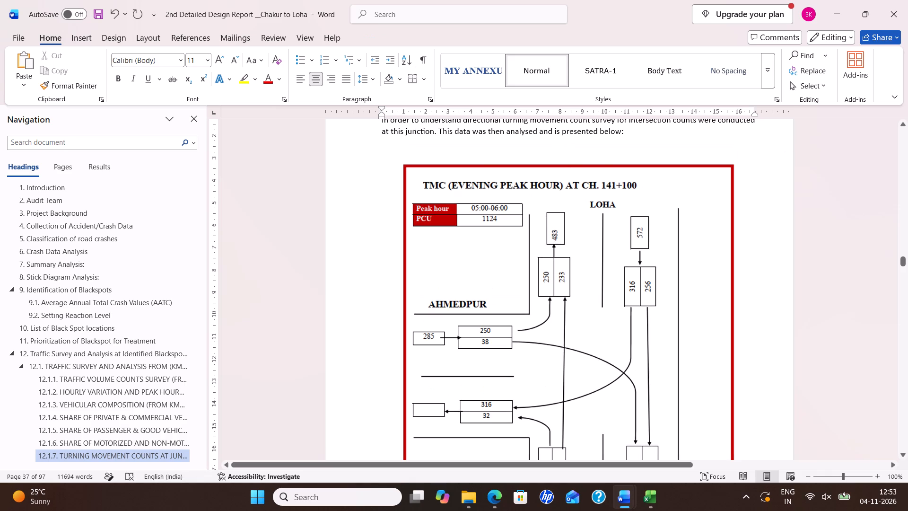
{"action": "key", "text": "ctrl+v"}
Widen the pasted morning peak hour picture to nearly the full text width and stretch its bottom edge downward.
{"action": "left_click", "coordinate": [493, 218]}
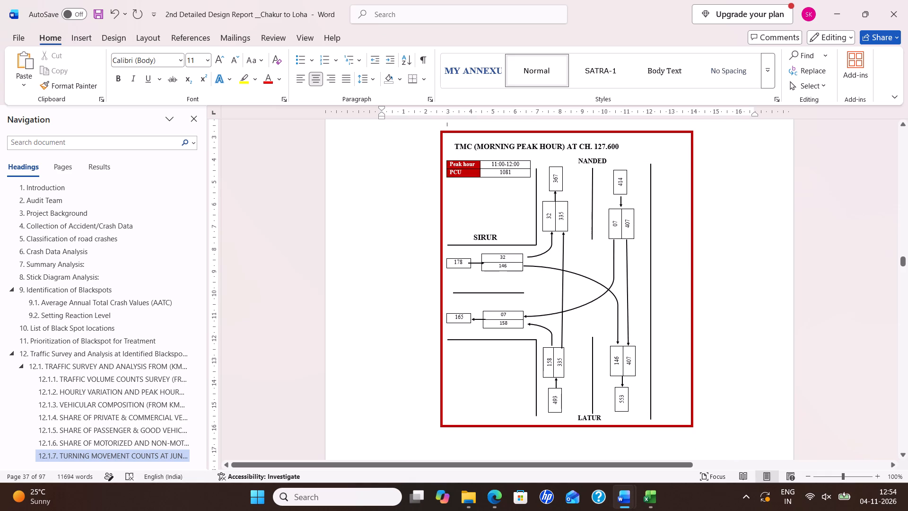
{"action": "left_click_drag", "start_coordinate": [429, 282], "coordinate": [387, 282]}
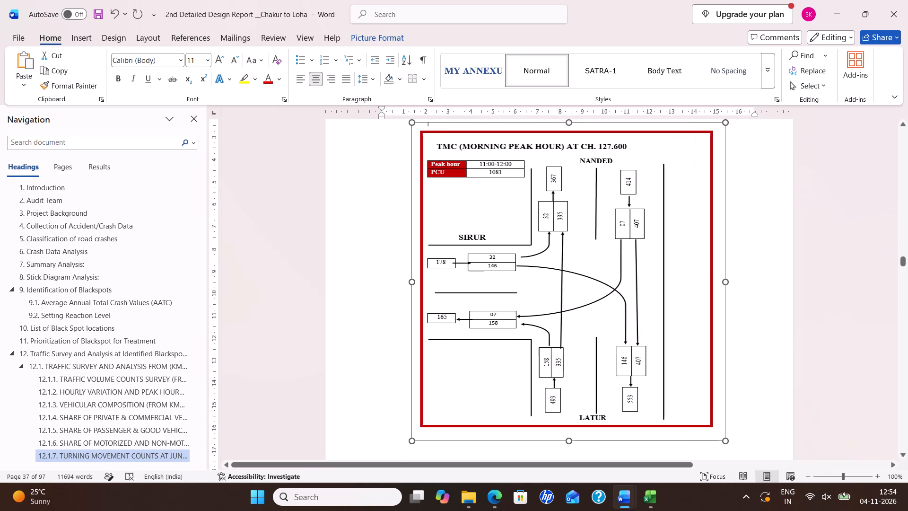
{"action": "left_click_drag", "start_coordinate": [387, 282], "coordinate": [368, 282]}
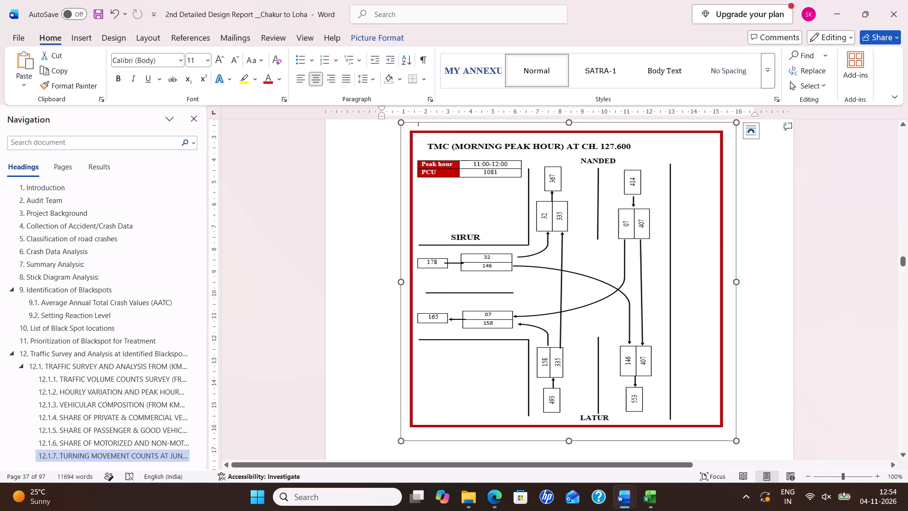
{"action": "left_click_drag", "start_coordinate": [738, 283], "coordinate": [759, 285]}
{"action": "scroll", "coordinate": [629, 263], "scroll_direction": "down", "scroll_amount": 4}
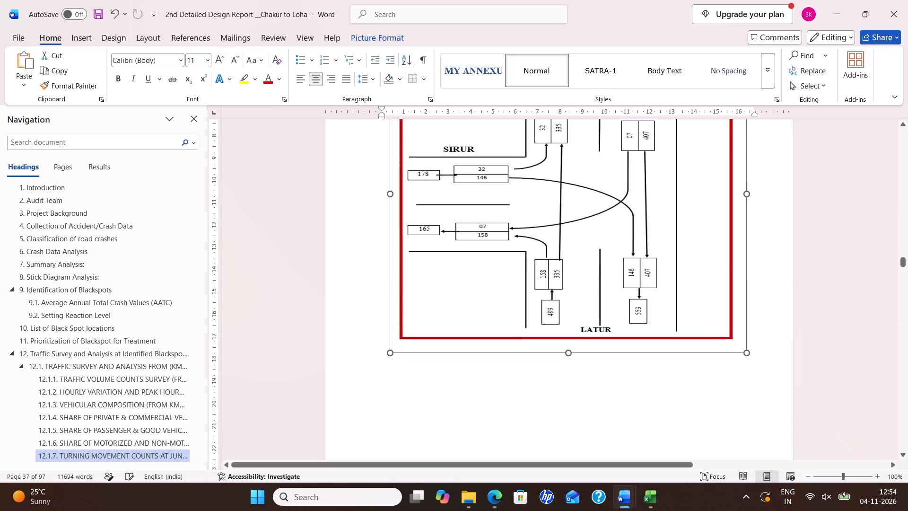
{"action": "left_click_drag", "start_coordinate": [570, 328], "coordinate": [571, 409]}
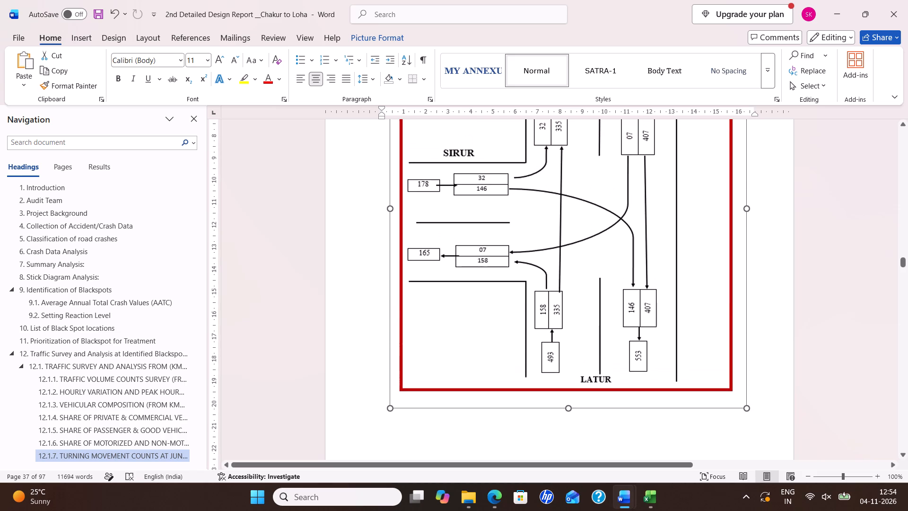
Delete the Ch. 141+100 evening peak hour diagram from the following page of the report.
{"action": "scroll", "coordinate": [607, 255], "scroll_direction": "down", "scroll_amount": 9}
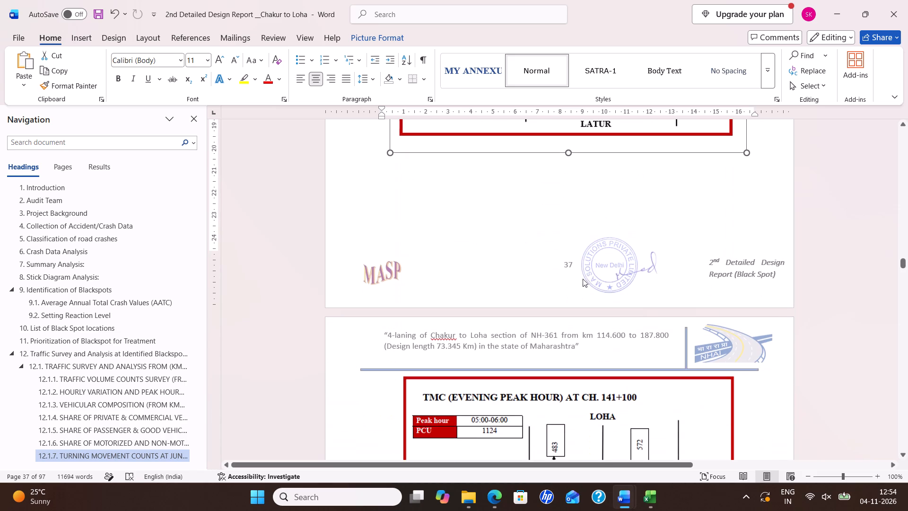
{"action": "scroll", "coordinate": [581, 281], "scroll_direction": "down", "scroll_amount": 3}
{"action": "left_click", "coordinate": [702, 332]}
{"action": "key", "text": "Delete"}
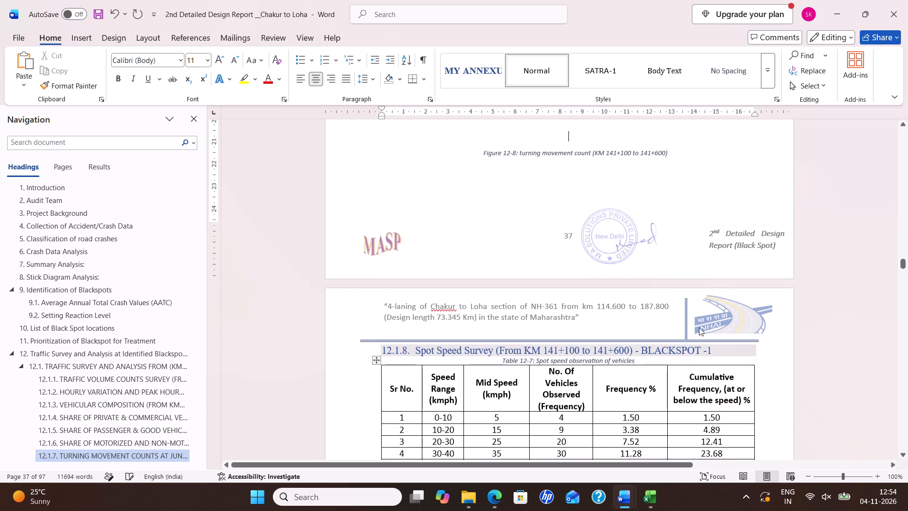
Snip the Ch. 127.600 evening peak hour diagram from TMC 127 - 000 and paste it above the report's Figure 12-8 caption.
{"action": "key", "text": "alt+Tab"}
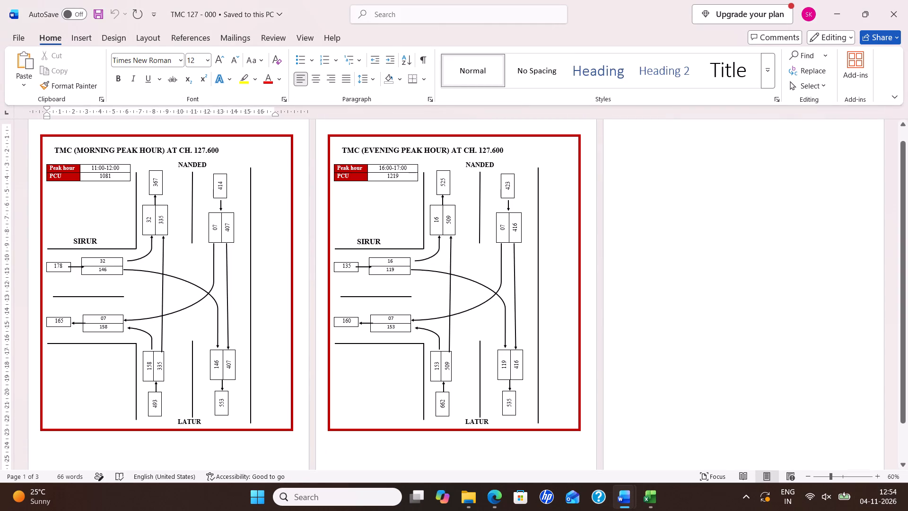
{"action": "key", "text": "Print"}
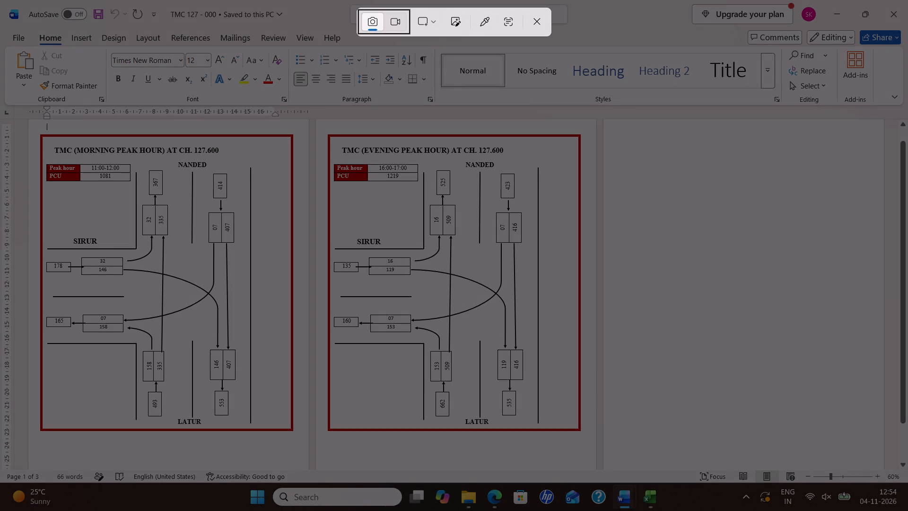
{"action": "left_click_drag", "start_coordinate": [322, 126], "coordinate": [355, 428]}
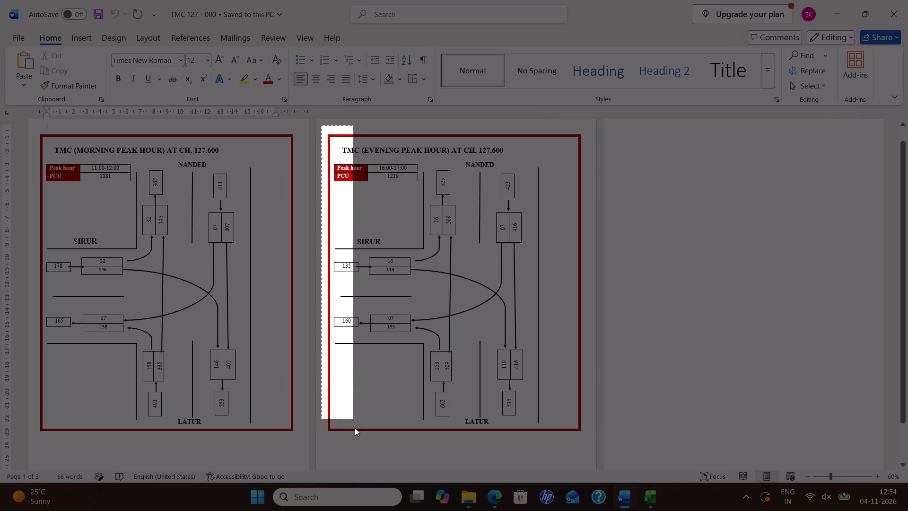
{"action": "left_click_drag", "start_coordinate": [355, 428], "coordinate": [588, 443]}
{"action": "key", "text": "alt+Tab"}
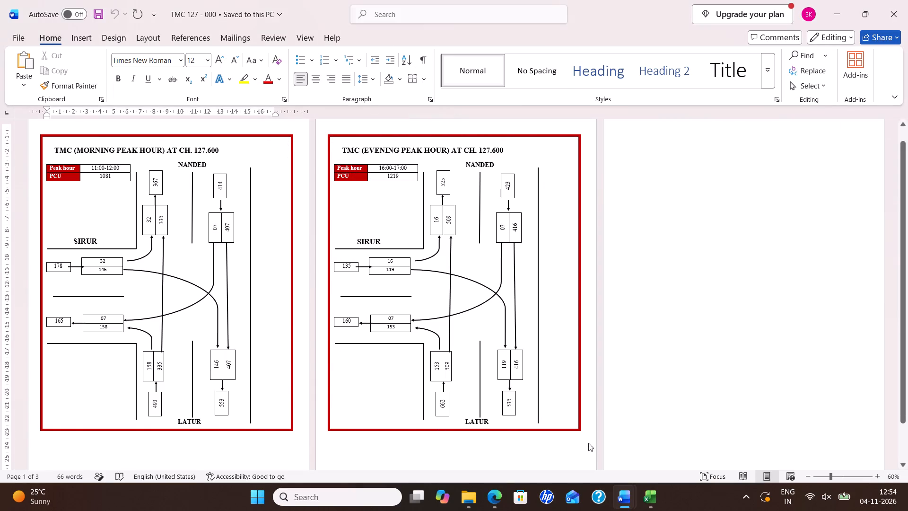
{"action": "key", "text": "ctrl+v"}
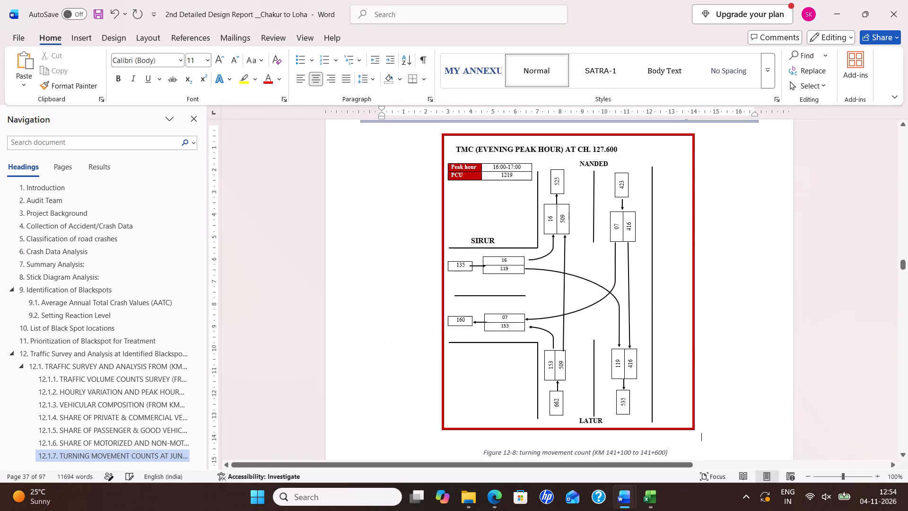
{"action": "scroll", "coordinate": [548, 227], "scroll_direction": "down", "scroll_amount": 5}
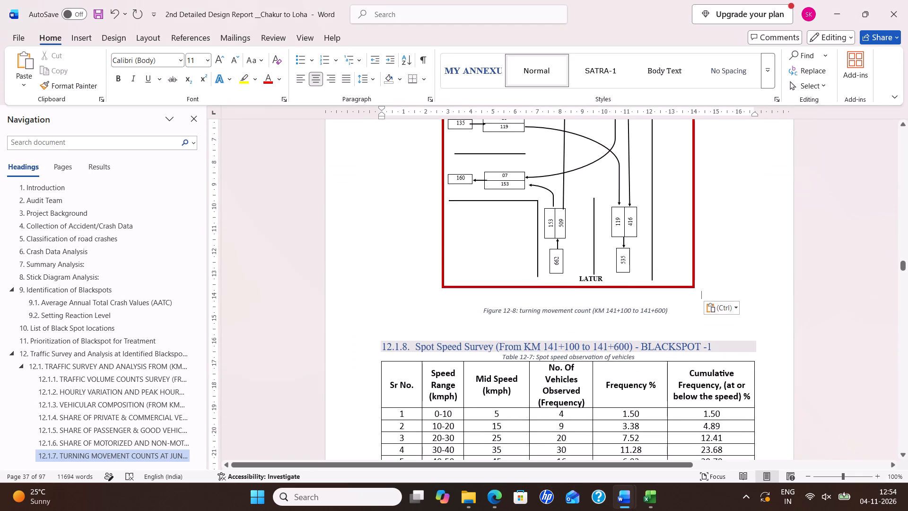
Change the chainage range in the Figure 12-8 caption to KM 127+600 to 128+100.
{"action": "left_click", "coordinate": [615, 312]}
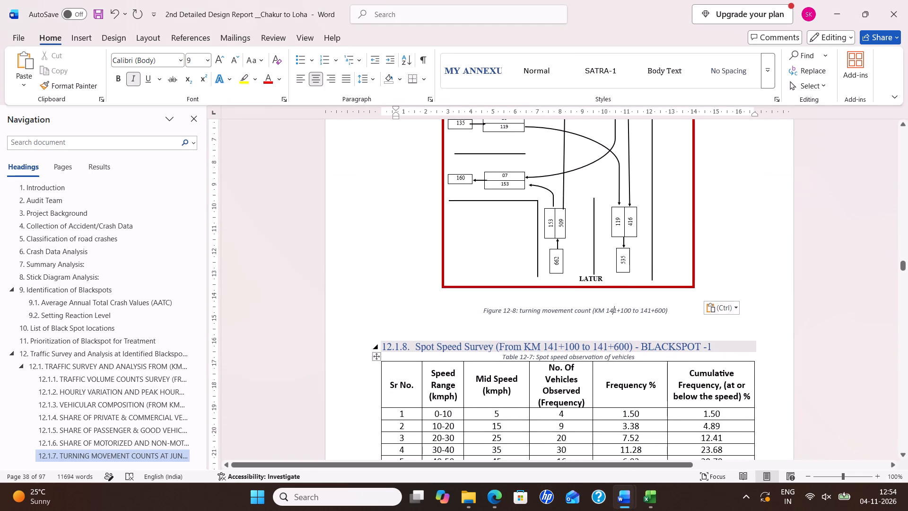
{"action": "key", "text": "Right"}
{"action": "key", "text": "BackSpace"}
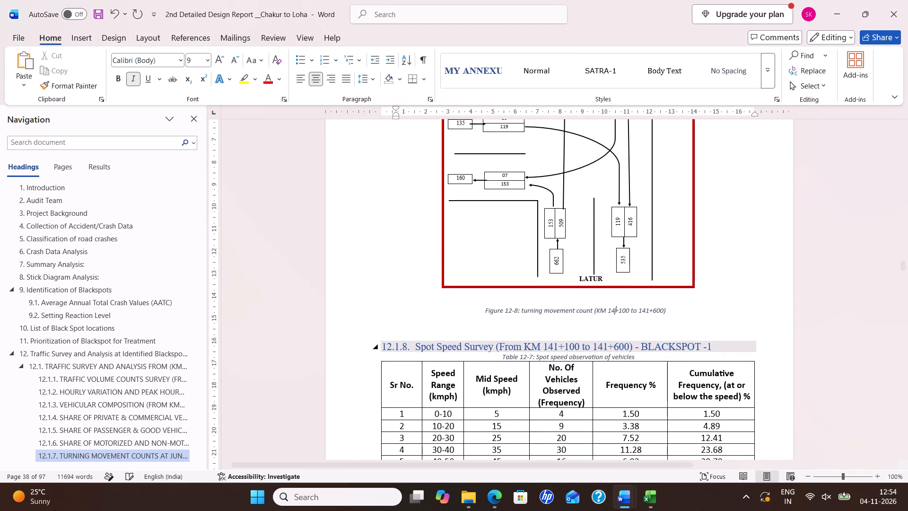
{"action": "key", "text": "BackSpace"}
{"action": "type", "text": "27"}
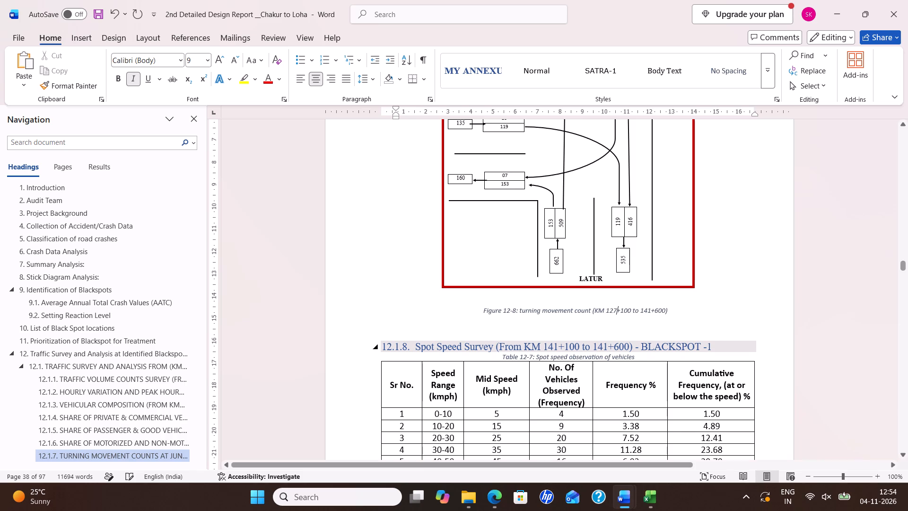
{"action": "left_click", "coordinate": [625, 313]}
{"action": "key", "text": "BackSpace"}
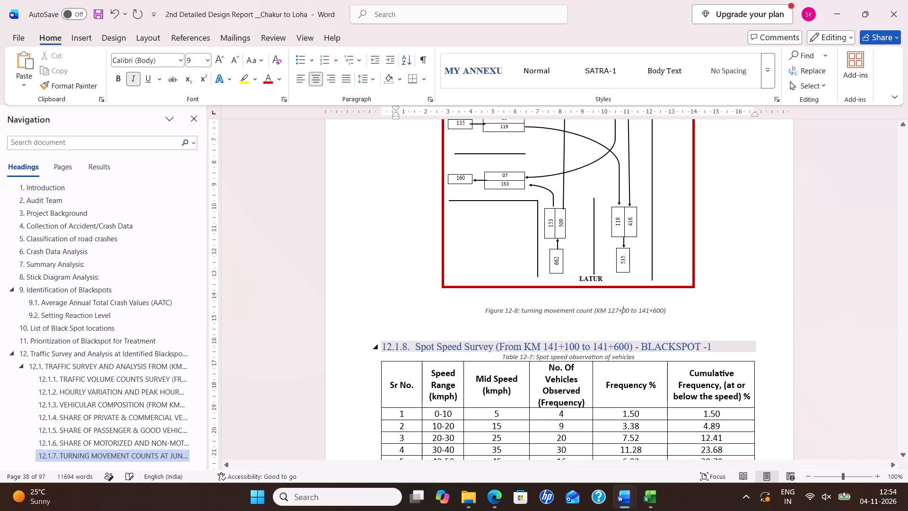
{"action": "key", "text": "6"}
{"action": "left_click", "coordinate": [650, 316]}
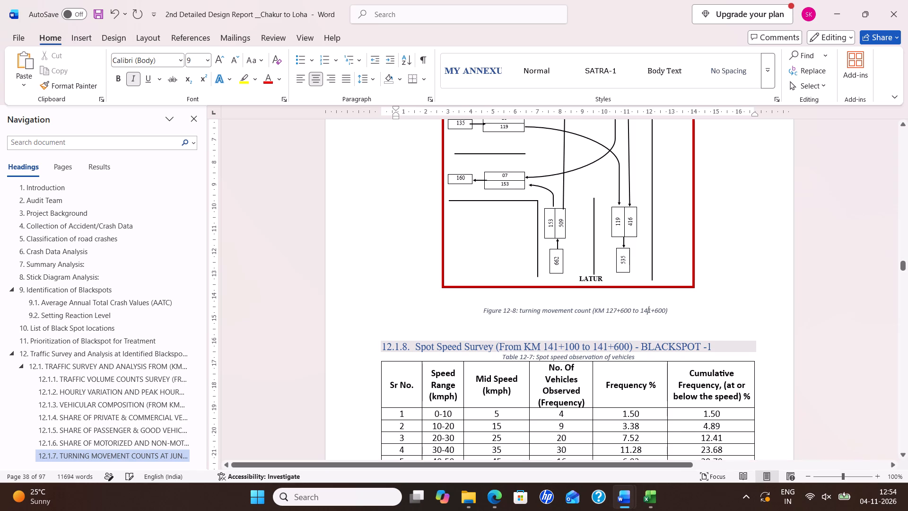
{"action": "left_click", "coordinate": [650, 314]}
{"action": "key", "text": "BackSpace"}
{"action": "key", "text": "BackSpace"}
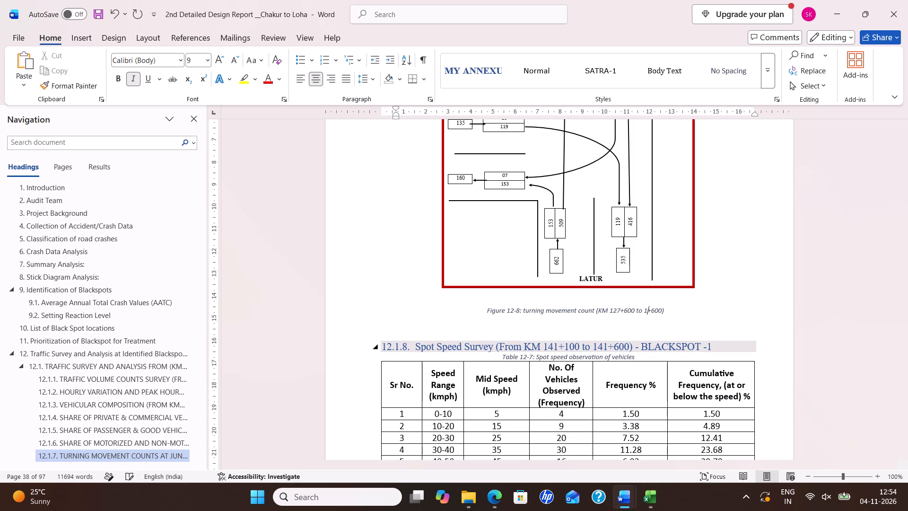
{"action": "type", "text": "28"}
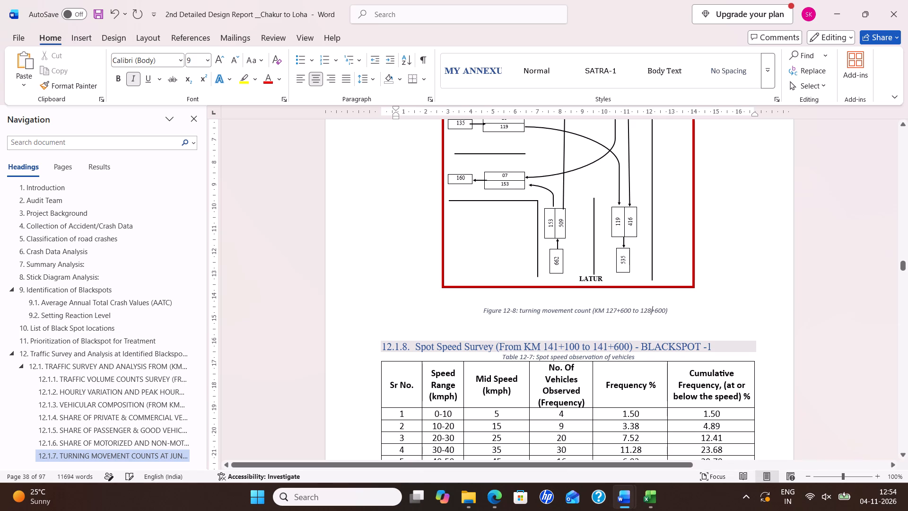
{"action": "left_click", "coordinate": [657, 313]}
{"action": "key", "text": "Right"}
{"action": "key", "text": "BackSpace"}
{"action": "key", "text": "1"}
{"action": "left_click", "coordinate": [691, 315]}
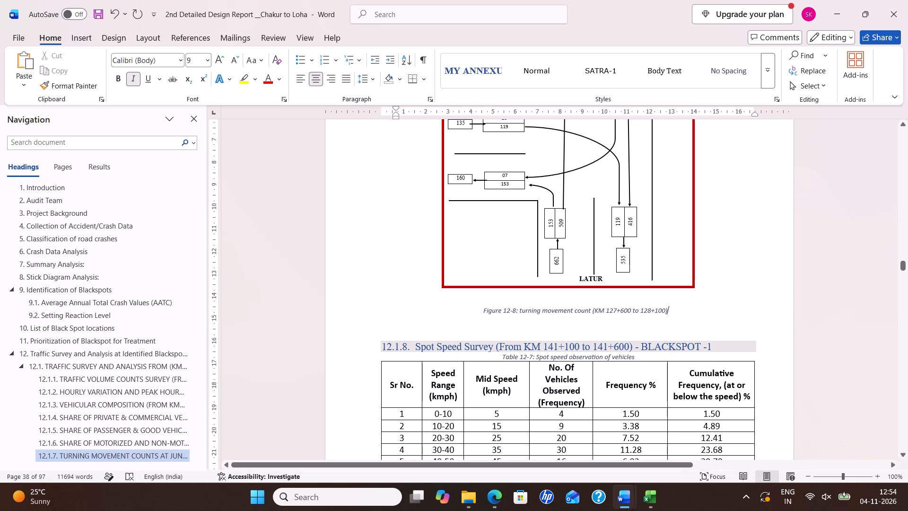
Delete the empty line between the Figure 12-8 caption and the 12.1.8 Spot Speed Survey heading.
{"action": "left_click", "coordinate": [557, 331]}
{"action": "key", "text": "BackSpace"}
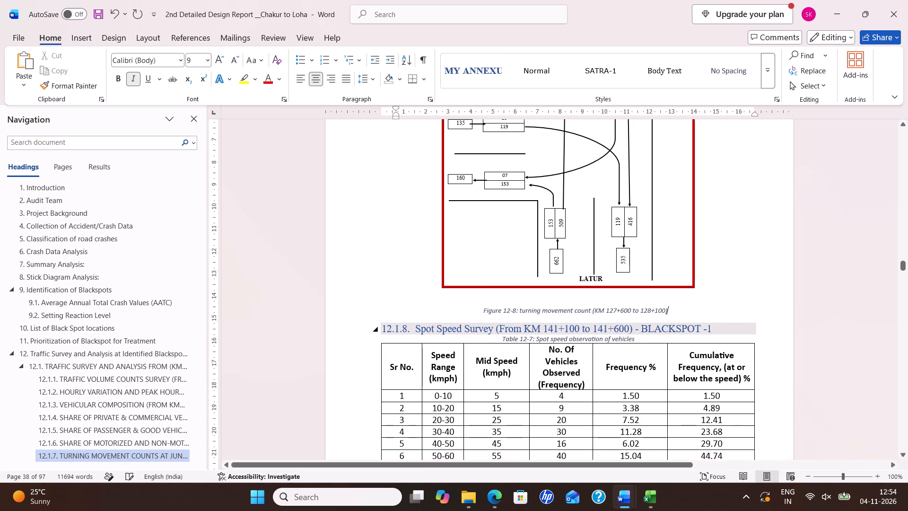
Widen the Ch. 127.600 evening peak hour picture to about 14 cm, keeping its height, and save the report.
{"action": "left_click", "coordinate": [554, 297]}
{"action": "left_click", "coordinate": [564, 296]}
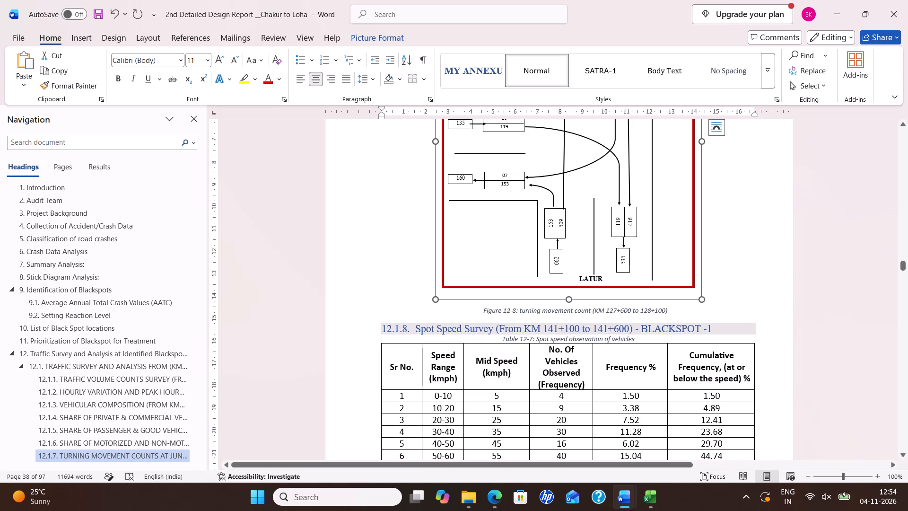
{"action": "scroll", "coordinate": [714, 290], "scroll_direction": "up", "scroll_amount": 8}
{"action": "scroll", "coordinate": [567, 297], "scroll_direction": "up", "scroll_amount": 9}
{"action": "scroll", "coordinate": [629, 246], "scroll_direction": "up", "scroll_amount": 9}
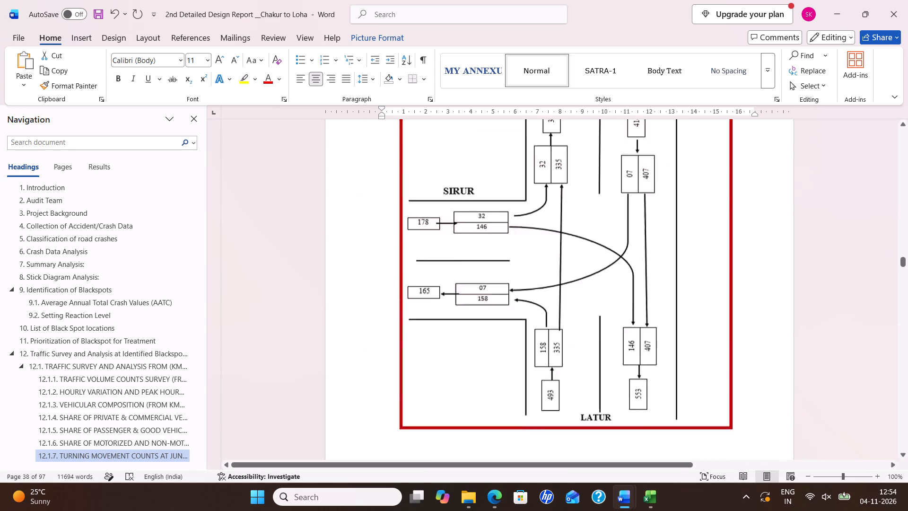
{"action": "scroll", "coordinate": [621, 215], "scroll_direction": "down", "scroll_amount": 20}
{"action": "scroll", "coordinate": [621, 215], "scroll_direction": "down", "scroll_amount": 1}
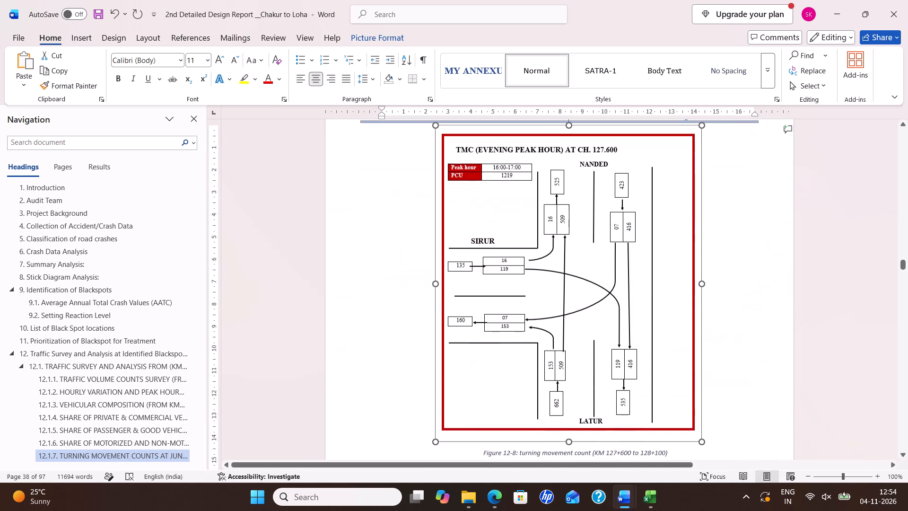
{"action": "left_click_drag", "start_coordinate": [702, 282], "coordinate": [720, 282]}
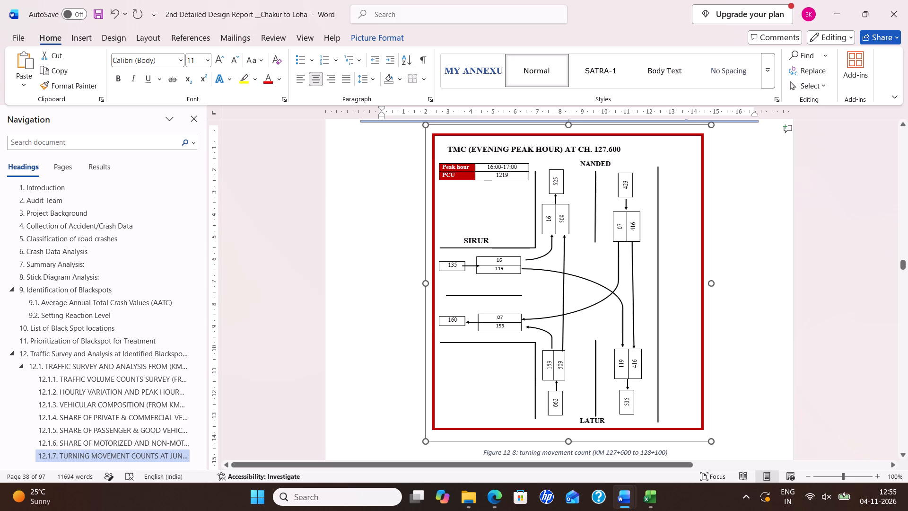
{"action": "left_click_drag", "start_coordinate": [720, 282], "coordinate": [750, 284]}
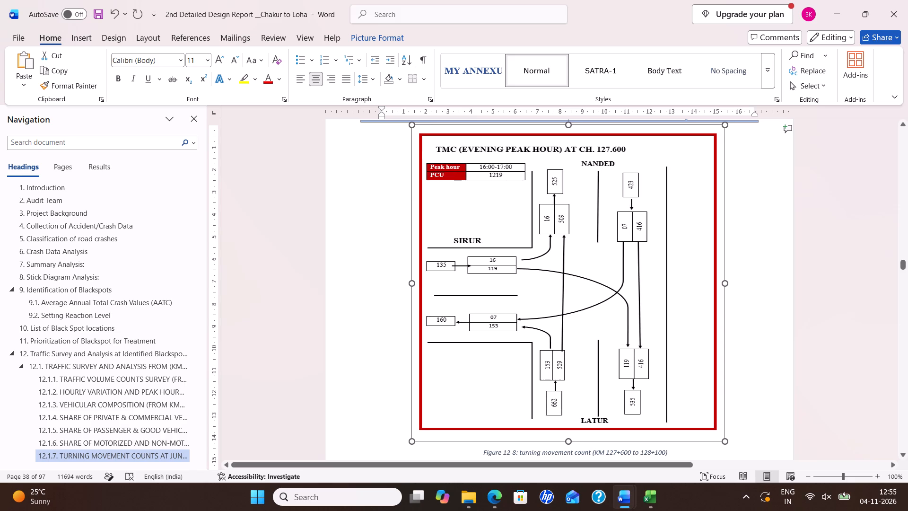
{"action": "left_click_drag", "start_coordinate": [750, 284], "coordinate": [750, 284]}
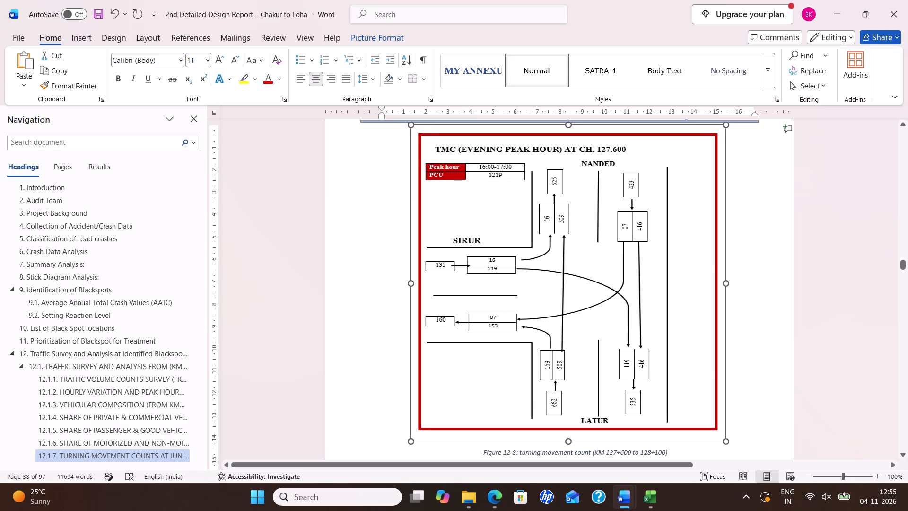
{"action": "left_click_drag", "start_coordinate": [750, 284], "coordinate": [752, 284]}
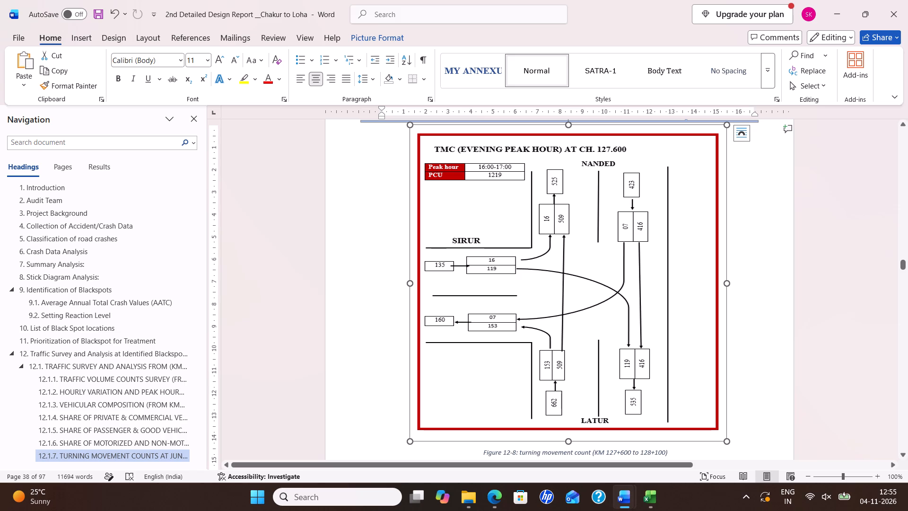
{"action": "key", "text": "ctrl+s"}
{"action": "key", "text": "ctrl+s"}
Change the chainage range in the 12.1.8 Spot Speed Survey heading to KM 127+600 to 128+100 and save the report.
{"action": "scroll", "coordinate": [551, 255], "scroll_direction": "down", "scroll_amount": 4}
{"action": "scroll", "coordinate": [563, 347], "scroll_direction": "down", "scroll_amount": 2}
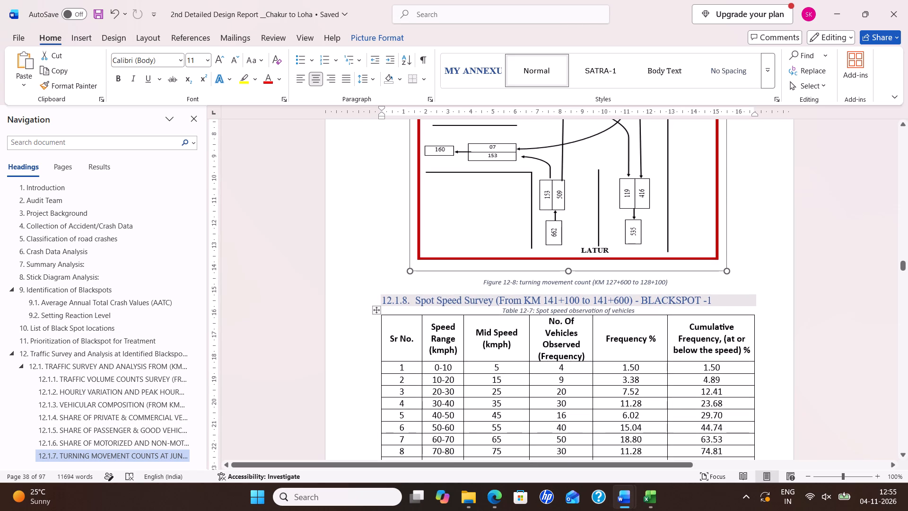
{"action": "left_click", "coordinate": [559, 303]}
{"action": "key", "text": "BackSpace"}
{"action": "key", "text": "BackSpace"}
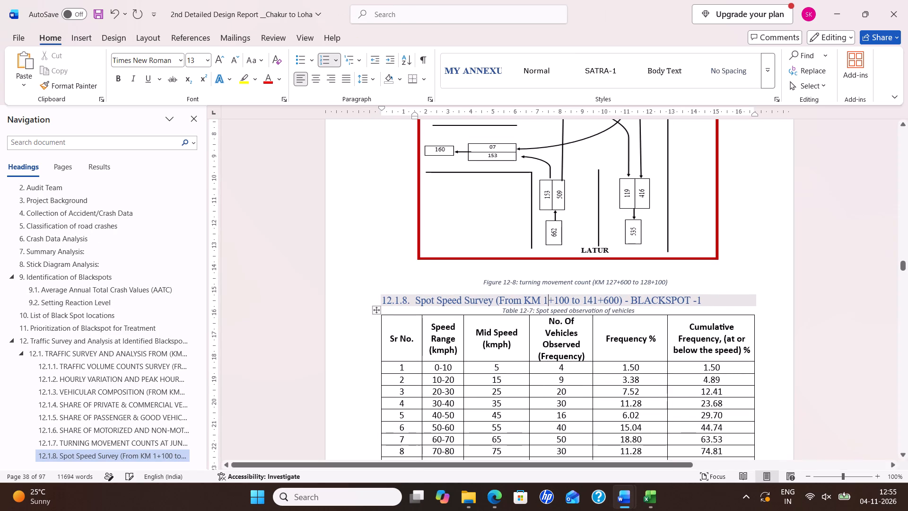
{"action": "type", "text": "27"}
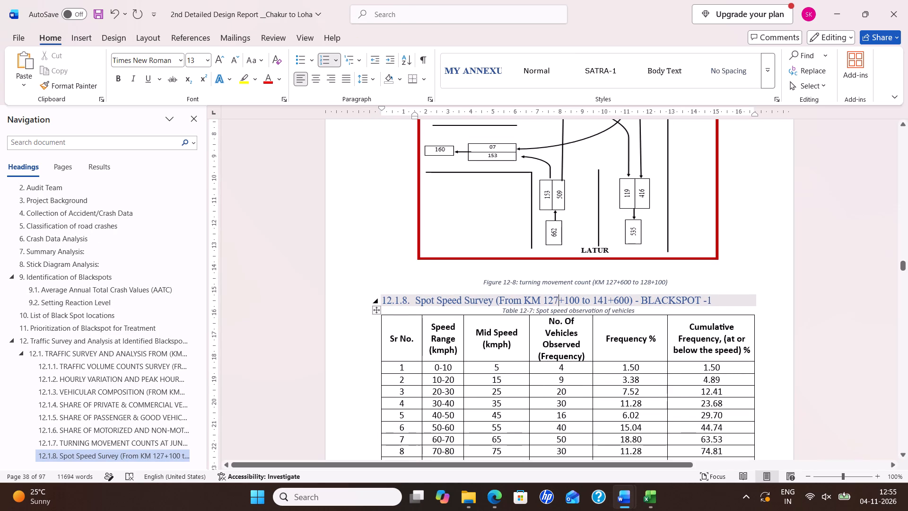
{"action": "left_click", "coordinate": [569, 296]}
{"action": "key", "text": "BackSpace"}
{"action": "key", "text": "6"}
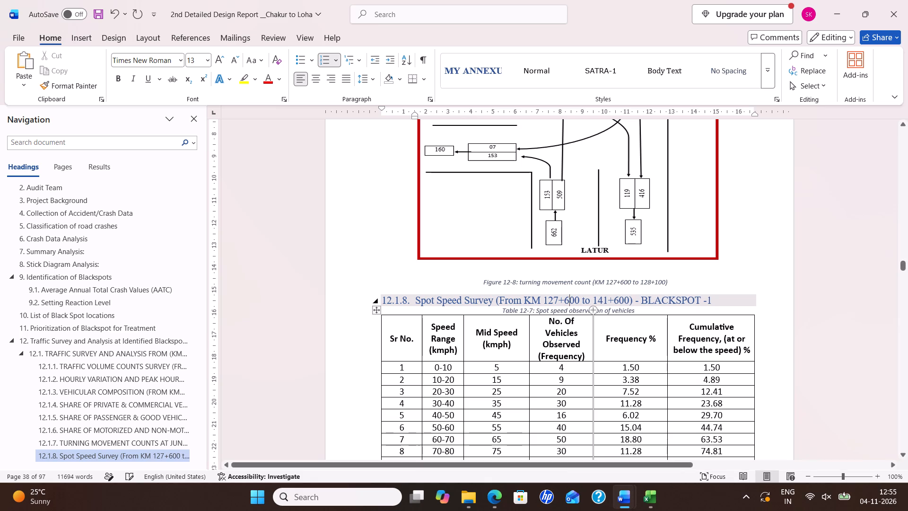
{"action": "left_click", "coordinate": [607, 302]}
{"action": "key", "text": "BackSpace"}
{"action": "key", "text": "BackSpace"}
{"action": "key", "text": "2"}
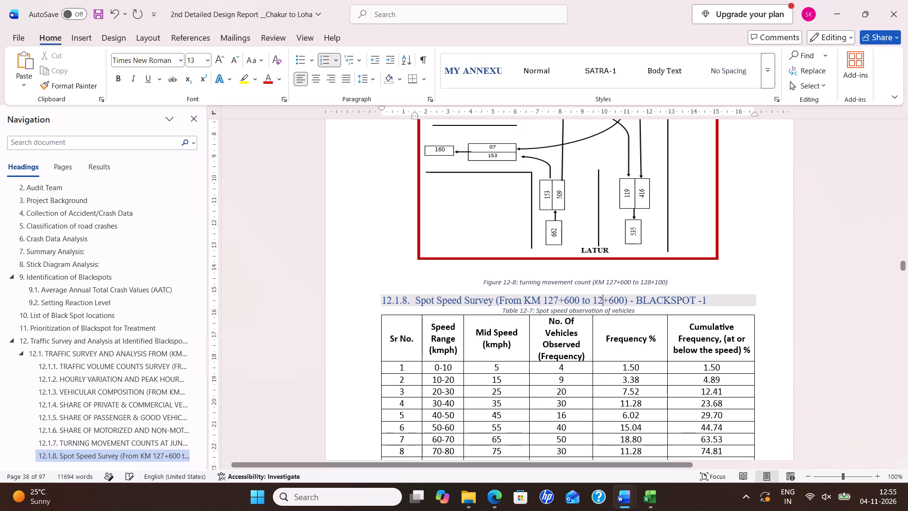
{"action": "key", "text": "8"}
{"action": "left_click", "coordinate": [622, 301]}
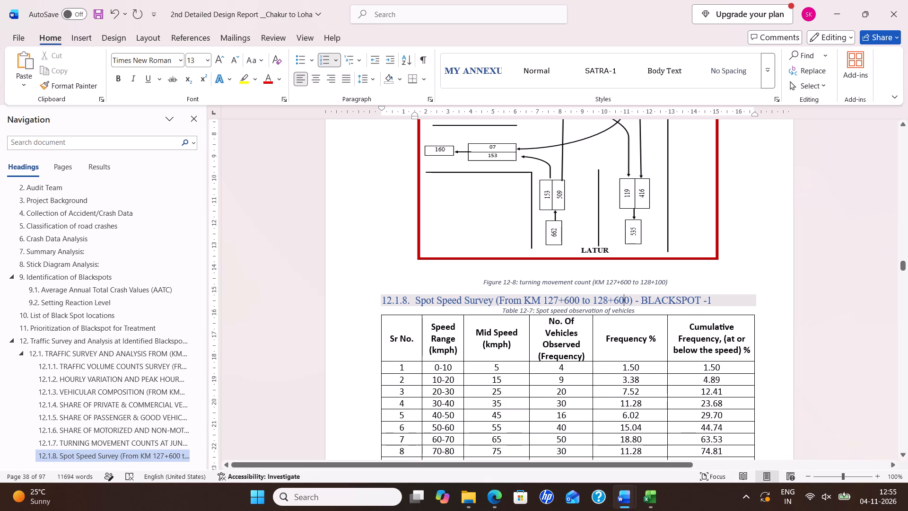
{"action": "left_click", "coordinate": [618, 304]}
{"action": "key", "text": "BackSpace"}
{"action": "key", "text": "1"}
{"action": "key", "text": "ctrl+s"}
{"action": "key", "text": "ctrl+s"}
Close the TMC 127 - 000 document.
{"action": "key", "text": "alt+Tab"}
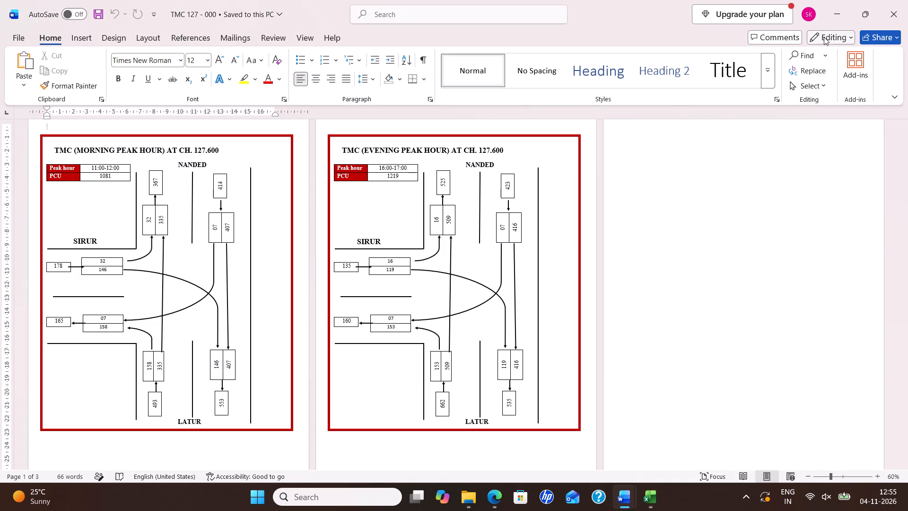
{"action": "left_click", "coordinate": [889, 14]}
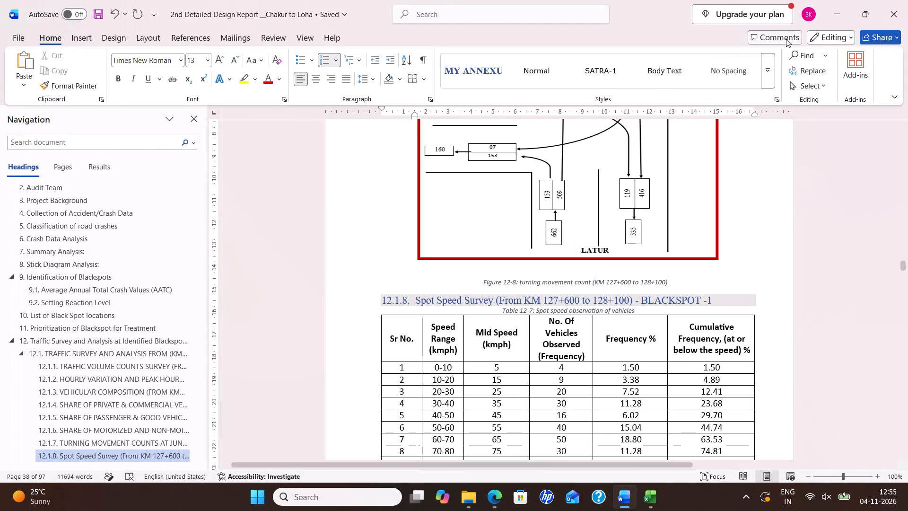
Open the Analysis Spot Speed Survey workbook from the report's Spot Speed folder and show its 127+600 sheet.
{"action": "left_click", "coordinate": [833, 14]}
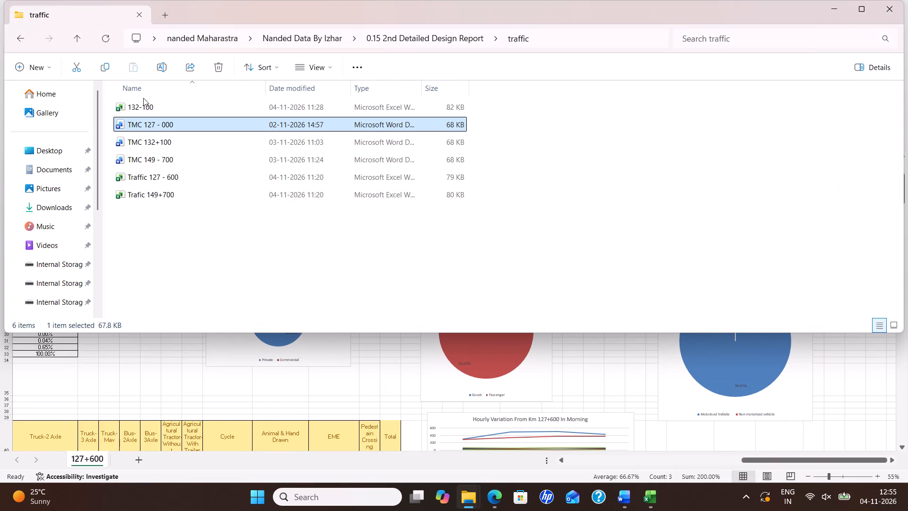
{"action": "left_click", "coordinate": [77, 30]}
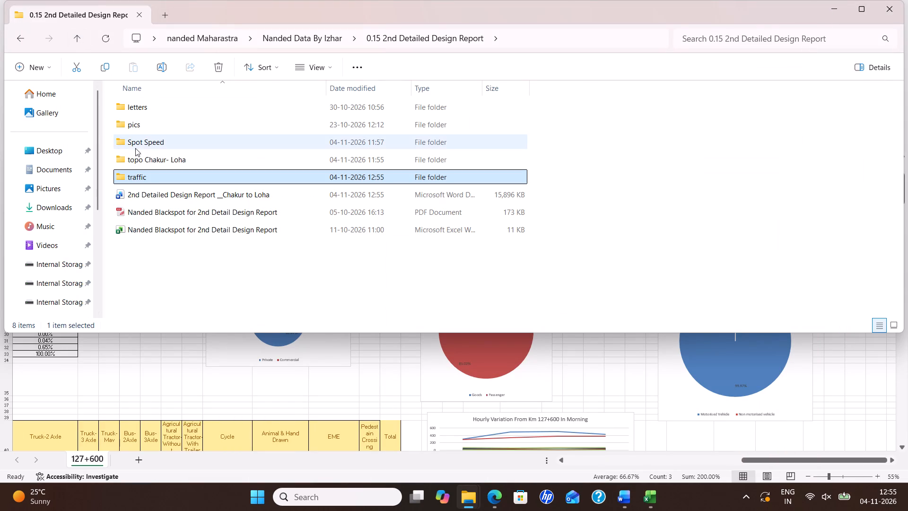
{"action": "double_click", "coordinate": [143, 143]}
{"action": "double_click", "coordinate": [140, 106]}
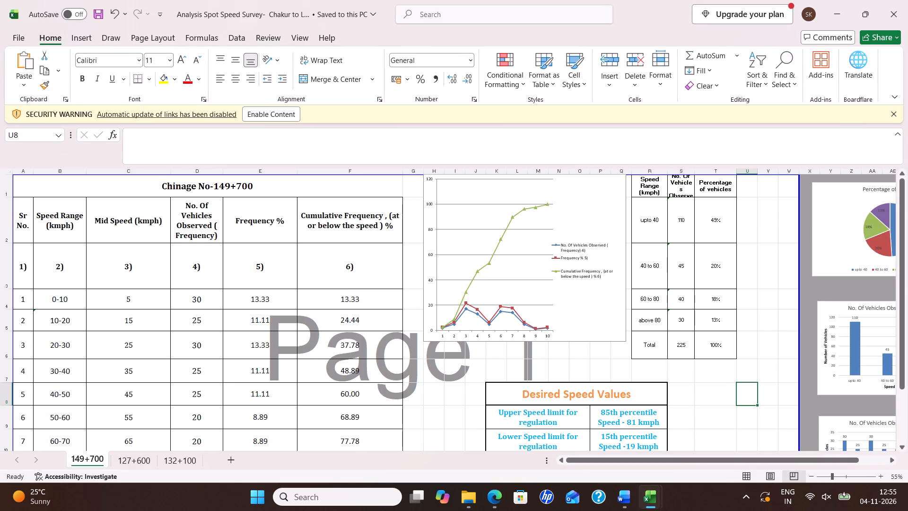
{"action": "scroll", "coordinate": [327, 246], "scroll_direction": "down", "scroll_amount": 2, "text": "ctrl"}
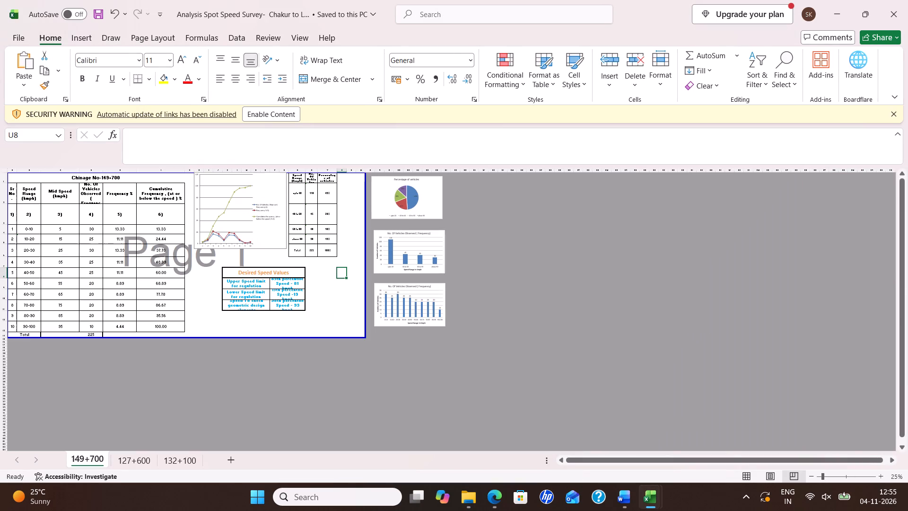
{"action": "scroll", "coordinate": [224, 273], "scroll_direction": "up", "scroll_amount": 1, "text": "ctrl"}
{"action": "left_click", "coordinate": [142, 463]}
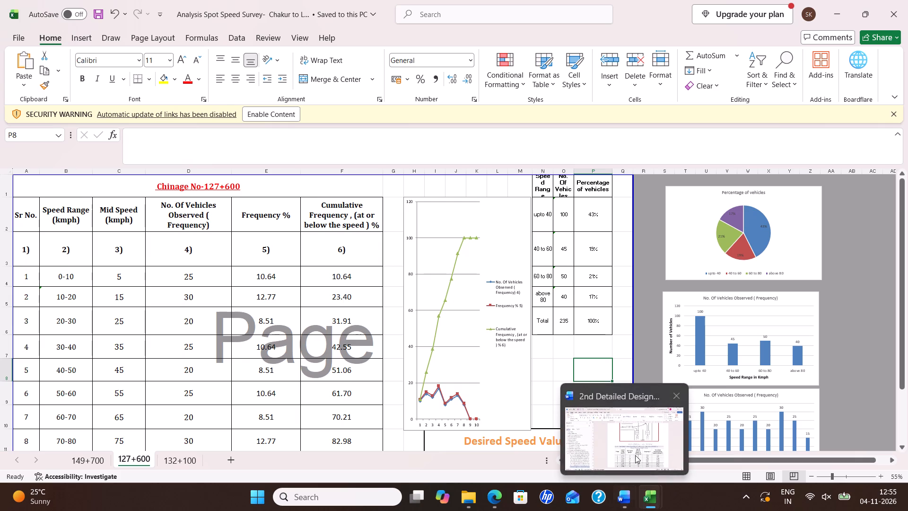
Close the Traffic 127 - 600 workbook, saving its changes.
{"action": "left_click", "coordinate": [635, 455]}
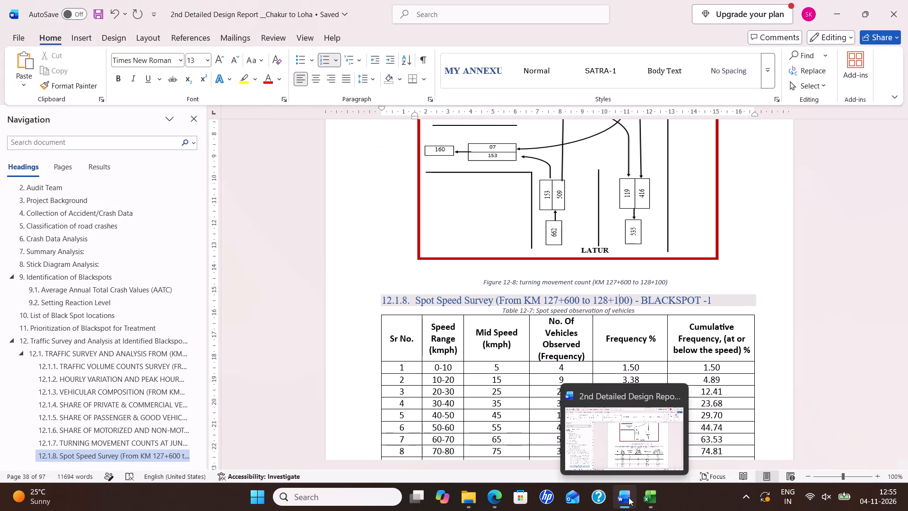
{"action": "left_click", "coordinate": [622, 454]}
{"action": "left_click", "coordinate": [650, 496]}
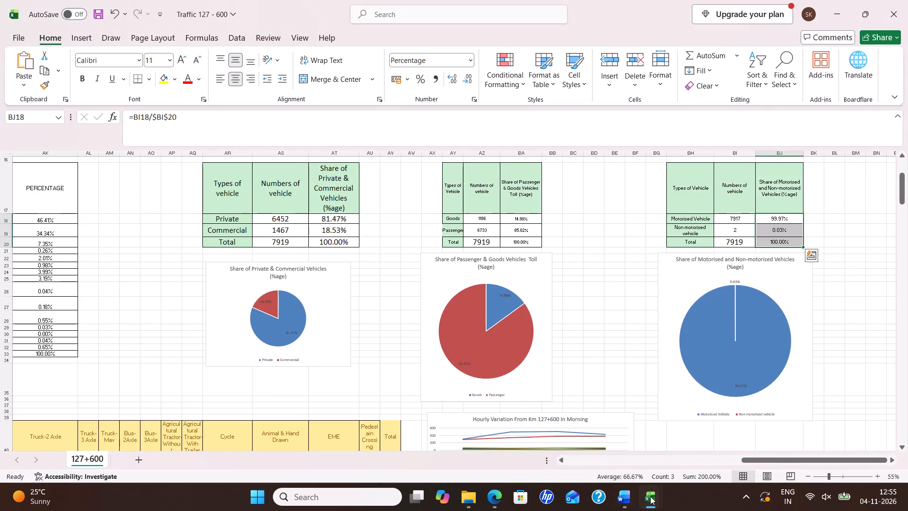
{"action": "left_click", "coordinate": [669, 446]}
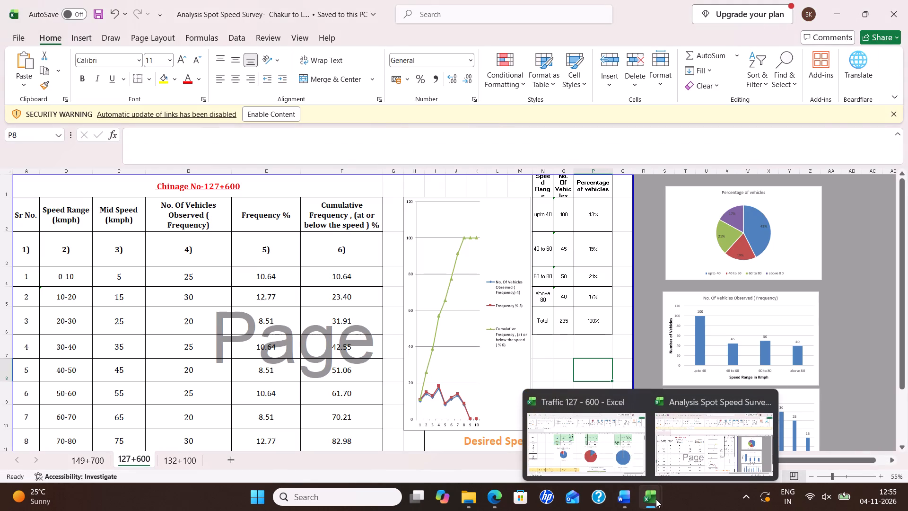
{"action": "left_click", "coordinate": [656, 499]}
{"action": "left_click", "coordinate": [636, 399]}
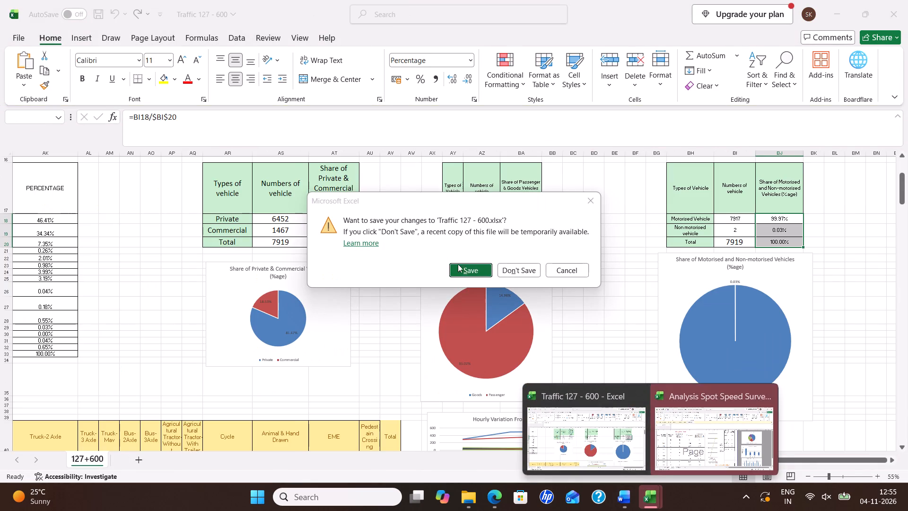
{"action": "left_click", "coordinate": [454, 263]}
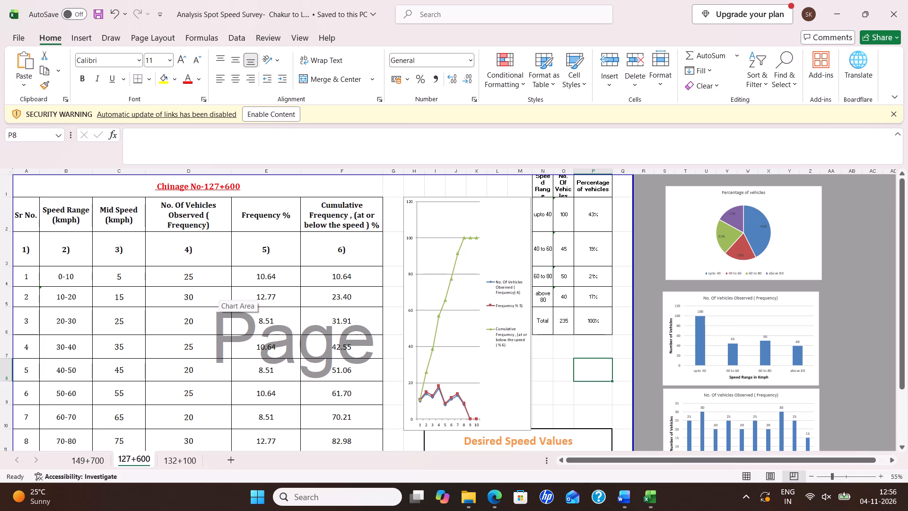
Compare the speed observation rows on the workbook's 127+600 sheet with Table 12-7 in the report.
{"action": "scroll", "coordinate": [64, 271], "scroll_direction": "down", "scroll_amount": 1}
{"action": "key", "text": "alt+Tab"}
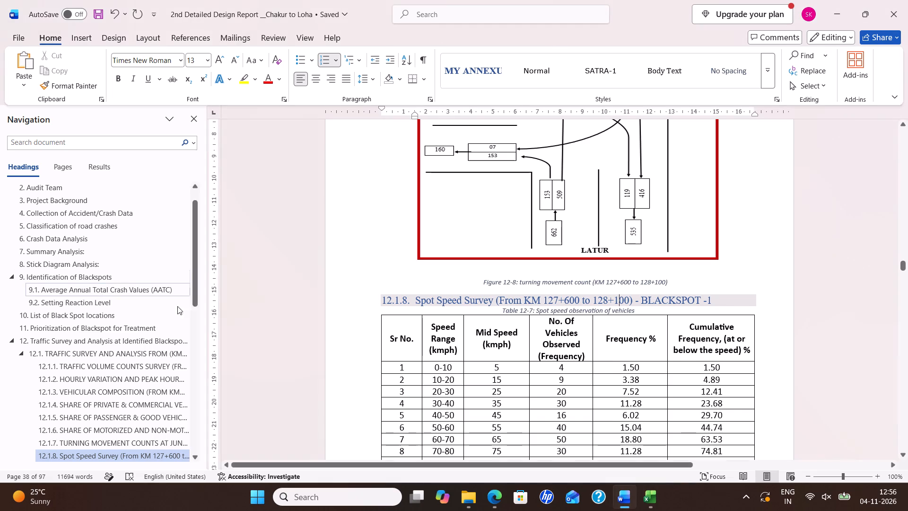
{"action": "scroll", "coordinate": [445, 328], "scroll_direction": "down", "scroll_amount": 4}
{"action": "key", "text": "alt+Tab"}
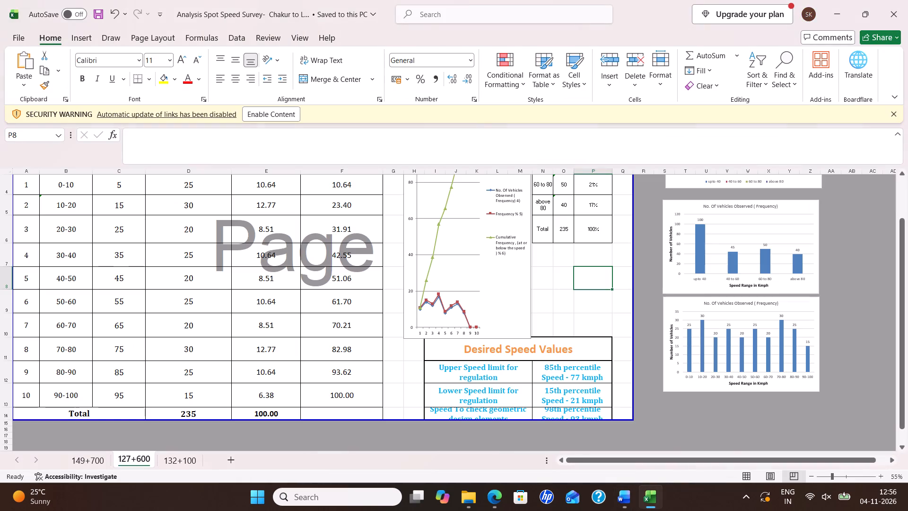
{"action": "scroll", "coordinate": [277, 351], "scroll_direction": "up", "scroll_amount": 3}
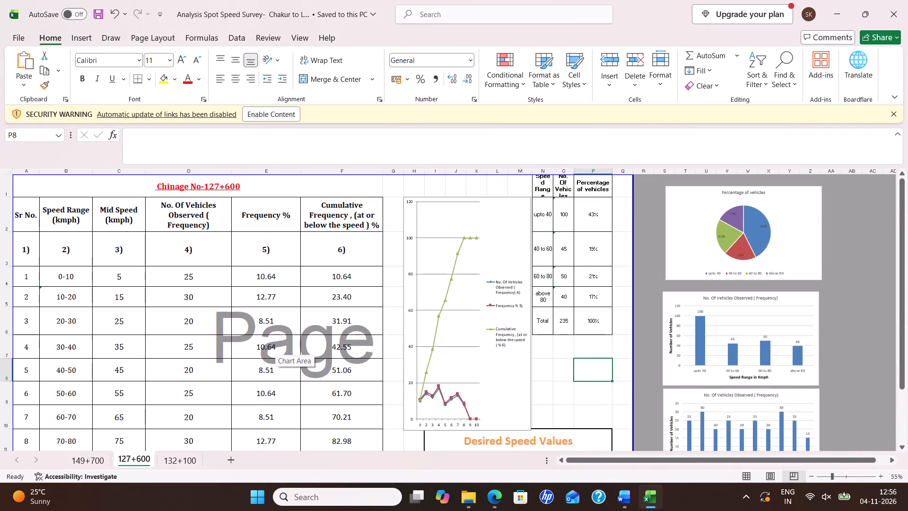
{"action": "key", "text": "alt+Tab"}
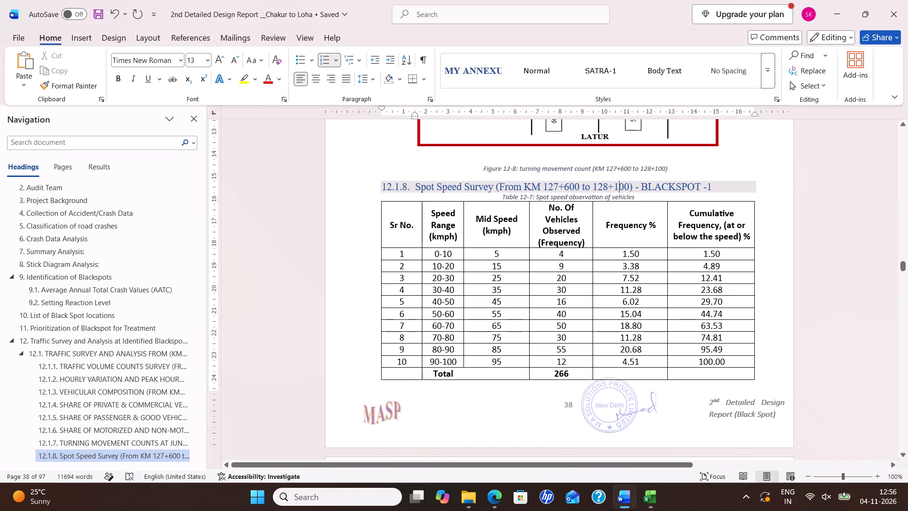
{"action": "key", "text": "alt+Tab"}
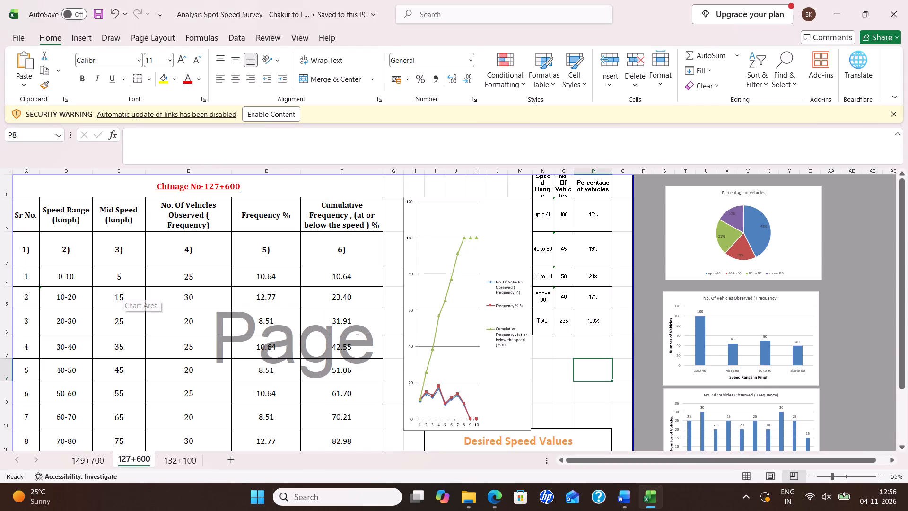
{"action": "key", "text": "alt+Tab"}
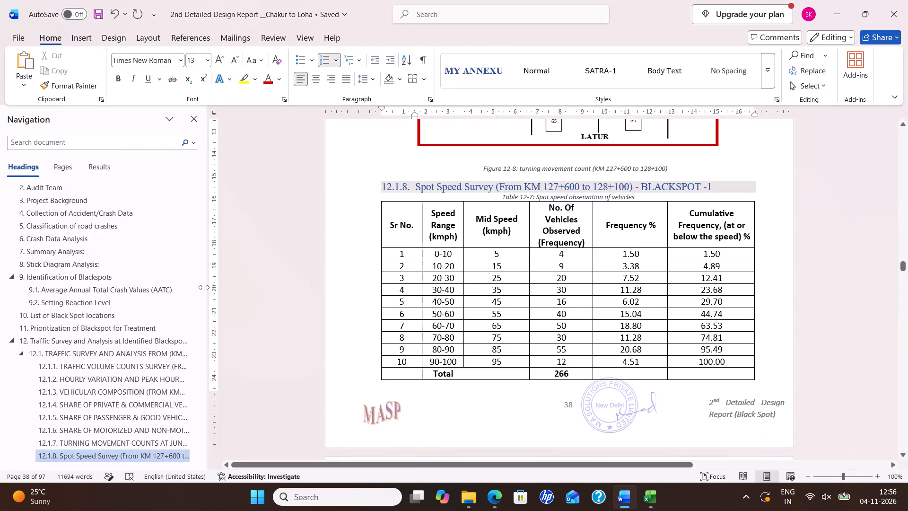
{"action": "key", "text": "alt+Tab"}
Copy speed rows 1 to 10 and the Total row from the 127+600 sheet over Table 12-7's matching rows, as text only.
{"action": "scroll", "coordinate": [68, 265], "scroll_direction": "down", "scroll_amount": 1}
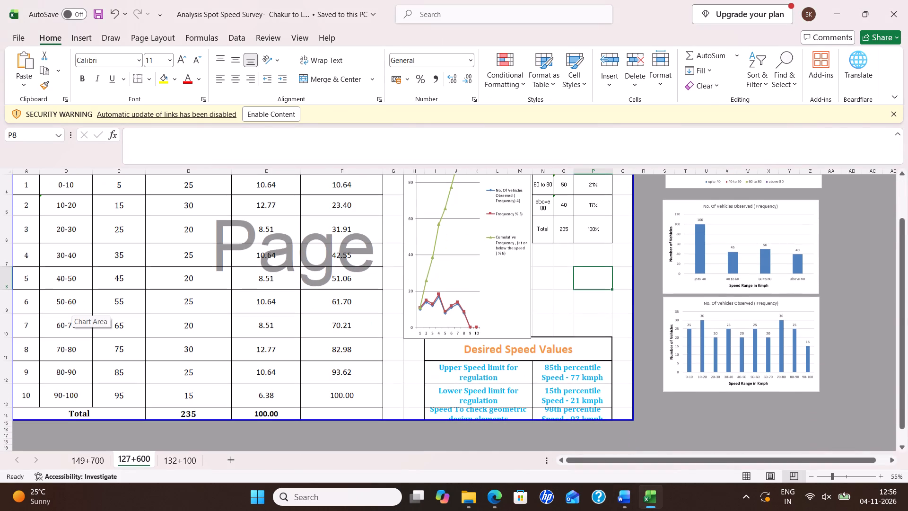
{"action": "left_click_drag", "start_coordinate": [61, 183], "coordinate": [281, 370]}
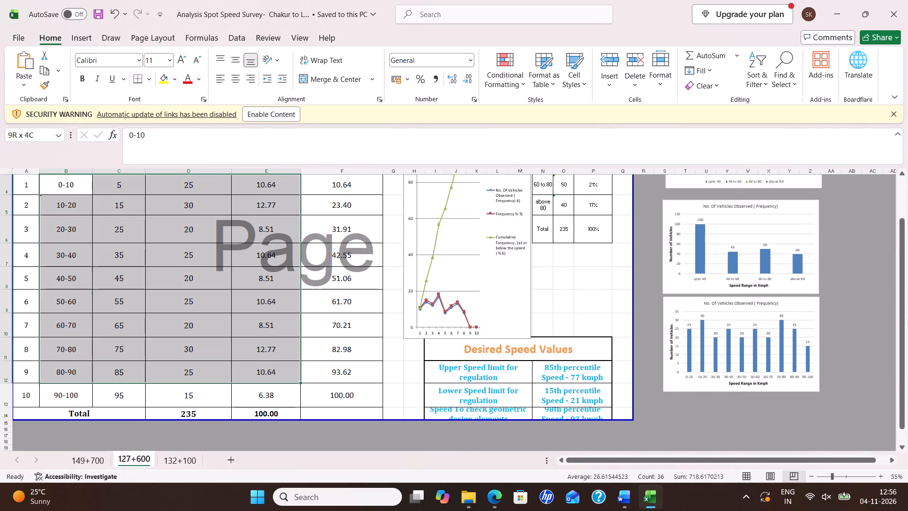
{"action": "left_click_drag", "start_coordinate": [281, 370], "coordinate": [309, 407]}
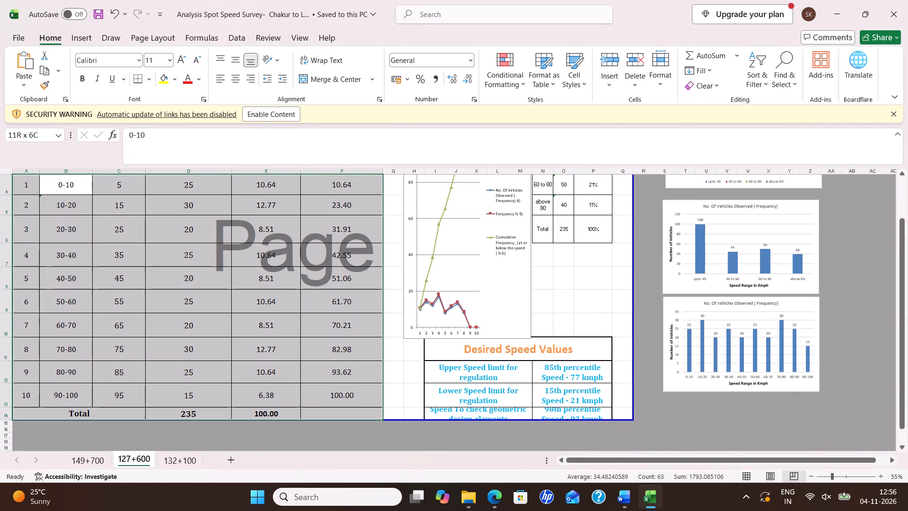
{"action": "left_click_drag", "start_coordinate": [309, 407], "coordinate": [319, 407]}
{"action": "right_click", "coordinate": [300, 391]}
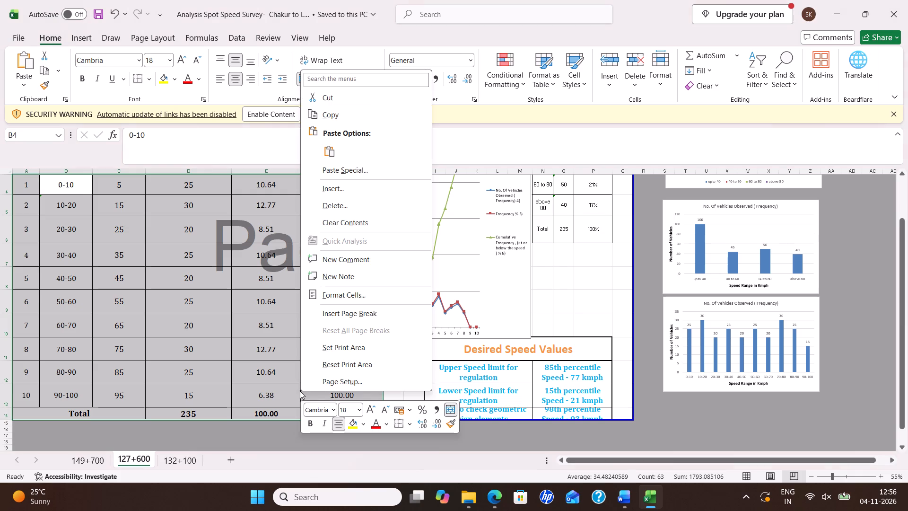
{"action": "left_click", "coordinate": [331, 112]}
{"action": "left_click", "coordinate": [628, 502]}
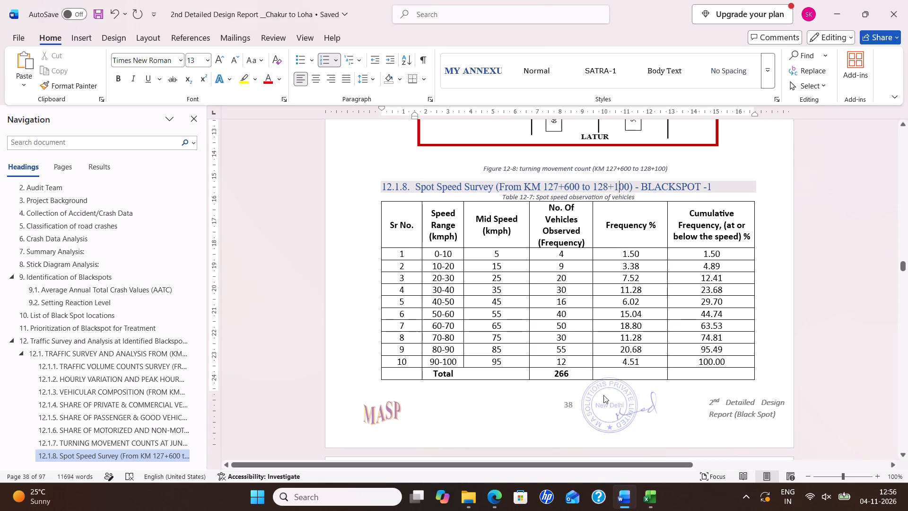
{"action": "left_click_drag", "start_coordinate": [408, 255], "coordinate": [647, 361]}
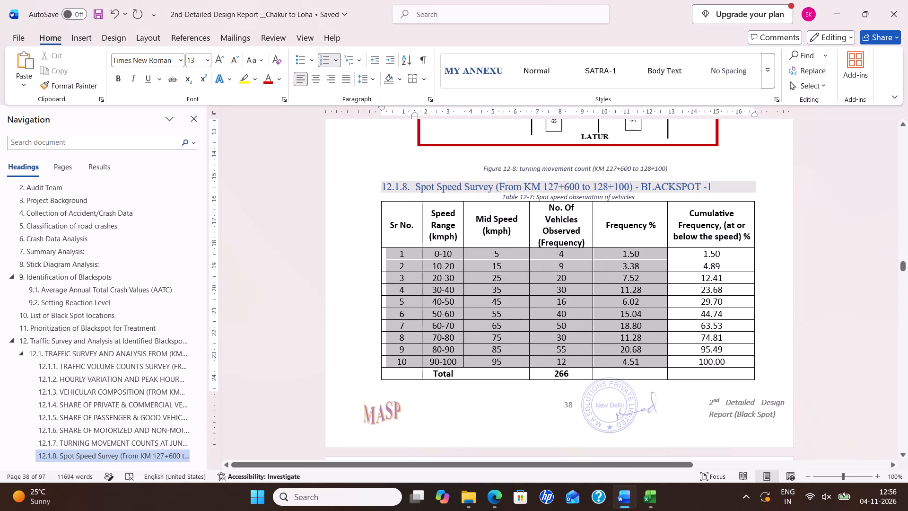
{"action": "left_click_drag", "start_coordinate": [647, 361], "coordinate": [693, 372]}
{"action": "right_click", "coordinate": [672, 299]}
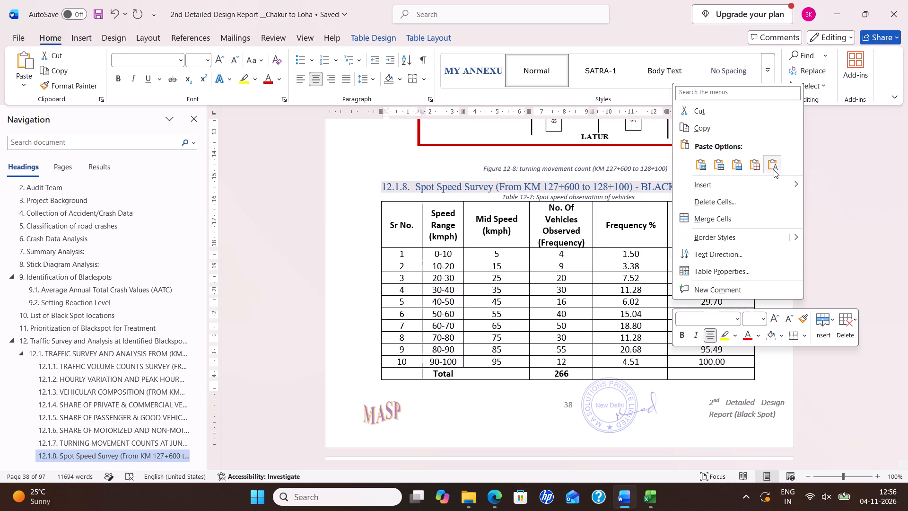
{"action": "left_click", "coordinate": [774, 167]}
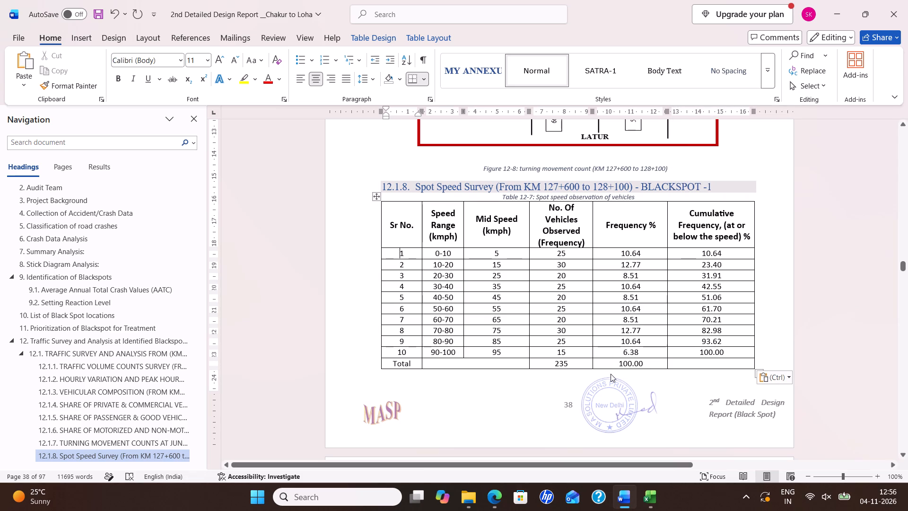
Clear the Frequency % value from the Total row of Table 12-7.
{"action": "left_click_drag", "start_coordinate": [615, 364], "coordinate": [645, 363]}
{"action": "key", "text": "Delete"}
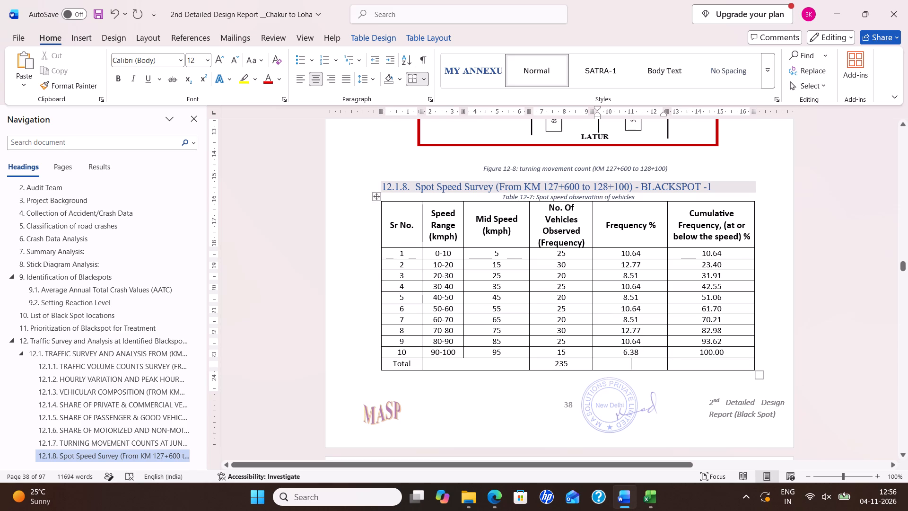
{"action": "key", "text": "alt+Tab"}
{"action": "key", "text": "alt+Tab"}
{"action": "key", "text": "alt+Tab"}
{"action": "key", "text": "alt+Tab"}
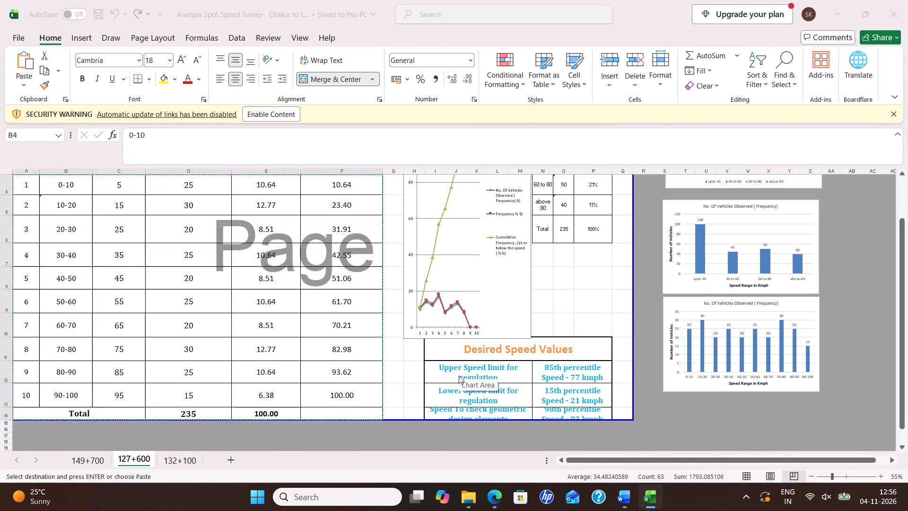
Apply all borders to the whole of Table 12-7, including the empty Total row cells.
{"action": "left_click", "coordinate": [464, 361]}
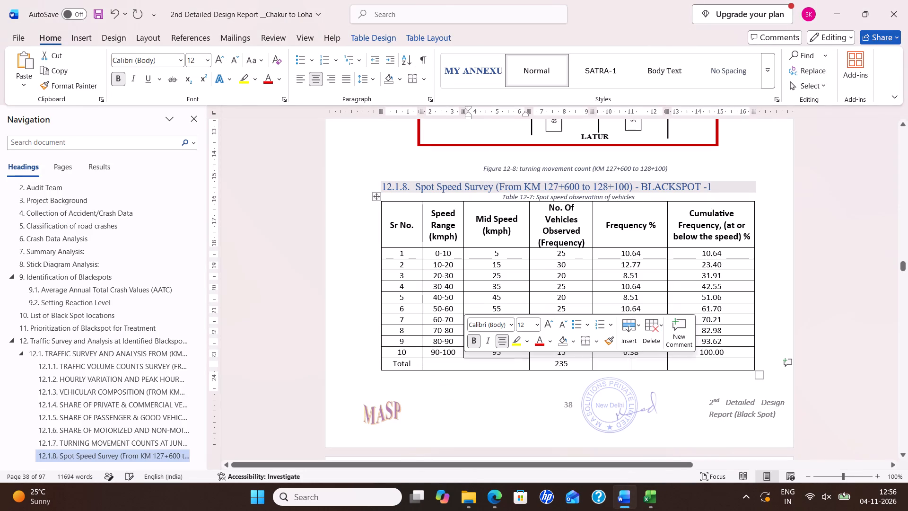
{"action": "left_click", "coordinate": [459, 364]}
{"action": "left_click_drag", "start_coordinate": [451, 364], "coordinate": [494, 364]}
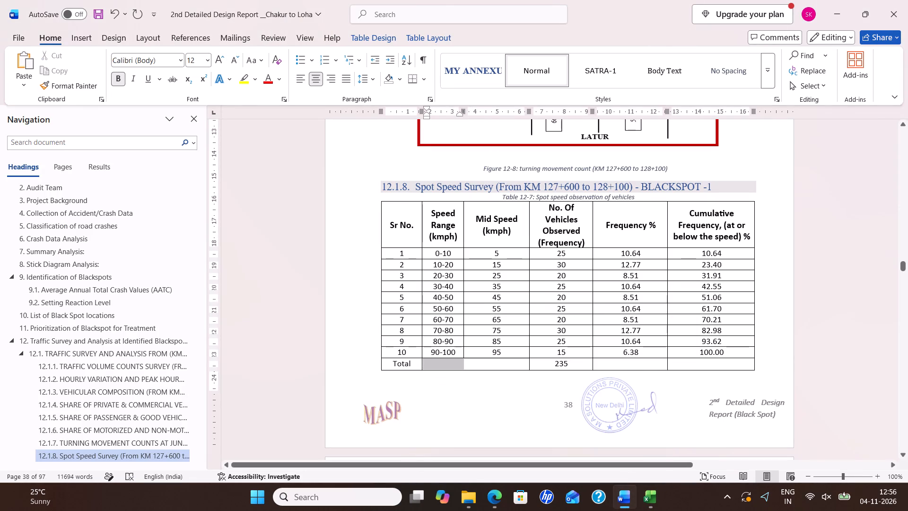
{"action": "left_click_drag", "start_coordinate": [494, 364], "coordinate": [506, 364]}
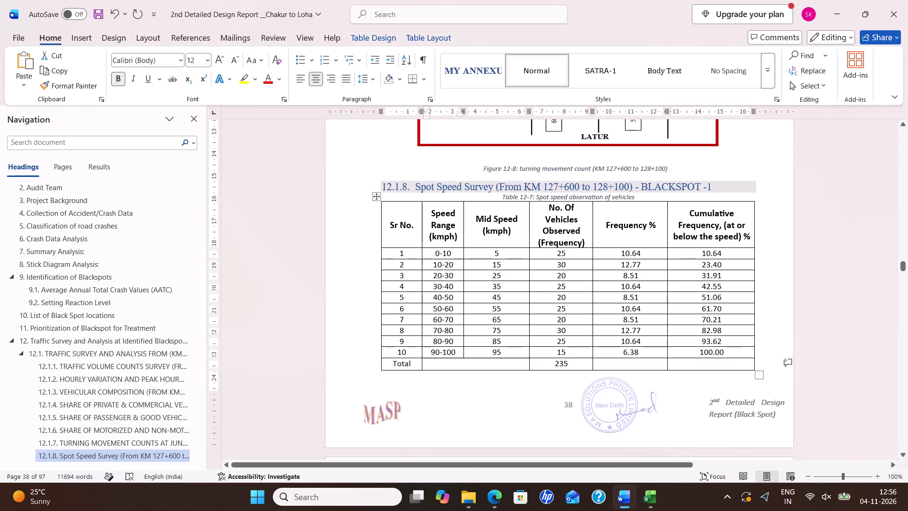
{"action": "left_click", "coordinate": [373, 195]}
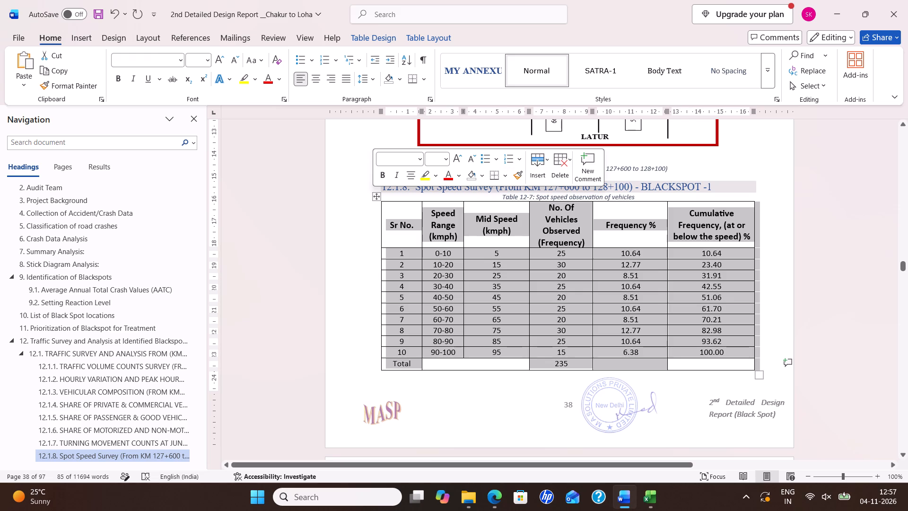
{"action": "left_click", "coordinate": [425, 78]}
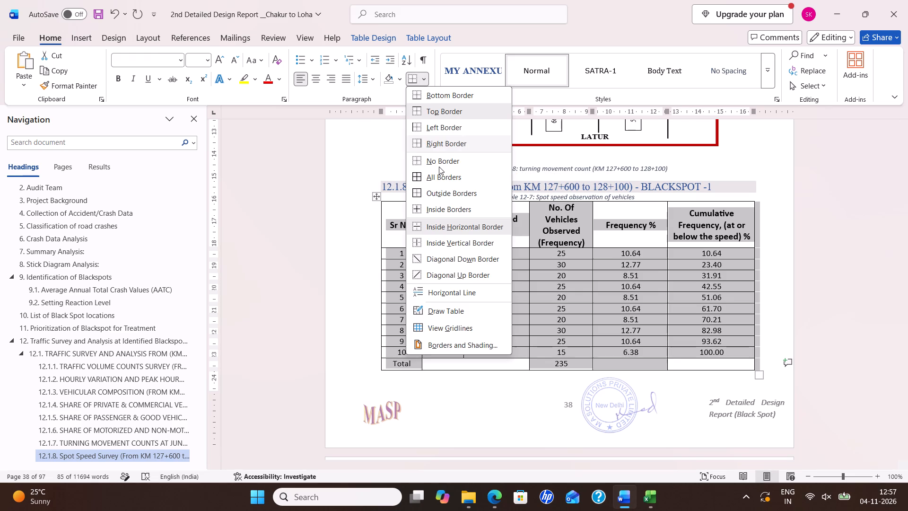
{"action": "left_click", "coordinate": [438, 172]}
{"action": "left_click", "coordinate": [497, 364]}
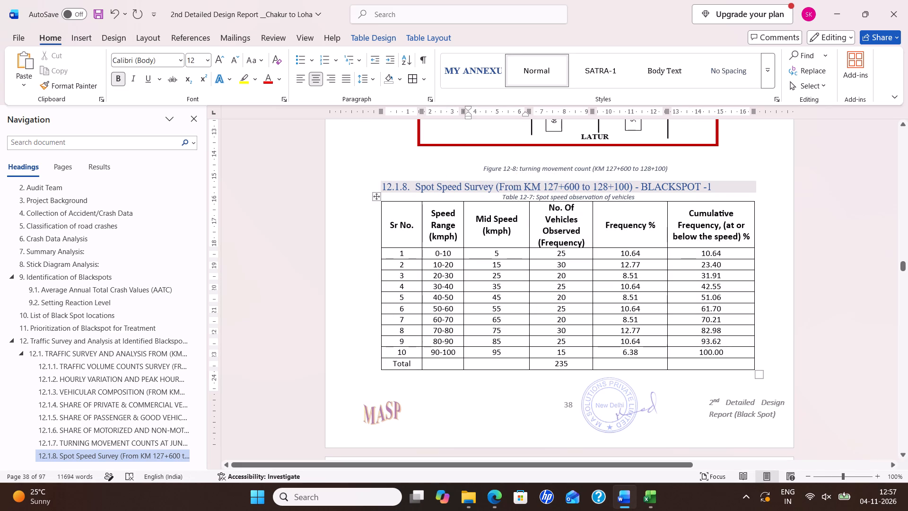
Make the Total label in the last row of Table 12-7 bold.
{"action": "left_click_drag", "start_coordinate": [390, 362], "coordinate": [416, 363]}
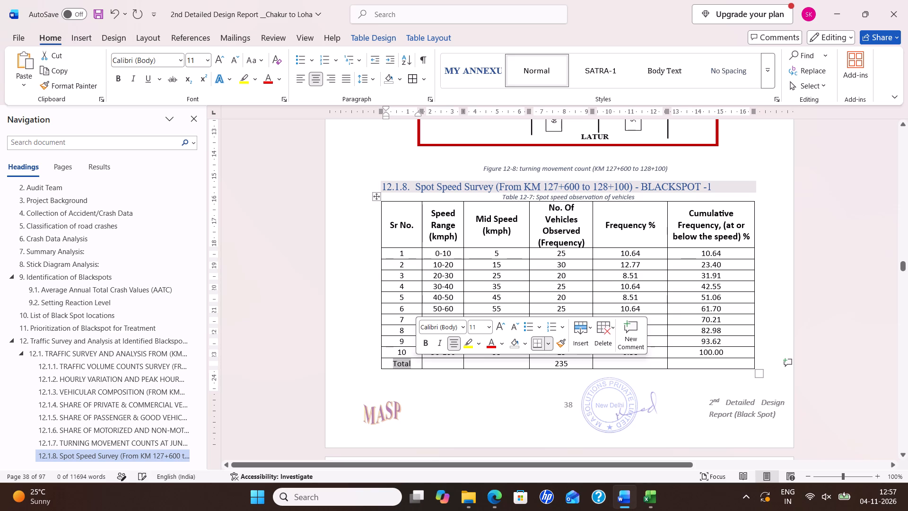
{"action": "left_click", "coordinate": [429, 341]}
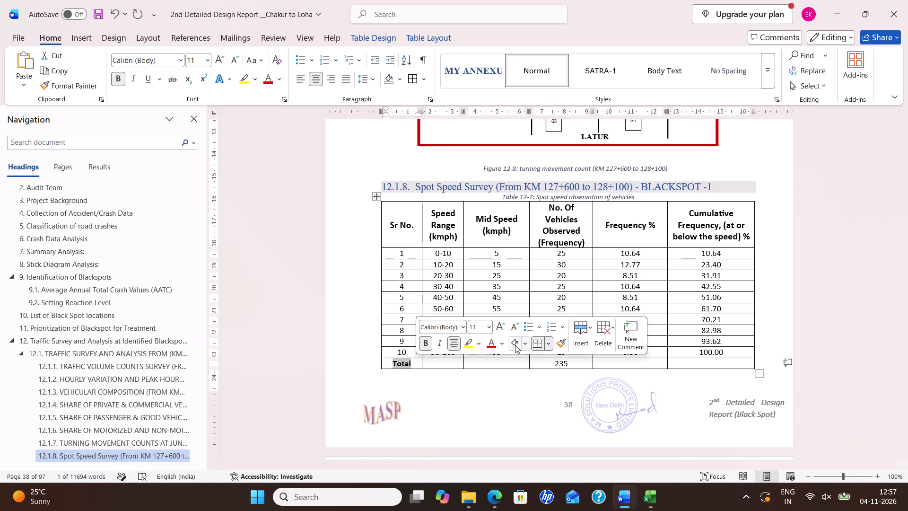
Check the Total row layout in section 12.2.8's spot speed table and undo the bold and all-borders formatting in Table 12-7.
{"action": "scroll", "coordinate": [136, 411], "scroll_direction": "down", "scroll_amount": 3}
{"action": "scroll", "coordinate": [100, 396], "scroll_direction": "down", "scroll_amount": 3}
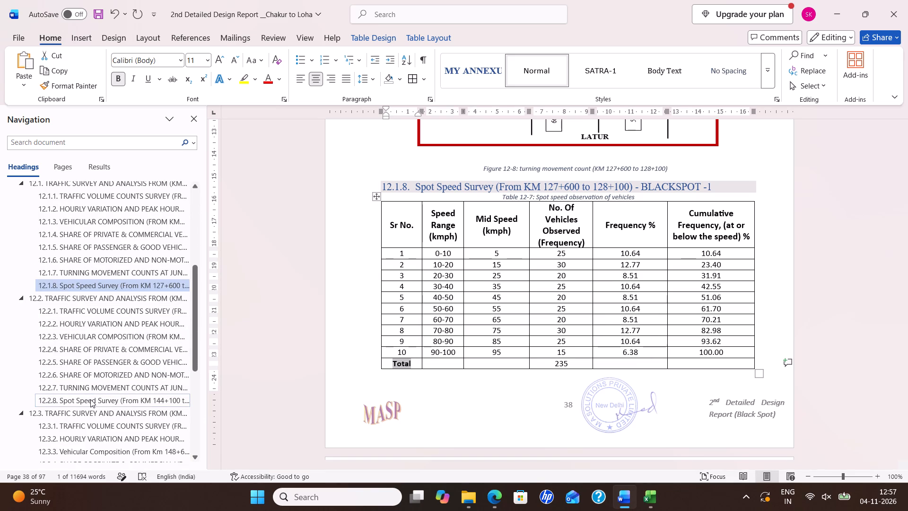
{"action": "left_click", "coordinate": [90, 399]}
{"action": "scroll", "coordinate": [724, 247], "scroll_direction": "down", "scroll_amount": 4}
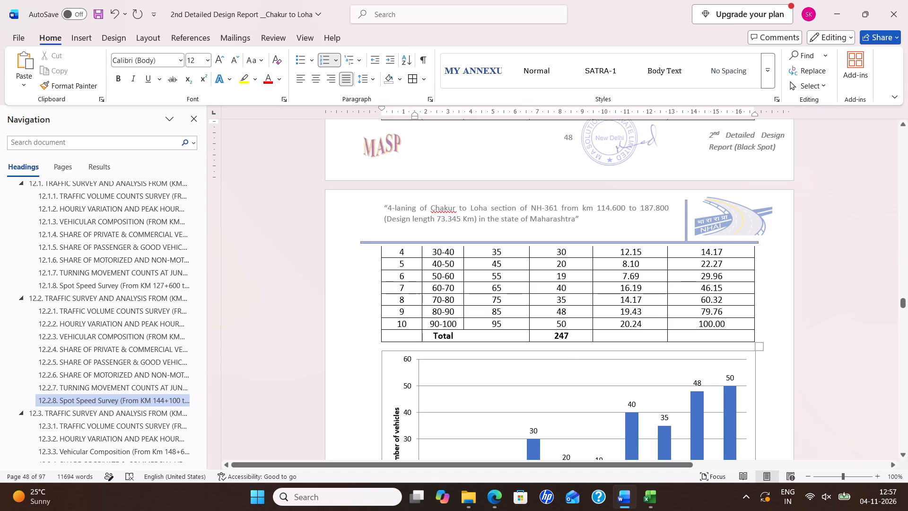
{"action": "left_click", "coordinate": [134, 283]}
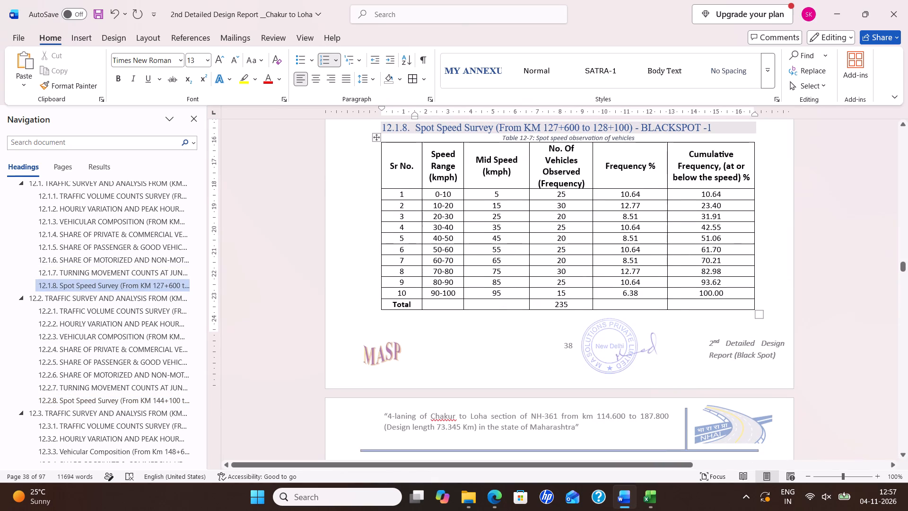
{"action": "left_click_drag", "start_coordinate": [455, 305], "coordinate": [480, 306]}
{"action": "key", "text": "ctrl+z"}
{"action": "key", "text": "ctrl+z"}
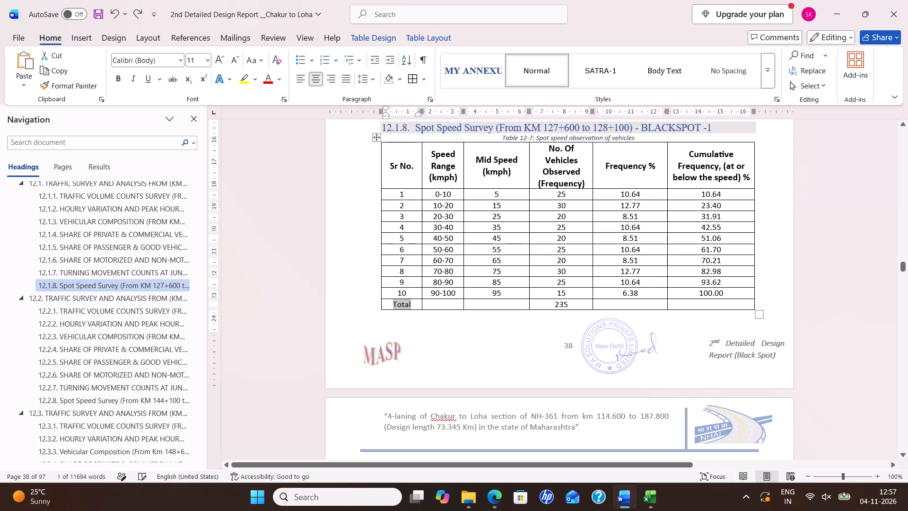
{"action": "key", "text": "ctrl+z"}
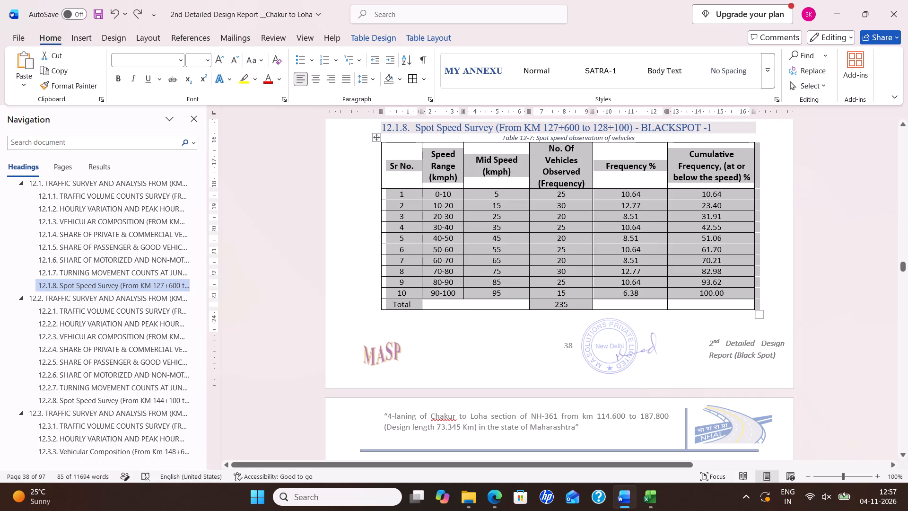
Move the Total label in Table 12-7's last row from the Sr No. column to the merged Speed Range and Mid Speed cell.
{"action": "left_click", "coordinate": [455, 306]}
{"action": "left_click_drag", "start_coordinate": [418, 304], "coordinate": [392, 304]}
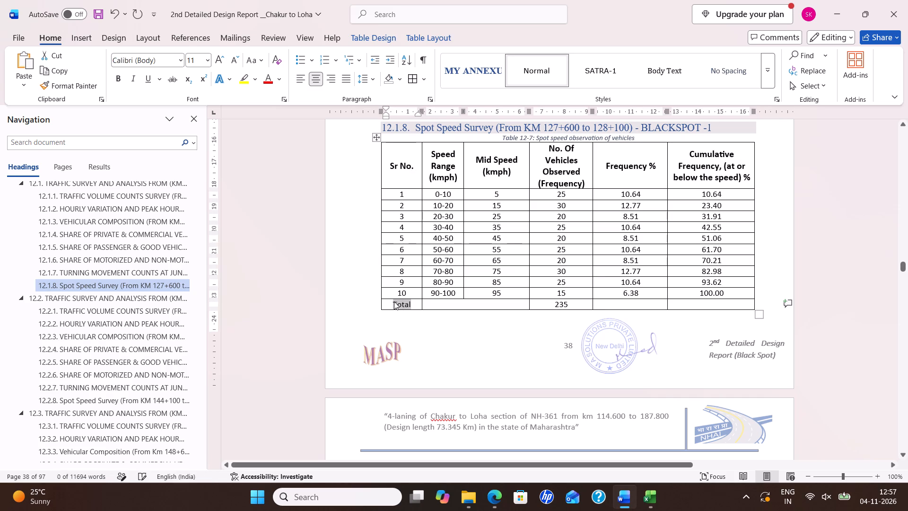
{"action": "key", "text": "ctrl+x"}
{"action": "left_click", "coordinate": [456, 306]}
{"action": "key", "text": "ctrl+c"}
{"action": "key", "text": "ctrl+v"}
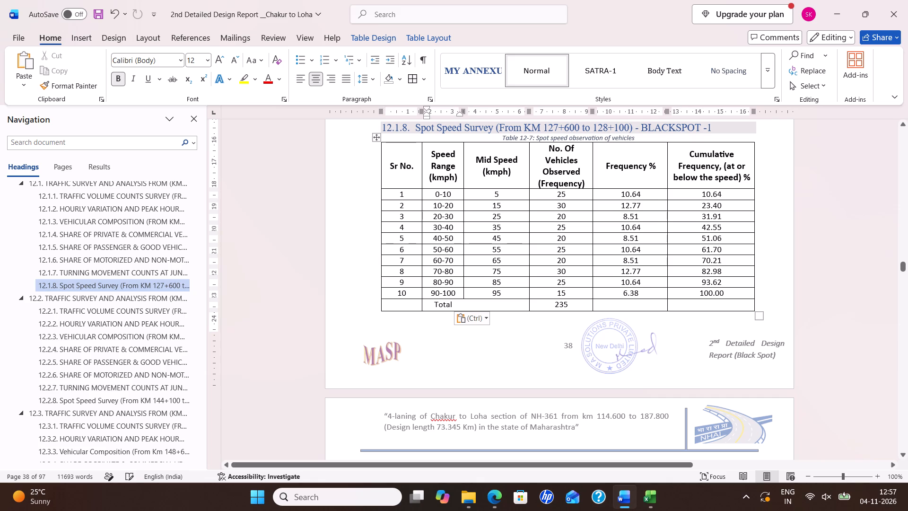
Make the Total label and the 235 value in Table 12-7's last row bold.
{"action": "left_click_drag", "start_coordinate": [464, 303], "coordinate": [454, 303]}
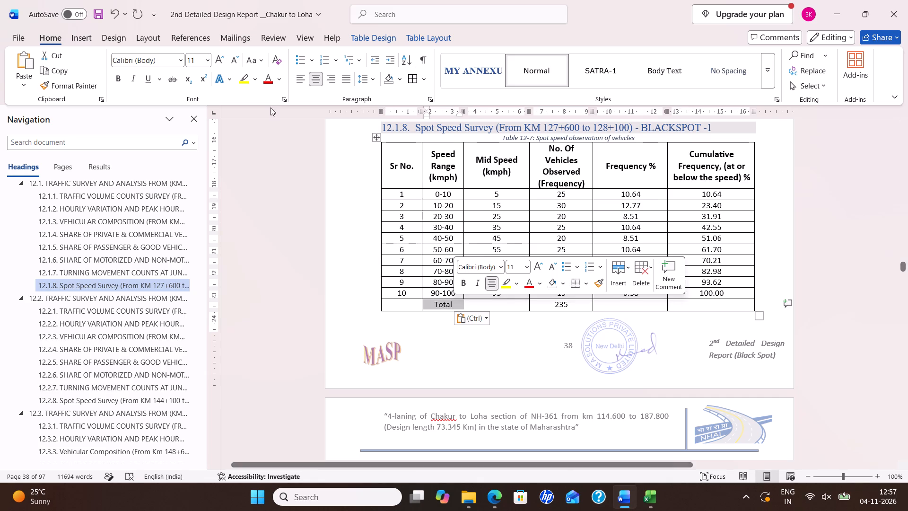
{"action": "left_click", "coordinate": [118, 78]}
{"action": "left_click_drag", "start_coordinate": [574, 306], "coordinate": [558, 306]}
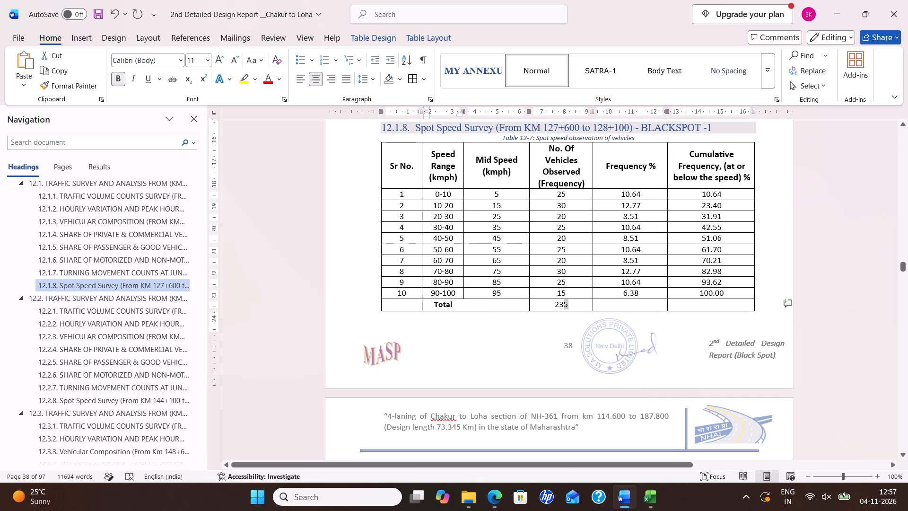
{"action": "left_click_drag", "start_coordinate": [558, 306], "coordinate": [554, 306]}
{"action": "left_click", "coordinate": [122, 79]}
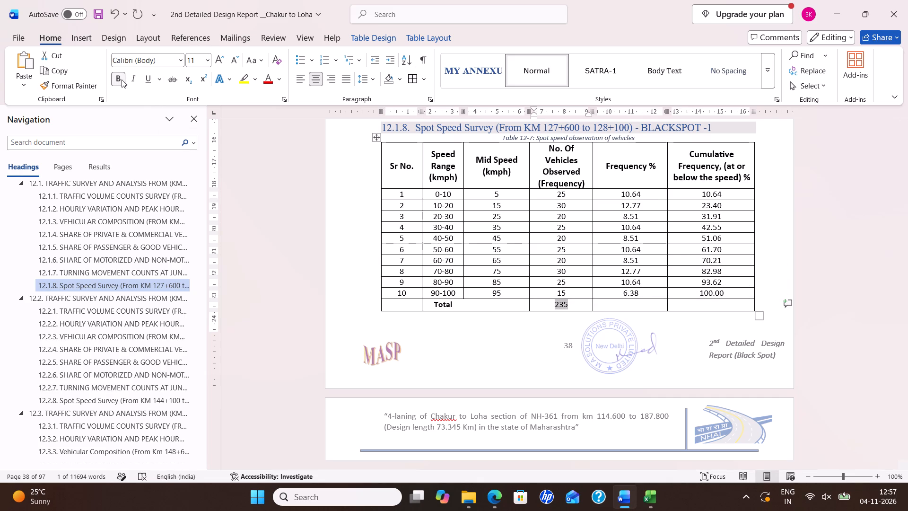
Replace the Figure 12-9 spot speed chart with the ten-range No. Of Vehicles Observed chart from the Excel workbook's 127+600 sheet.
{"action": "scroll", "coordinate": [625, 268], "scroll_direction": "down", "scroll_amount": 9}
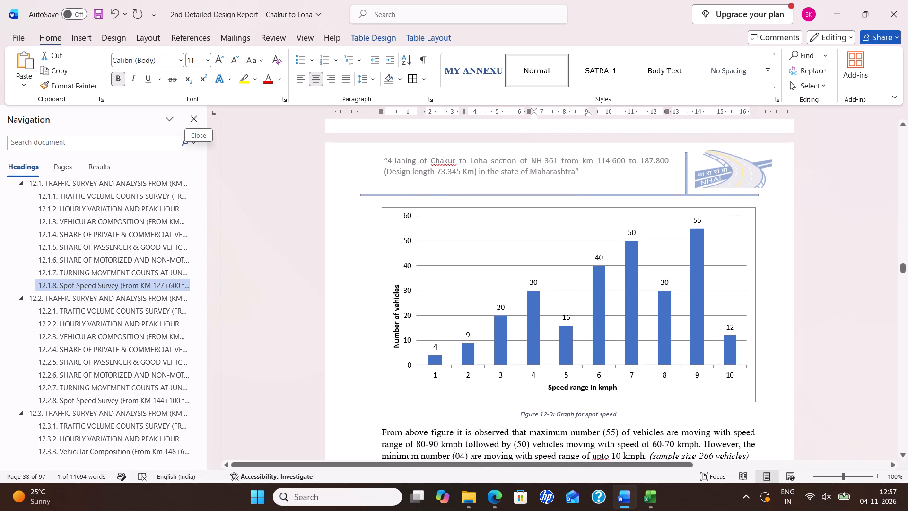
{"action": "key", "text": "alt+Tab"}
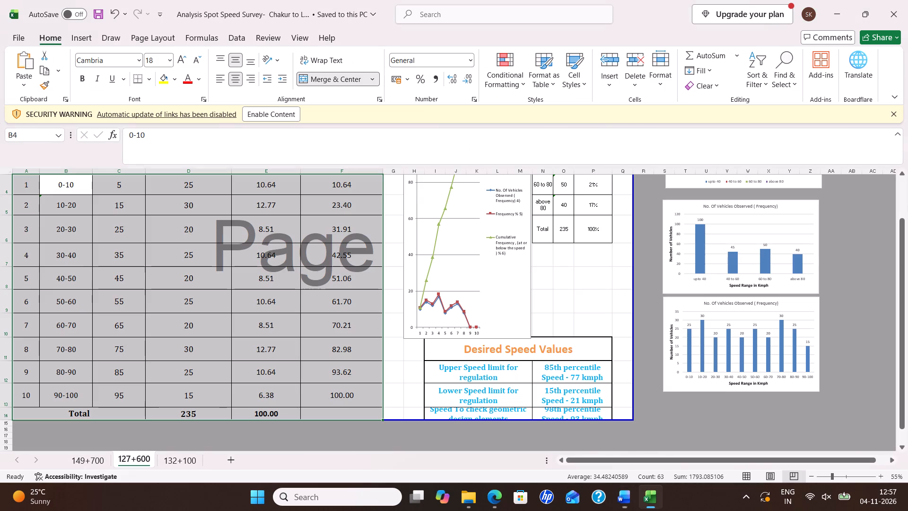
{"action": "scroll", "coordinate": [553, 336], "scroll_direction": "up", "scroll_amount": 2}
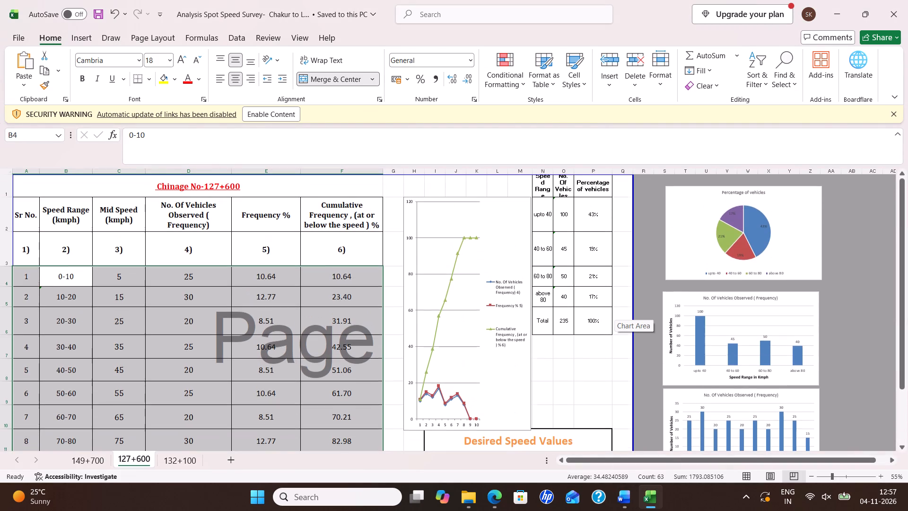
{"action": "key", "text": "alt+Tab"}
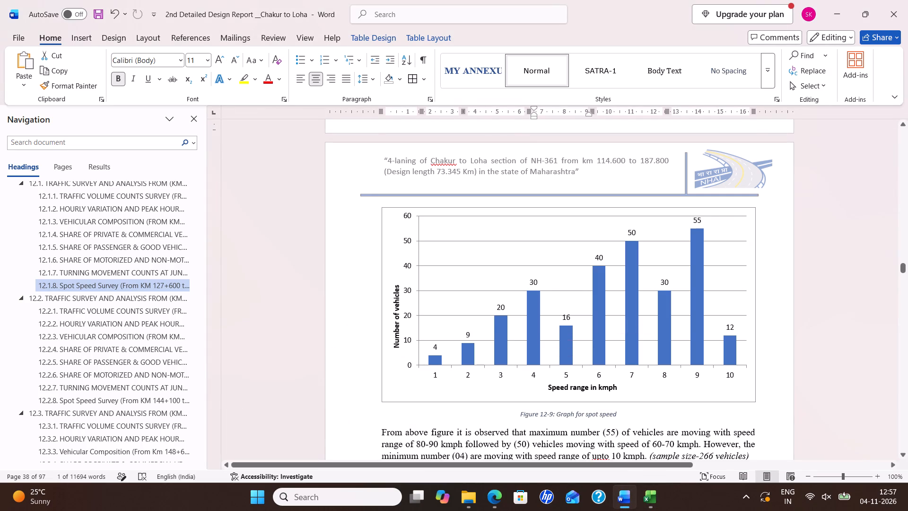
{"action": "key", "text": "alt+Tab"}
{"action": "scroll", "coordinate": [779, 310], "scroll_direction": "down", "scroll_amount": 2}
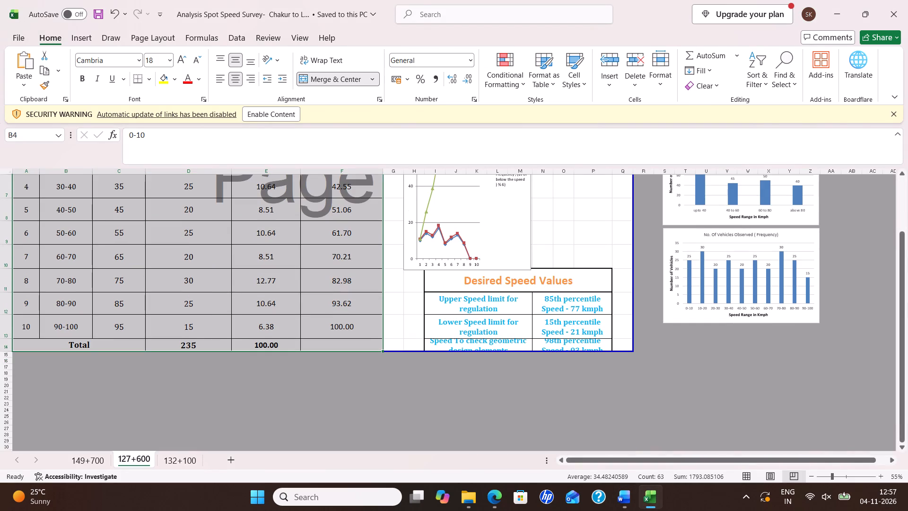
{"action": "left_click", "coordinate": [670, 237]}
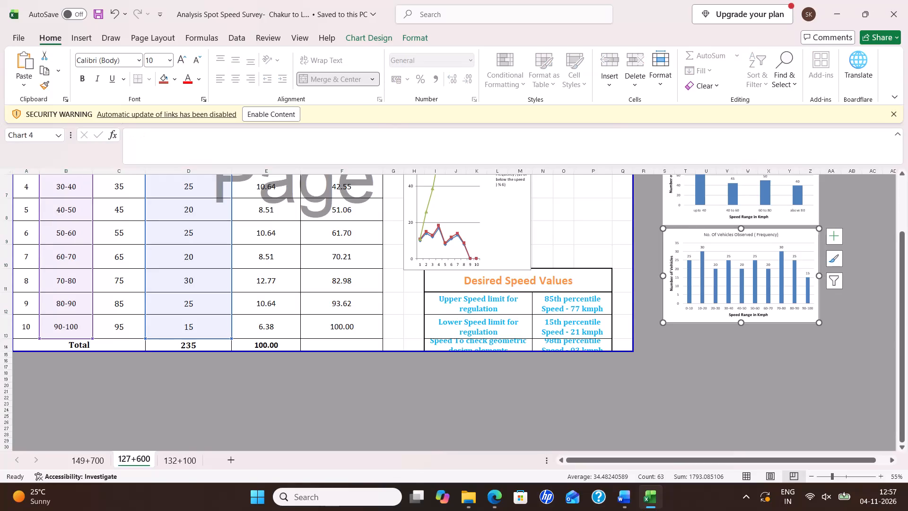
{"action": "key", "text": "ctrl+c"}
{"action": "key", "text": "alt+Tab"}
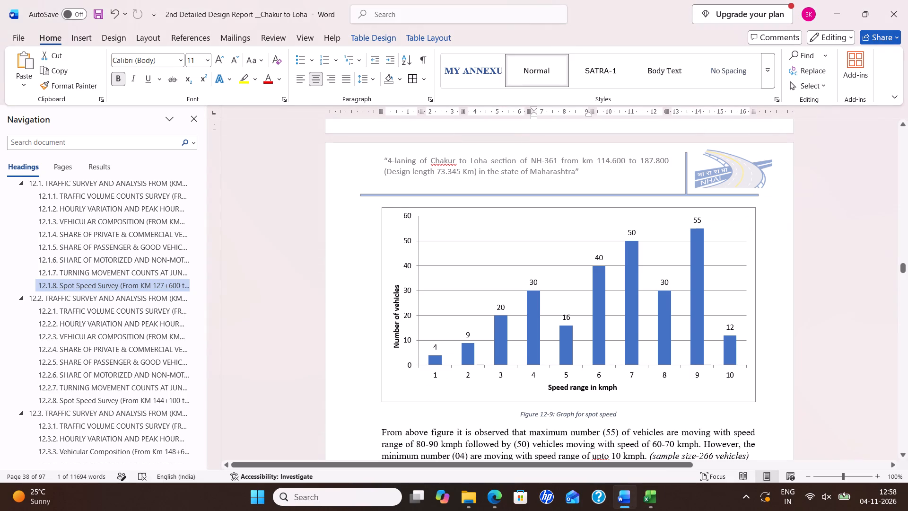
{"action": "left_click", "coordinate": [392, 212]}
{"action": "key", "text": "Delete"}
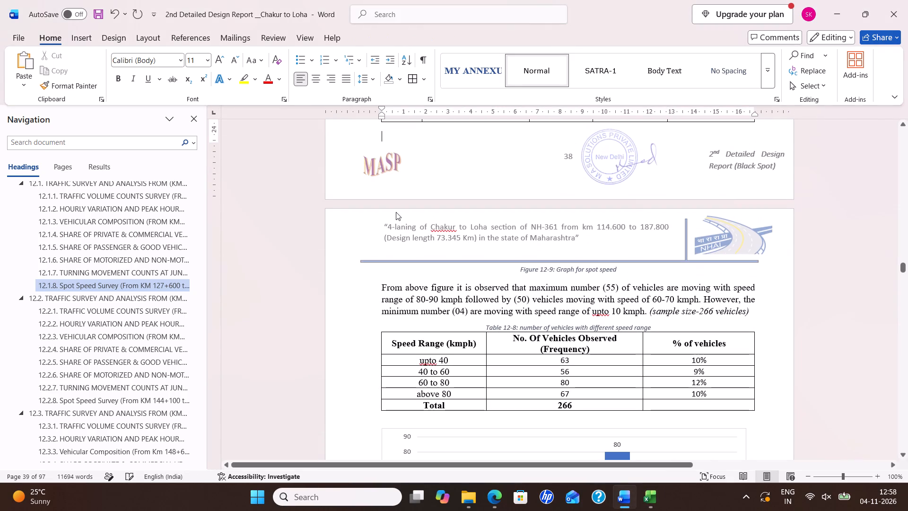
{"action": "key", "text": "ctrl+v"}
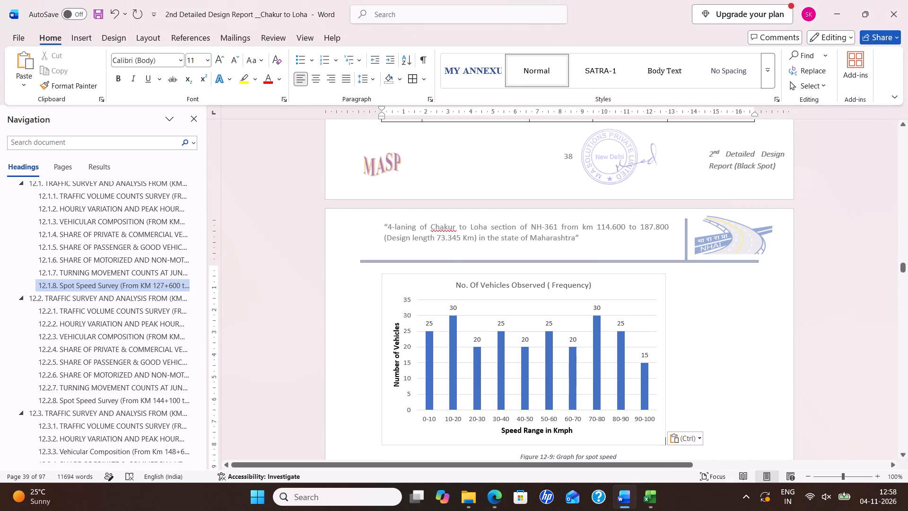
Centre the new Figure 12-9 chart and widen it towards the page margins.
{"action": "left_click", "coordinate": [598, 291]}
{"action": "left_click", "coordinate": [323, 79]}
{"action": "left_click", "coordinate": [319, 77]}
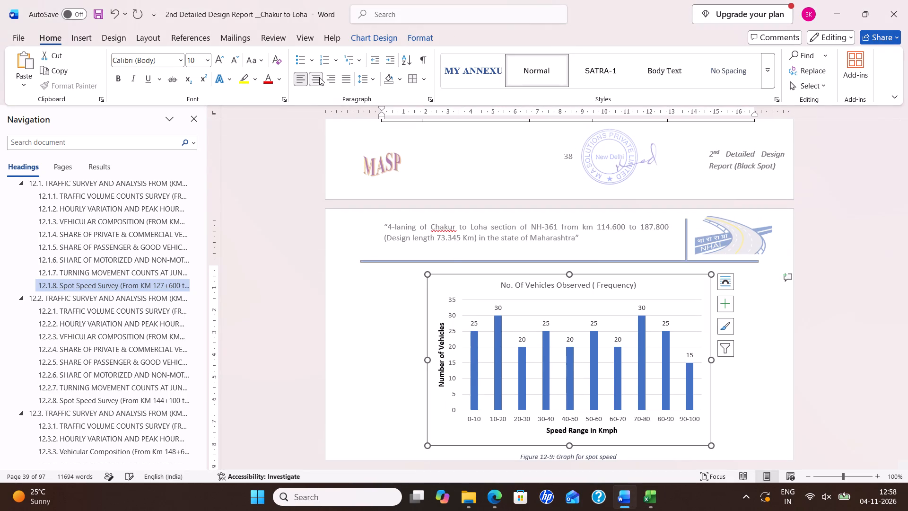
{"action": "left_click_drag", "start_coordinate": [712, 358], "coordinate": [743, 367]}
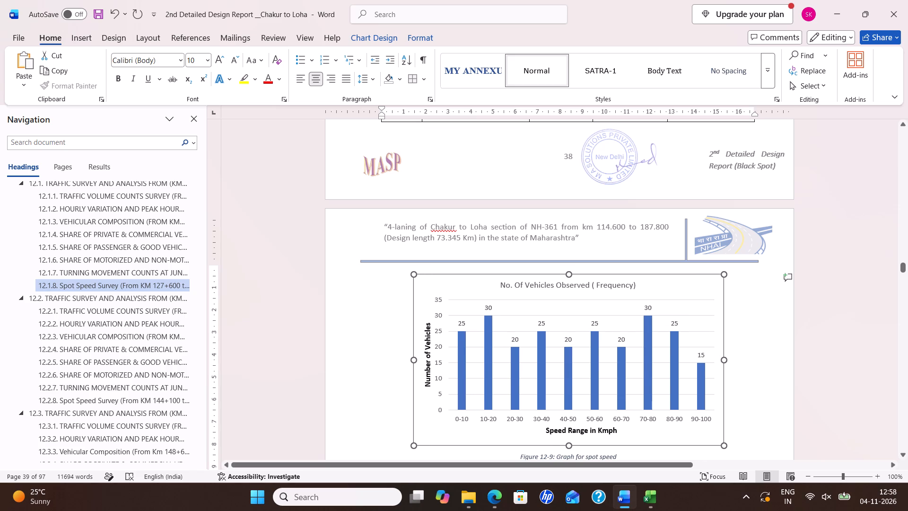
{"action": "left_click_drag", "start_coordinate": [743, 367], "coordinate": [768, 378]}
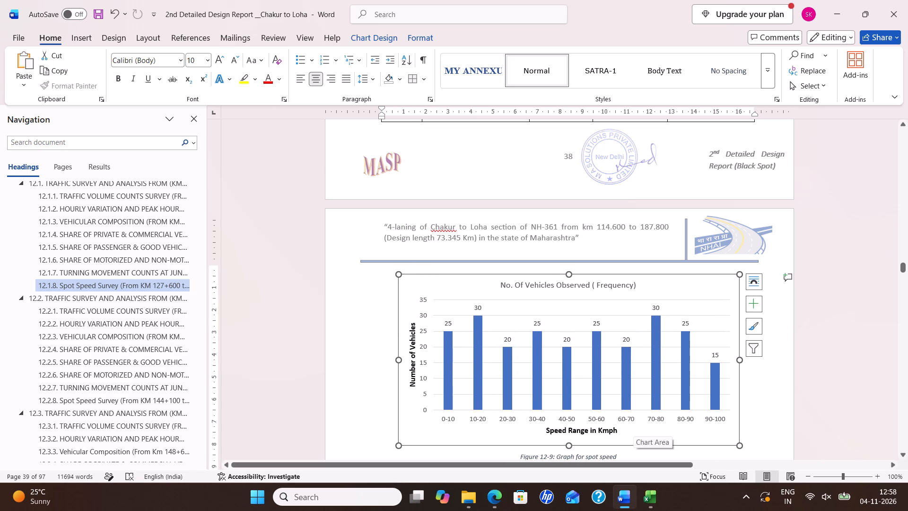
Remove bold from the Speed Range in Kmph and Number of Vehicles axis titles of the Figure 12-9 chart.
{"action": "left_click", "coordinate": [624, 432]}
{"action": "left_click", "coordinate": [617, 429]}
{"action": "left_click_drag", "start_coordinate": [616, 429], "coordinate": [557, 427]}
{"action": "left_click", "coordinate": [564, 407]}
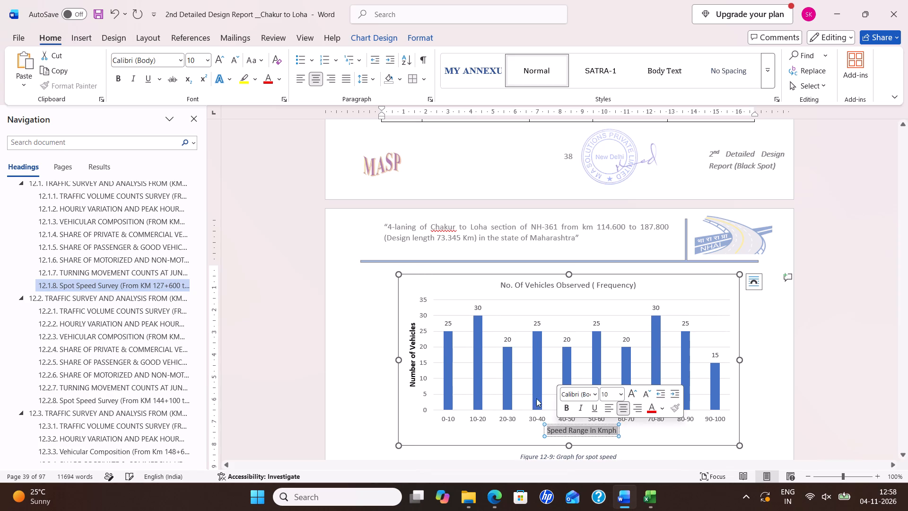
{"action": "left_click", "coordinate": [412, 346]}
{"action": "left_click", "coordinate": [408, 325]}
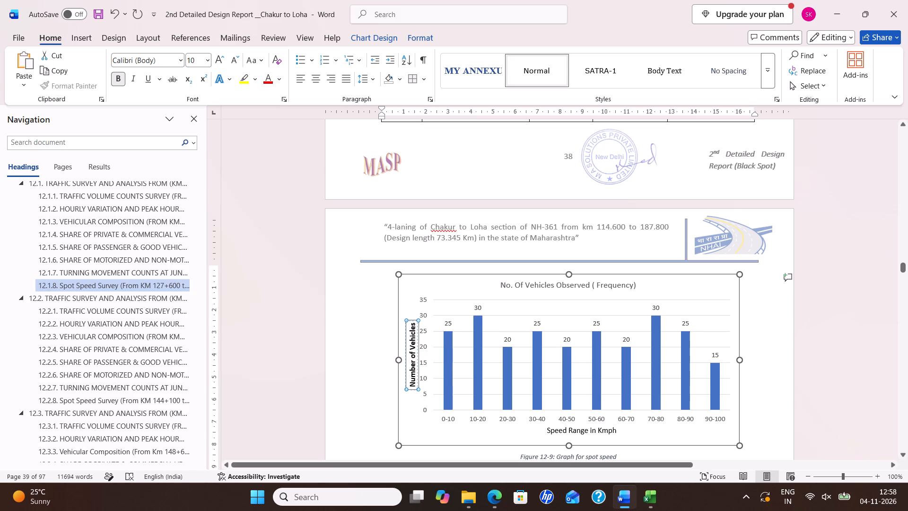
{"action": "left_click_drag", "start_coordinate": [411, 328], "coordinate": [410, 327]}
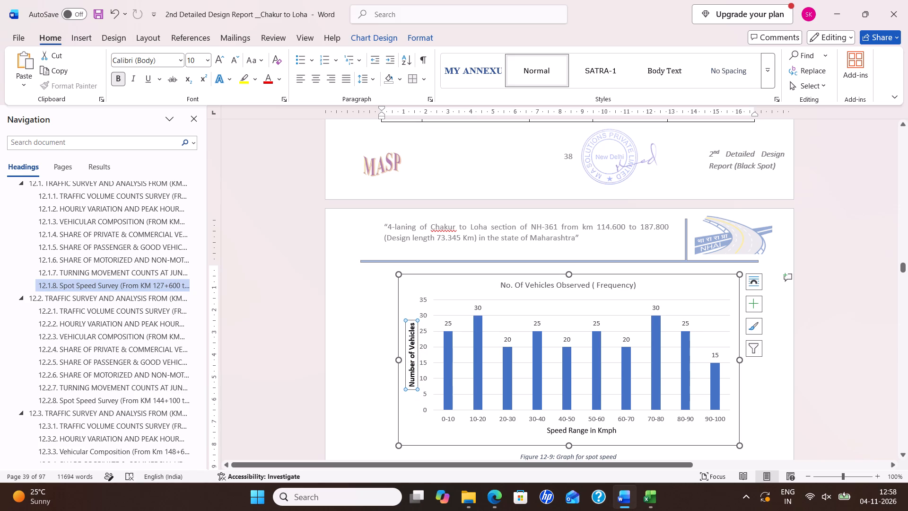
{"action": "left_click_drag", "start_coordinate": [410, 327], "coordinate": [418, 370]}
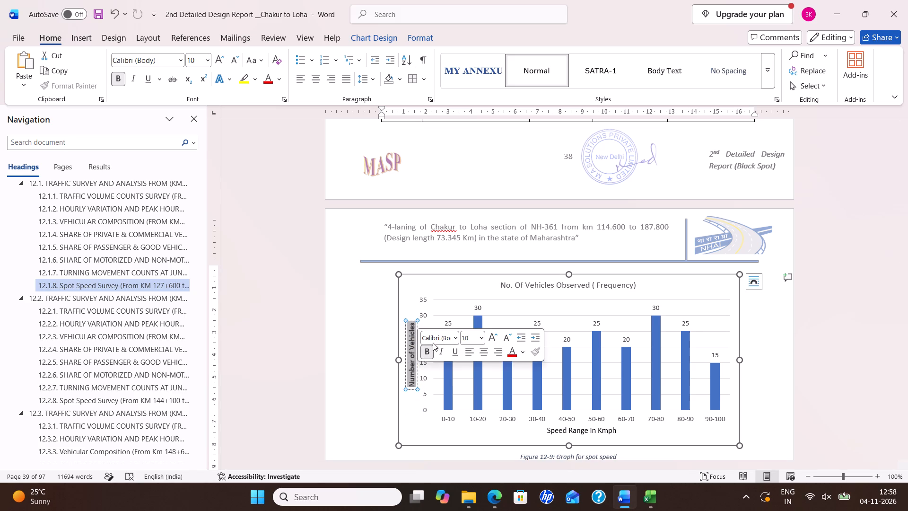
{"action": "left_click", "coordinate": [428, 353]}
{"action": "left_click", "coordinate": [422, 402]}
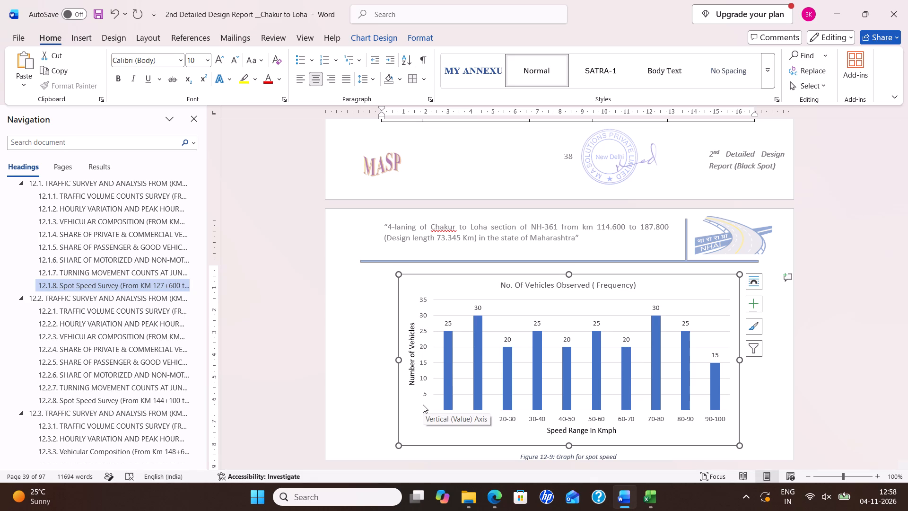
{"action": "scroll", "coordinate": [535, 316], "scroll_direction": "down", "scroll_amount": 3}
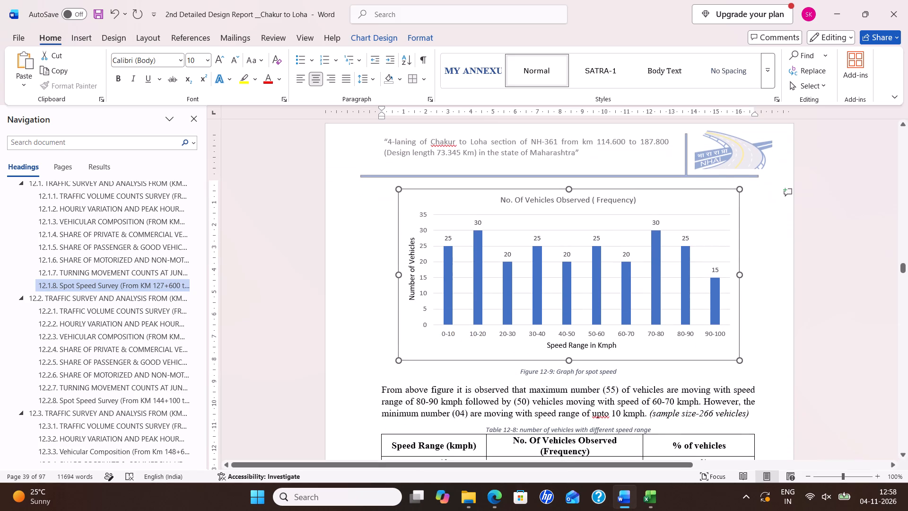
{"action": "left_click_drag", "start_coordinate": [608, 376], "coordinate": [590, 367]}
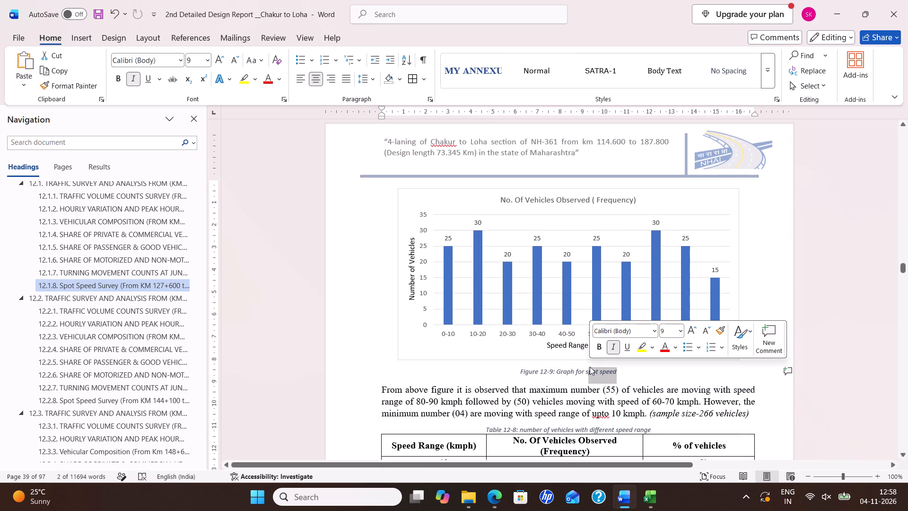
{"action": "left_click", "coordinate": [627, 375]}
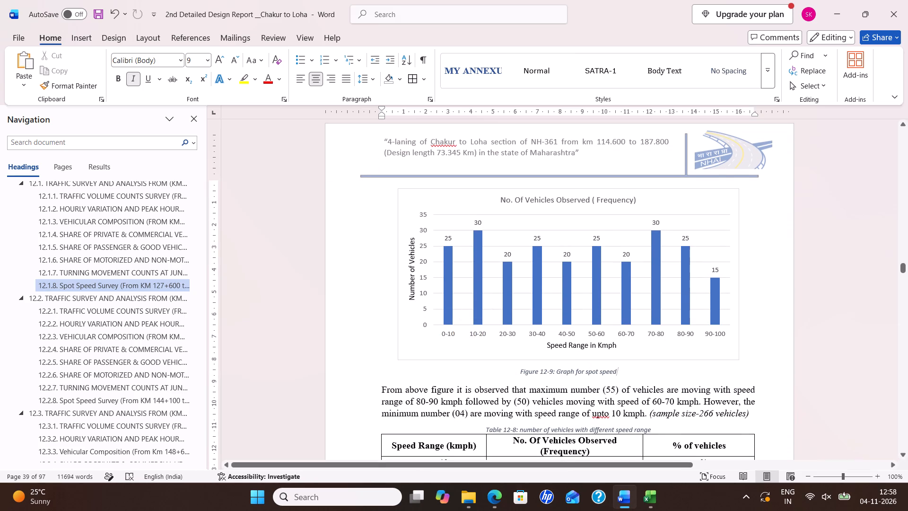
Copy the vehicle counts and percentages for the four speed groups and Total row from the Excel workbook's 127+600 sheet.
{"action": "scroll", "coordinate": [554, 237], "scroll_direction": "down", "scroll_amount": 4}
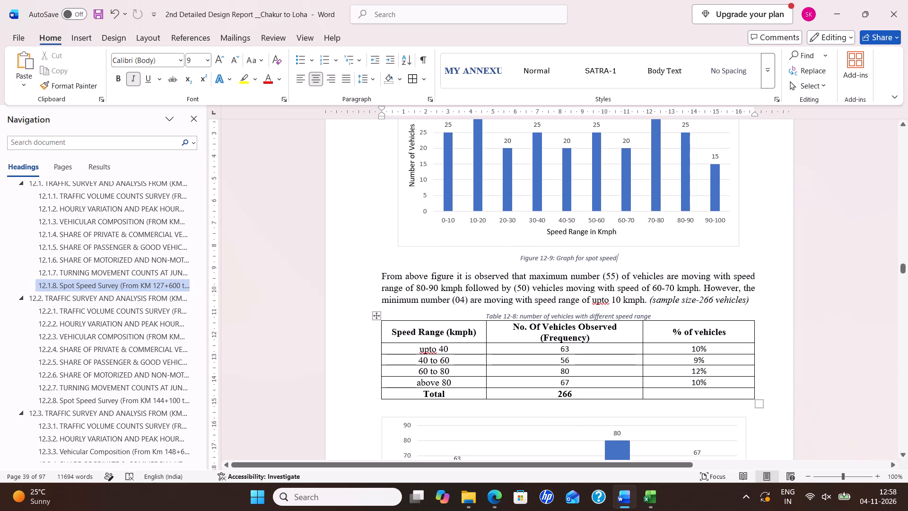
{"action": "key", "text": "alt+Tab"}
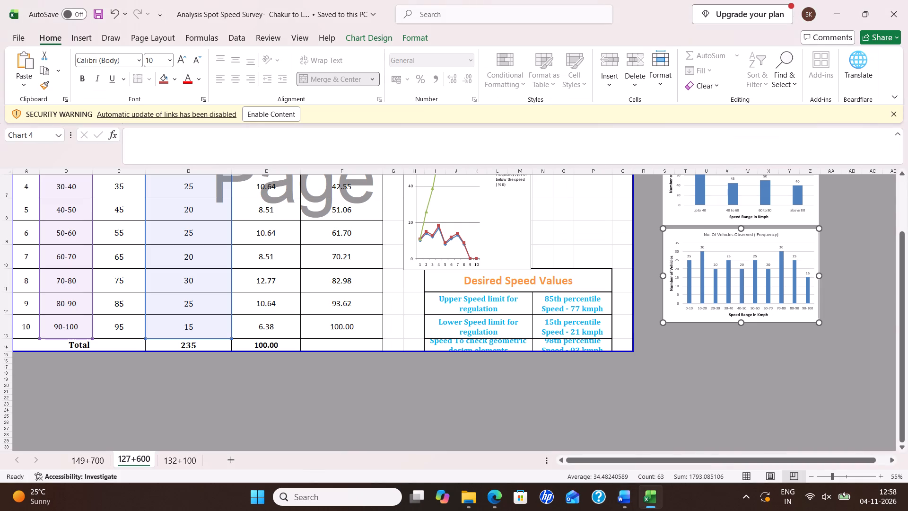
{"action": "key", "text": "alt+Tab"}
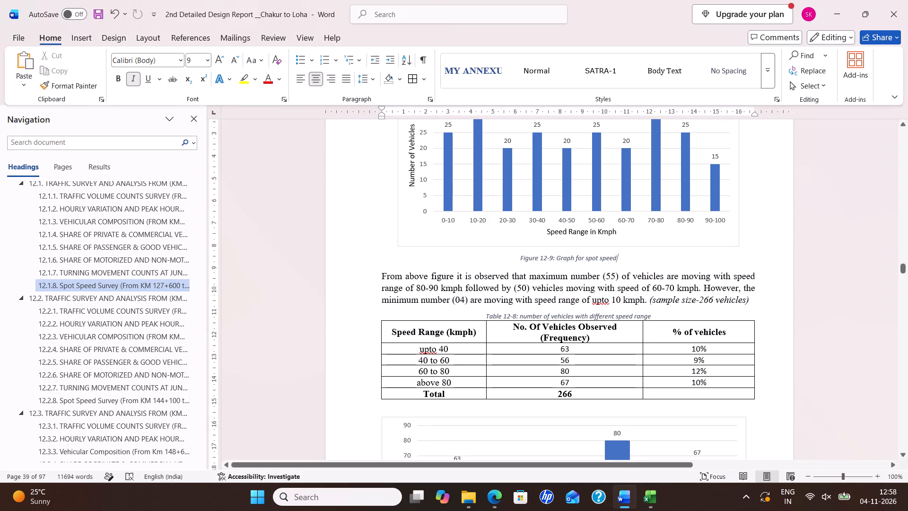
{"action": "key", "text": "alt+Tab"}
{"action": "scroll", "coordinate": [525, 309], "scroll_direction": "up", "scroll_amount": 4}
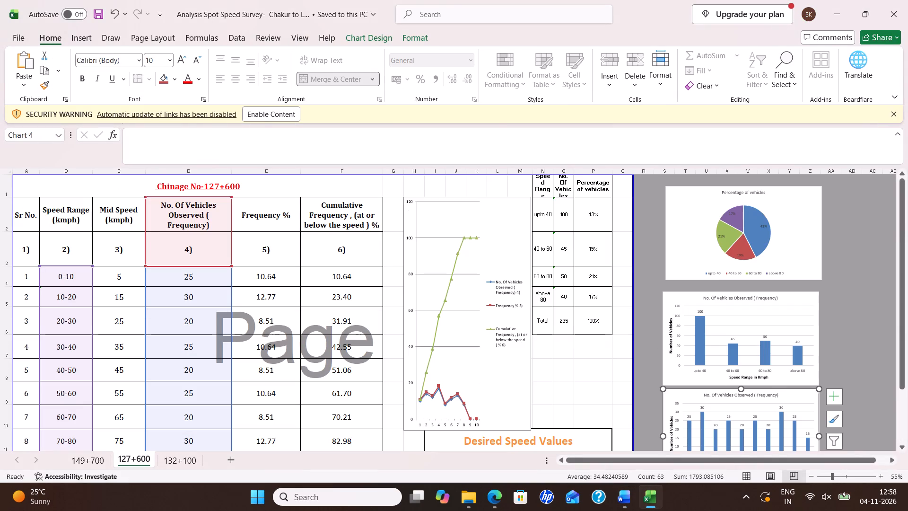
{"action": "key", "text": "alt+Tab"}
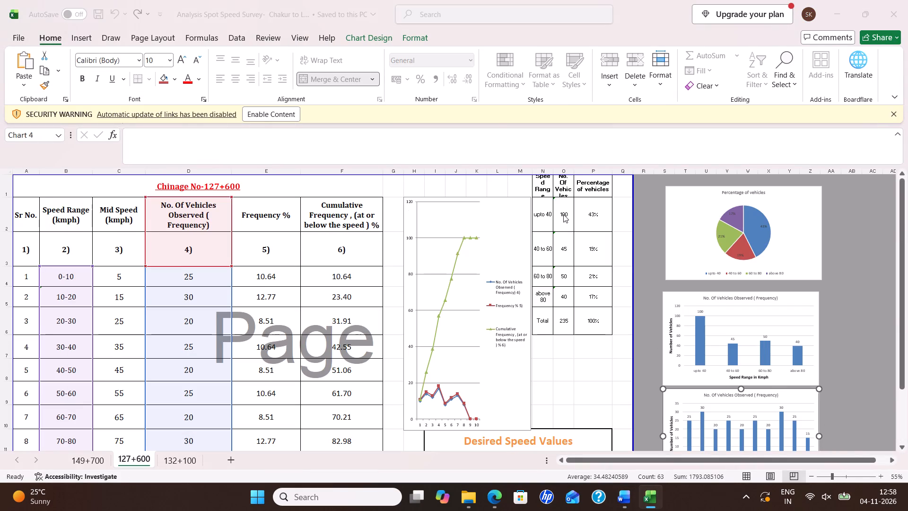
{"action": "key", "text": "alt+Tab"}
{"action": "left_click_drag", "start_coordinate": [564, 211], "coordinate": [577, 238]}
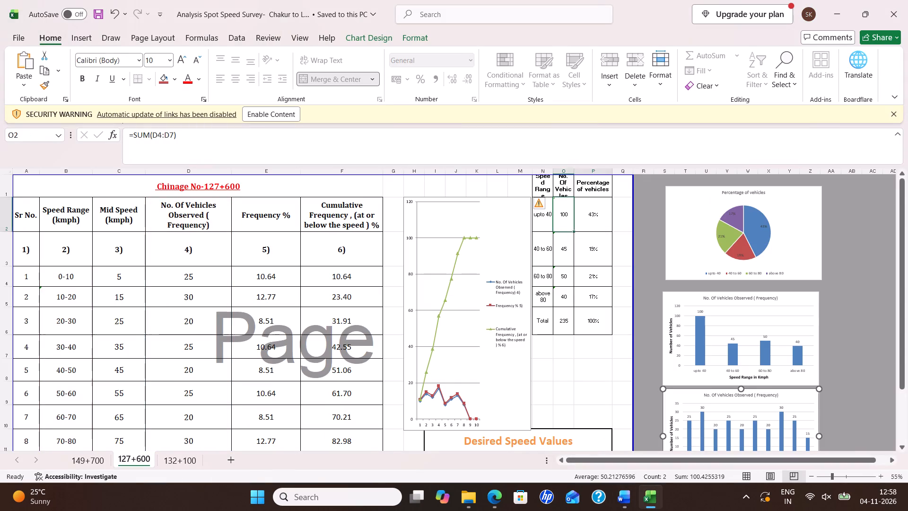
{"action": "left_click_drag", "start_coordinate": [577, 238], "coordinate": [589, 315]}
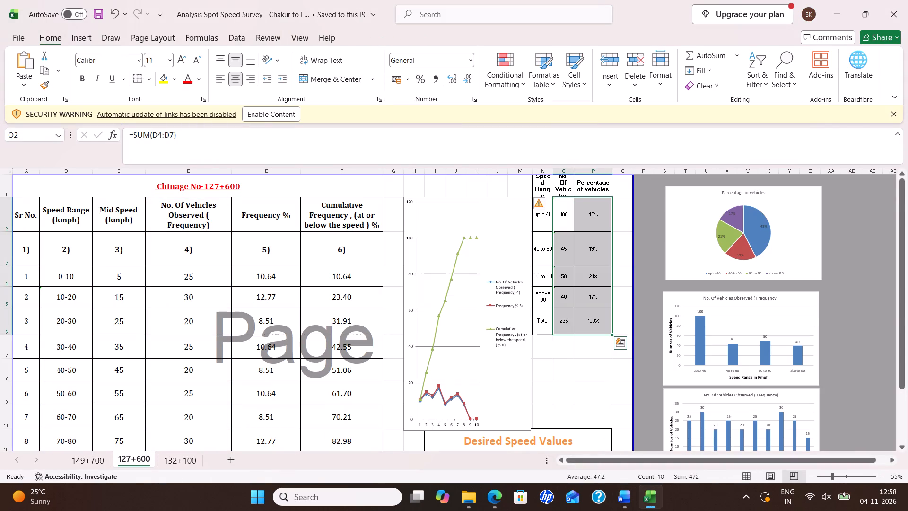
{"action": "key", "text": "ctrl+c"}
Overwrite Table 12-8's vehicle counts and percentages in the report, including the Total row, with the copied 100, 45, 50, 40 and 235 data.
{"action": "key", "text": "alt+Tab"}
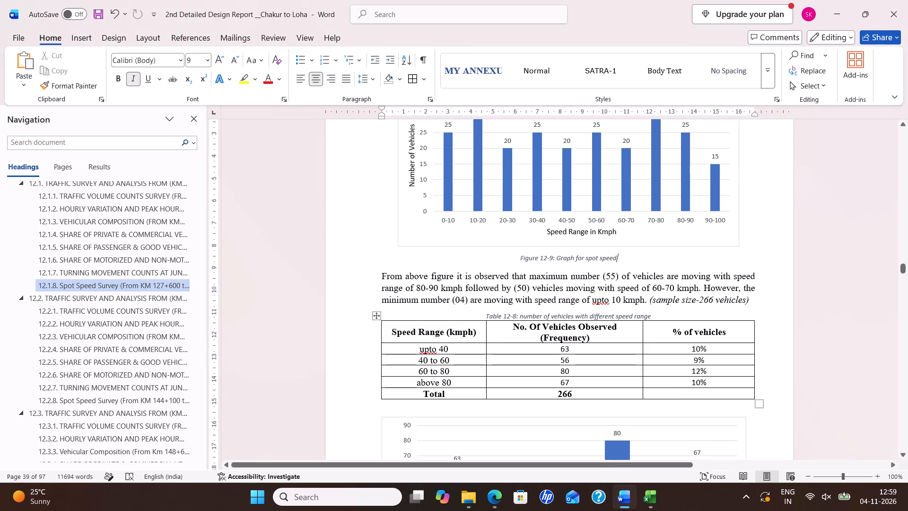
{"action": "left_click_drag", "start_coordinate": [560, 349], "coordinate": [690, 384]}
{"action": "key", "text": "alt+Tab"}
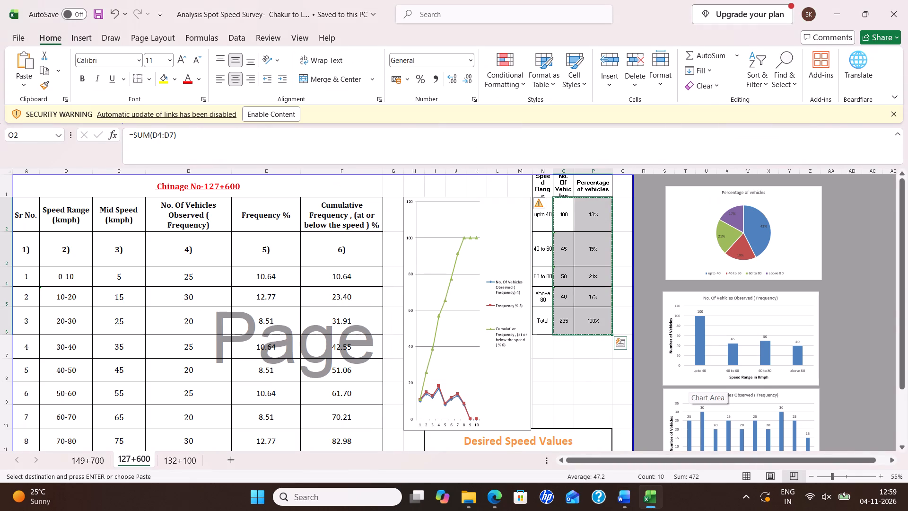
{"action": "key", "text": "alt+Tab"}
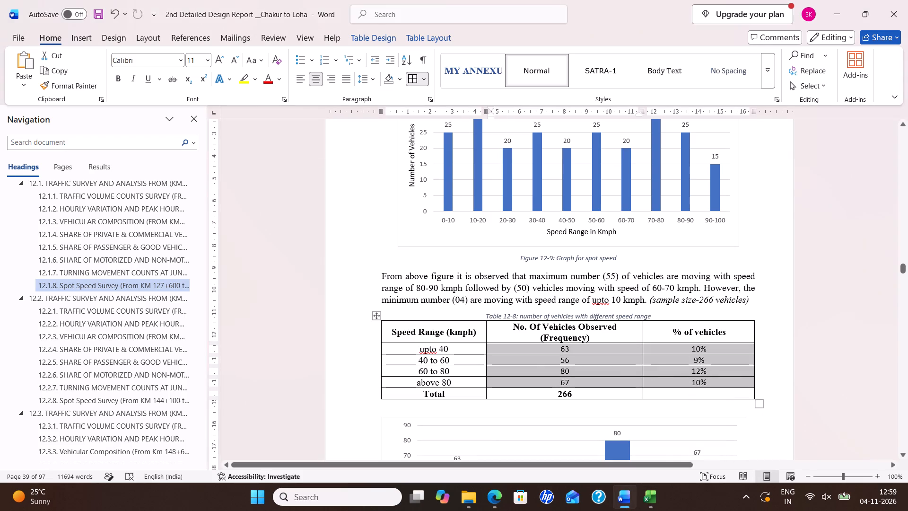
{"action": "left_click", "coordinate": [537, 356]}
{"action": "left_click_drag", "start_coordinate": [537, 351], "coordinate": [665, 399]}
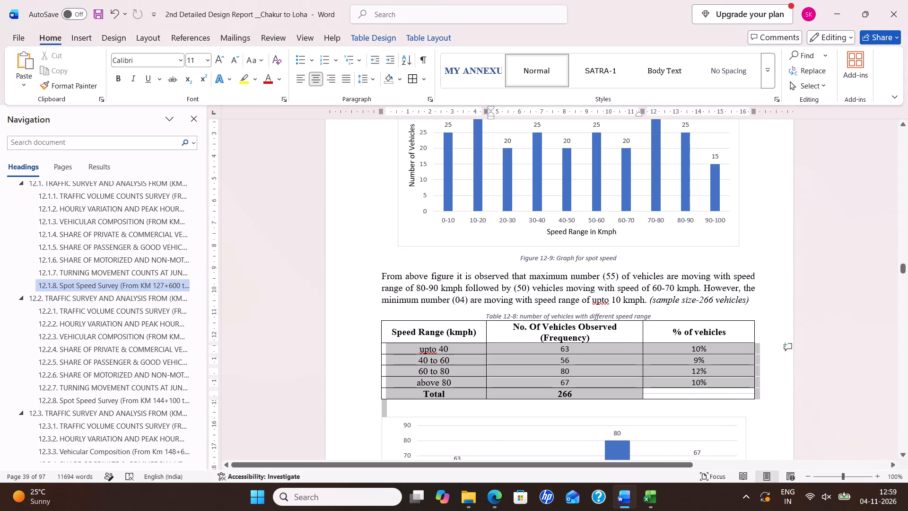
{"action": "left_click_drag", "start_coordinate": [665, 399], "coordinate": [668, 399]}
{"action": "left_click", "coordinate": [661, 388]}
{"action": "left_click", "coordinate": [573, 346]}
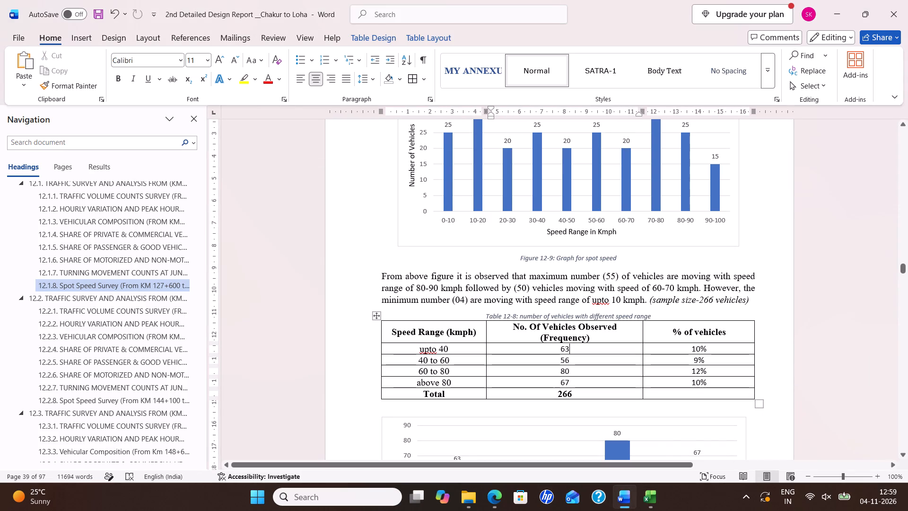
{"action": "left_click_drag", "start_coordinate": [559, 347], "coordinate": [674, 394]}
{"action": "left_click", "coordinate": [674, 394]}
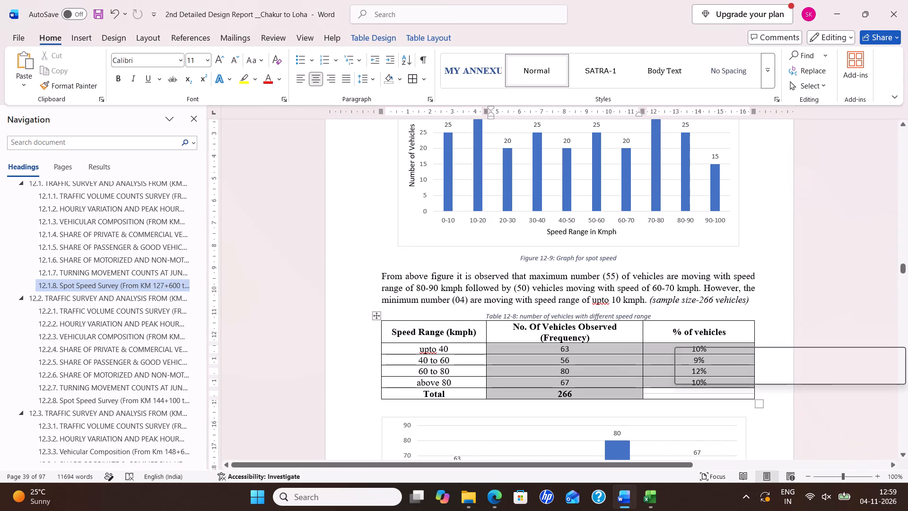
{"action": "right_click", "coordinate": [661, 385]}
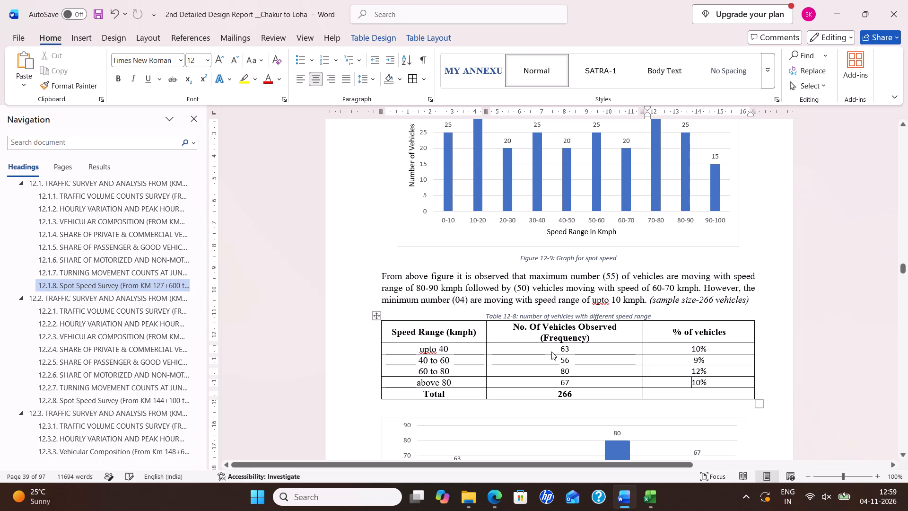
{"action": "left_click_drag", "start_coordinate": [554, 347], "coordinate": [677, 396]}
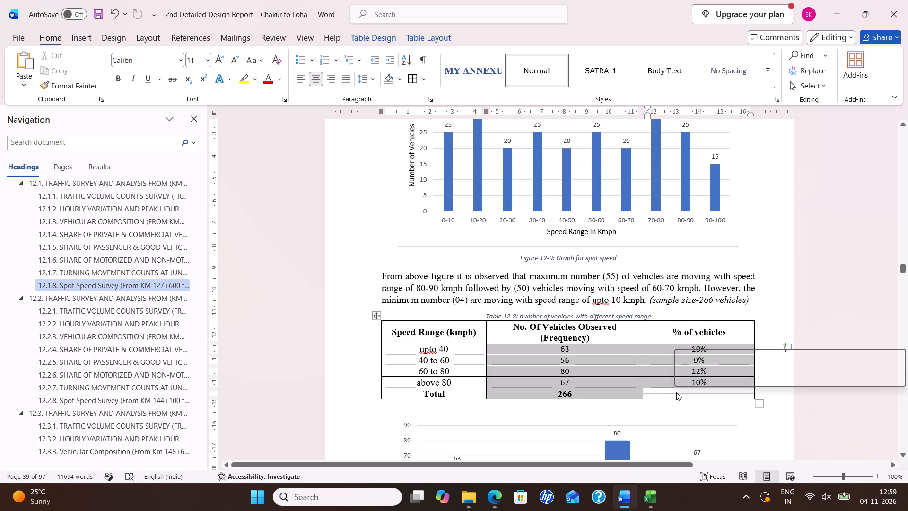
{"action": "right_click", "coordinate": [676, 392]}
{"action": "left_click", "coordinate": [762, 259]}
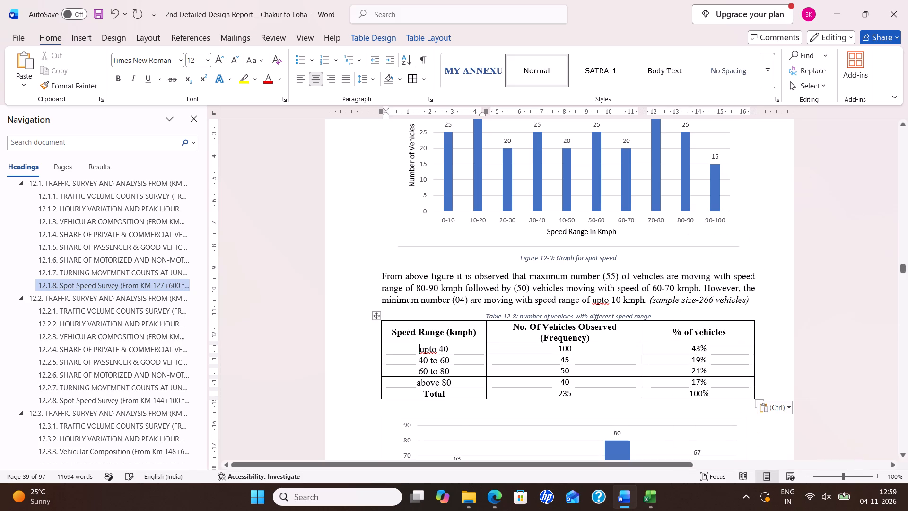
Clear the 100% value from the Total row of Table 12-8.
{"action": "left_click_drag", "start_coordinate": [681, 395], "coordinate": [713, 400]}
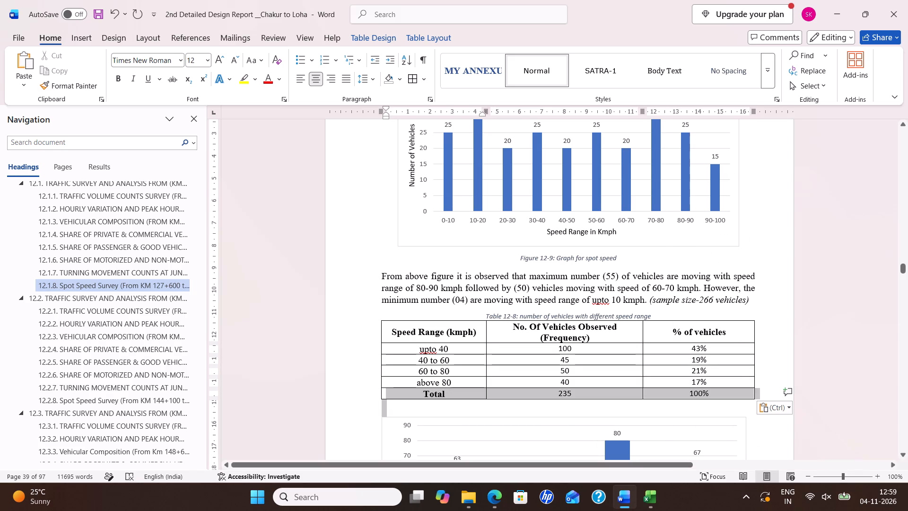
{"action": "left_click_drag", "start_coordinate": [713, 400], "coordinate": [708, 400]}
{"action": "left_click", "coordinate": [706, 395]}
{"action": "left_click_drag", "start_coordinate": [711, 394], "coordinate": [693, 396]}
{"action": "key", "text": "Delete"}
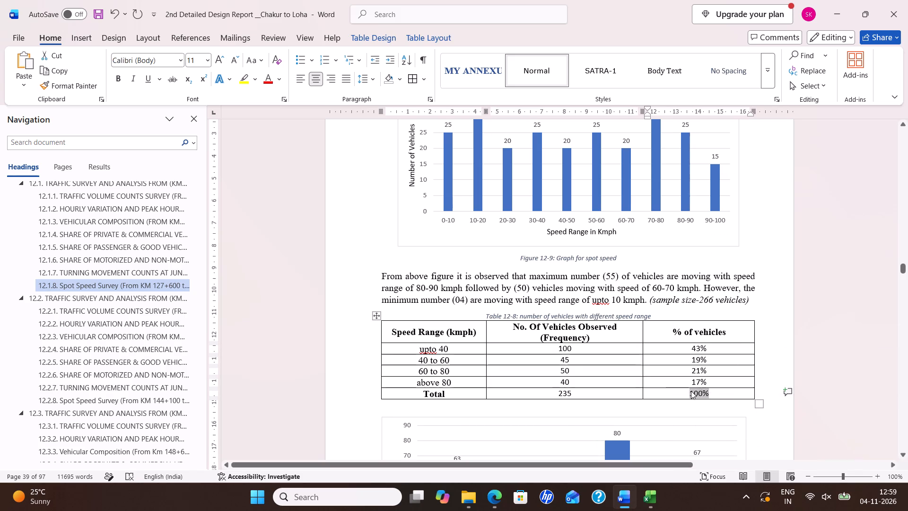
Make the 235 value in Table 12-8's Total row bold.
{"action": "left_click_drag", "start_coordinate": [602, 393], "coordinate": [558, 394]}
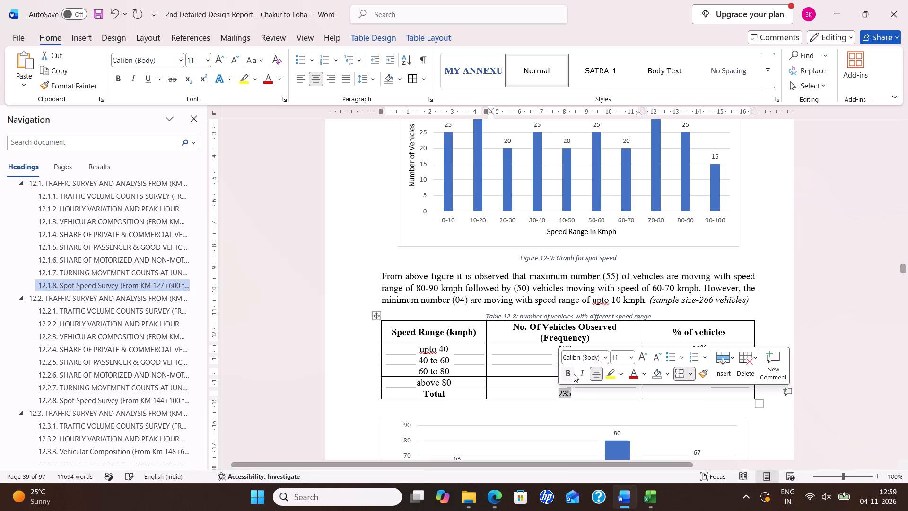
{"action": "left_click", "coordinate": [569, 371]}
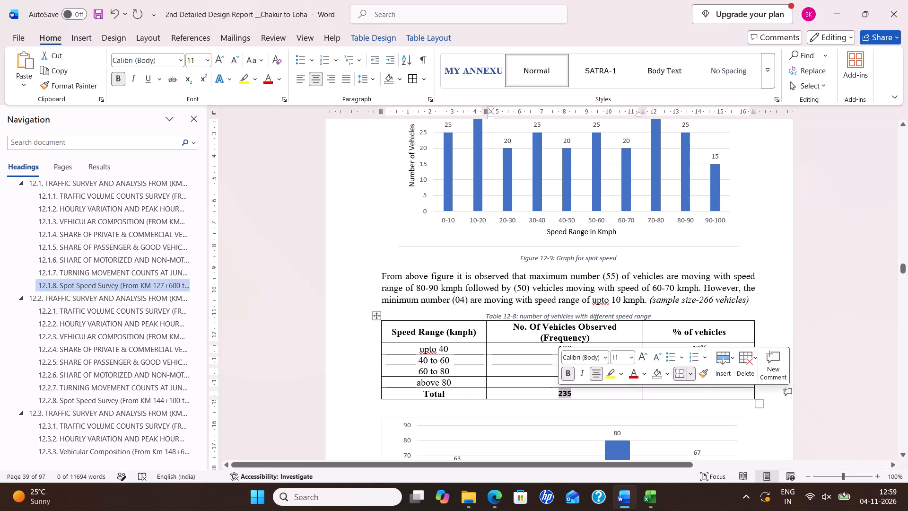
{"action": "left_click", "coordinate": [599, 391]}
Replace the chart below Table 12-8 with the four-range No. Of Vehicles Observed chart from the Excel workbook's 127+600 sheet.
{"action": "scroll", "coordinate": [567, 362], "scroll_direction": "down", "scroll_amount": 6}
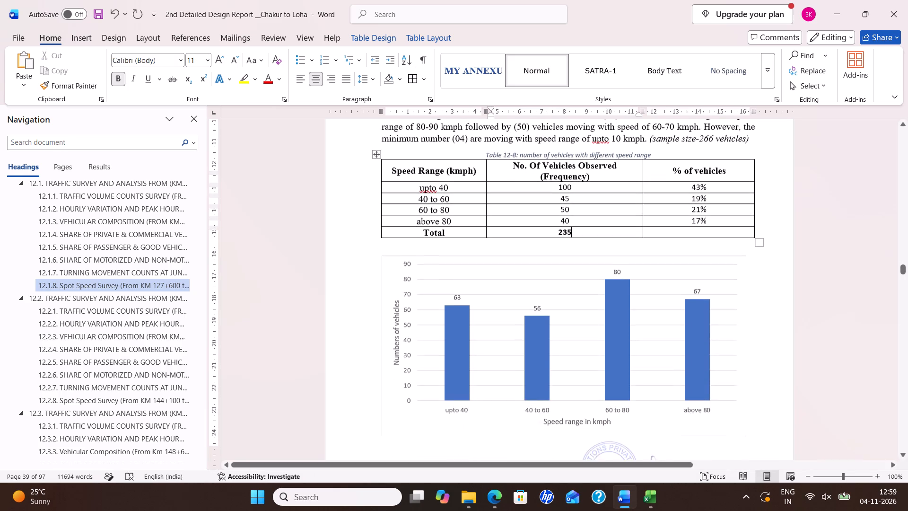
{"action": "scroll", "coordinate": [439, 338], "scroll_direction": "down", "scroll_amount": 2}
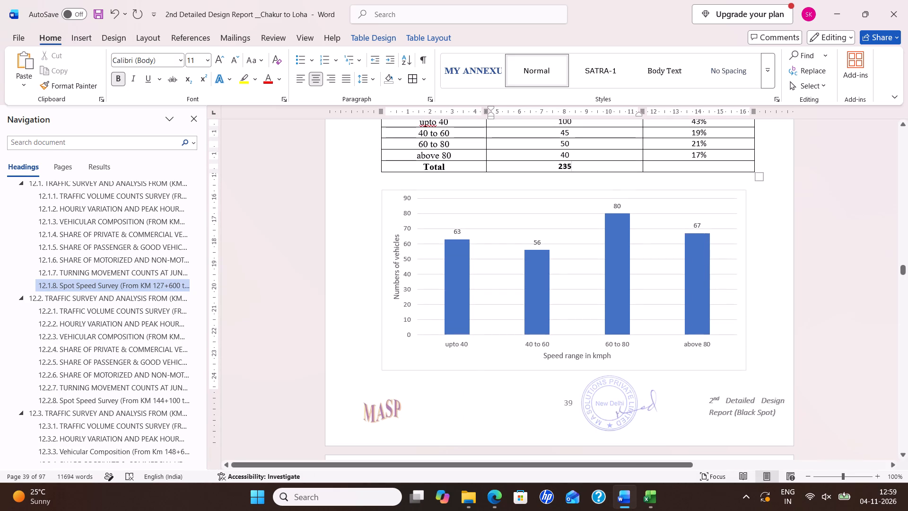
{"action": "left_click", "coordinate": [437, 357]}
{"action": "key", "text": "Delete"}
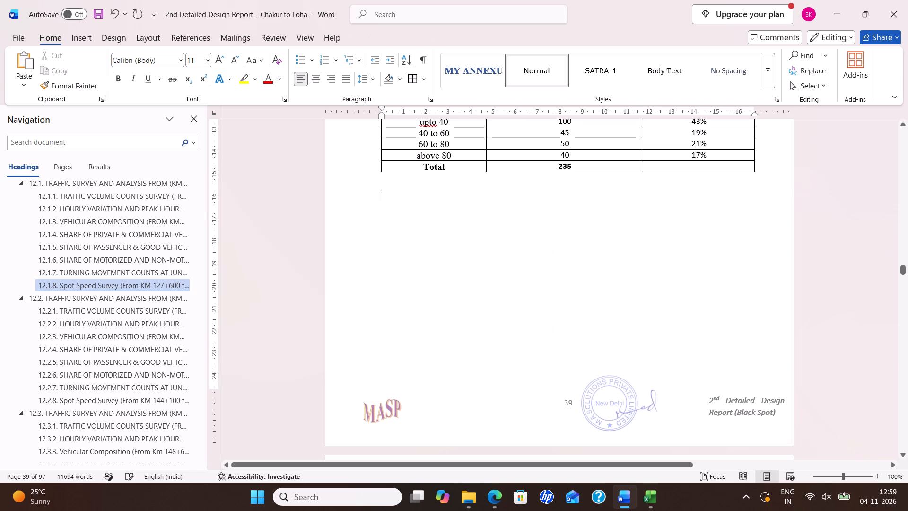
{"action": "key", "text": "alt+Tab"}
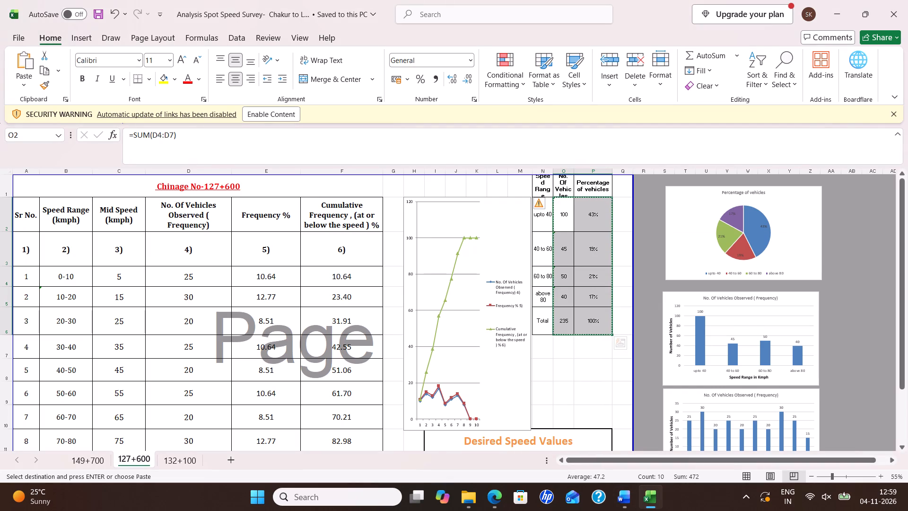
{"action": "left_click", "coordinate": [712, 307]}
{"action": "left_click", "coordinate": [691, 295]}
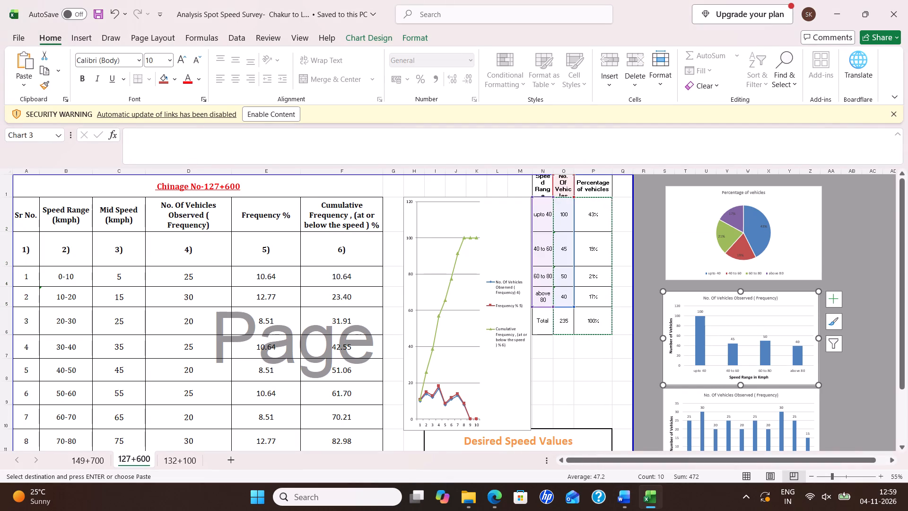
{"action": "key", "text": "ctrl+c"}
{"action": "key", "text": "alt+Tab"}
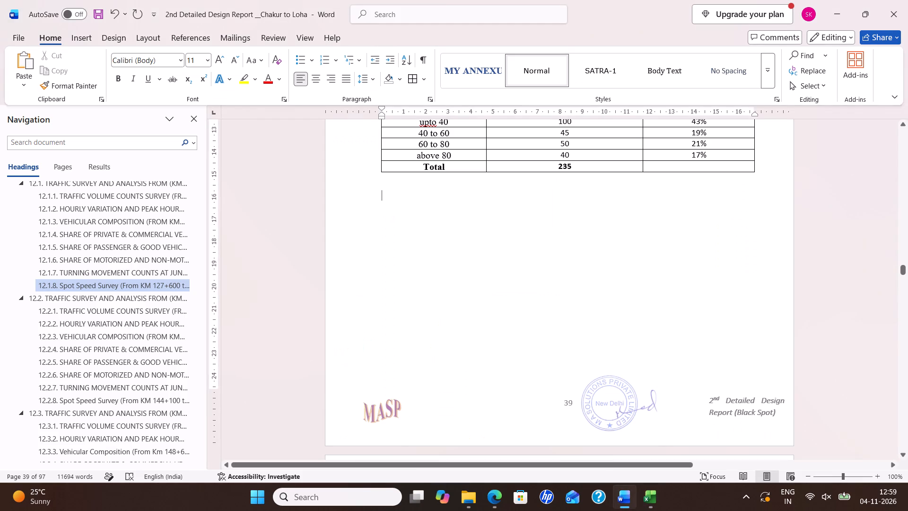
{"action": "key", "text": "ctrl+v"}
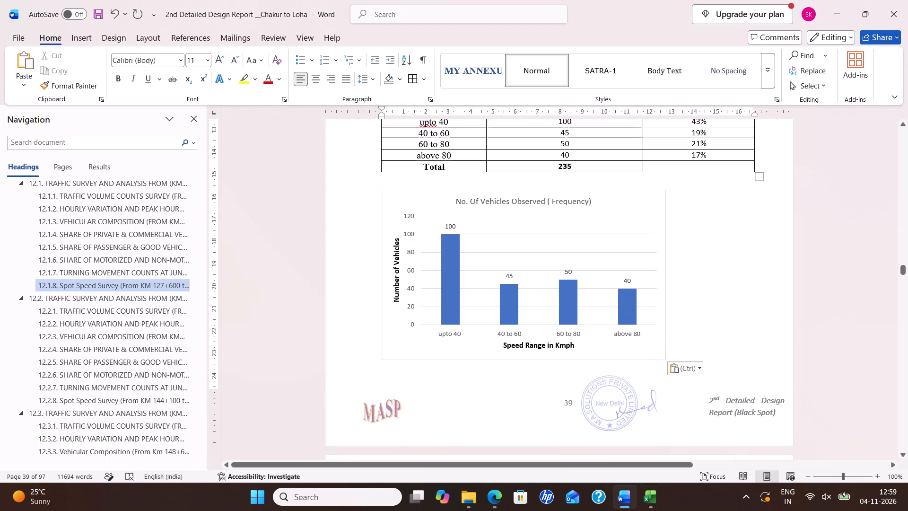
Centre the new four-range chart below Table 12-8 and widen it towards the page margins.
{"action": "left_click", "coordinate": [319, 75]}
{"action": "left_click", "coordinate": [708, 269]}
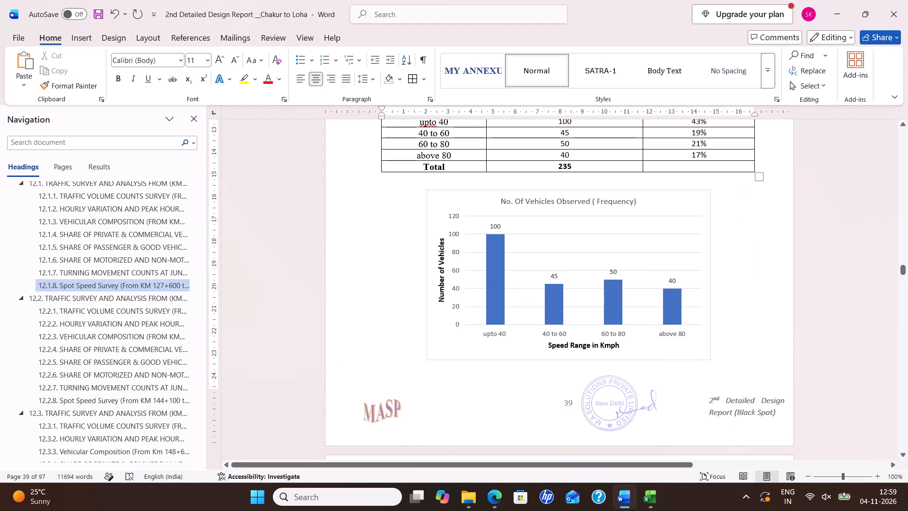
{"action": "left_click_drag", "start_coordinate": [712, 273], "coordinate": [777, 293]}
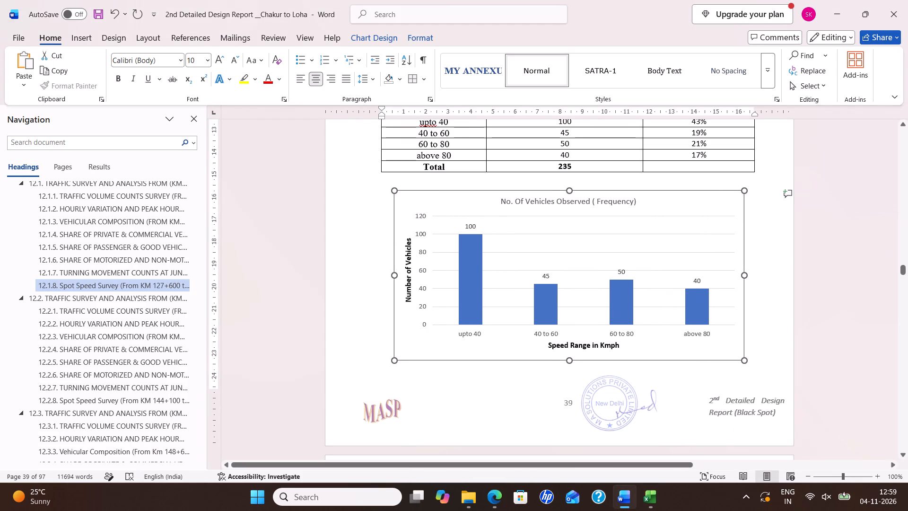
{"action": "left_click_drag", "start_coordinate": [777, 293], "coordinate": [778, 293]}
Remove the bold from the Speed Range in Kmph and Number of Vehicles axis titles of the four-range chart below Table 12-8.
{"action": "left_click", "coordinate": [616, 344]}
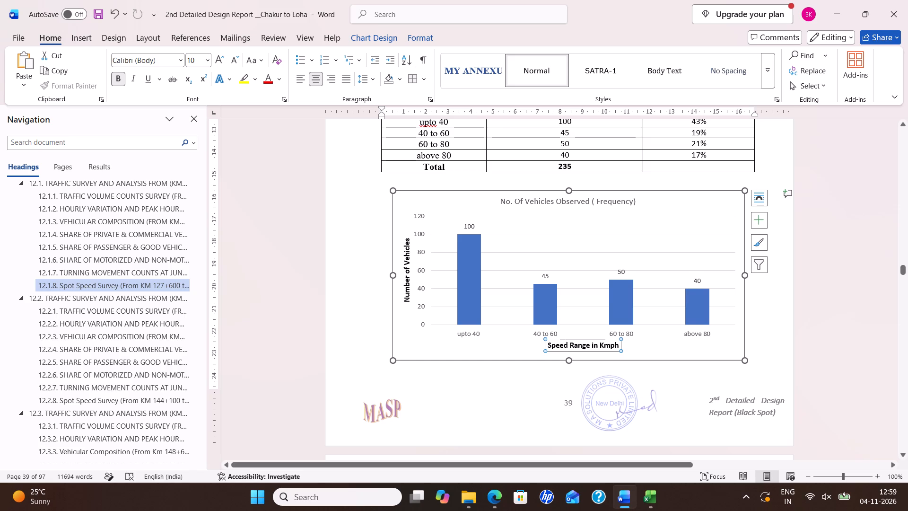
{"action": "left_click", "coordinate": [619, 345]}
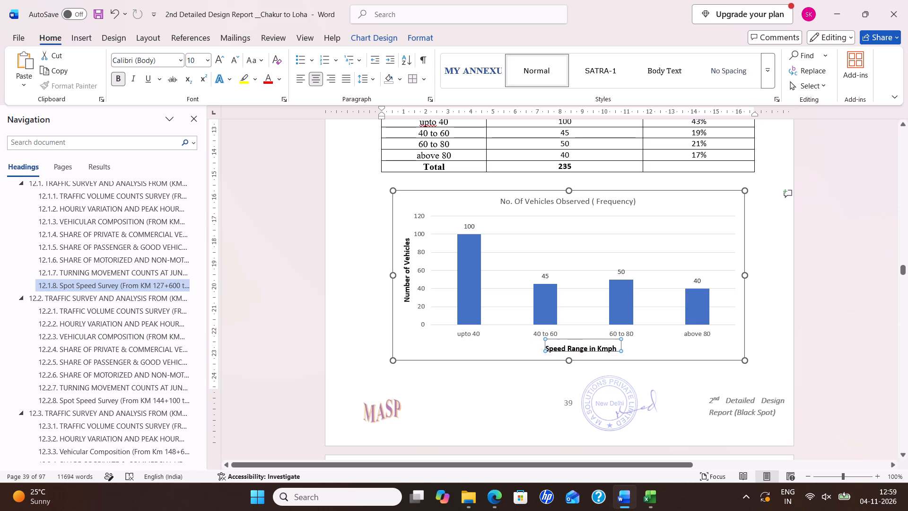
{"action": "key", "text": "ctrl+z"}
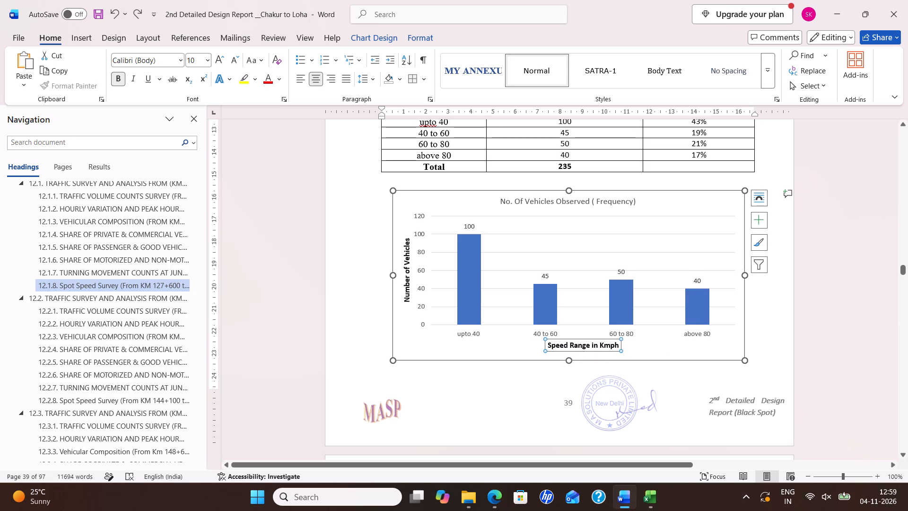
{"action": "left_click_drag", "start_coordinate": [553, 344], "coordinate": [612, 350]}
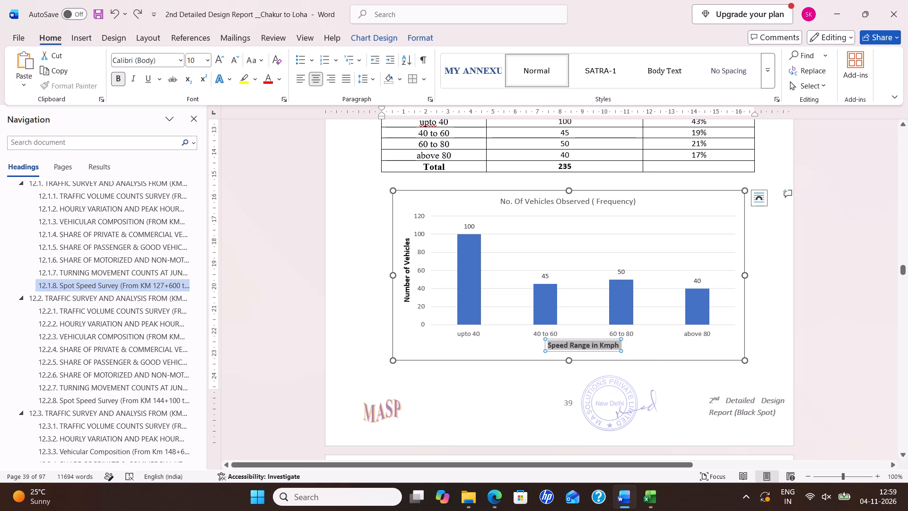
{"action": "left_click_drag", "start_coordinate": [612, 350], "coordinate": [617, 350]}
{"action": "left_click", "coordinate": [626, 334]}
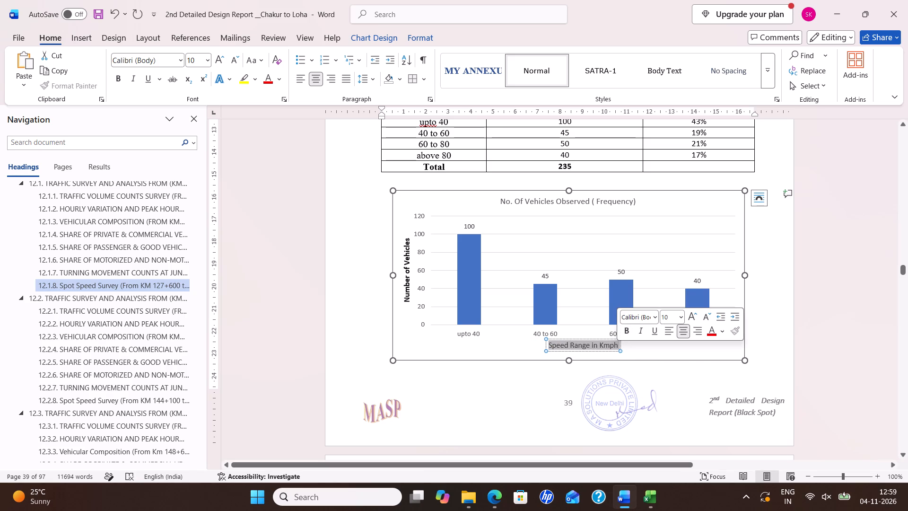
{"action": "left_click", "coordinate": [407, 262]}
{"action": "left_click_drag", "start_coordinate": [405, 242], "coordinate": [405, 297]}
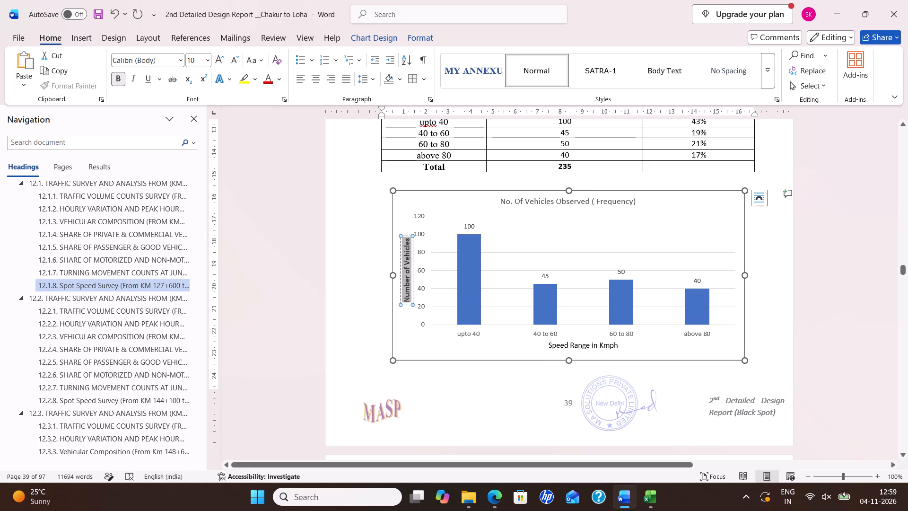
{"action": "left_click_drag", "start_coordinate": [405, 297], "coordinate": [405, 298]}
{"action": "left_click", "coordinate": [418, 277]}
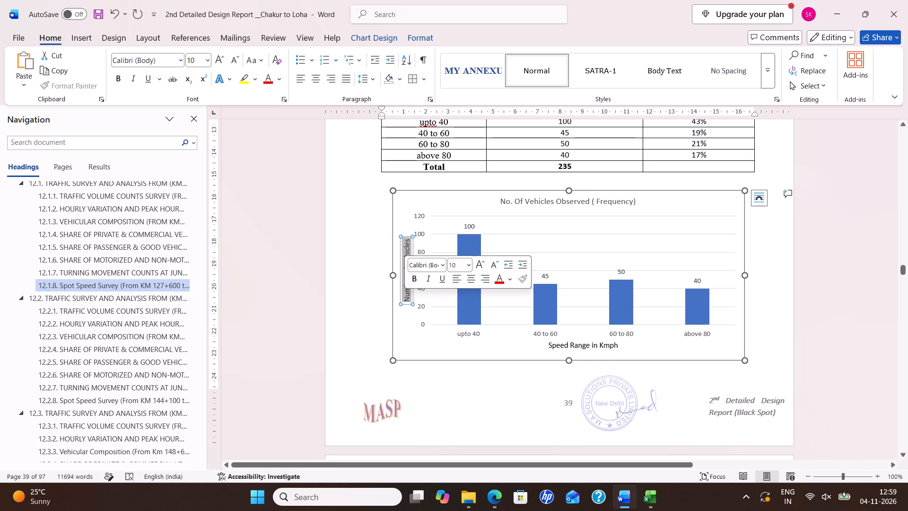
{"action": "left_click", "coordinate": [419, 346]}
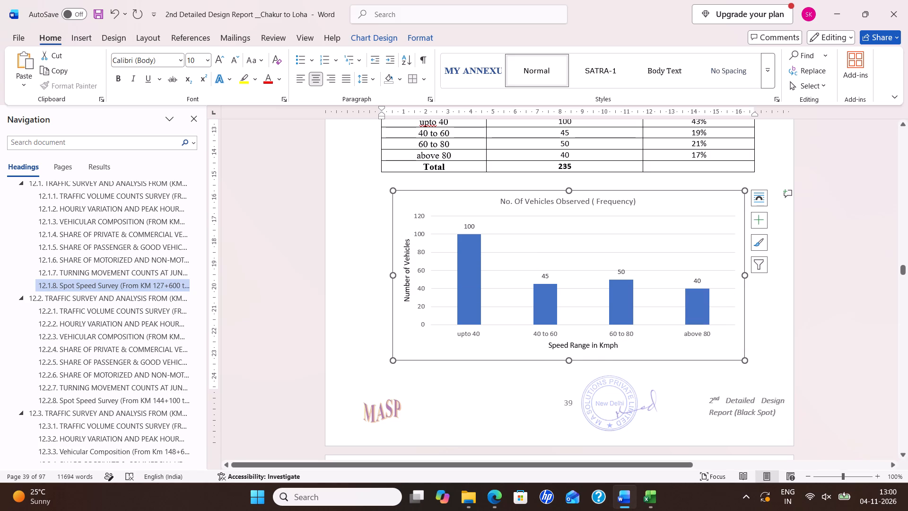
Replace the pie chart below the Figure 12-10 caption with the Percentage of vehicles pie chart from the Excel workbook's 127+600 sheet.
{"action": "scroll", "coordinate": [606, 316], "scroll_direction": "down", "scroll_amount": 5}
{"action": "scroll", "coordinate": [602, 314], "scroll_direction": "up", "scroll_amount": 3}
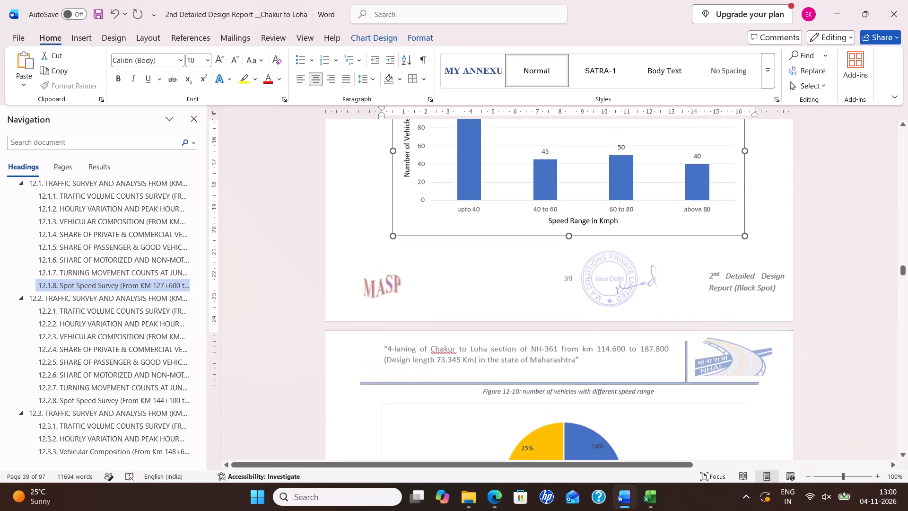
{"action": "scroll", "coordinate": [602, 314], "scroll_direction": "up", "scroll_amount": 5}
{"action": "scroll", "coordinate": [602, 314], "scroll_direction": "down", "scroll_amount": 11}
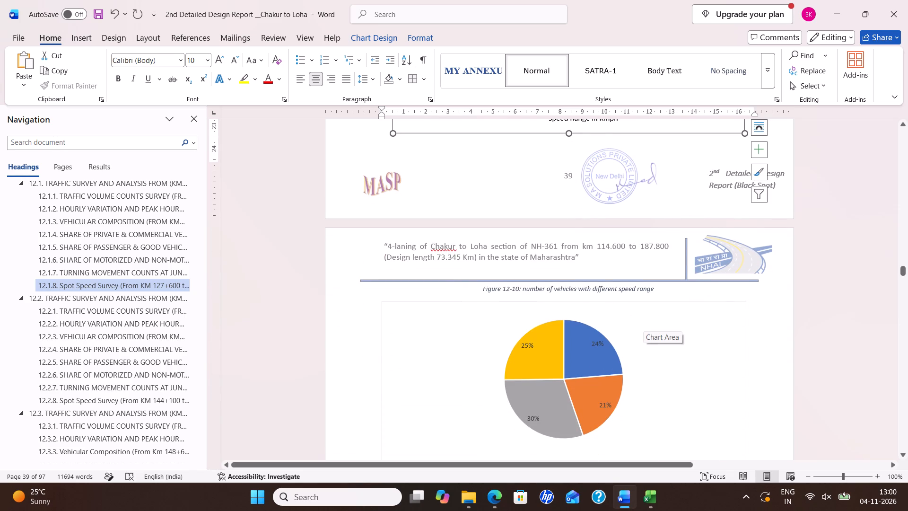
{"action": "key", "text": "alt+Tab"}
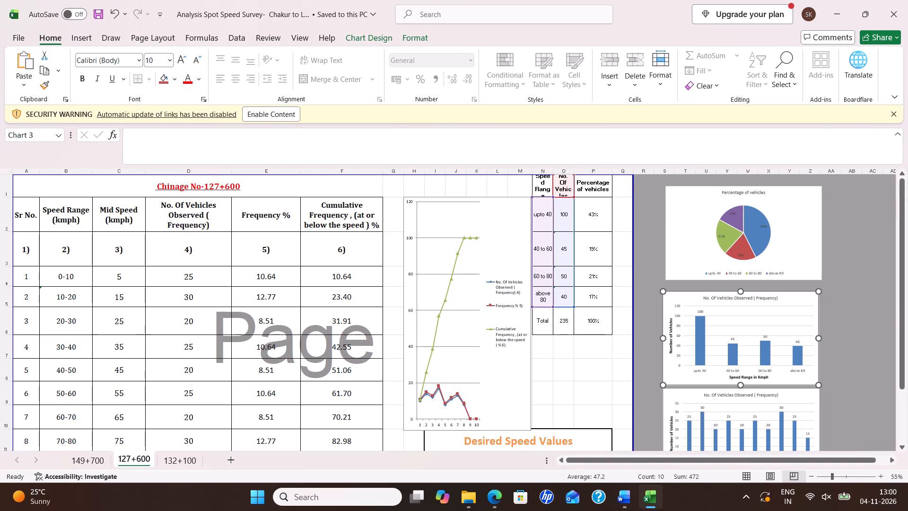
{"action": "left_click", "coordinate": [673, 252]}
{"action": "key", "text": "ctrl+c"}
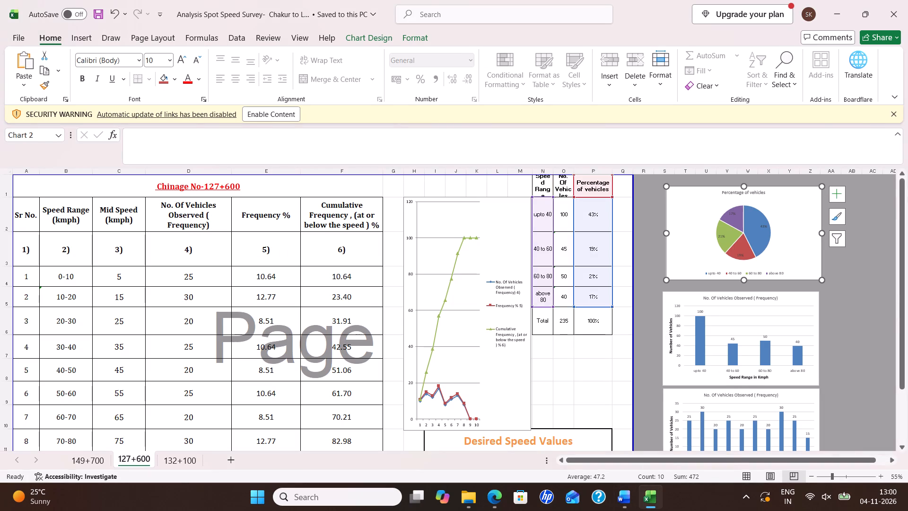
{"action": "key", "text": "alt+Tab"}
{"action": "left_click", "coordinate": [670, 328]}
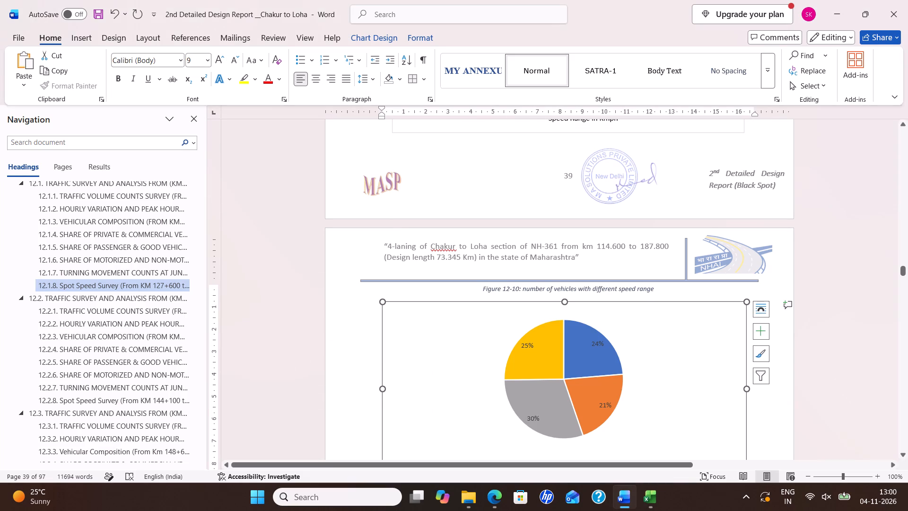
{"action": "key", "text": "Delete"}
{"action": "key", "text": "ctrl+v"}
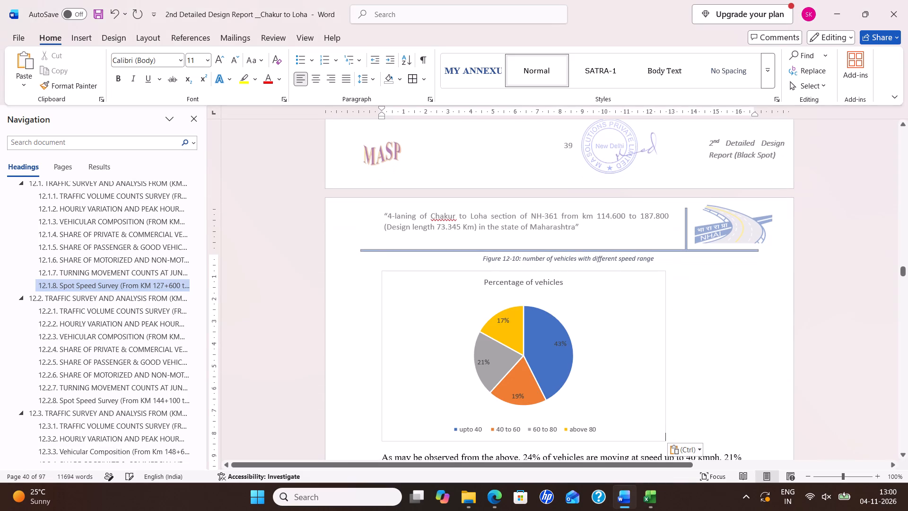
Centre the new Percentage of vehicles pie chart and widen it towards the page margins.
{"action": "left_click", "coordinate": [316, 78]}
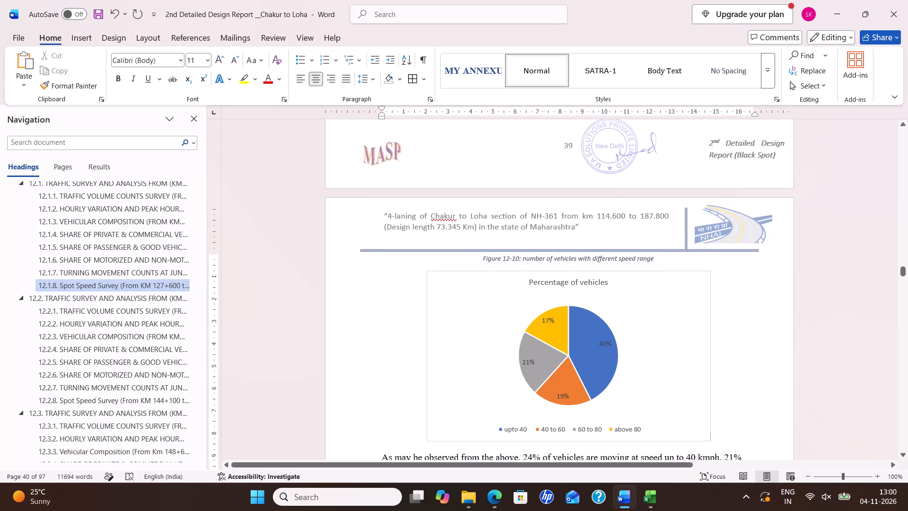
{"action": "left_click", "coordinate": [687, 353]}
{"action": "left_click_drag", "start_coordinate": [710, 357], "coordinate": [758, 359]}
Review section 12.1.8's spot speed tables, charts, captions and observation paragraphs for Blackspot 1.
{"action": "scroll", "coordinate": [590, 285], "scroll_direction": "down", "scroll_amount": 3}
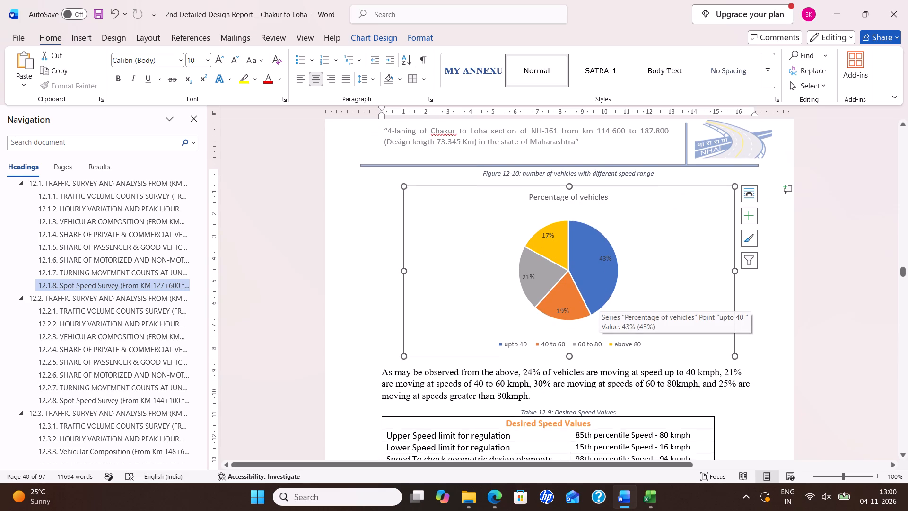
{"action": "scroll", "coordinate": [614, 279], "scroll_direction": "up", "scroll_amount": 16}
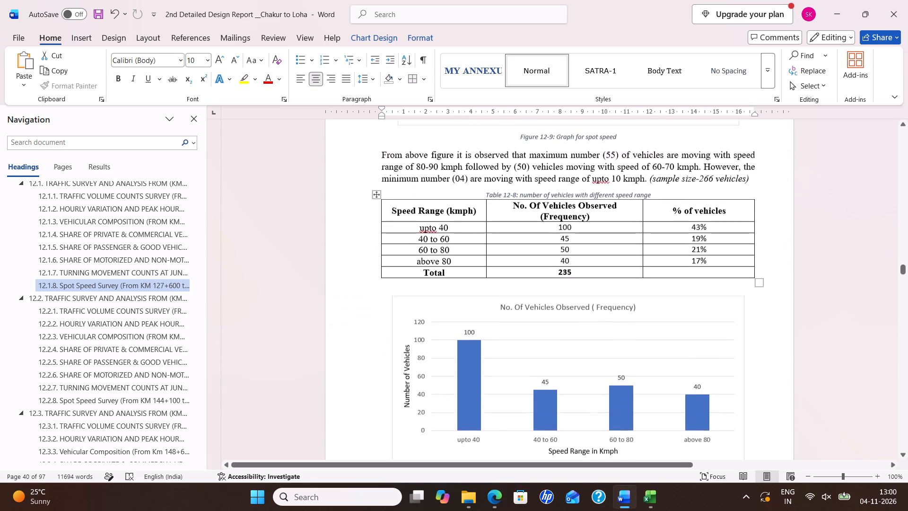
{"action": "scroll", "coordinate": [613, 282], "scroll_direction": "up", "scroll_amount": 18}
{"action": "scroll", "coordinate": [595, 273], "scroll_direction": "up", "scroll_amount": 6}
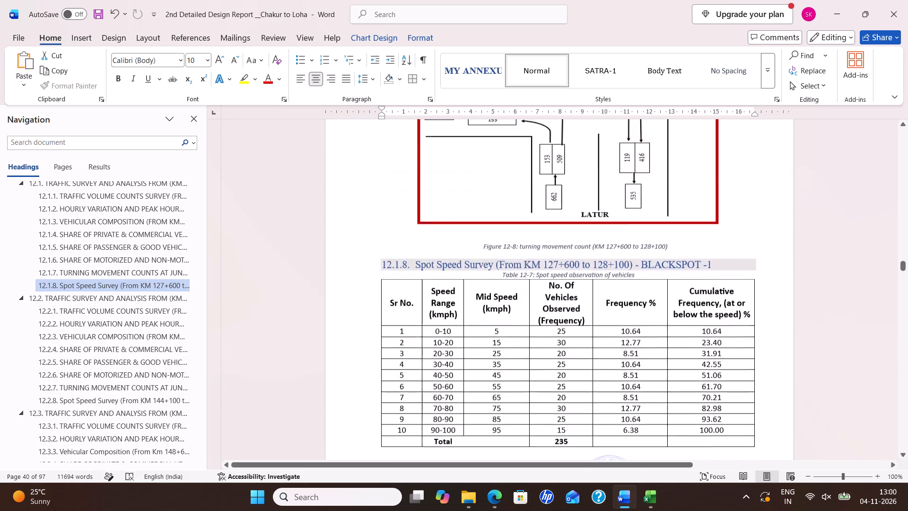
{"action": "scroll", "coordinate": [595, 273], "scroll_direction": "up", "scroll_amount": 1}
{"action": "scroll", "coordinate": [595, 273], "scroll_direction": "down", "scroll_amount": 20}
{"action": "scroll", "coordinate": [595, 273], "scroll_direction": "down", "scroll_amount": 2}
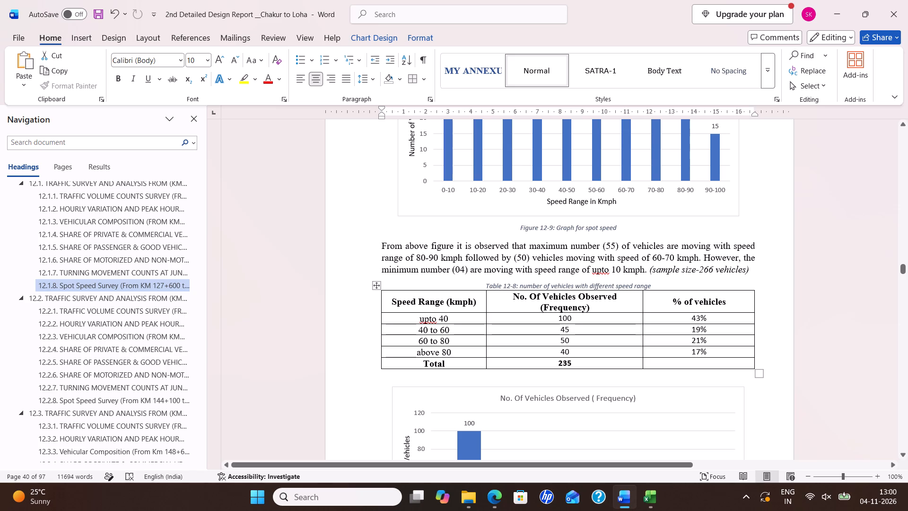
{"action": "scroll", "coordinate": [452, 247], "scroll_direction": "down", "scroll_amount": 3}
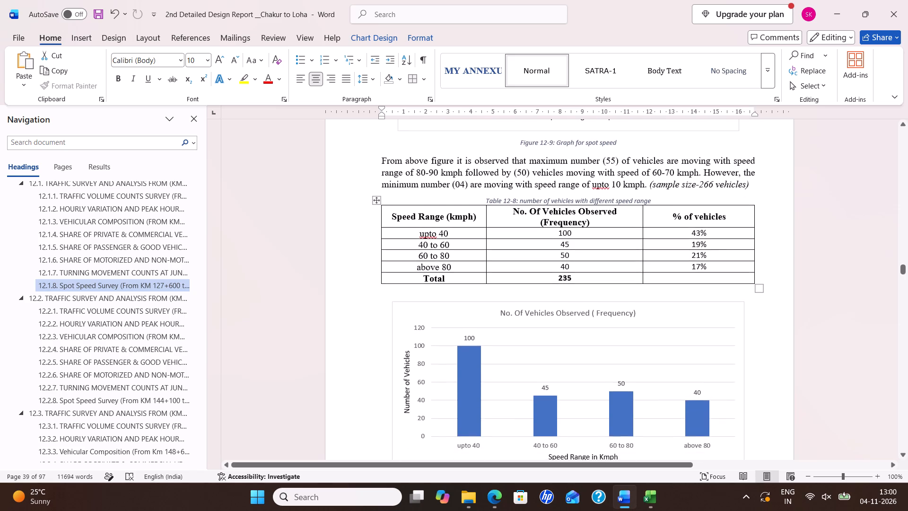
{"action": "scroll", "coordinate": [452, 247], "scroll_direction": "down", "scroll_amount": 2}
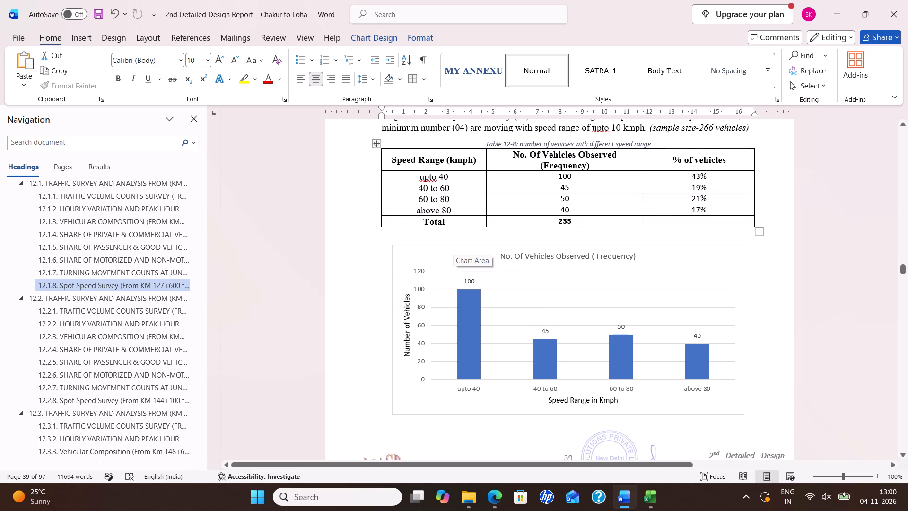
{"action": "scroll", "coordinate": [455, 245], "scroll_direction": "down", "scroll_amount": 6}
{"action": "scroll", "coordinate": [455, 245], "scroll_direction": "up", "scroll_amount": 2}
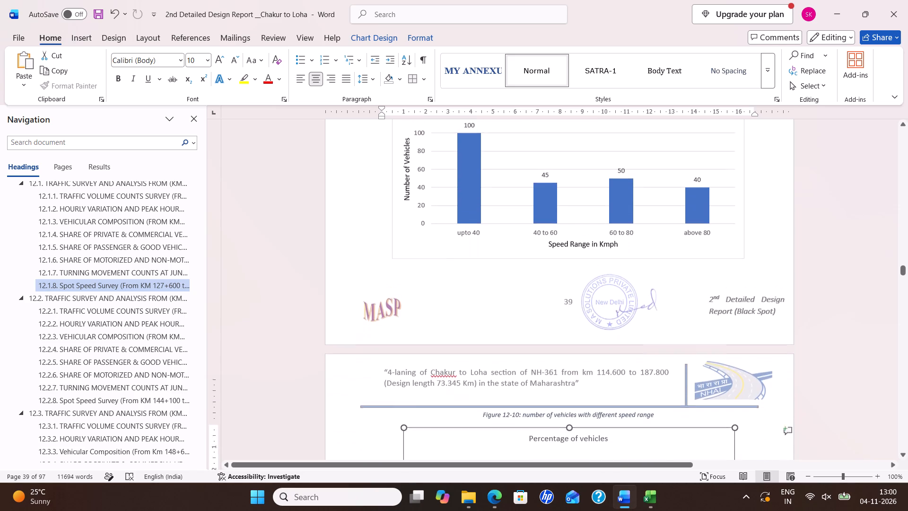
{"action": "scroll", "coordinate": [456, 245], "scroll_direction": "down", "scroll_amount": 2}
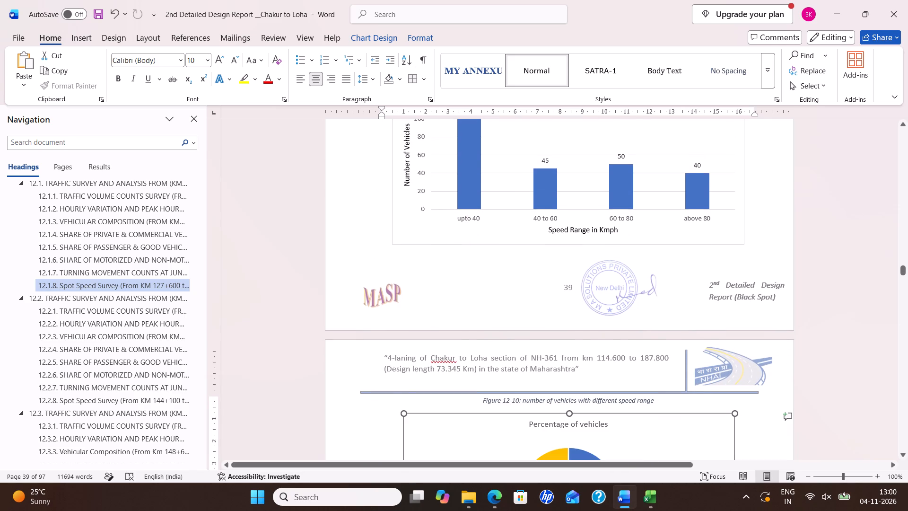
{"action": "scroll", "coordinate": [458, 246], "scroll_direction": "up", "scroll_amount": 4}
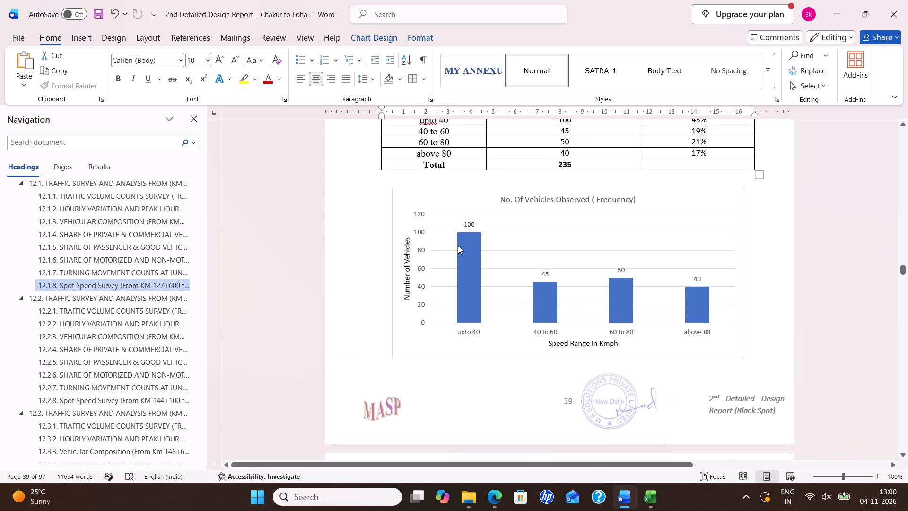
{"action": "scroll", "coordinate": [458, 246], "scroll_direction": "up", "scroll_amount": 4}
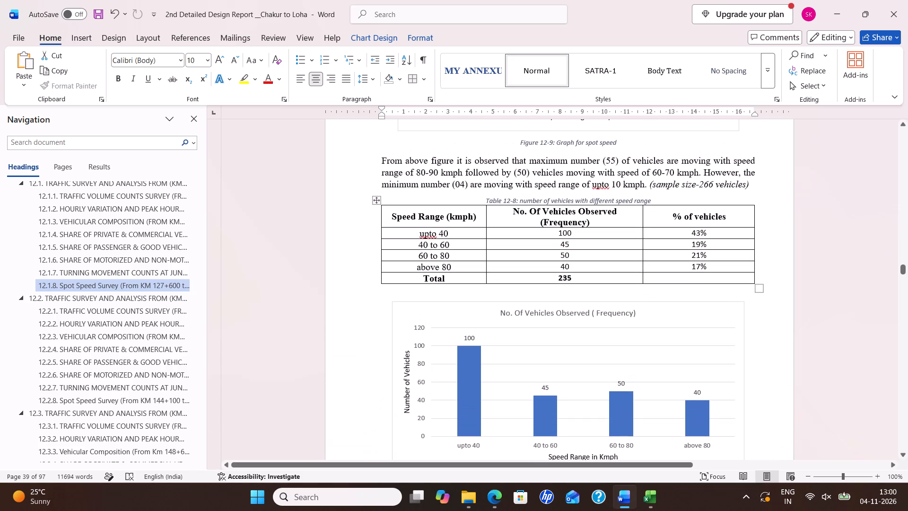
{"action": "scroll", "coordinate": [458, 246], "scroll_direction": "up", "scroll_amount": 1}
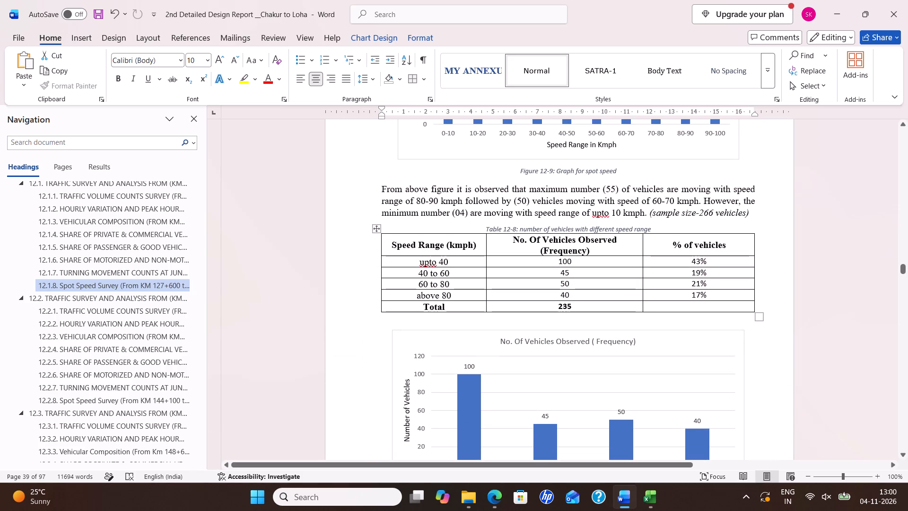
{"action": "scroll", "coordinate": [442, 199], "scroll_direction": "up", "scroll_amount": 5}
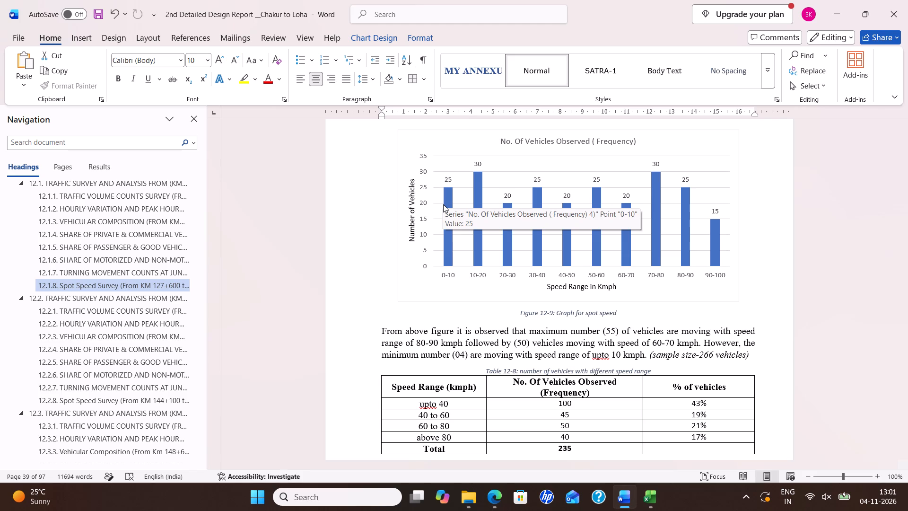
Examine section 12.2.8, Spot Speed Survey for Blackspot 2, comparing its charts, captions, observation paragraph and Table 12-17.
{"action": "scroll", "coordinate": [48, 398], "scroll_direction": "down", "scroll_amount": 2}
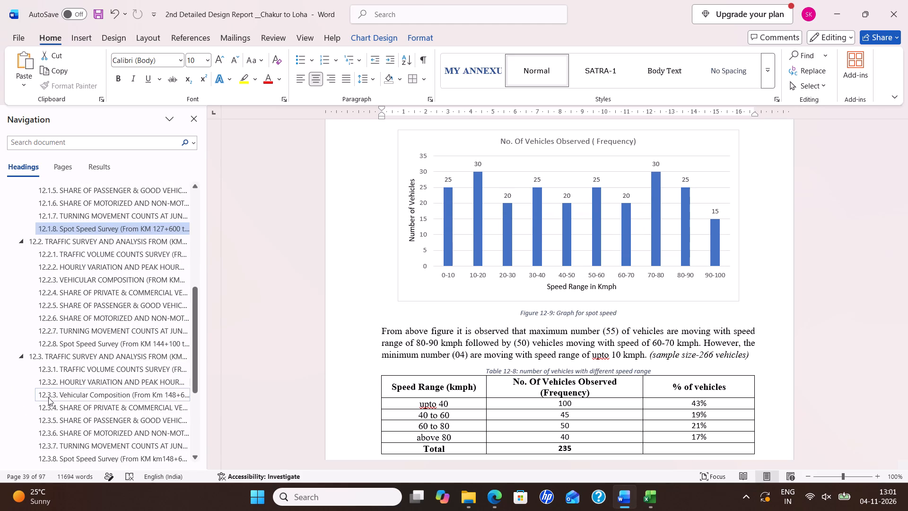
{"action": "left_click", "coordinate": [70, 340]}
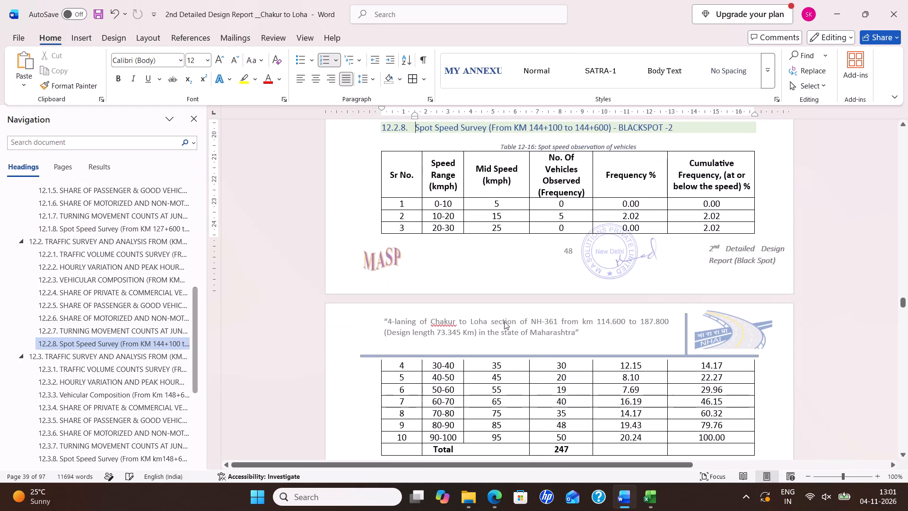
{"action": "scroll", "coordinate": [525, 316], "scroll_direction": "down", "scroll_amount": 17}
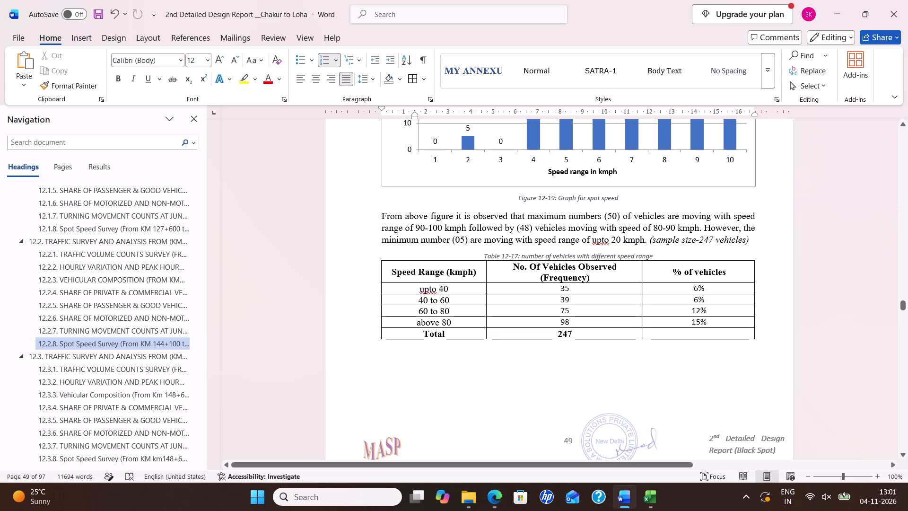
{"action": "scroll", "coordinate": [522, 250], "scroll_direction": "down", "scroll_amount": 11}
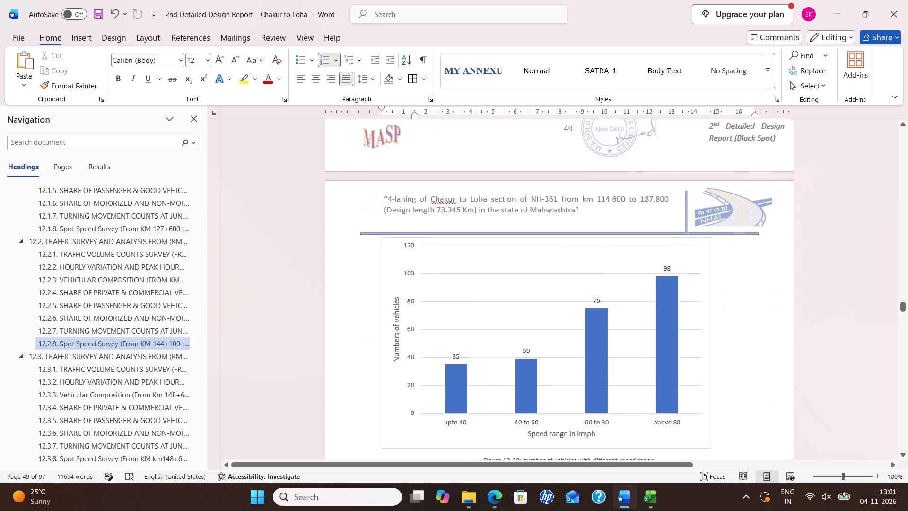
{"action": "scroll", "coordinate": [522, 250], "scroll_direction": "down", "scroll_amount": 4}
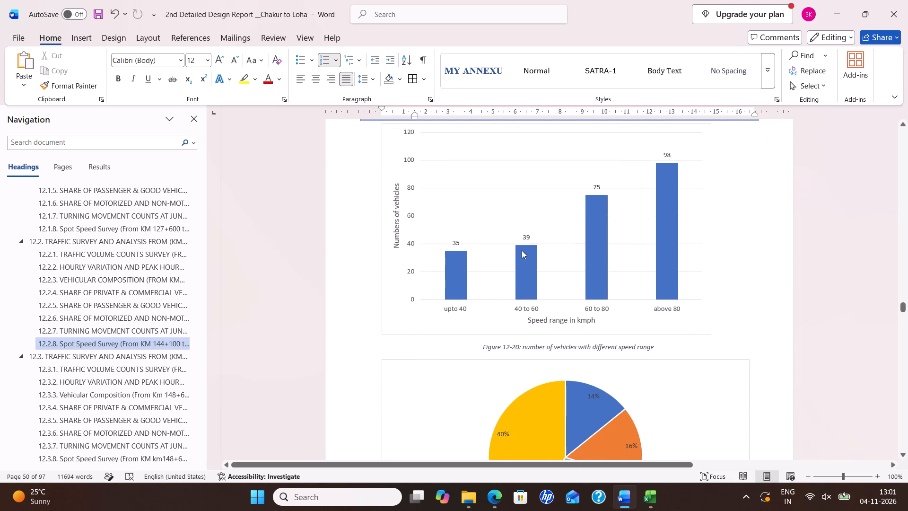
{"action": "scroll", "coordinate": [511, 266], "scroll_direction": "up", "scroll_amount": 17}
{"action": "scroll", "coordinate": [511, 266], "scroll_direction": "up", "scroll_amount": 4}
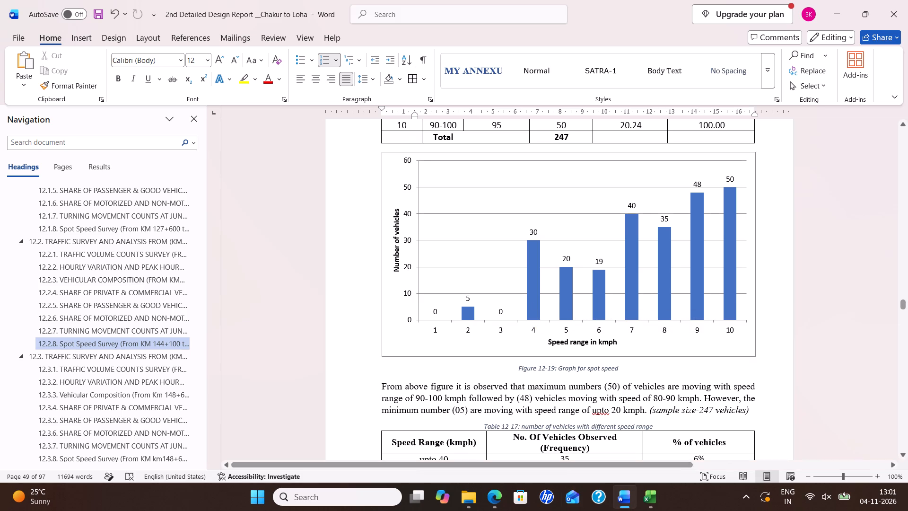
{"action": "scroll", "coordinate": [571, 346], "scroll_direction": "down", "scroll_amount": 4}
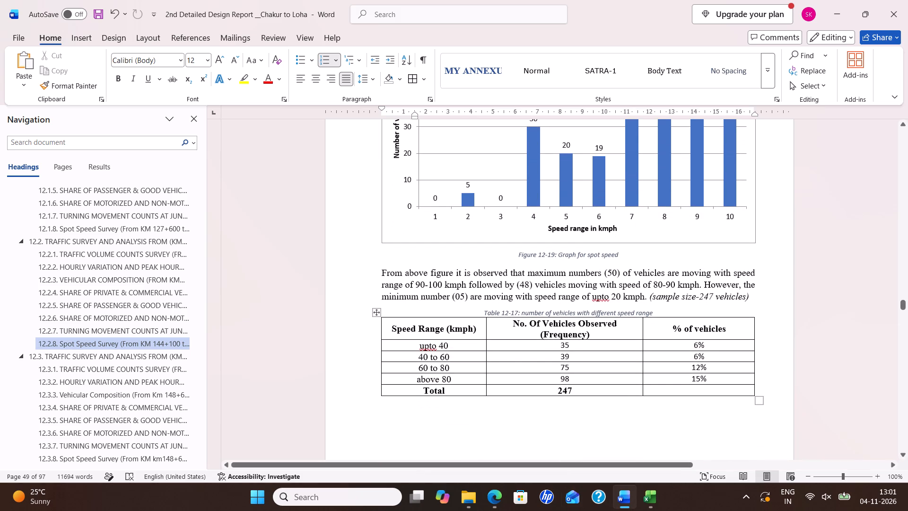
{"action": "scroll", "coordinate": [580, 361], "scroll_direction": "up", "scroll_amount": 2}
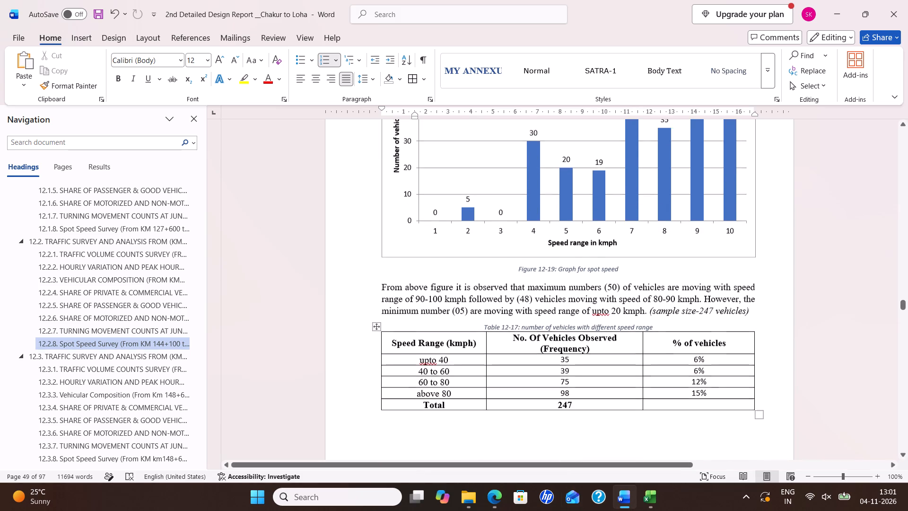
Examine section 12.2.8's speed tables, bar charts, pie chart, Table 12-18 and closing observations alongside the Excel 127+600 sheet.
{"action": "scroll", "coordinate": [580, 361], "scroll_direction": "up", "scroll_amount": 12}
{"action": "scroll", "coordinate": [580, 361], "scroll_direction": "down", "scroll_amount": 5}
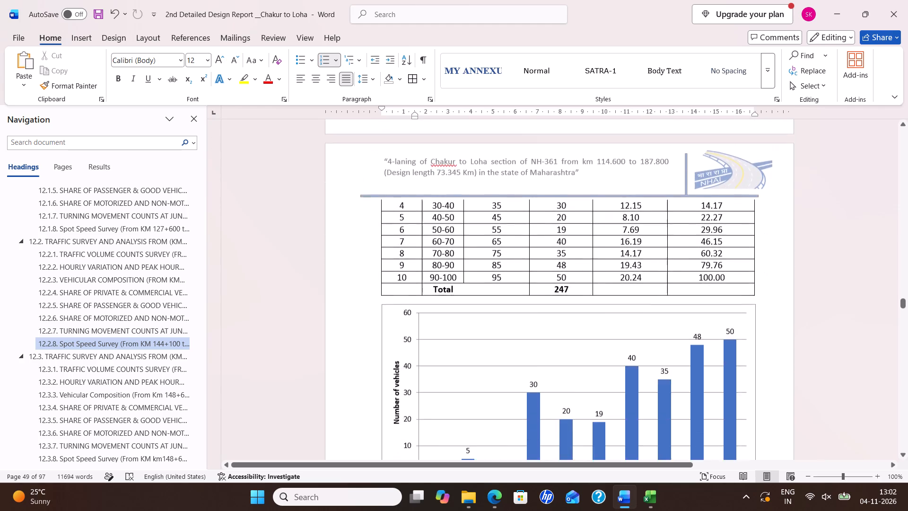
{"action": "scroll", "coordinate": [580, 361], "scroll_direction": "down", "scroll_amount": 5}
{"action": "scroll", "coordinate": [580, 361], "scroll_direction": "up", "scroll_amount": 1}
{"action": "scroll", "coordinate": [580, 361], "scroll_direction": "down", "scroll_amount": 15}
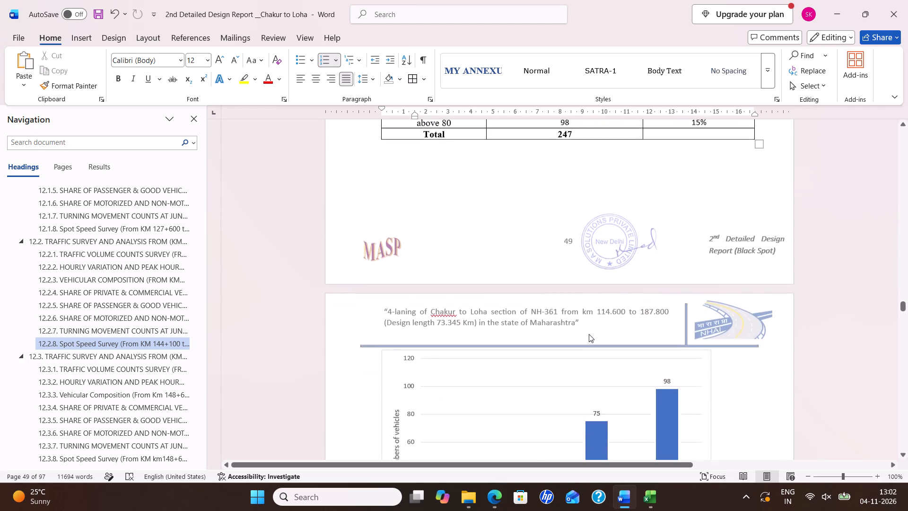
{"action": "scroll", "coordinate": [589, 334], "scroll_direction": "down", "scroll_amount": 5}
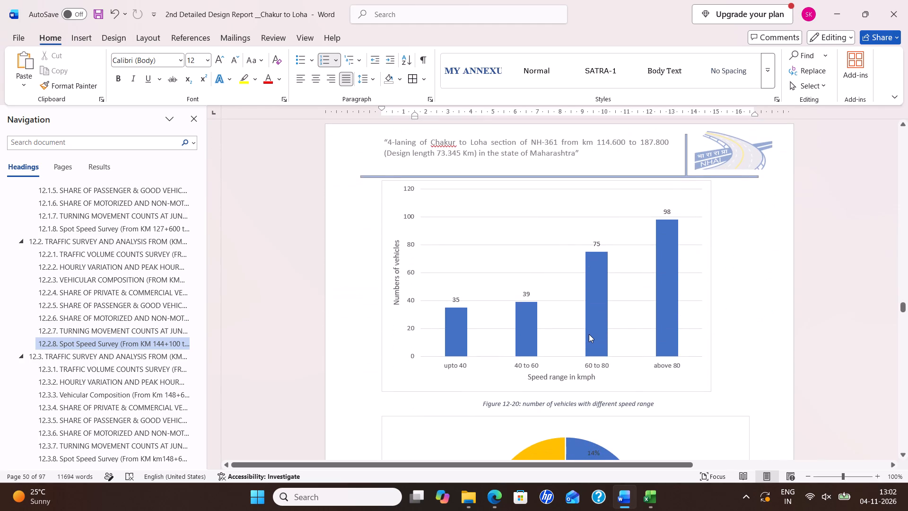
{"action": "scroll", "coordinate": [589, 334], "scroll_direction": "down", "scroll_amount": 10}
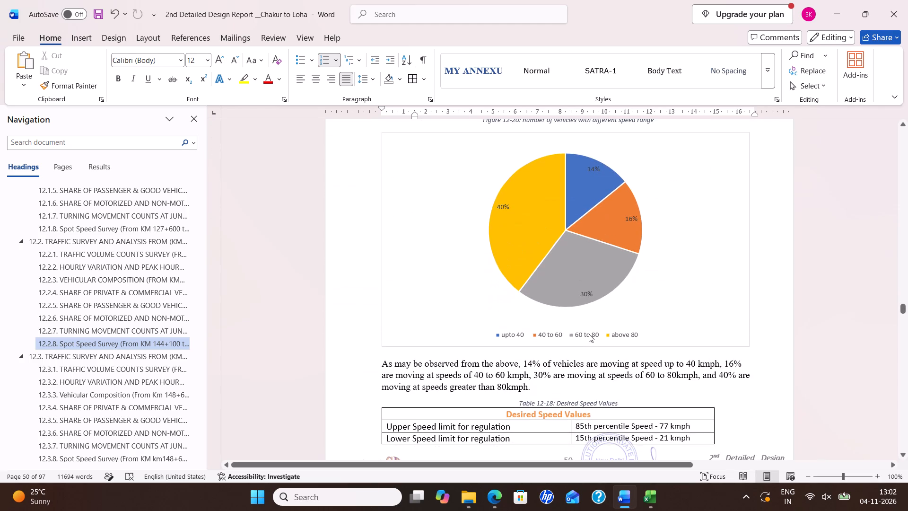
{"action": "scroll", "coordinate": [589, 334], "scroll_direction": "down", "scroll_amount": 4}
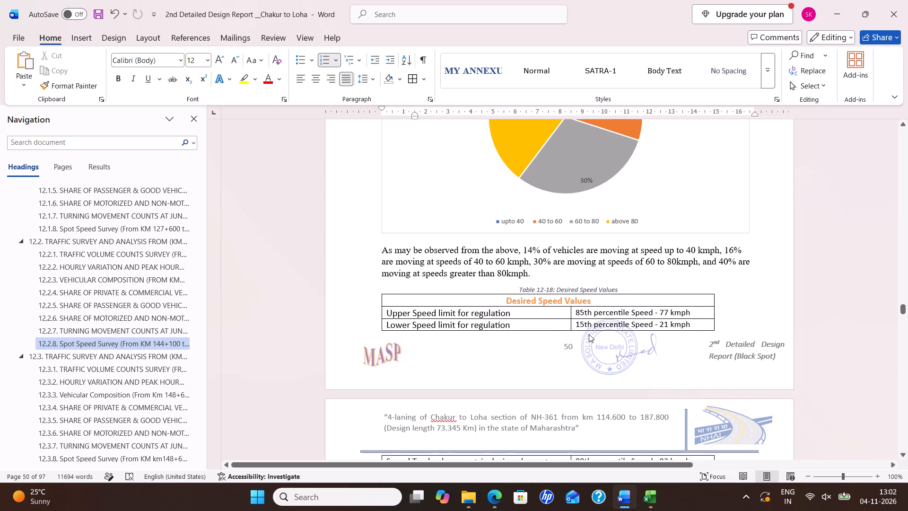
{"action": "scroll", "coordinate": [589, 334], "scroll_direction": "down", "scroll_amount": 3}
{"action": "key", "text": "alt+Tab"}
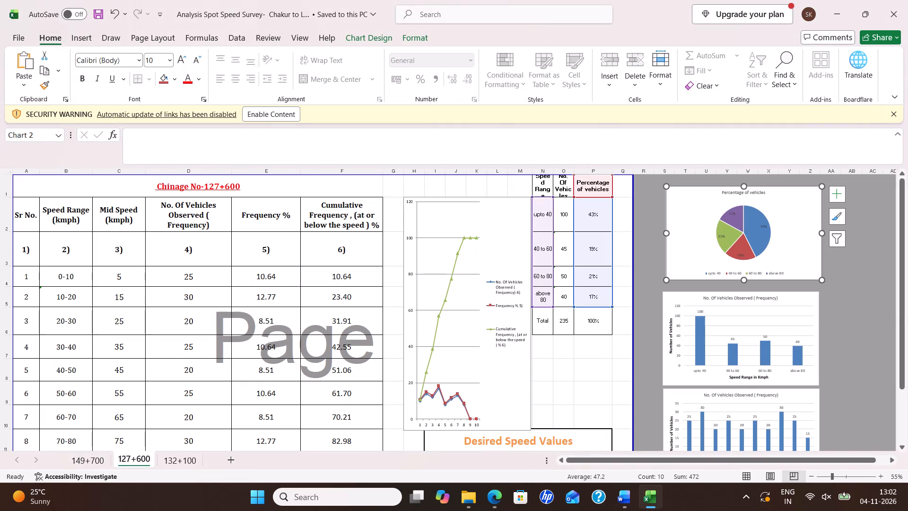
{"action": "key", "text": "alt+Tab"}
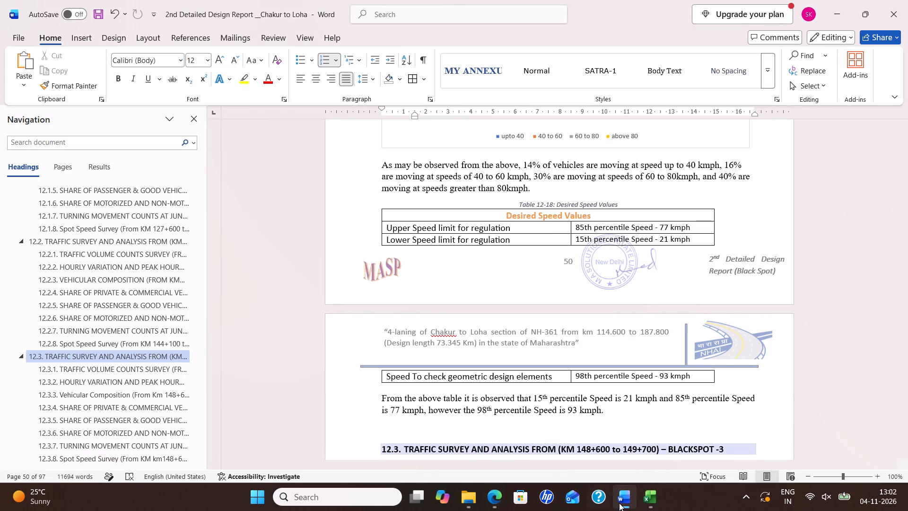
Narrow the pie chart below the Figure 12-20 caption in section 12.2.8 to roughly the width of the bar chart above it.
{"action": "left_click", "coordinate": [81, 343]}
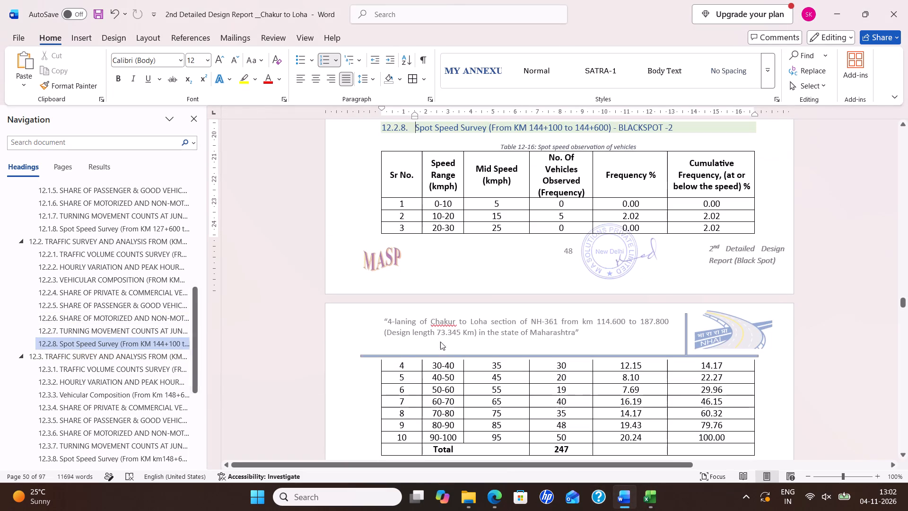
{"action": "scroll", "coordinate": [639, 262], "scroll_direction": "down", "scroll_amount": 17}
{"action": "scroll", "coordinate": [587, 282], "scroll_direction": "up", "scroll_amount": 1}
{"action": "scroll", "coordinate": [587, 282], "scroll_direction": "down", "scroll_amount": 13}
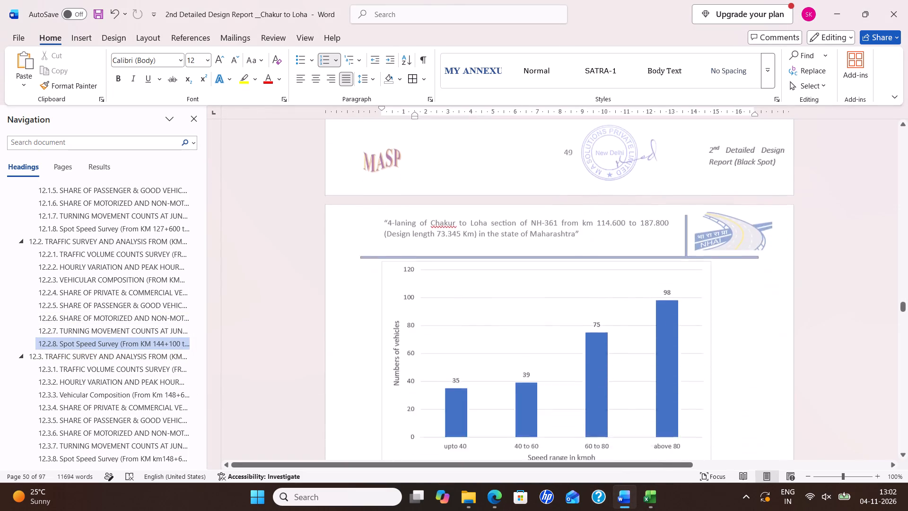
{"action": "scroll", "coordinate": [585, 282], "scroll_direction": "down", "scroll_amount": 7}
{"action": "left_click", "coordinate": [678, 303]}
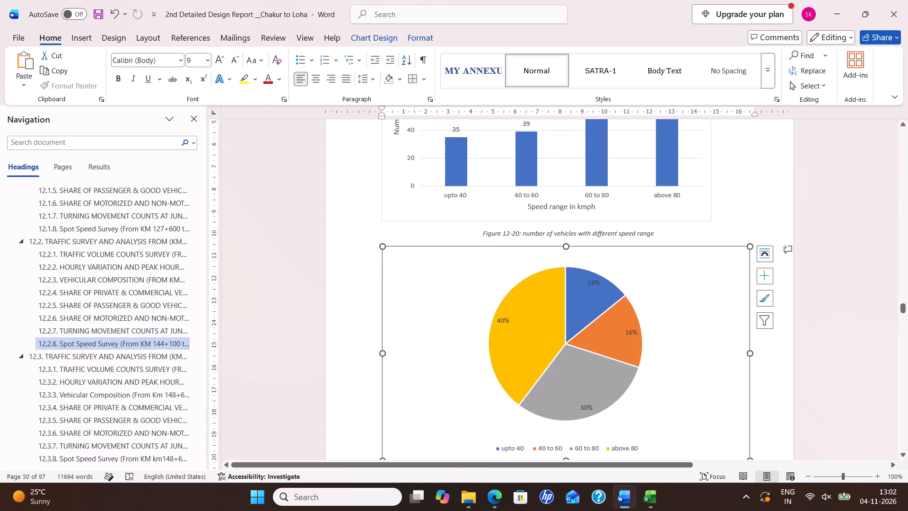
{"action": "left_click_drag", "start_coordinate": [748, 355], "coordinate": [716, 346]}
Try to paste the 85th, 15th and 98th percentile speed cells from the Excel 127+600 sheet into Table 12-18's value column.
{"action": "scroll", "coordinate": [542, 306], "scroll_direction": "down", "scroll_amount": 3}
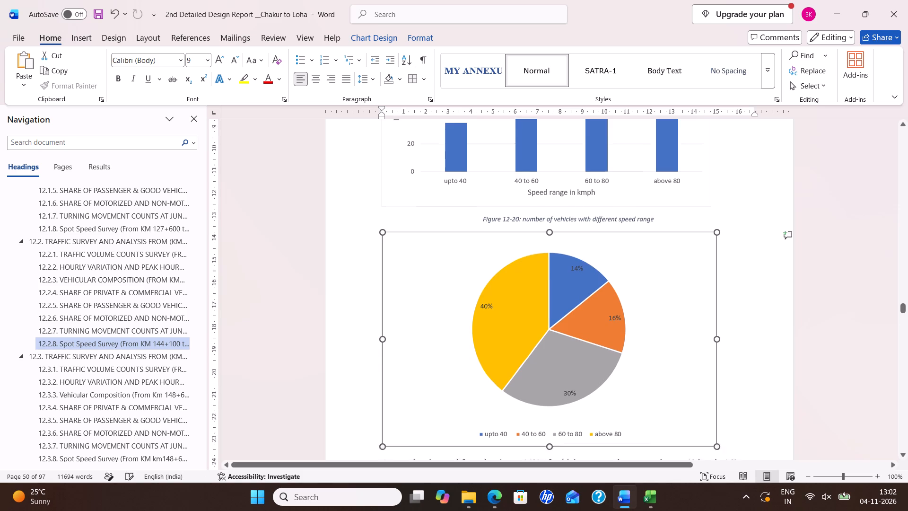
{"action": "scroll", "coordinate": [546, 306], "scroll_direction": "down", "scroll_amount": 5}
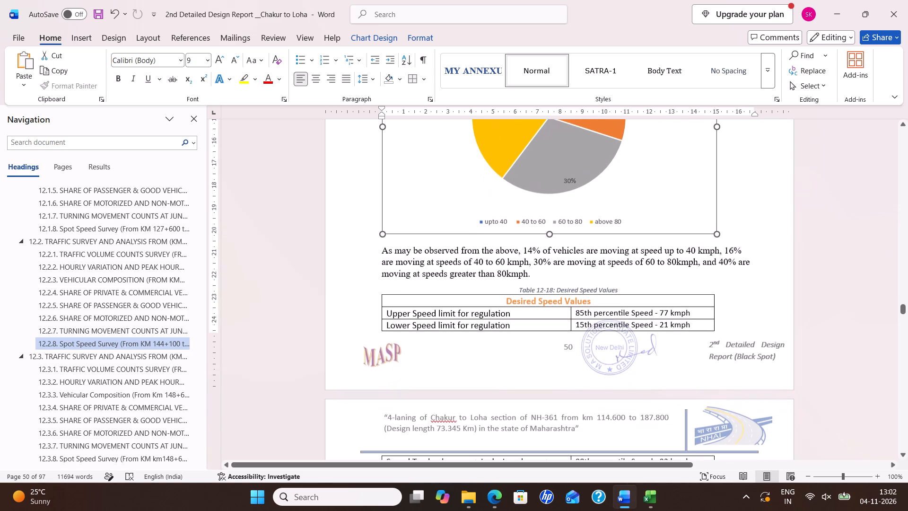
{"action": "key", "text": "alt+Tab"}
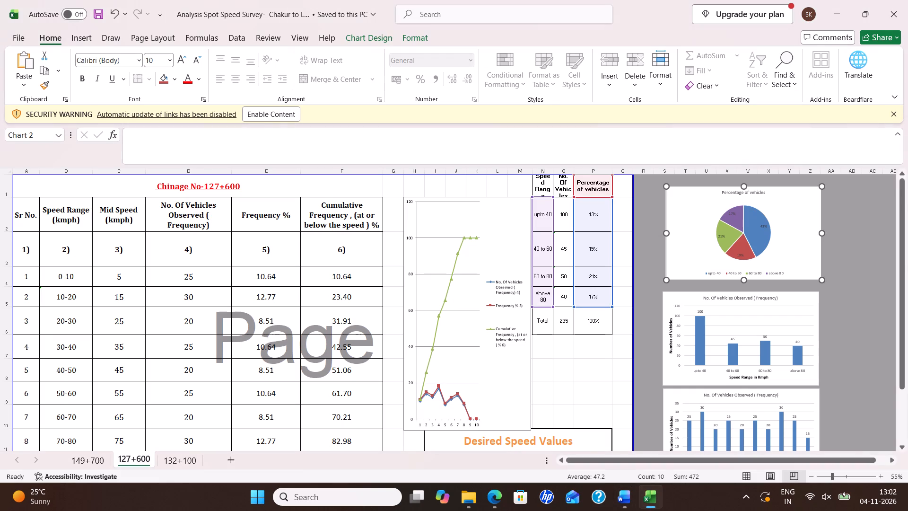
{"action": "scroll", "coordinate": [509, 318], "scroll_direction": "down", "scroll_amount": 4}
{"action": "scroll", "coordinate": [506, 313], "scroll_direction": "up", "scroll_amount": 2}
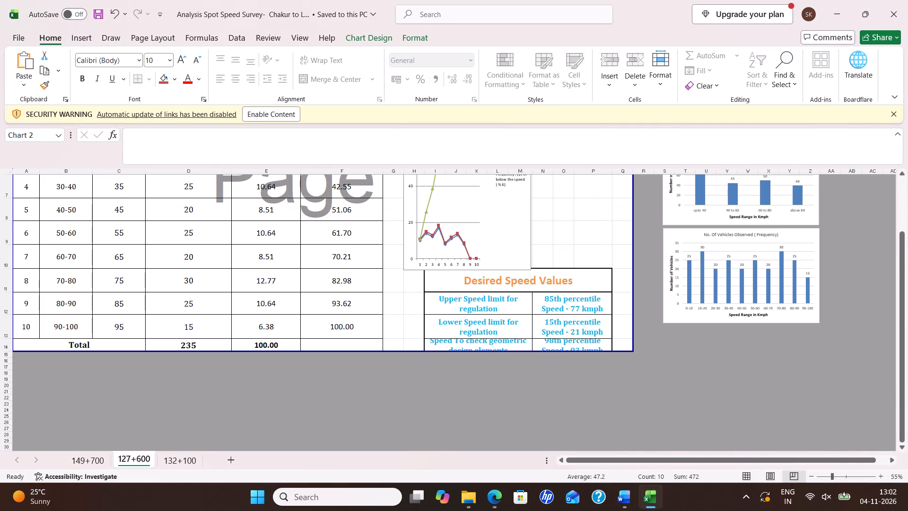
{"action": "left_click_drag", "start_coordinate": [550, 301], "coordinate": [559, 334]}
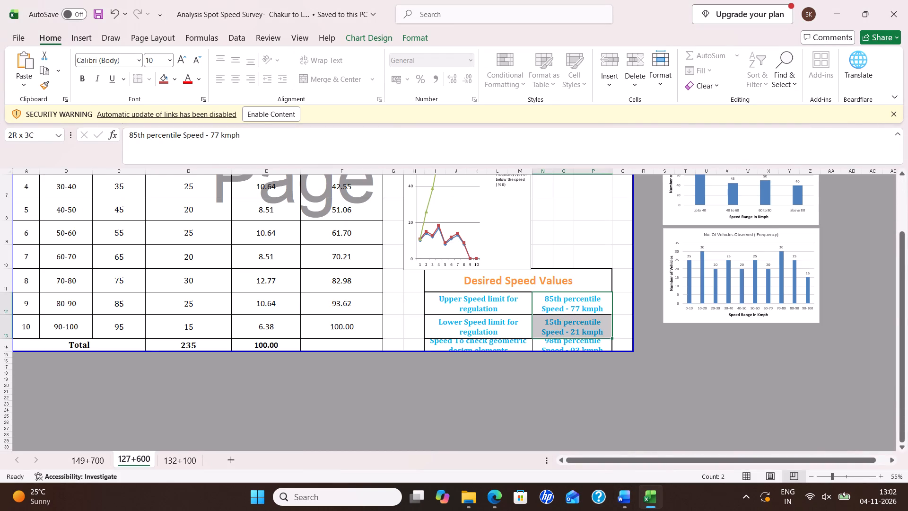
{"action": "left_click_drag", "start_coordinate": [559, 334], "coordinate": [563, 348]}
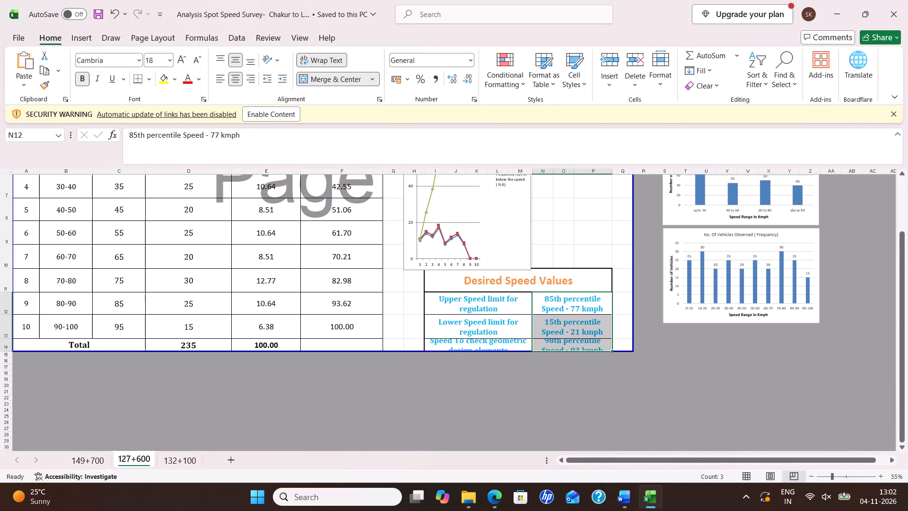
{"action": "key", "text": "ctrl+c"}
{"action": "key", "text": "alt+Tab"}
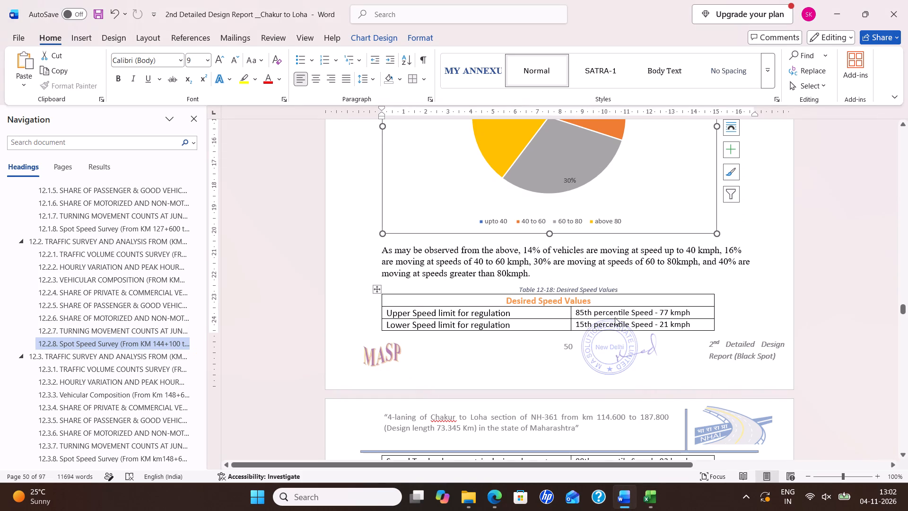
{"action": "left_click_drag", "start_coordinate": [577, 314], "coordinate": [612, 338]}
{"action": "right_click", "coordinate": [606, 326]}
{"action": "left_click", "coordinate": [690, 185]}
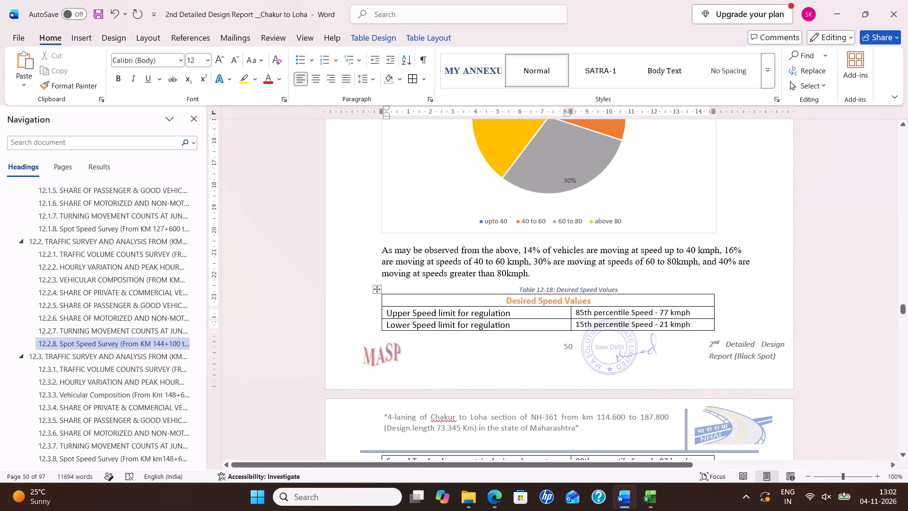
Increase the height of row 14 in the Excel 127+600 sheet so the last Desired Speed Values row fits its text.
{"action": "key", "text": "alt+Tab"}
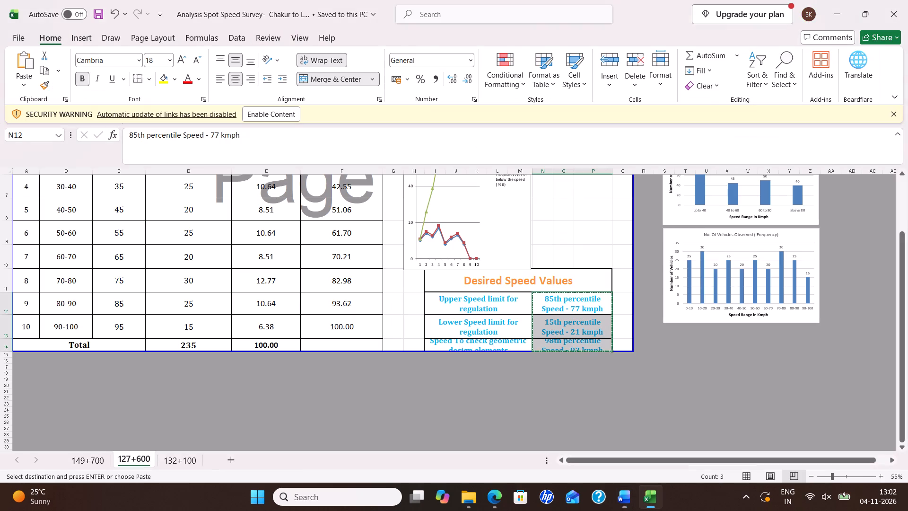
{"action": "key", "text": "alt+Tab"}
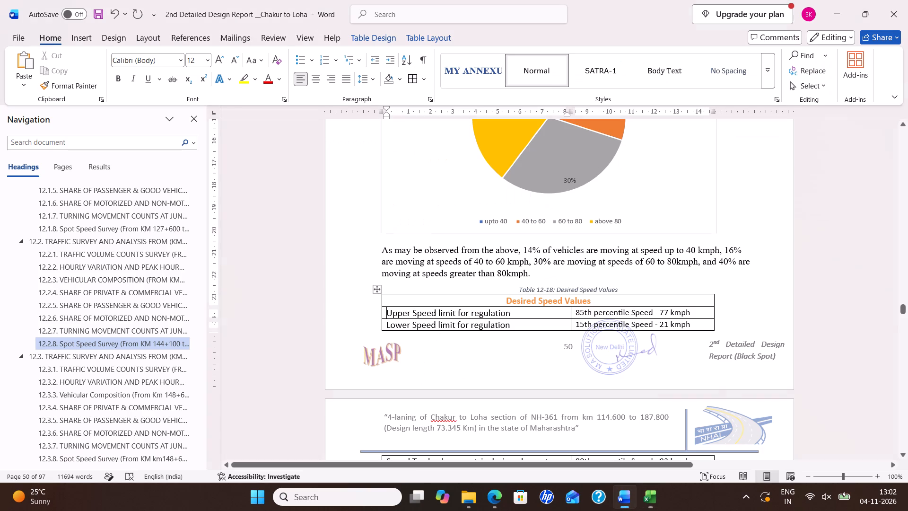
{"action": "scroll", "coordinate": [640, 308], "scroll_direction": "down", "scroll_amount": 5}
{"action": "key", "text": "alt+Tab"}
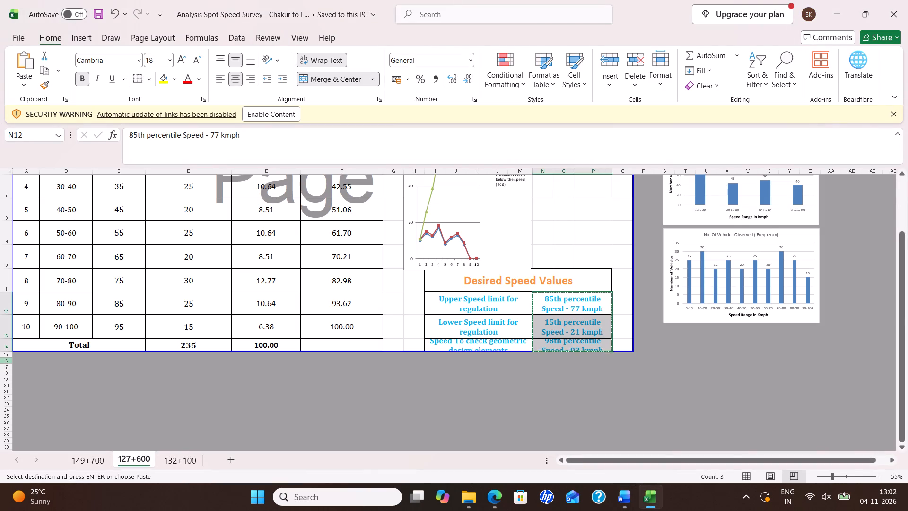
{"action": "left_click_drag", "start_coordinate": [8, 350], "coordinate": [3, 385]}
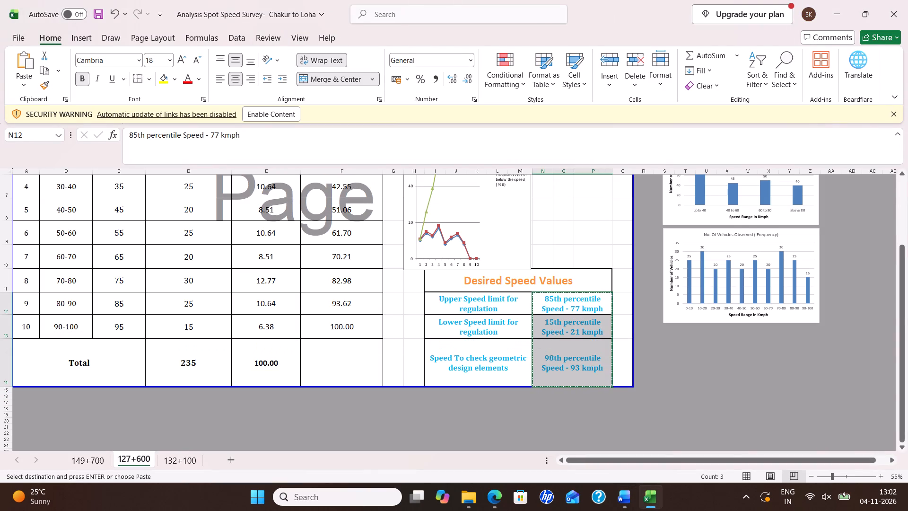
{"action": "key", "text": "alt+Tab"}
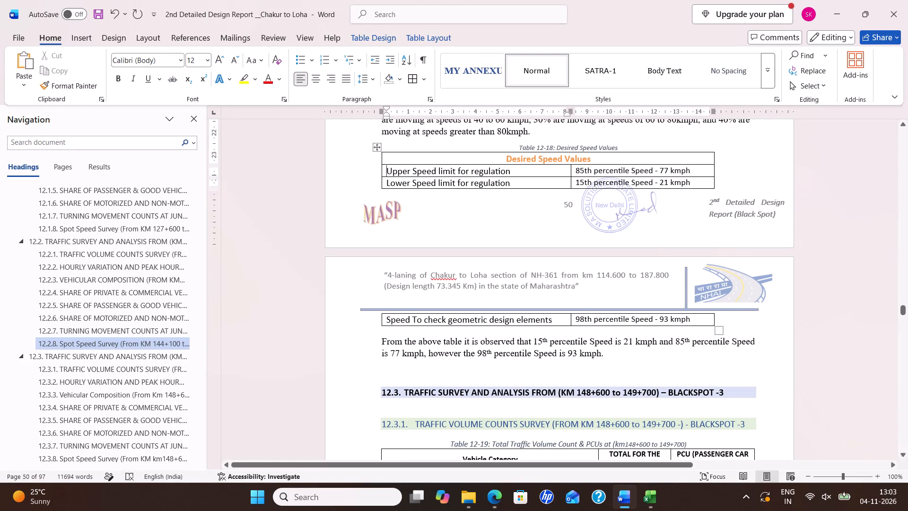
Delete the empty paragraph above heading 12.3, Traffic Survey and Analysis for Blackspot 3, in the Word report.
{"action": "left_click", "coordinate": [509, 371]}
{"action": "key", "text": "BackSpace"}
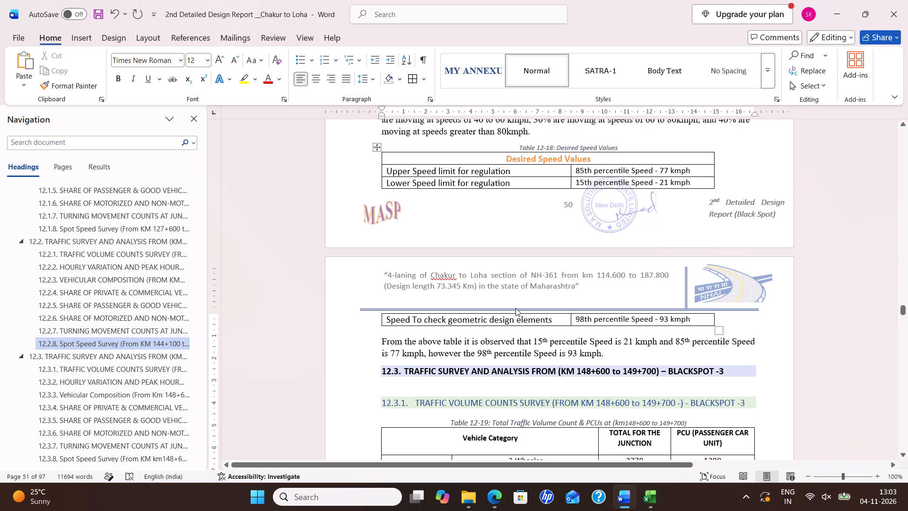
Centre Table 12-18, Desired Speed Values, between the page margins.
{"action": "scroll", "coordinate": [566, 237], "scroll_direction": "up", "scroll_amount": 6}
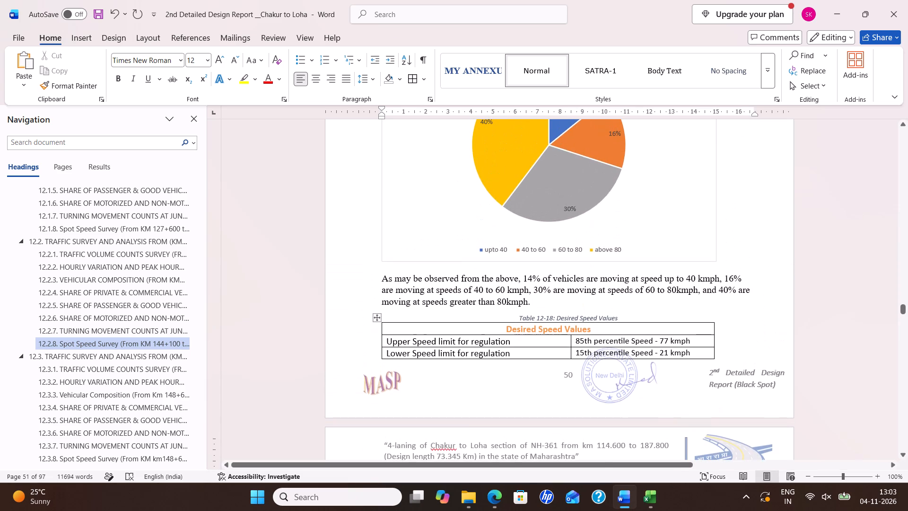
{"action": "left_click", "coordinate": [377, 316]}
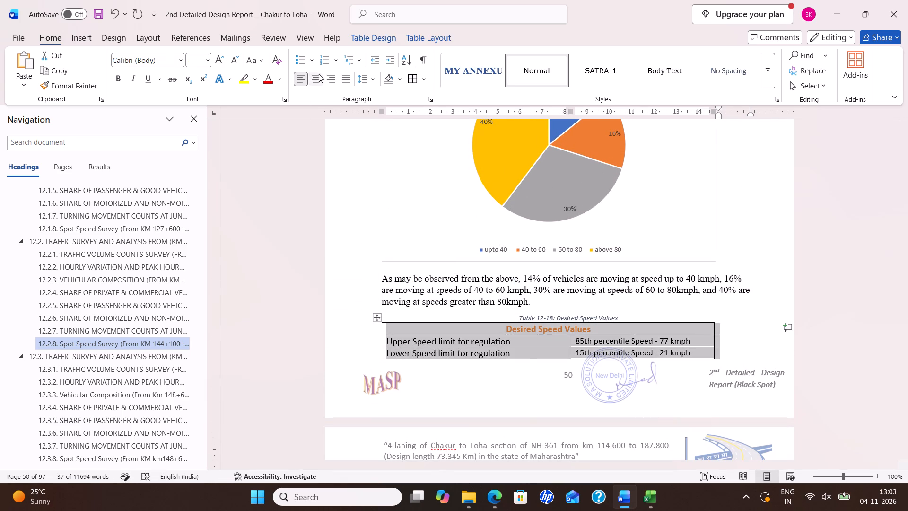
{"action": "left_click", "coordinate": [319, 75]}
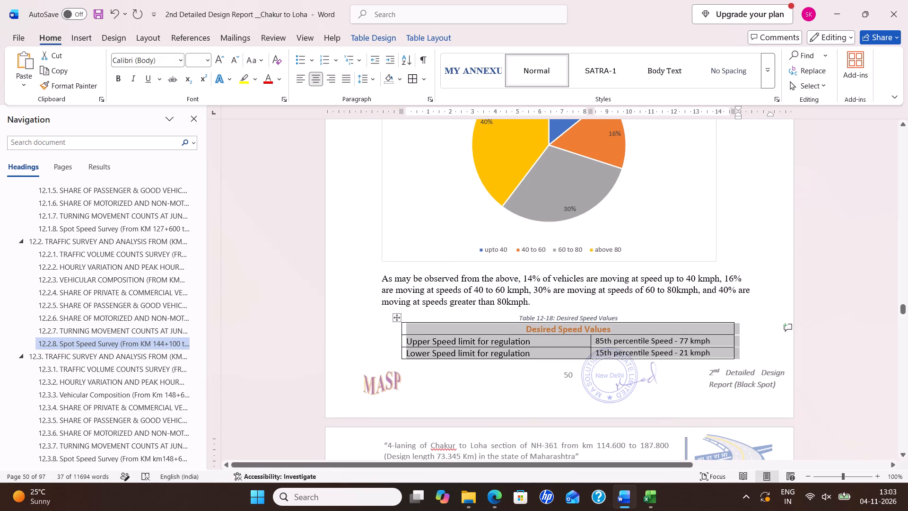
Change the data labels of the pie chart below the Figure 12-20 caption to data callouts.
{"action": "scroll", "coordinate": [539, 306], "scroll_direction": "up", "scroll_amount": 18}
{"action": "scroll", "coordinate": [539, 306], "scroll_direction": "down", "scroll_amount": 5}
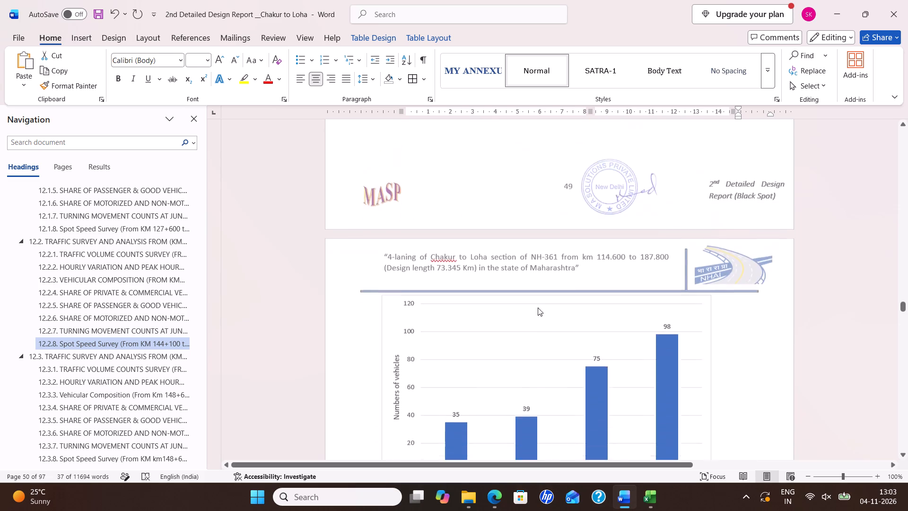
{"action": "scroll", "coordinate": [538, 308], "scroll_direction": "down", "scroll_amount": 13}
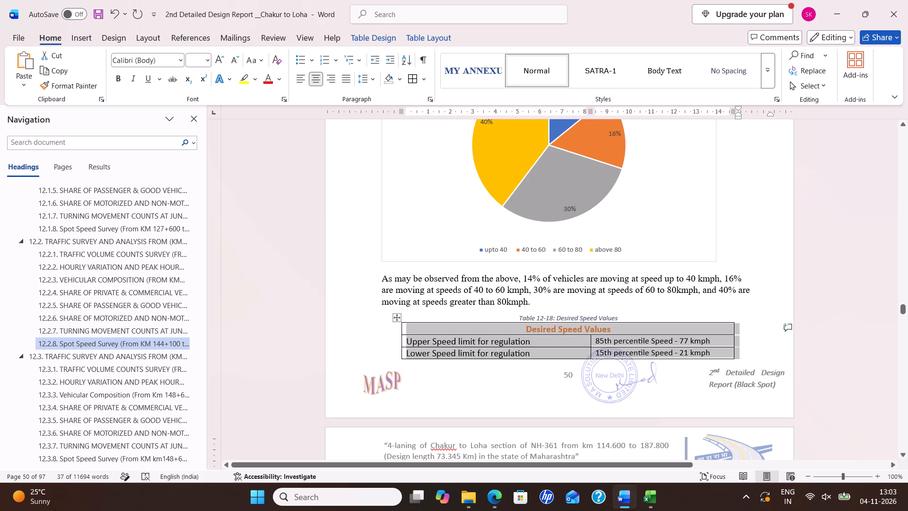
{"action": "scroll", "coordinate": [533, 277], "scroll_direction": "up", "scroll_amount": 1}
{"action": "scroll", "coordinate": [479, 284], "scroll_direction": "up", "scroll_amount": 1}
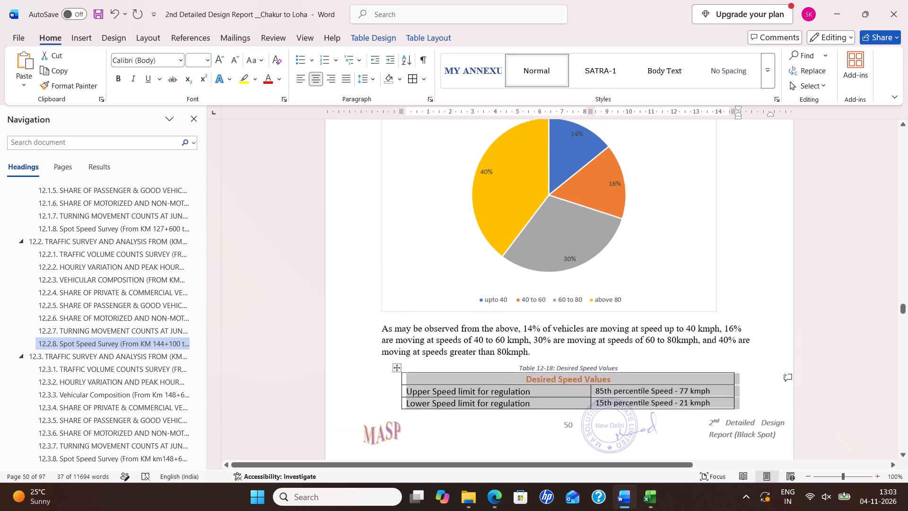
{"action": "scroll", "coordinate": [479, 284], "scroll_direction": "up", "scroll_amount": 1}
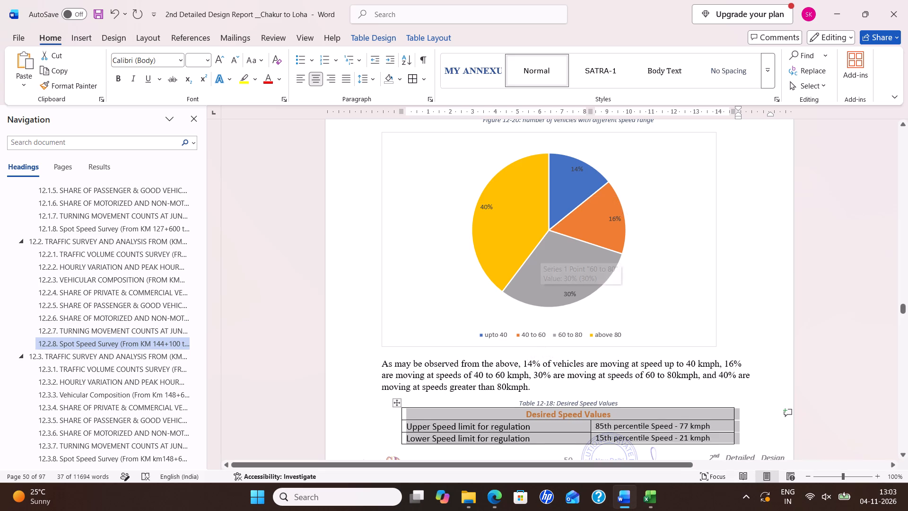
{"action": "left_click", "coordinate": [713, 171]}
{"action": "left_click", "coordinate": [734, 157]}
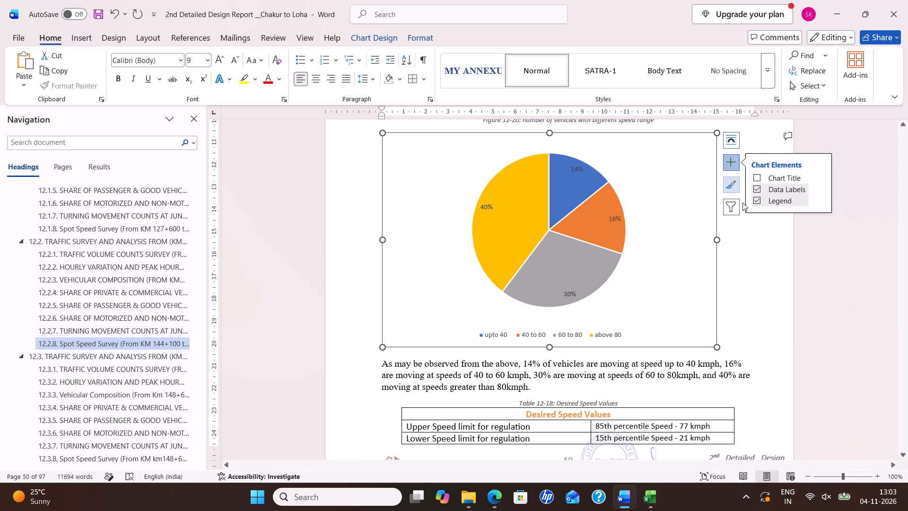
{"action": "left_click", "coordinate": [820, 185]}
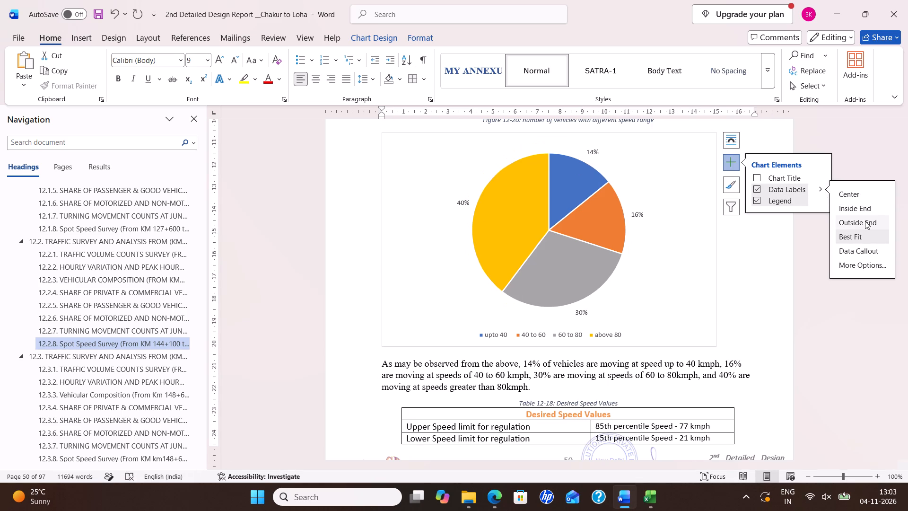
{"action": "left_click", "coordinate": [866, 249]}
{"action": "left_click", "coordinate": [659, 282]}
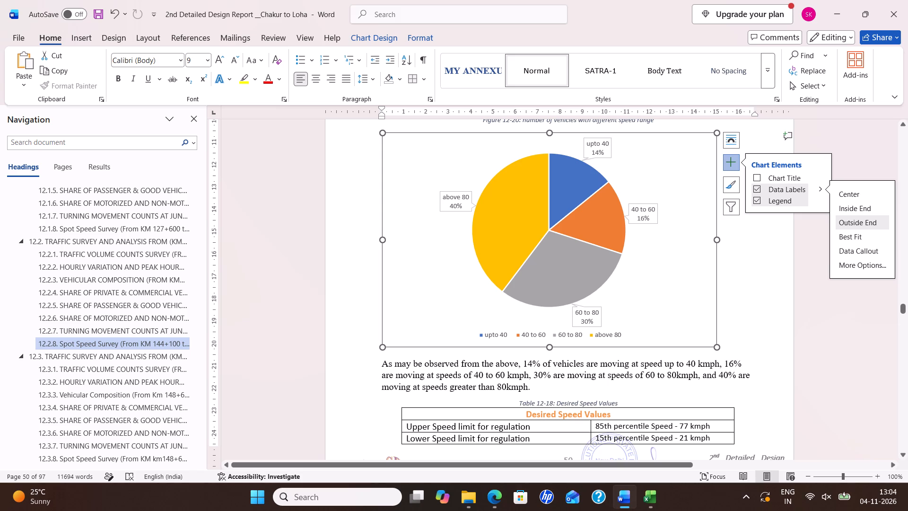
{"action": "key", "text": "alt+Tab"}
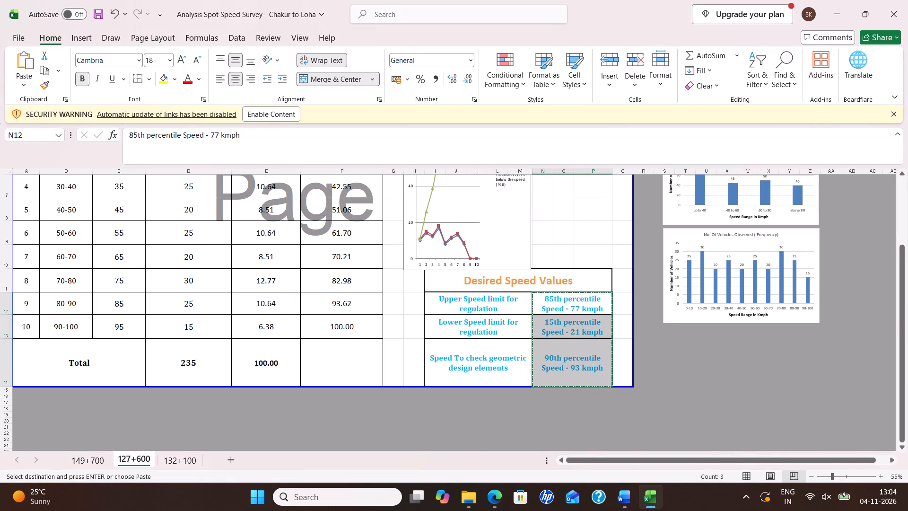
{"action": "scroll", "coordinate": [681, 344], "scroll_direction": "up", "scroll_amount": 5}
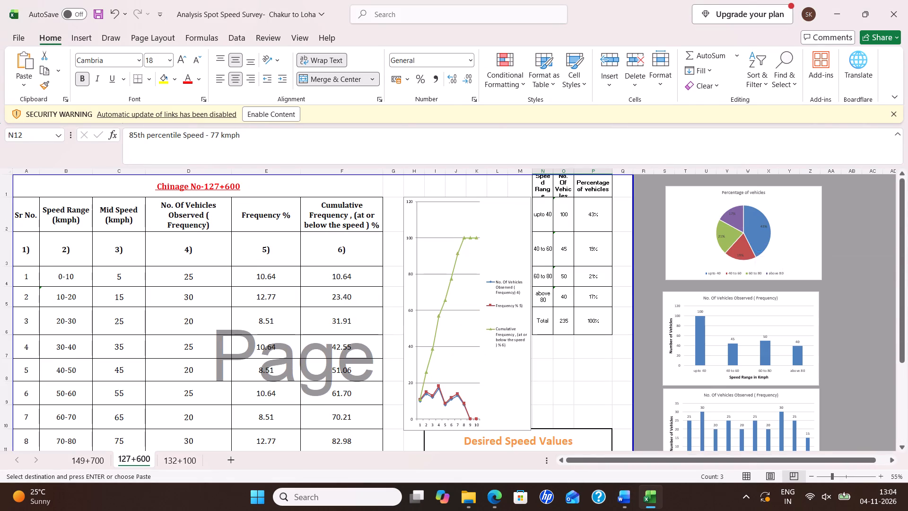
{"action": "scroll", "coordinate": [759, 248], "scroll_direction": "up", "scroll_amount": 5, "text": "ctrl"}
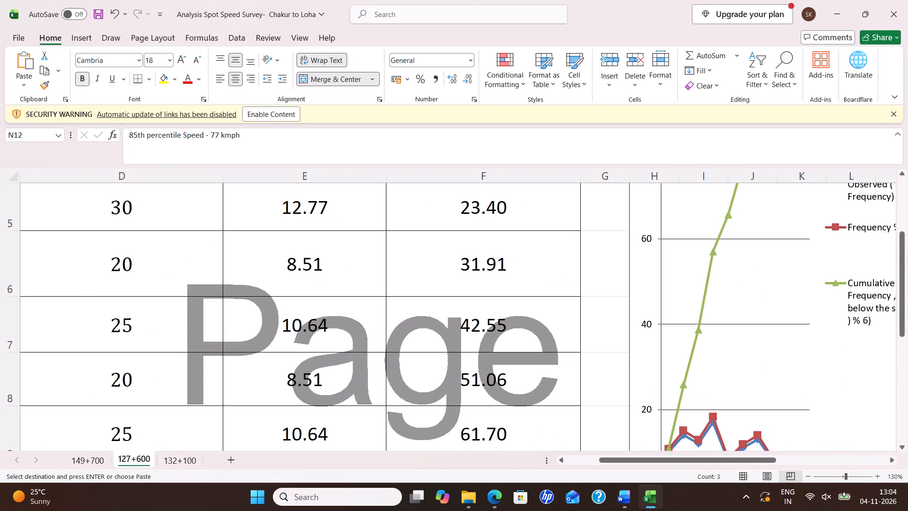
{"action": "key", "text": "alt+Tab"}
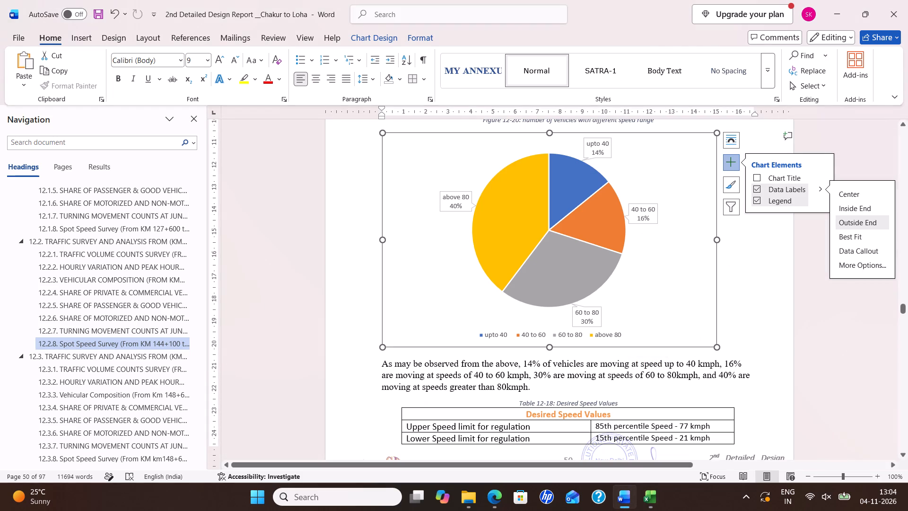
In section 12.1.8, Spot Speed Survey, change the data labels of the pie chart below the Figure 12-10 caption to data callouts.
{"action": "scroll", "coordinate": [102, 337], "scroll_direction": "up", "scroll_amount": 2}
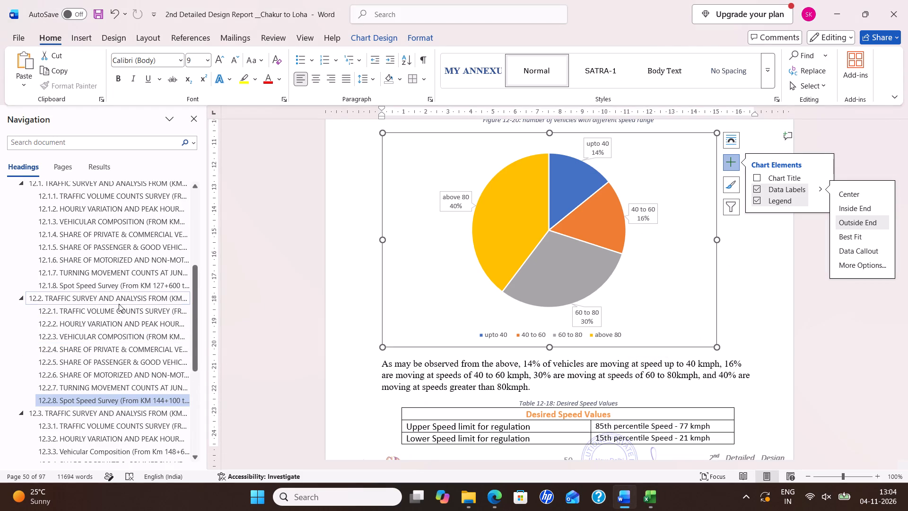
{"action": "left_click", "coordinate": [99, 286]}
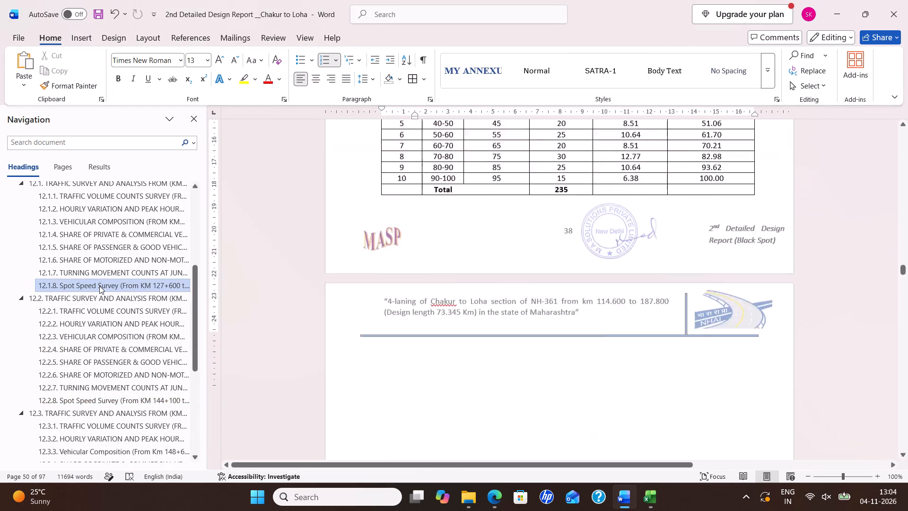
{"action": "scroll", "coordinate": [602, 330], "scroll_direction": "down", "scroll_amount": 14}
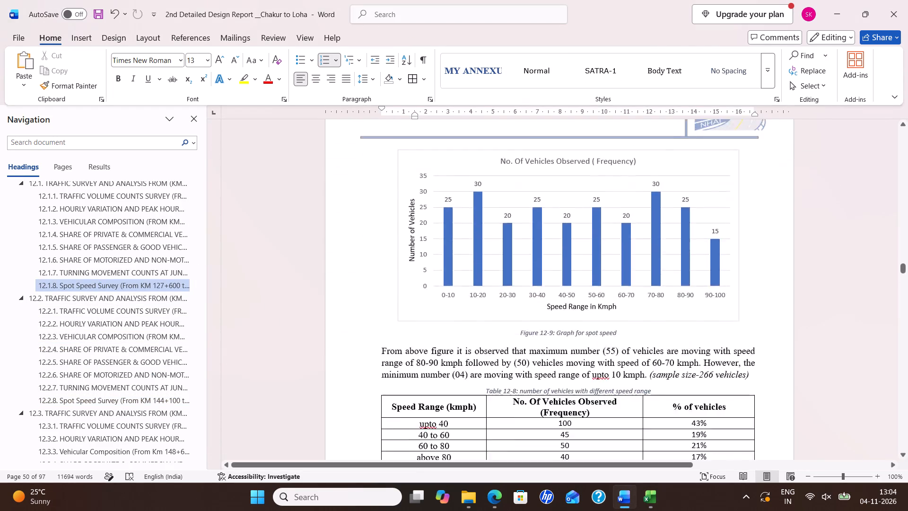
{"action": "scroll", "coordinate": [605, 335], "scroll_direction": "down", "scroll_amount": 18}
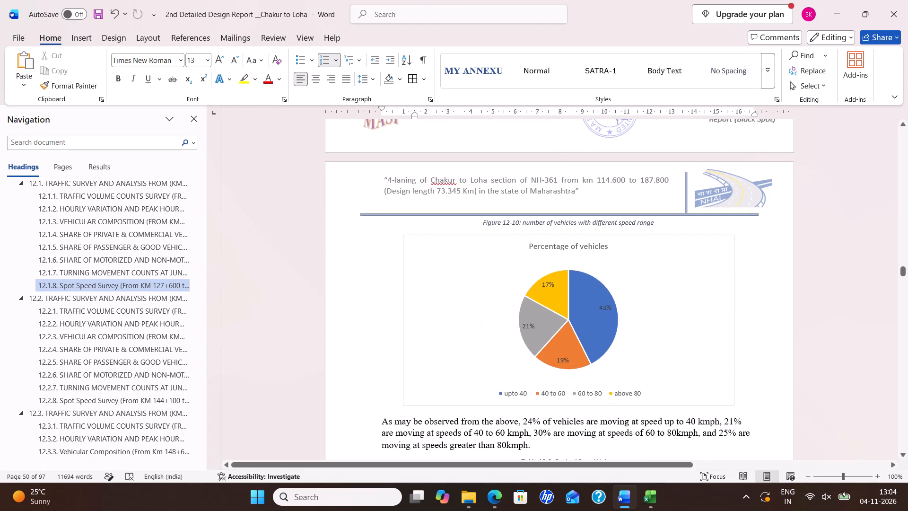
{"action": "scroll", "coordinate": [612, 340], "scroll_direction": "down", "scroll_amount": 5}
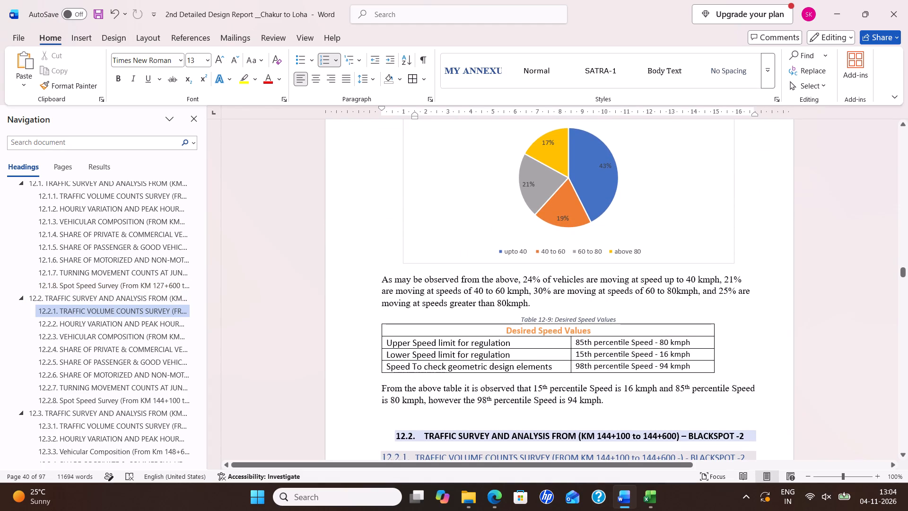
{"action": "scroll", "coordinate": [613, 343], "scroll_direction": "up", "scroll_amount": 9}
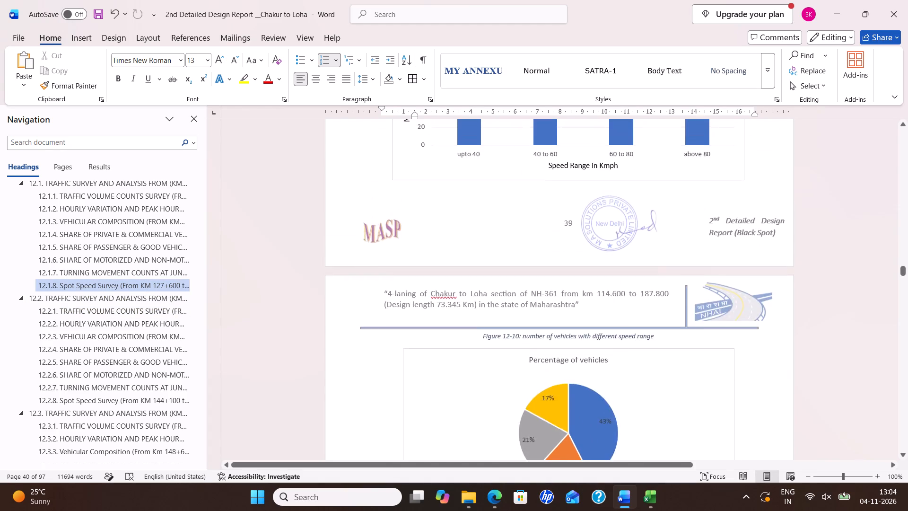
{"action": "scroll", "coordinate": [613, 343], "scroll_direction": "up", "scroll_amount": 6}
{"action": "scroll", "coordinate": [613, 343], "scroll_direction": "down", "scroll_amount": 7}
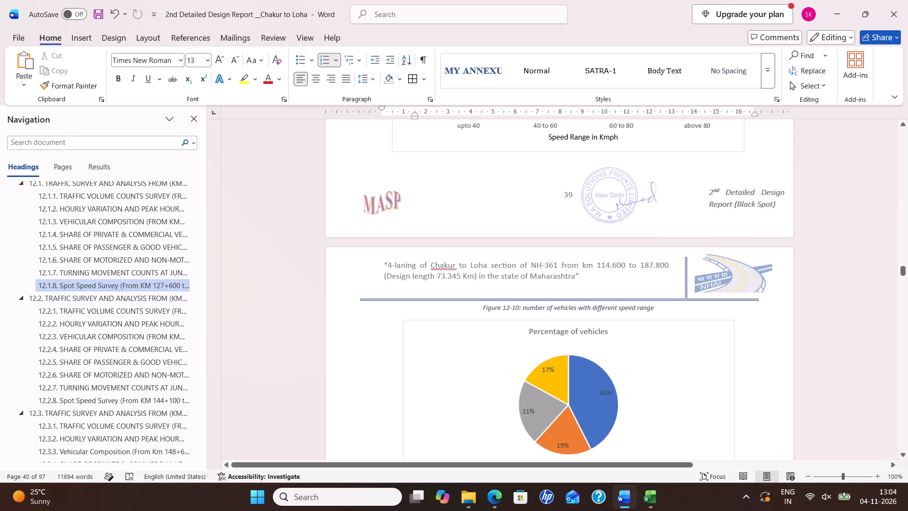
{"action": "scroll", "coordinate": [629, 352], "scroll_direction": "down", "scroll_amount": 8}
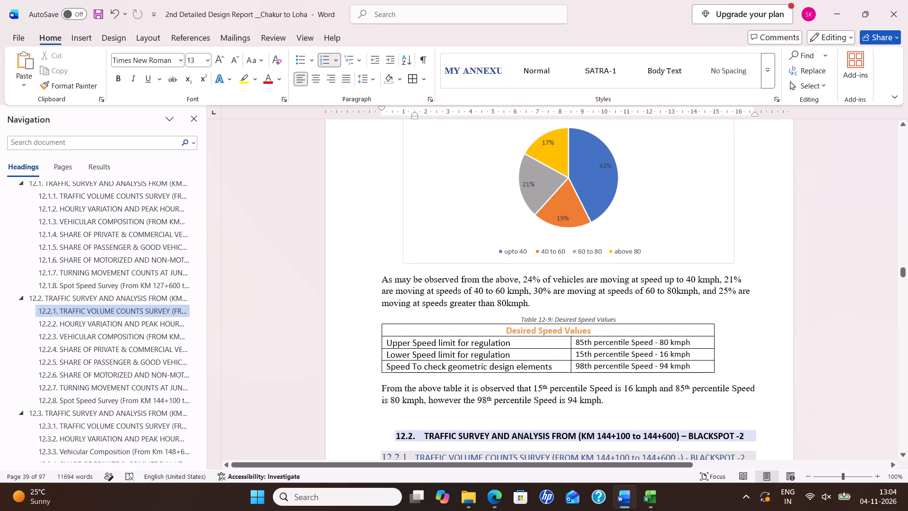
{"action": "left_click", "coordinate": [683, 181]}
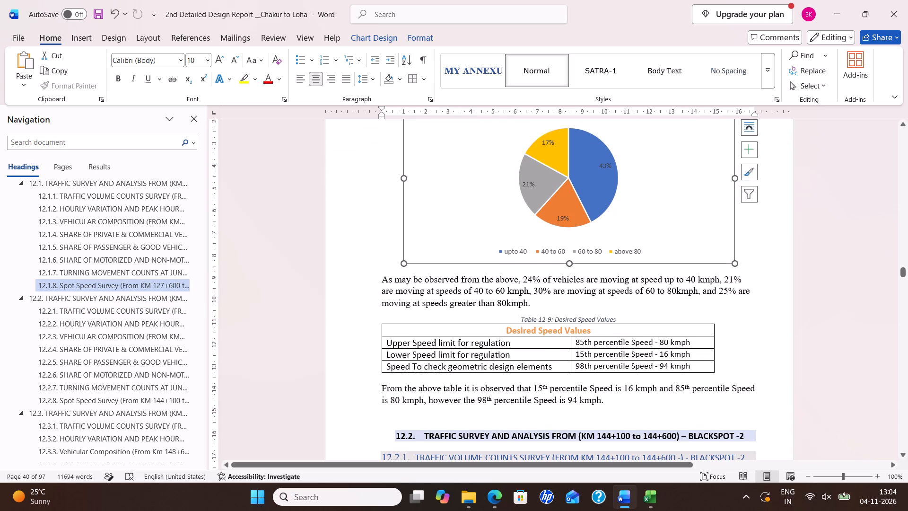
{"action": "scroll", "coordinate": [716, 194], "scroll_direction": "up", "scroll_amount": 1}
{"action": "left_click", "coordinate": [723, 159]}
{"action": "left_click", "coordinate": [752, 159]}
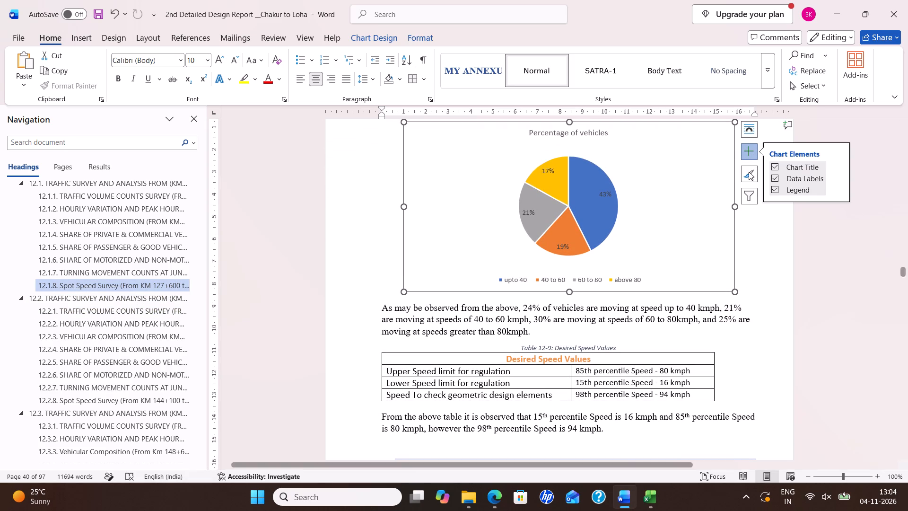
{"action": "left_click", "coordinate": [840, 179]}
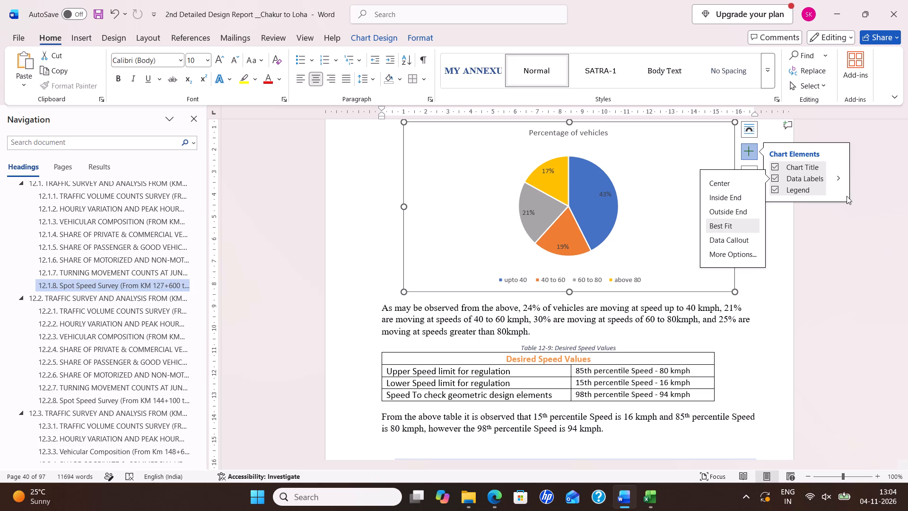
{"action": "left_click", "coordinate": [843, 171]}
{"action": "left_click", "coordinate": [840, 176]}
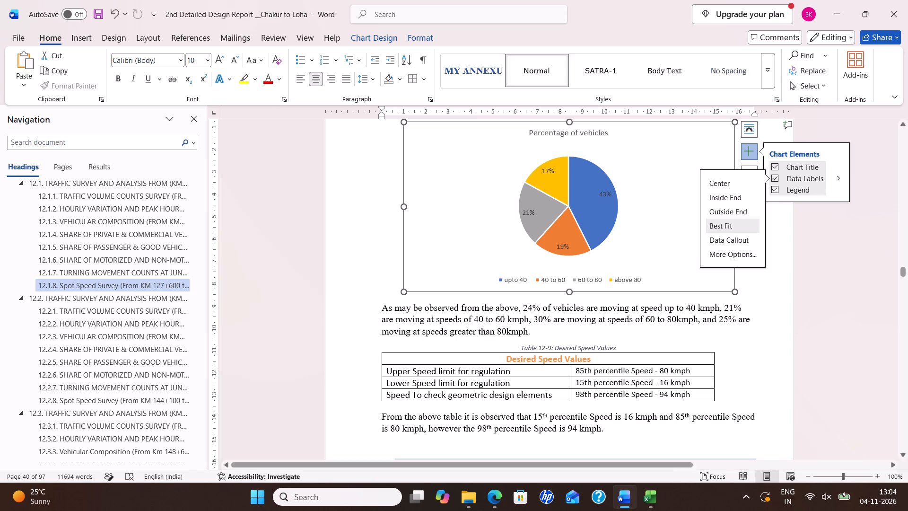
{"action": "left_click", "coordinate": [729, 237]}
{"action": "left_click", "coordinate": [632, 239]}
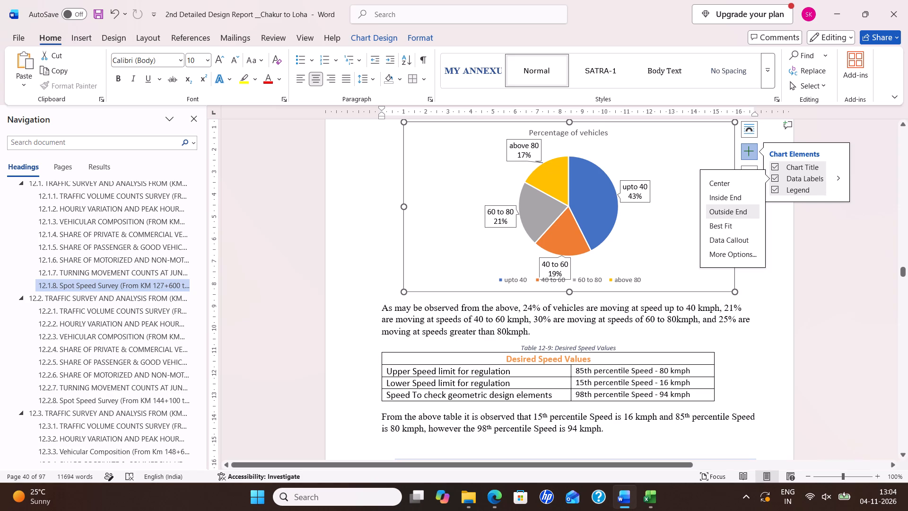
Update the paragraph below the Figure 12-10 pie chart to 43% up to 40 kmph, 19% at 40 to 60, 21% at 60 to 80, and 17% above 80.
{"action": "left_click", "coordinate": [533, 309]}
{"action": "key", "text": "BackSpace"}
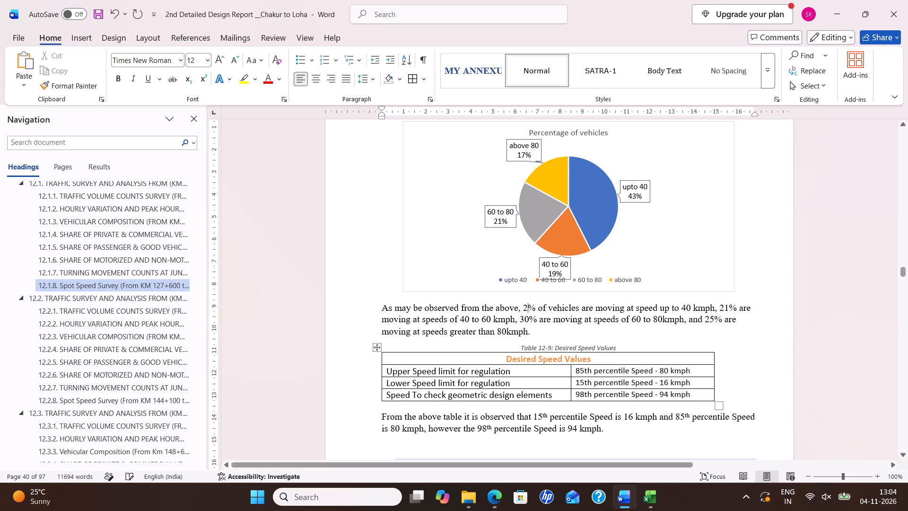
{"action": "key", "text": "BackSpace"}
{"action": "type", "text": "43"}
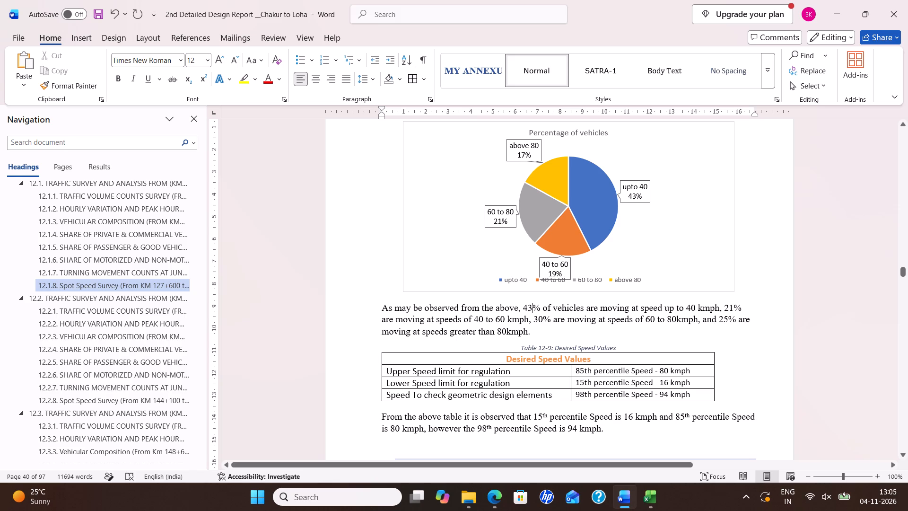
{"action": "left_click", "coordinate": [732, 309]}
{"action": "key", "text": "BackSpace"}
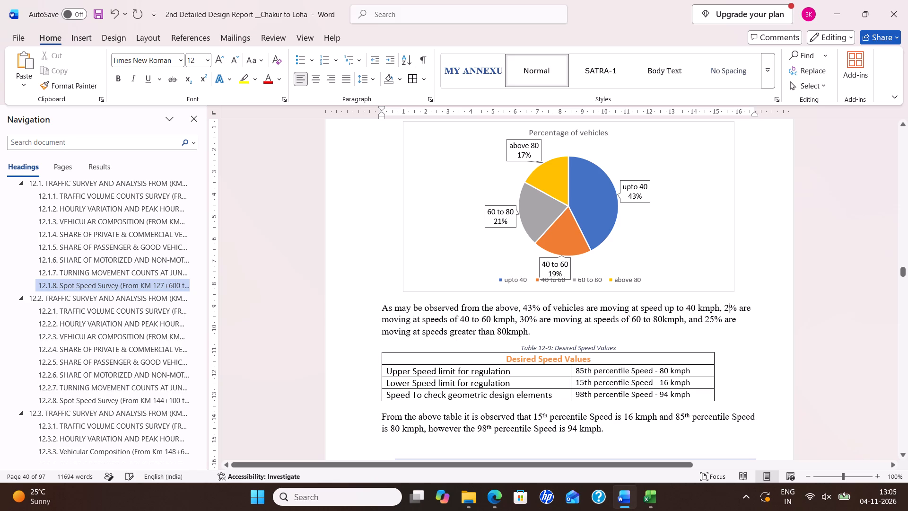
{"action": "key", "text": "BackSpace"}
{"action": "type", "text": "19"}
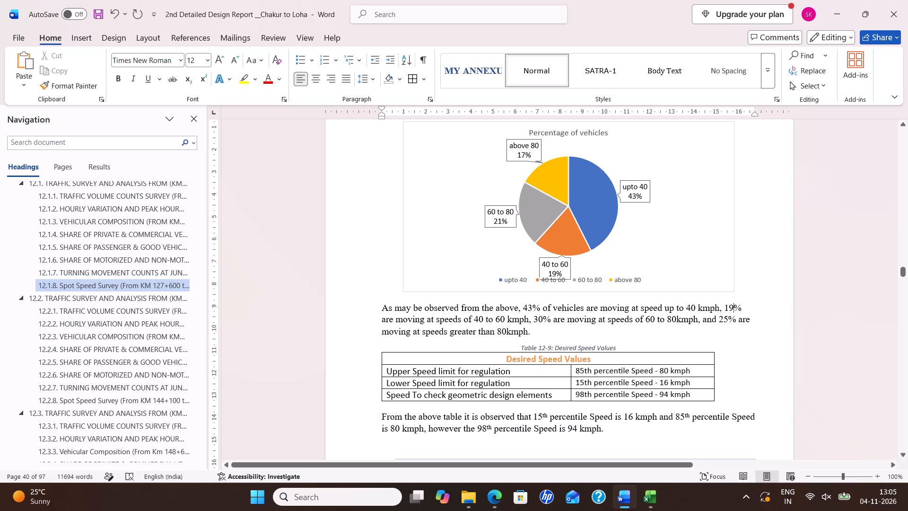
{"action": "left_click", "coordinate": [544, 320]}
{"action": "key", "text": "BackSpace"}
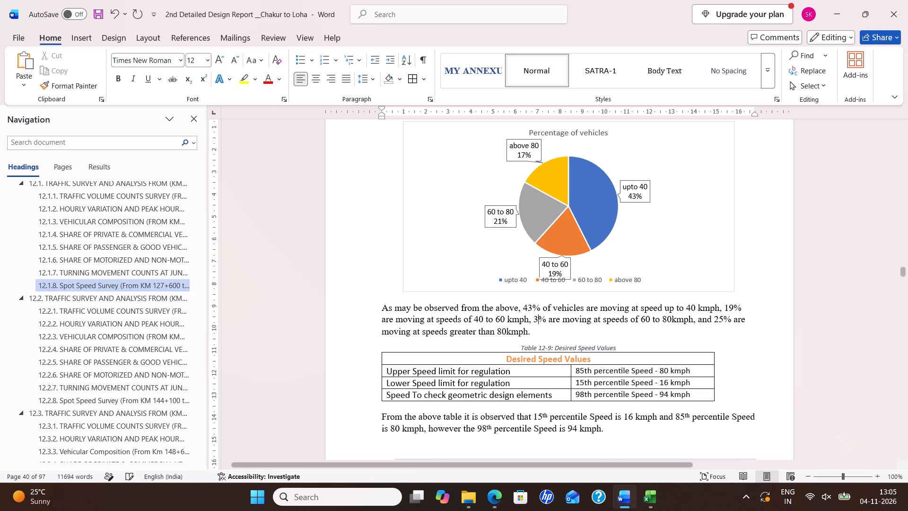
{"action": "key", "text": "BackSpace"}
{"action": "type", "text": "21"}
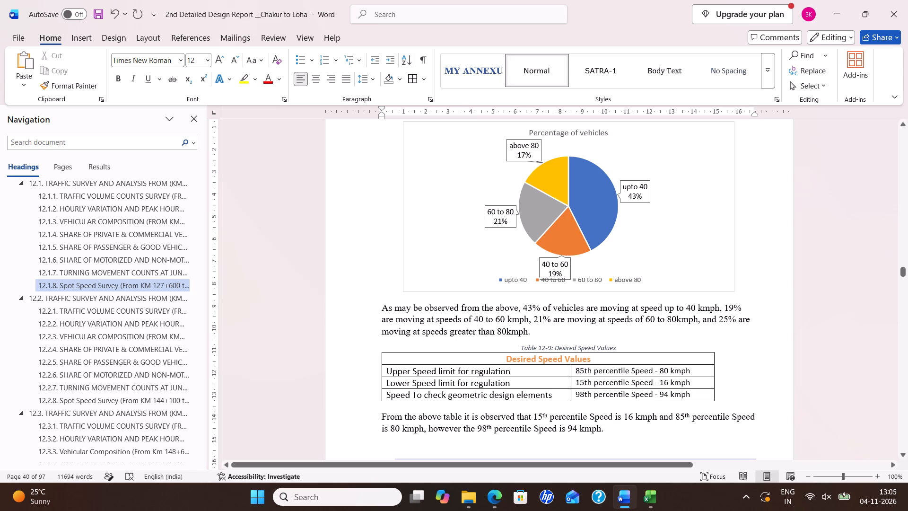
{"action": "left_click", "coordinate": [727, 322]}
{"action": "key", "text": "BackSpace"}
{"action": "key", "text": "BackSpace"}
{"action": "type", "text": "17"}
Copy the three percentile speeds from the Excel 127+600 sheet over Table 12-9's value column in Word: 77, 21 and 93 kmph.
{"action": "key", "text": "alt+Tab"}
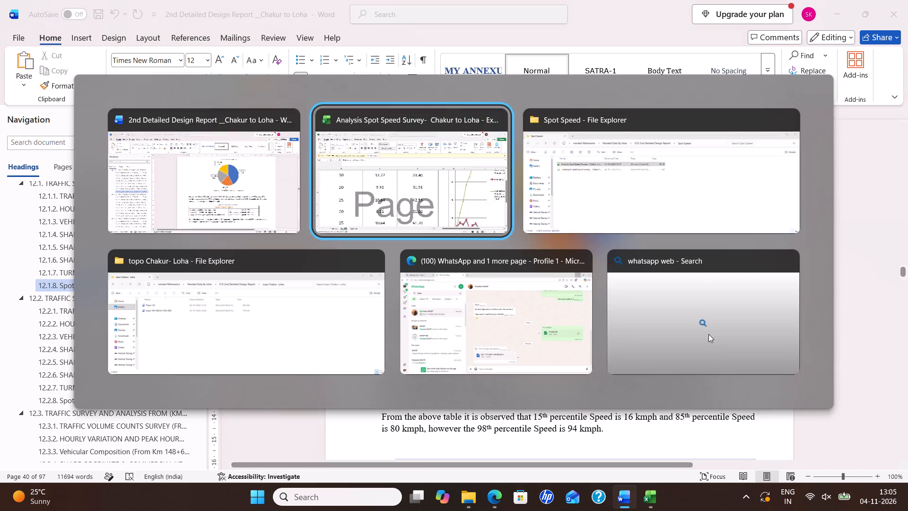
{"action": "scroll", "coordinate": [534, 260], "scroll_direction": "down", "scroll_amount": 4, "text": "ctrl"}
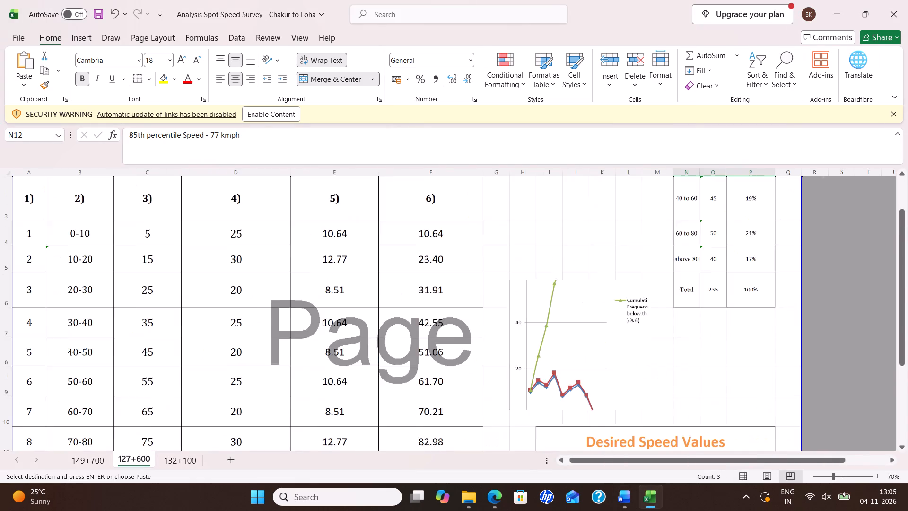
{"action": "scroll", "coordinate": [525, 262], "scroll_direction": "down", "scroll_amount": 3, "text": "ctrl"}
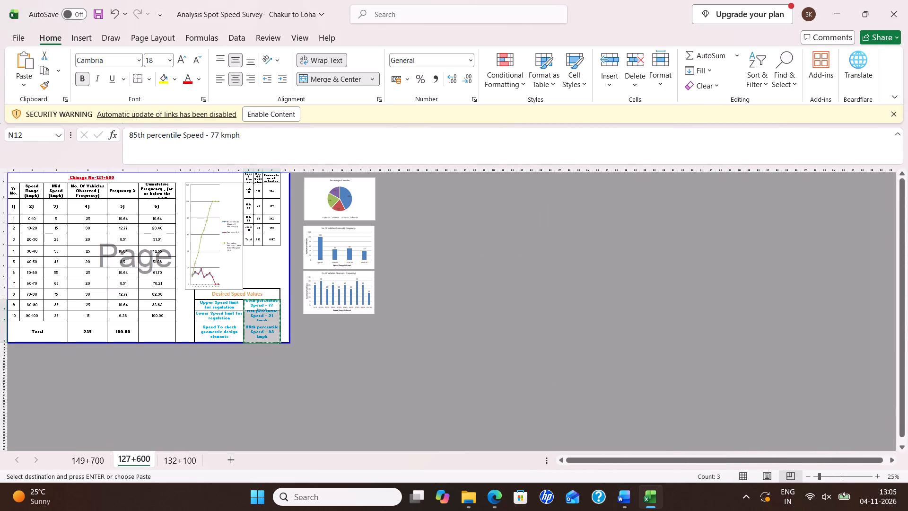
{"action": "key", "text": "ctrl+c"}
{"action": "key", "text": "alt+Tab"}
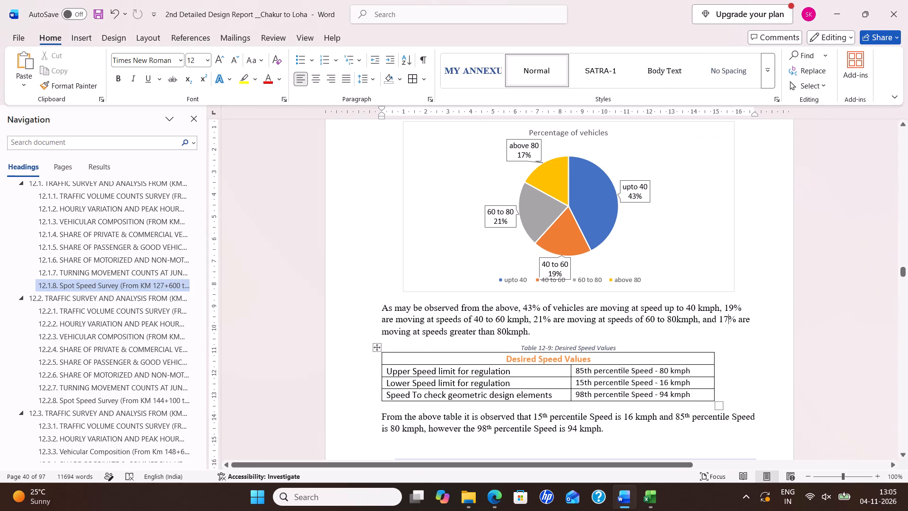
{"action": "left_click_drag", "start_coordinate": [576, 370], "coordinate": [622, 393]}
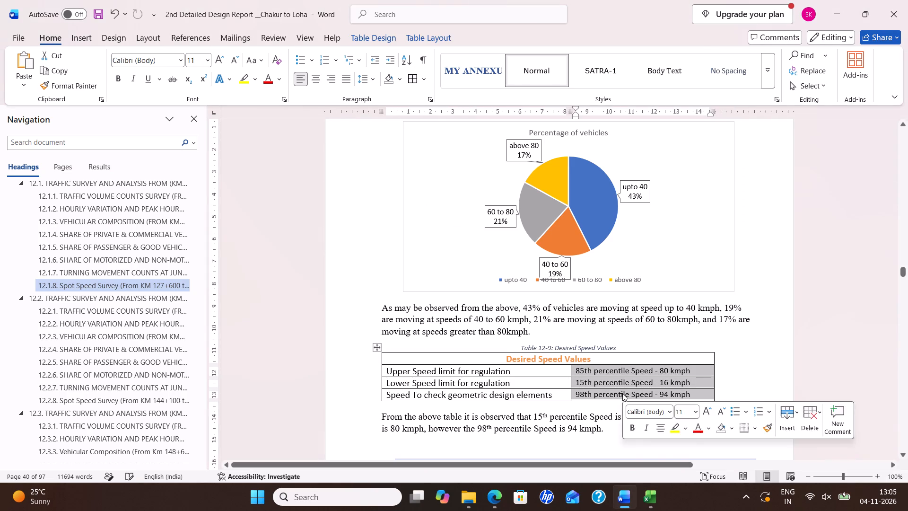
{"action": "right_click", "coordinate": [622, 393]}
{"action": "left_click", "coordinate": [706, 259]}
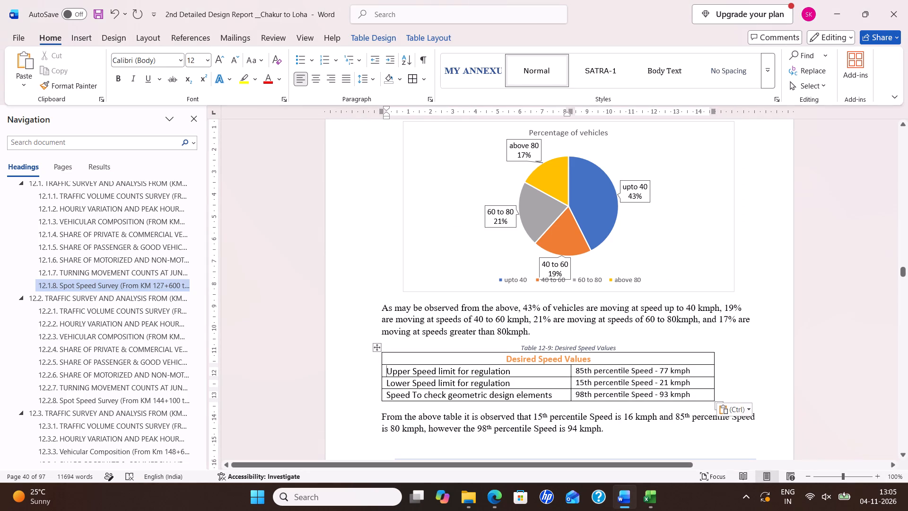
Update the sentence below Table 12-9 to a 15th percentile speed of 21 kmph, 85th of 77 kmph and 98th of 93 kmph.
{"action": "scroll", "coordinate": [594, 373], "scroll_direction": "down", "scroll_amount": 2}
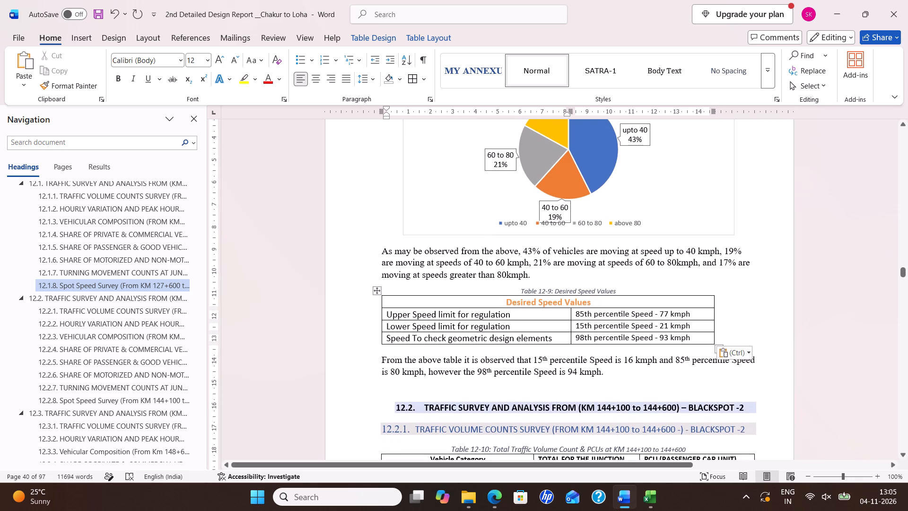
{"action": "left_click", "coordinate": [633, 364]}
{"action": "key", "text": "BackSpace"}
{"action": "key", "text": "BackSpace"}
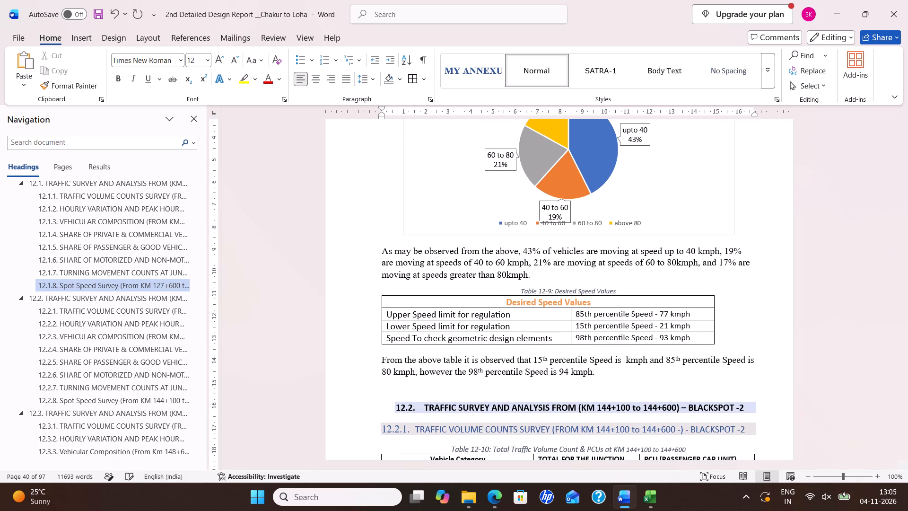
{"action": "type", "text": "21"}
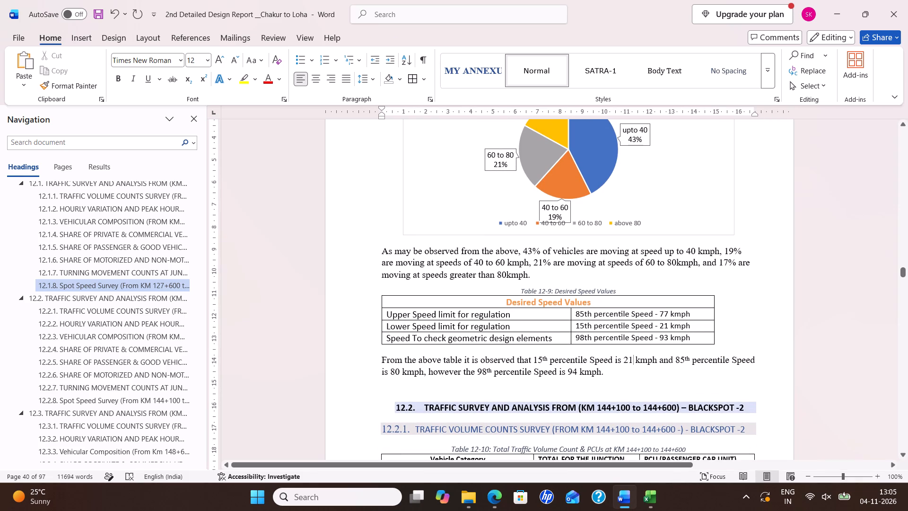
{"action": "left_click", "coordinate": [400, 370]}
{"action": "key", "text": "BackSpace"}
{"action": "key", "text": "BackSpace"}
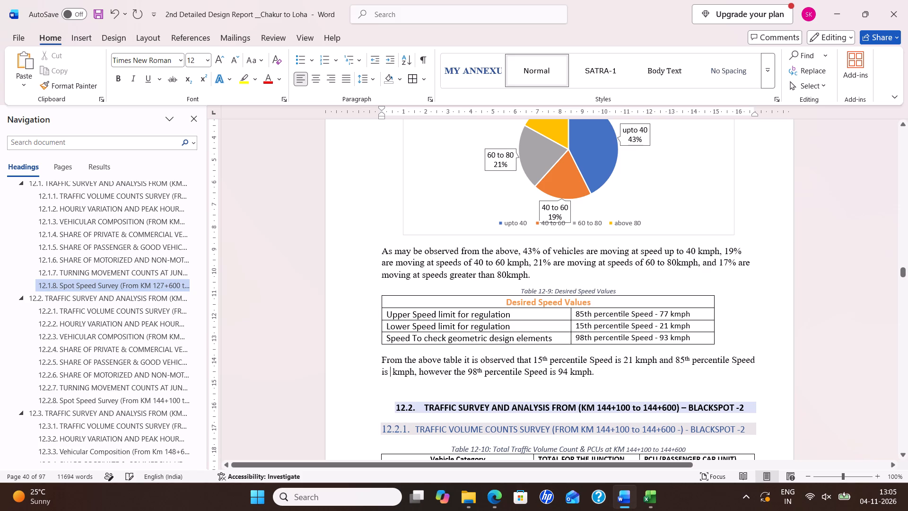
{"action": "type", "text": "77"}
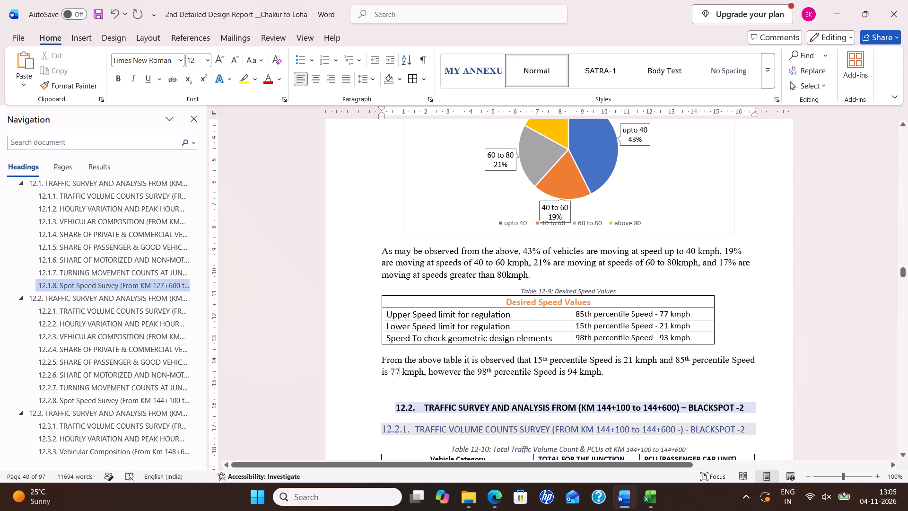
{"action": "left_click", "coordinate": [577, 374]}
{"action": "key", "text": "BackSpace"}
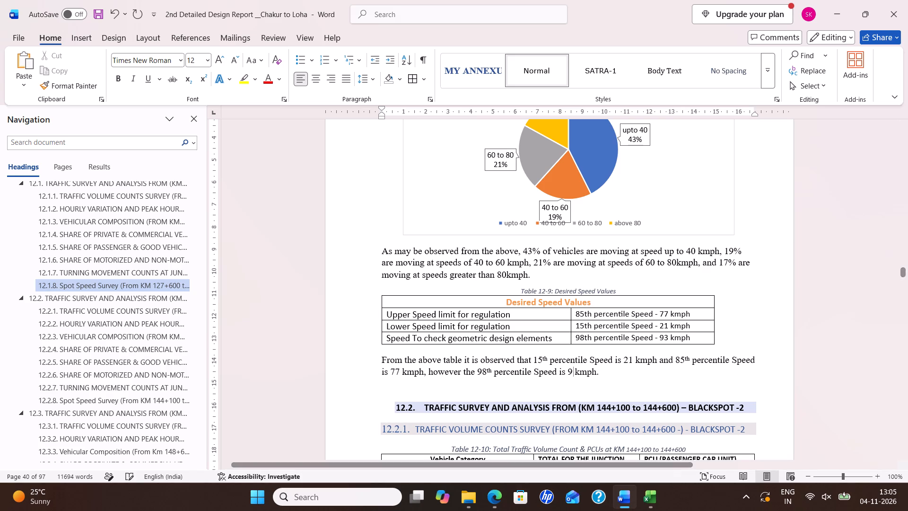
{"action": "key", "text": "3"}
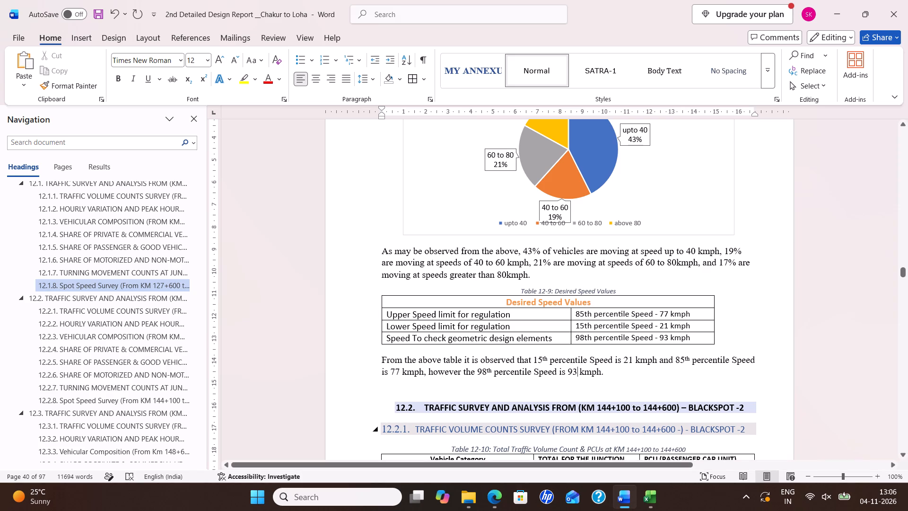
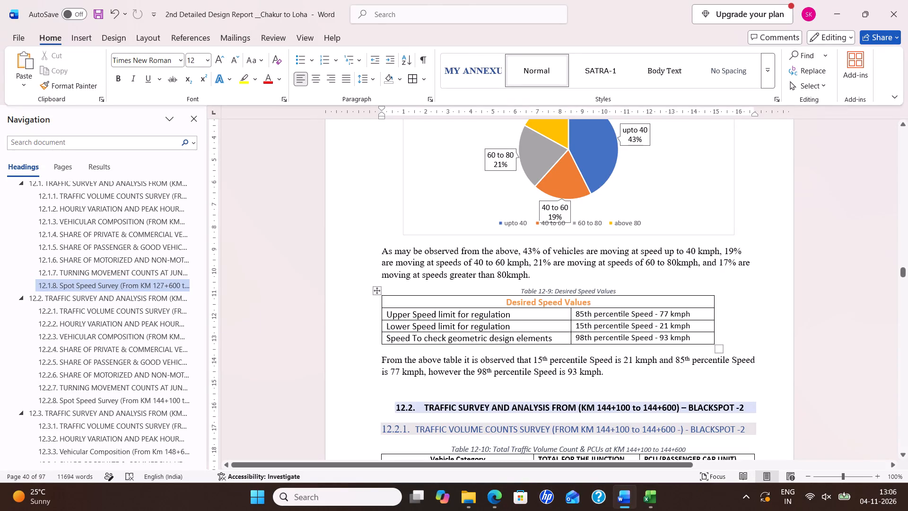
In the paragraph below the Figure 12-9 caption, change the sample size to 235 vehicles.
{"action": "scroll", "coordinate": [616, 284], "scroll_direction": "up", "scroll_amount": 17}
{"action": "scroll", "coordinate": [619, 290], "scroll_direction": "up", "scroll_amount": 7}
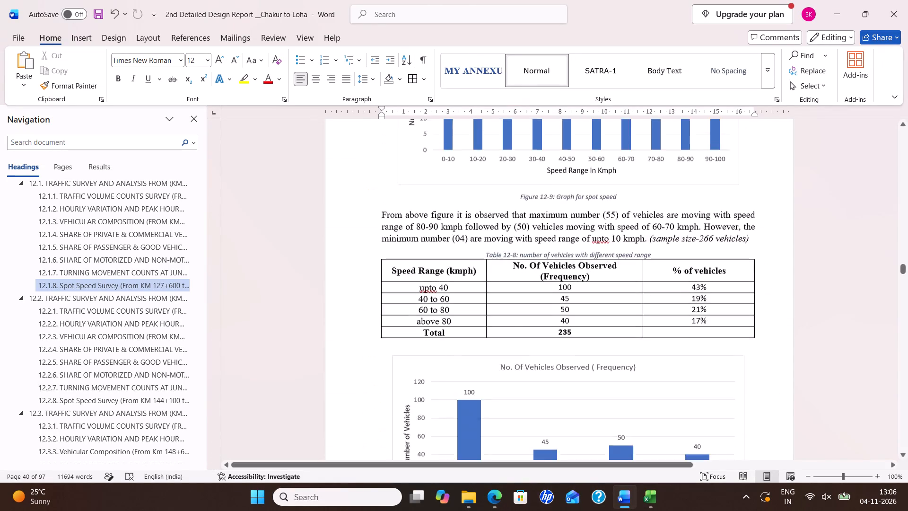
{"action": "scroll", "coordinate": [619, 290], "scroll_direction": "up", "scroll_amount": 2}
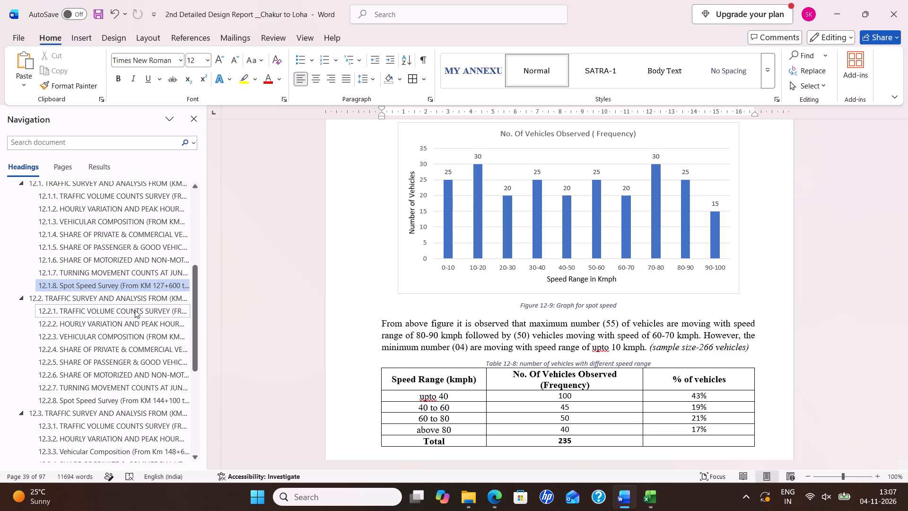
{"action": "scroll", "coordinate": [134, 305], "scroll_direction": "up", "scroll_amount": 2}
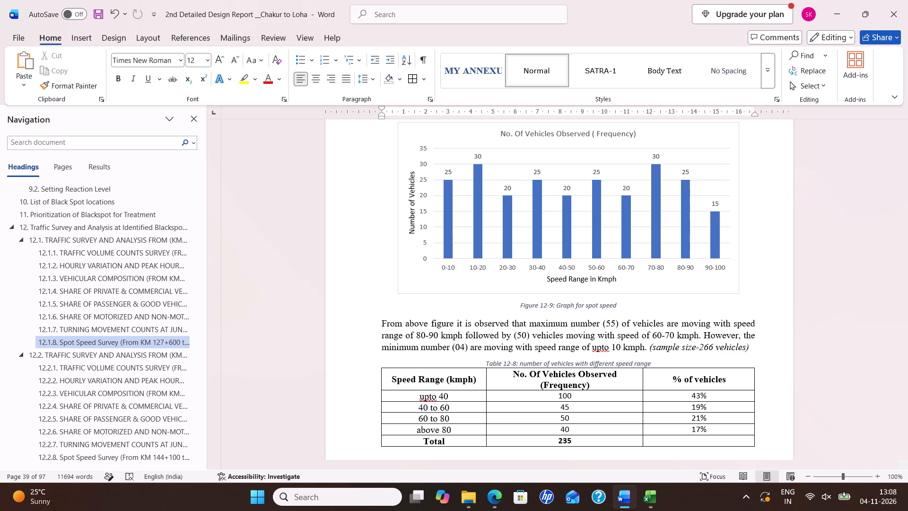
{"action": "key", "text": "alt+Tab"}
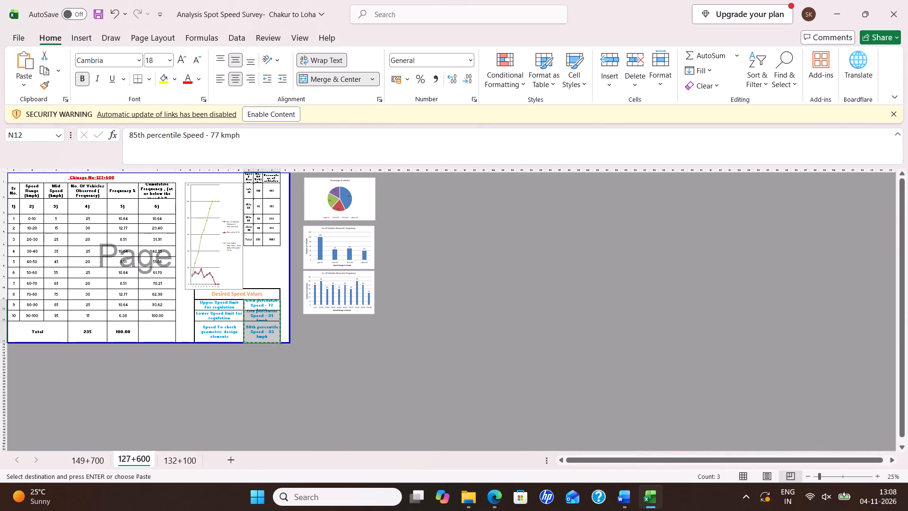
{"action": "key", "text": "alt+Tab"}
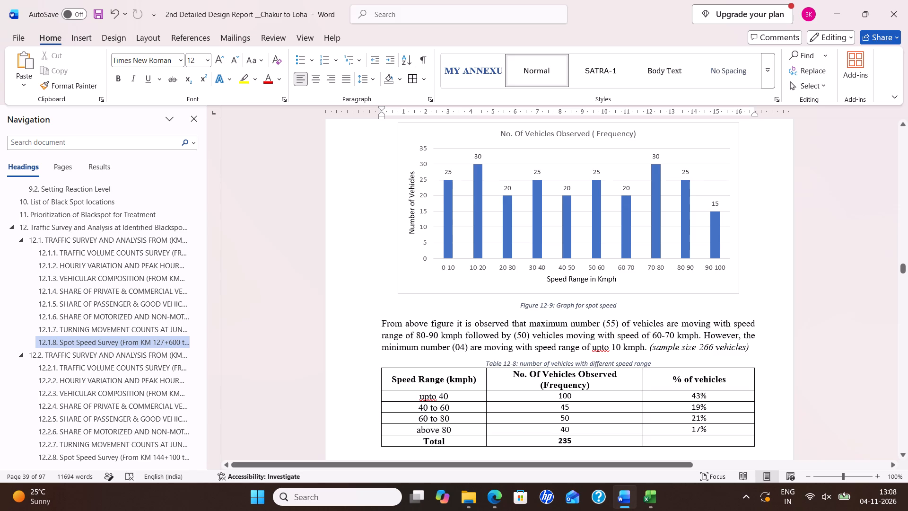
{"action": "left_click", "coordinate": [713, 350]}
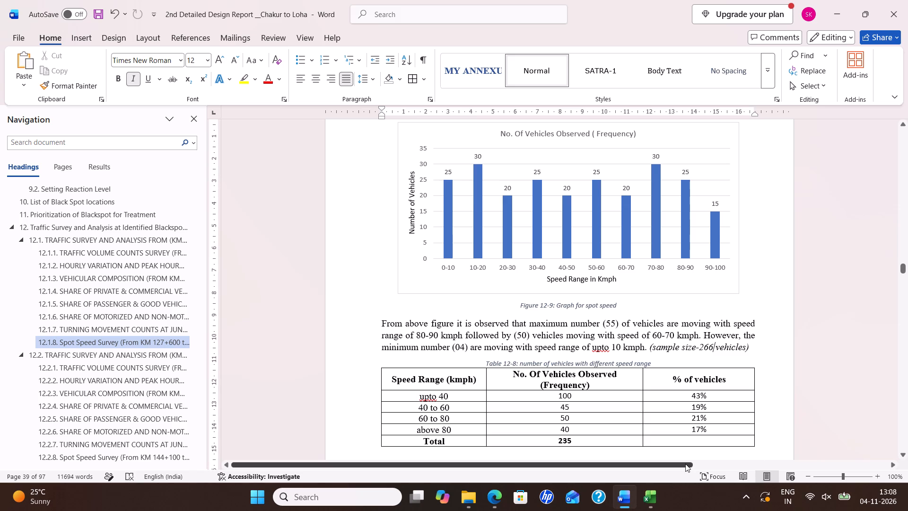
{"action": "key", "text": "BackSpace"}
{"action": "key", "text": "BackSpace"}
{"action": "type", "text": "35"}
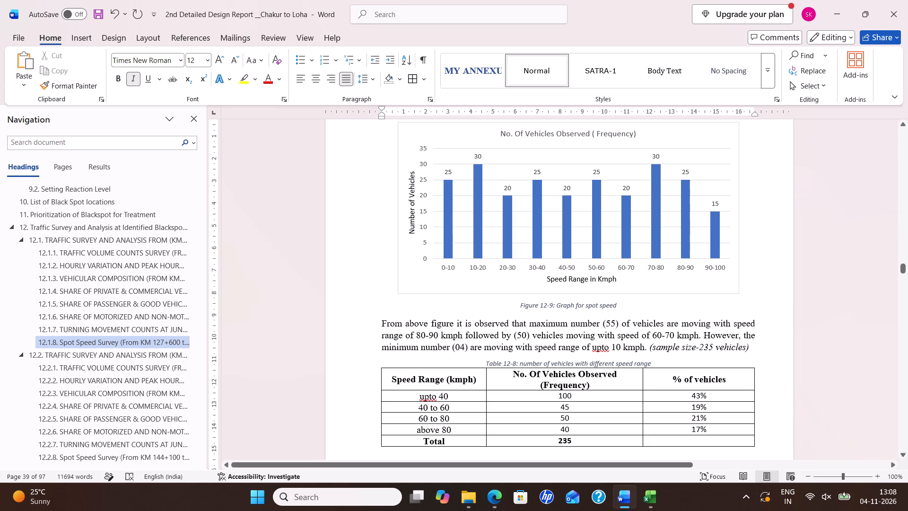
Highlight the whole paragraph between the Figure 12-9 caption and Table 12-8 in yellow.
{"action": "left_click_drag", "start_coordinate": [383, 320], "coordinate": [767, 345]}
{"action": "left_click", "coordinate": [762, 322]}
Change the chainage in the section 12.2 Blackspot 2 heading to KM 132+100 to 132+600.
{"action": "scroll", "coordinate": [517, 313], "scroll_direction": "down", "scroll_amount": 10}
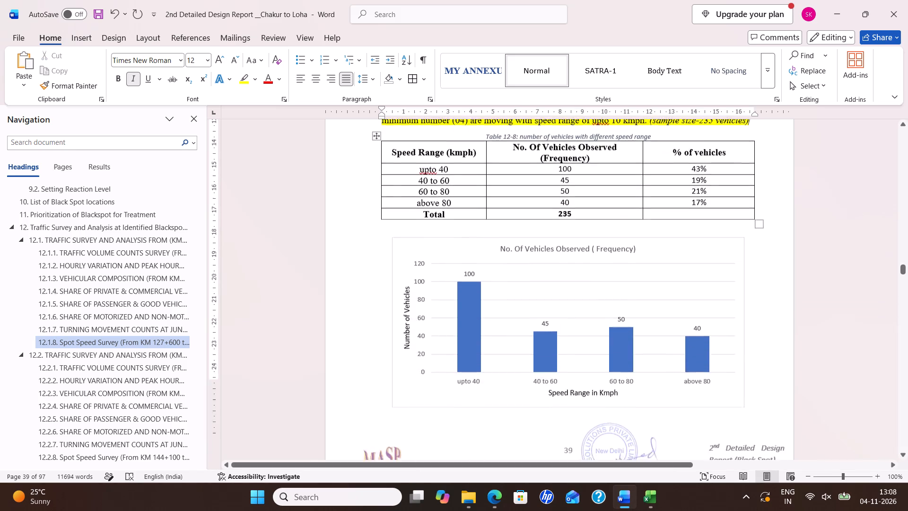
{"action": "scroll", "coordinate": [500, 306], "scroll_direction": "down", "scroll_amount": 9}
{"action": "scroll", "coordinate": [500, 306], "scroll_direction": "down", "scroll_amount": 12}
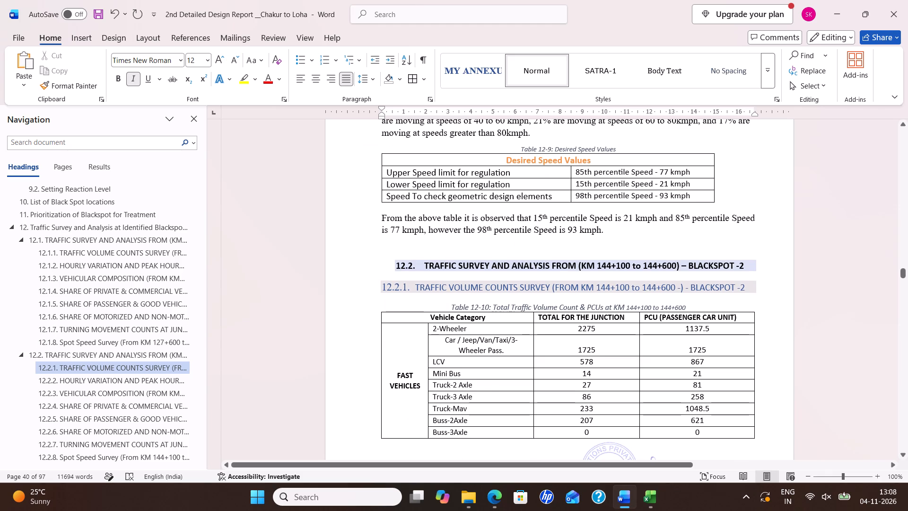
{"action": "left_click", "coordinate": [611, 262]}
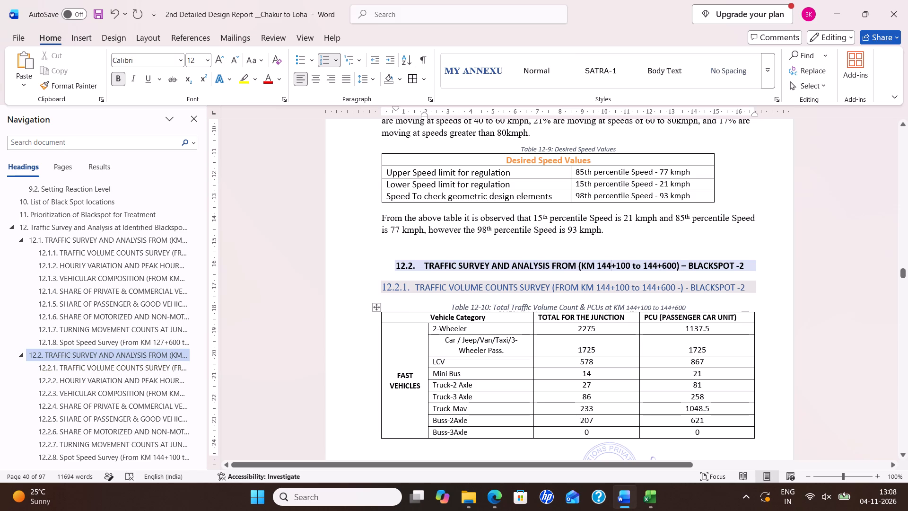
{"action": "key", "text": "BackSpace"}
{"action": "key", "text": "BackSpace"}
{"action": "key", "text": "3"}
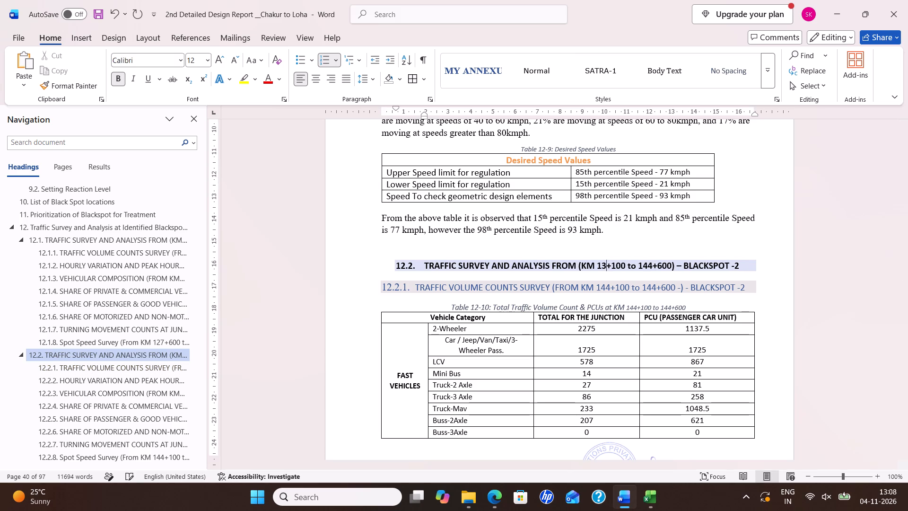
{"action": "key", "text": "2"}
{"action": "key", "text": "Right"}
{"action": "key", "text": "Right"}
{"action": "key", "text": "Right"}
{"action": "key", "text": "Right"}
{"action": "key", "text": "Right"}
{"action": "key", "text": "Right"}
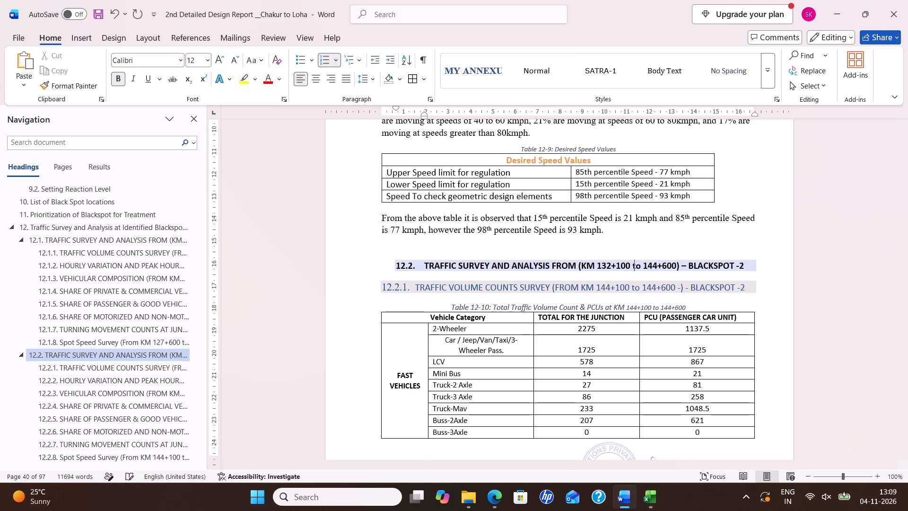
{"action": "key", "text": "Right"}
{"action": "key", "text": "Right"}
{"action": "key", "text": "Right"}
{"action": "key", "text": "Right"}
{"action": "key", "text": "Right"}
{"action": "key", "text": "Right"}
{"action": "key", "text": "Left"}
{"action": "key", "text": "BackSpace"}
{"action": "key", "text": "BackSpace"}
{"action": "type", "text": "32"}
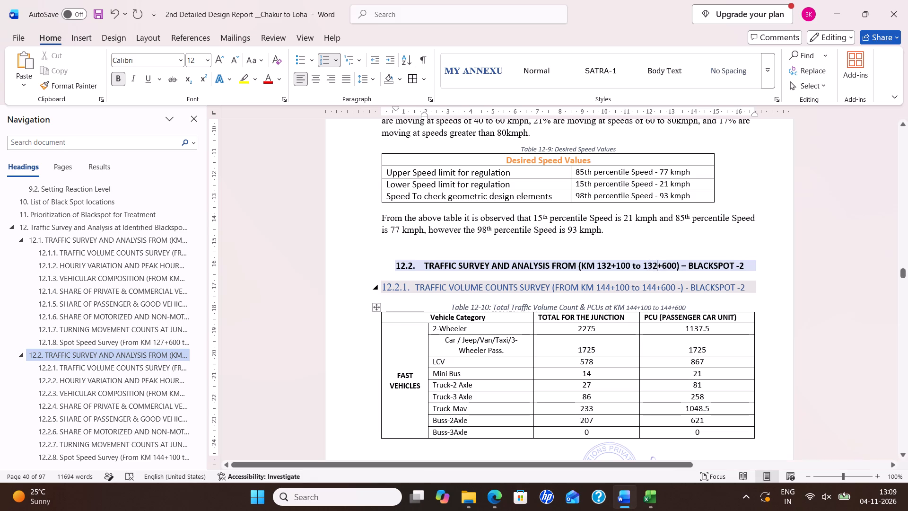
Change the chainage in the 12.2.1 Traffic Volume Counts Survey heading to KM 132+100 to 132+600.
{"action": "left_click", "coordinate": [609, 294]}
{"action": "left_click", "coordinate": [611, 287]}
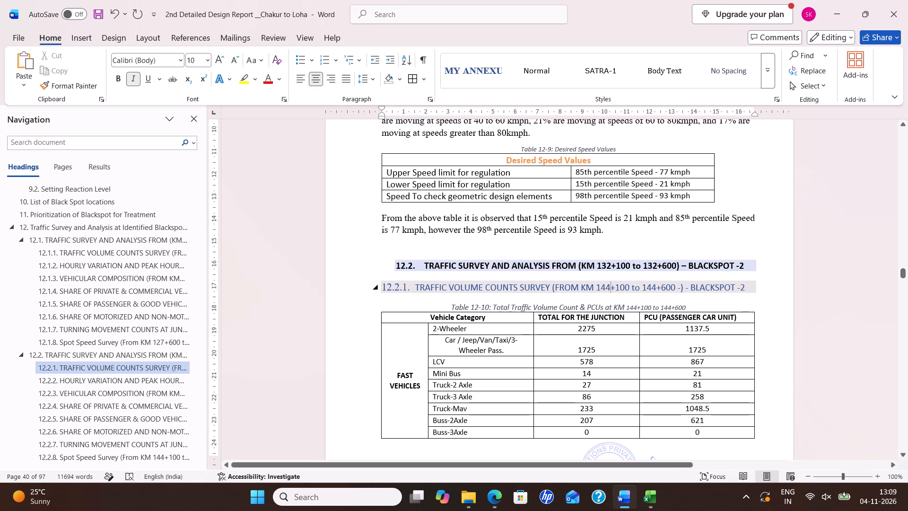
{"action": "key", "text": "BackSpace"}
{"action": "key", "text": "BackSpace"}
{"action": "type", "text": "32"}
{"action": "key", "text": "Right"}
{"action": "key", "text": "Right"}
{"action": "key", "text": "Right"}
{"action": "key", "text": "Right"}
{"action": "key", "text": "Right"}
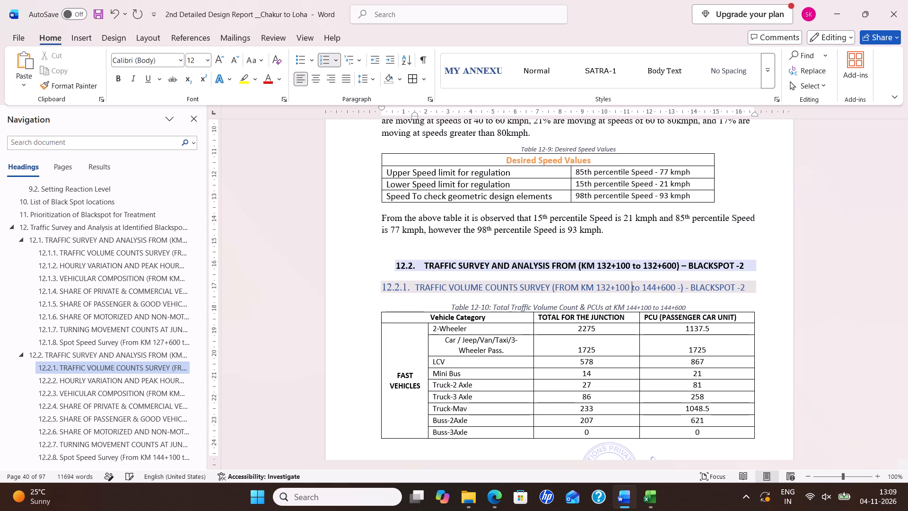
{"action": "key", "text": "Right"}
{"action": "key", "text": "Right"}
{"action": "key", "text": "Right"}
{"action": "key", "text": "Right"}
{"action": "key", "text": "Right"}
{"action": "key", "text": "Right"}
{"action": "key", "text": "BackSpace"}
{"action": "key", "text": "BackSpace"}
{"action": "type", "text": "32"}
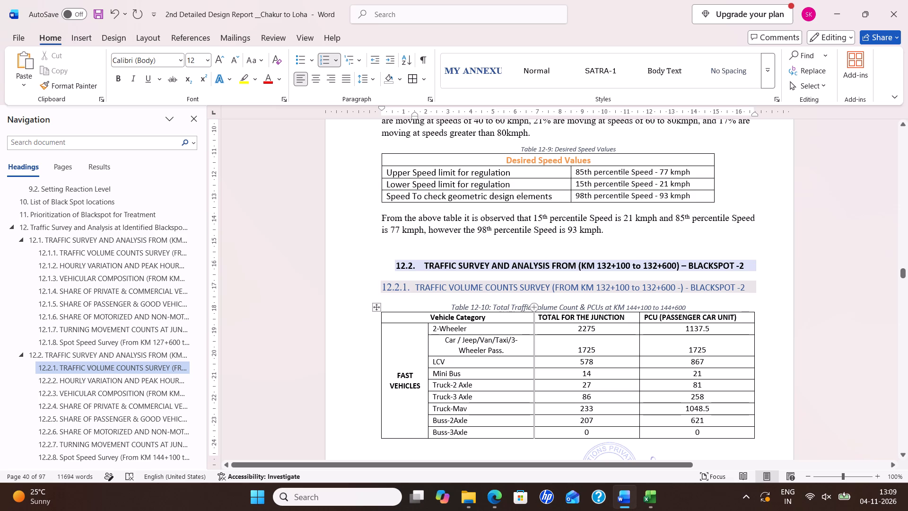
Change the chainage in the Table 12-10 caption to KM 132+100 to 132+600.
{"action": "left_click", "coordinate": [698, 305]}
{"action": "left_click", "coordinate": [637, 307]}
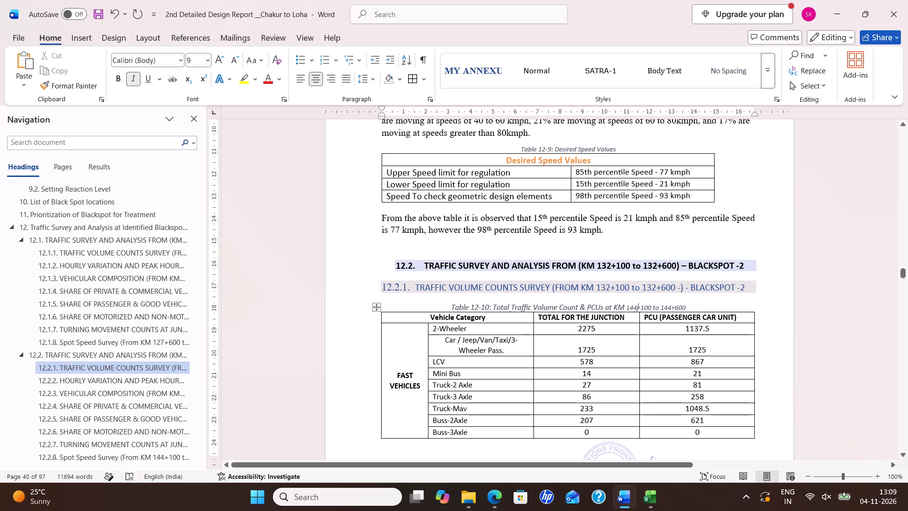
{"action": "key", "text": "BackSpace"}
{"action": "key", "text": "BackSpace"}
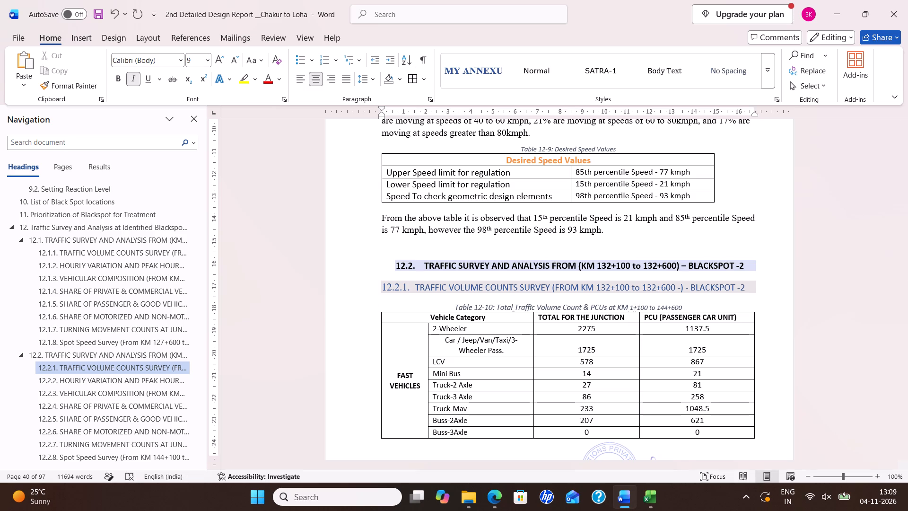
{"action": "type", "text": "32"}
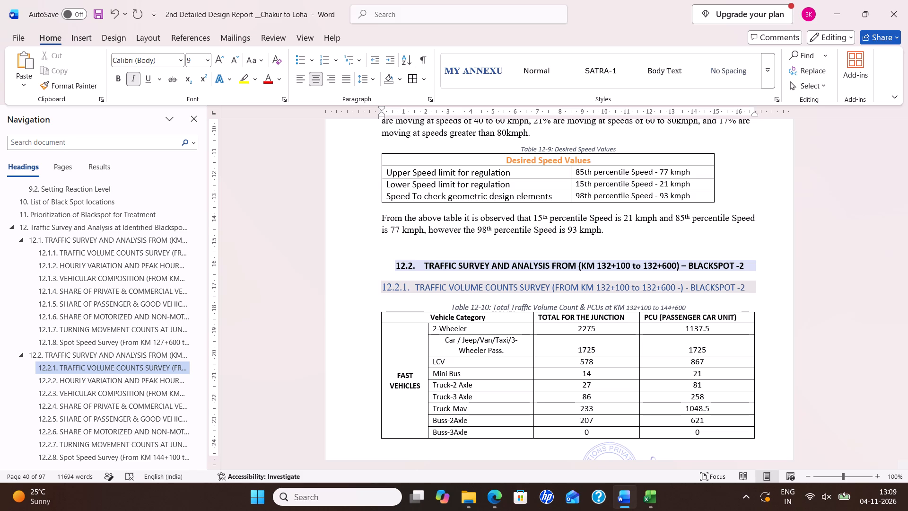
{"action": "key", "text": "Right"}
{"action": "key", "text": "Right"}
{"action": "key", "text": "Right"}
{"action": "key", "text": "Right"}
{"action": "key", "text": "Right"}
{"action": "key", "text": "Right"}
{"action": "key", "text": "Right"}
{"action": "key", "text": "Right"}
{"action": "key", "text": "Right"}
{"action": "key", "text": "Right"}
{"action": "key", "text": "Right"}
{"action": "key", "text": "BackSpace"}
{"action": "key", "text": "BackSpace"}
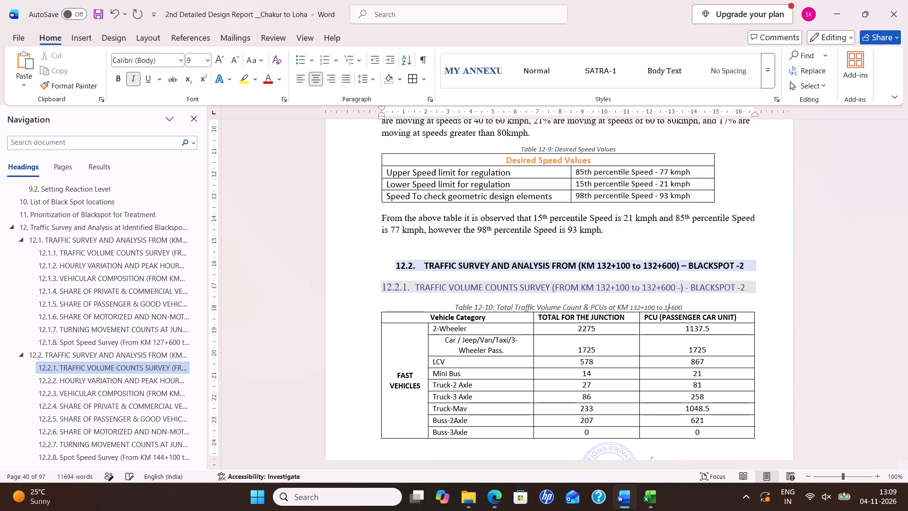
{"action": "type", "text": "32"}
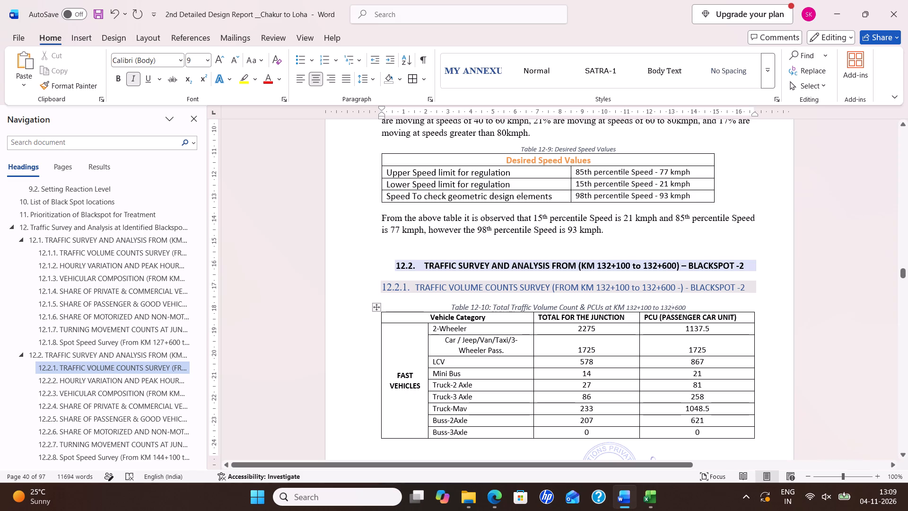
Switch to Excel and close the Analysis Spot Speed Survey workbook, saving its changes.
{"action": "scroll", "coordinate": [552, 291], "scroll_direction": "down", "scroll_amount": 14}
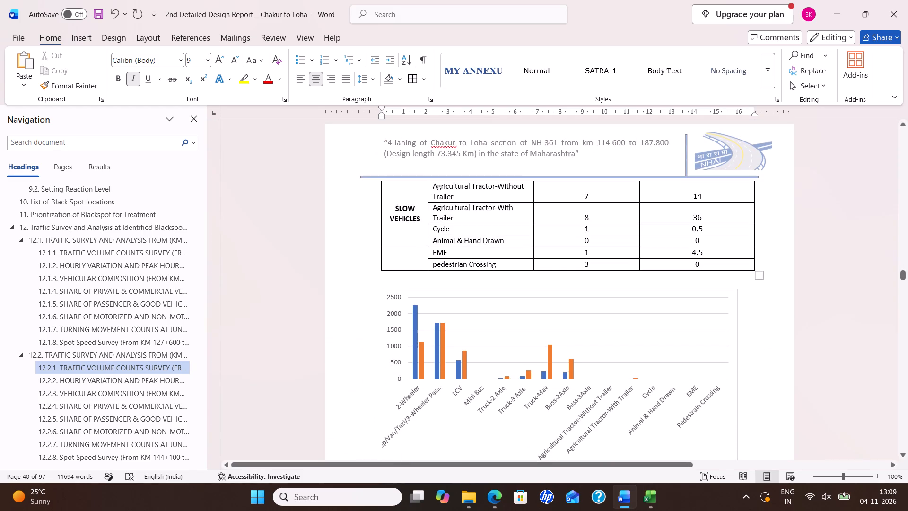
{"action": "key", "text": "alt+Tab"}
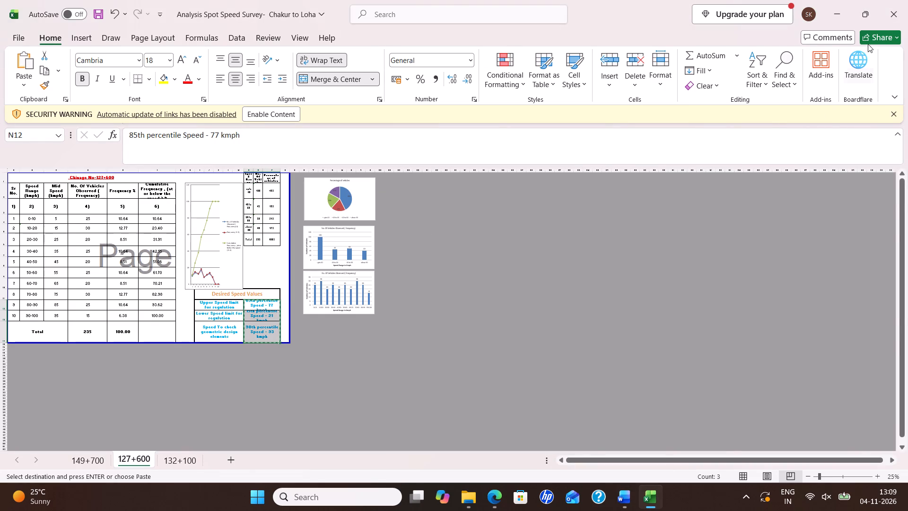
{"action": "left_click", "coordinate": [901, 7]}
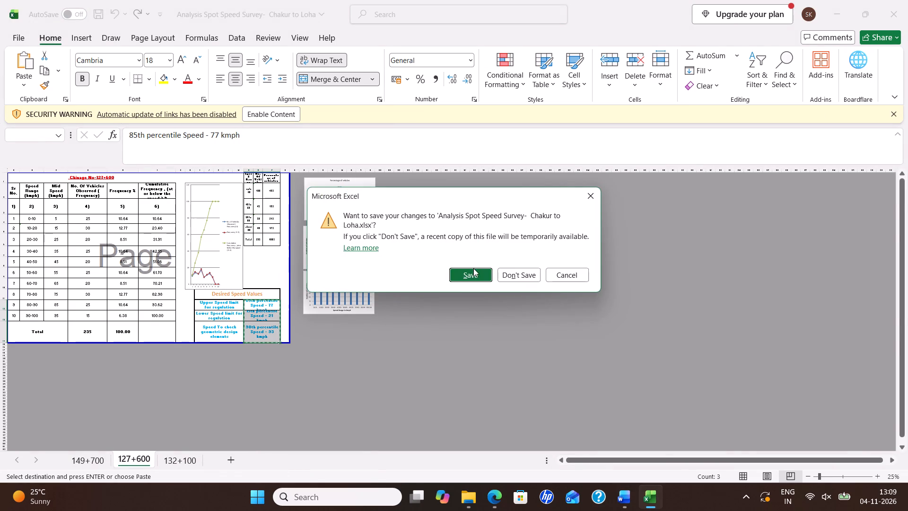
{"action": "left_click", "coordinate": [473, 268]}
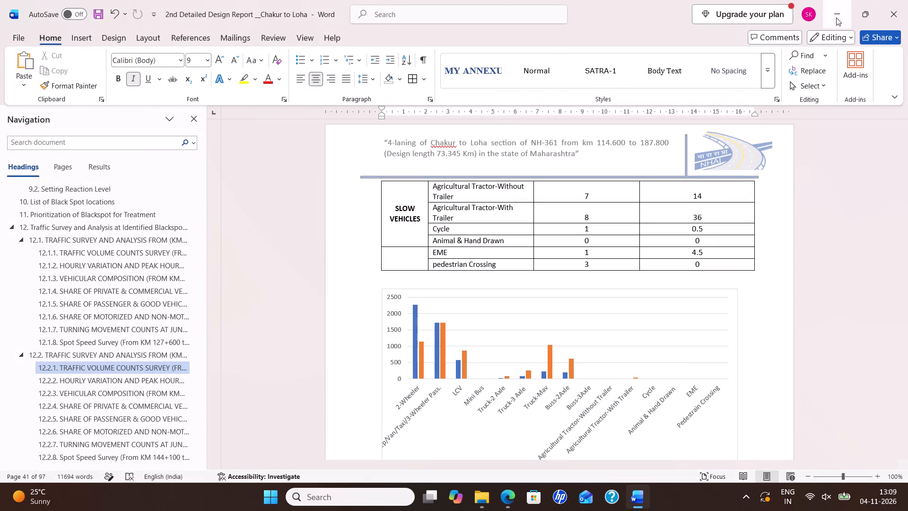
Open the 132-100 Excel workbook from the traffic folder of 0.15 2nd Detailed Design Report.
{"action": "left_click", "coordinate": [836, 10]}
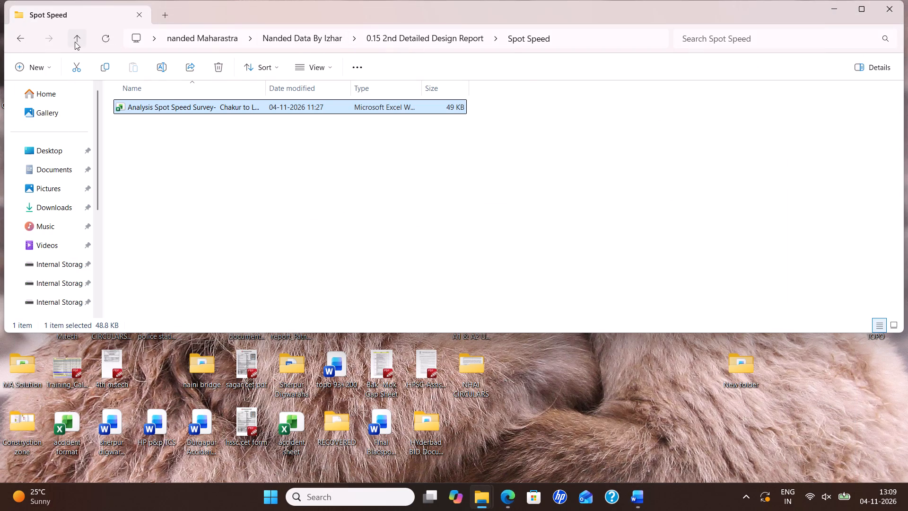
{"action": "left_click", "coordinate": [75, 42]}
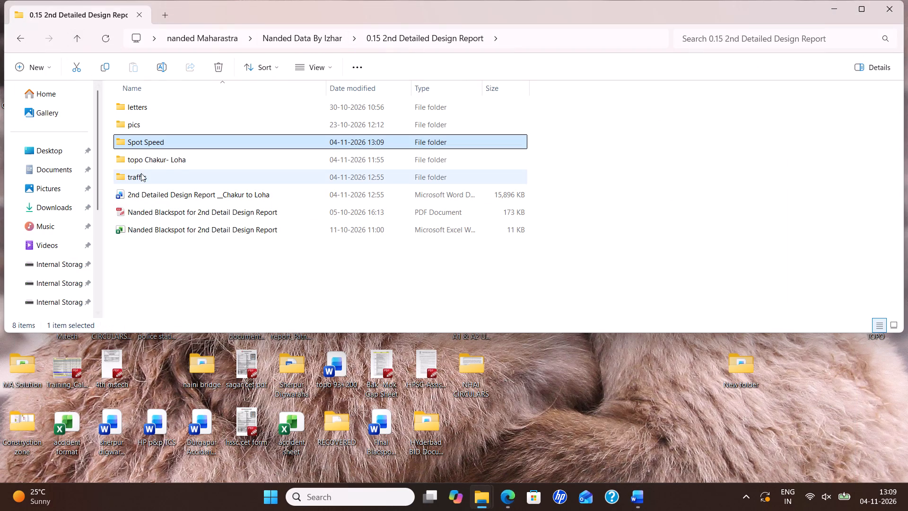
{"action": "double_click", "coordinate": [137, 172]}
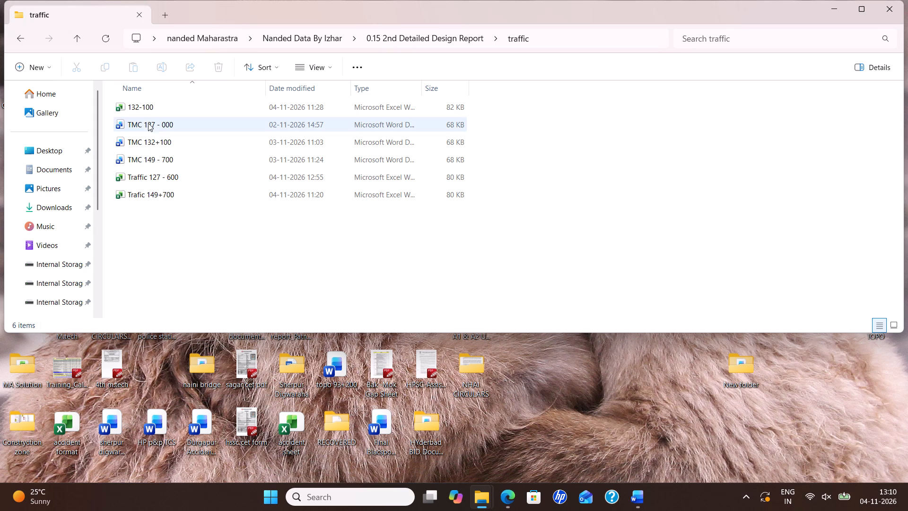
{"action": "double_click", "coordinate": [150, 106]}
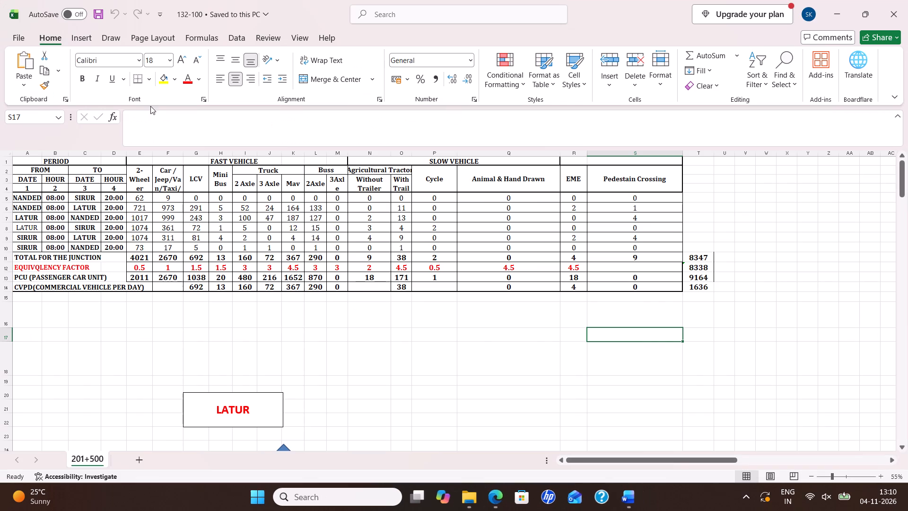
Copy the junction total and PCU values of all vehicle categories, 2-wheeler to pedestrian crossing, from the vehicle category summary table.
{"action": "scroll", "coordinate": [664, 327], "scroll_direction": "down", "scroll_amount": 7}
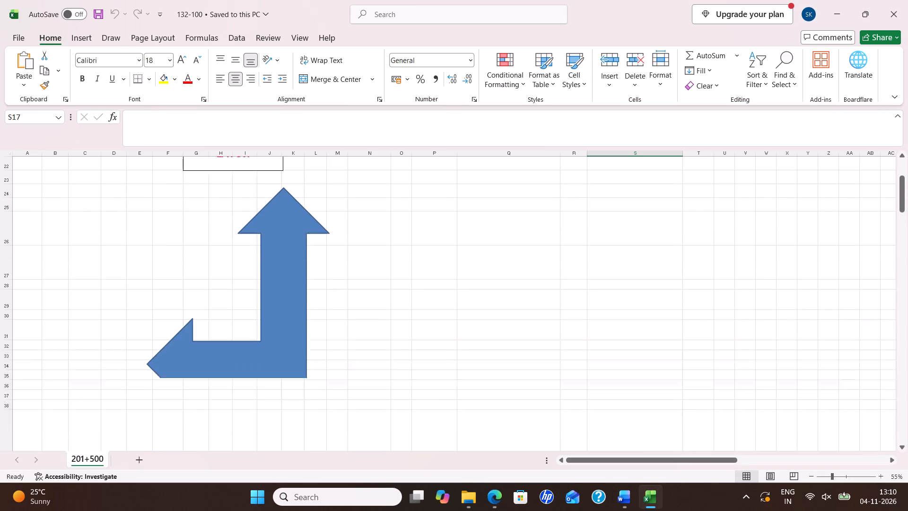
{"action": "scroll", "coordinate": [664, 323], "scroll_direction": "down", "scroll_amount": 20}
{"action": "scroll", "coordinate": [664, 323], "scroll_direction": "down", "scroll_amount": 4}
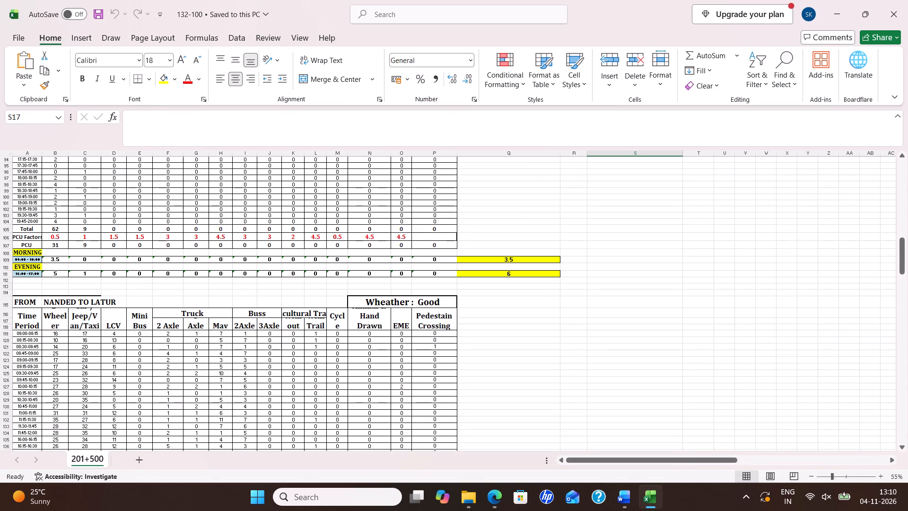
{"action": "left_click_drag", "start_coordinate": [681, 458], "coordinate": [820, 452]}
{"action": "scroll", "coordinate": [370, 326], "scroll_direction": "up", "scroll_amount": 7}
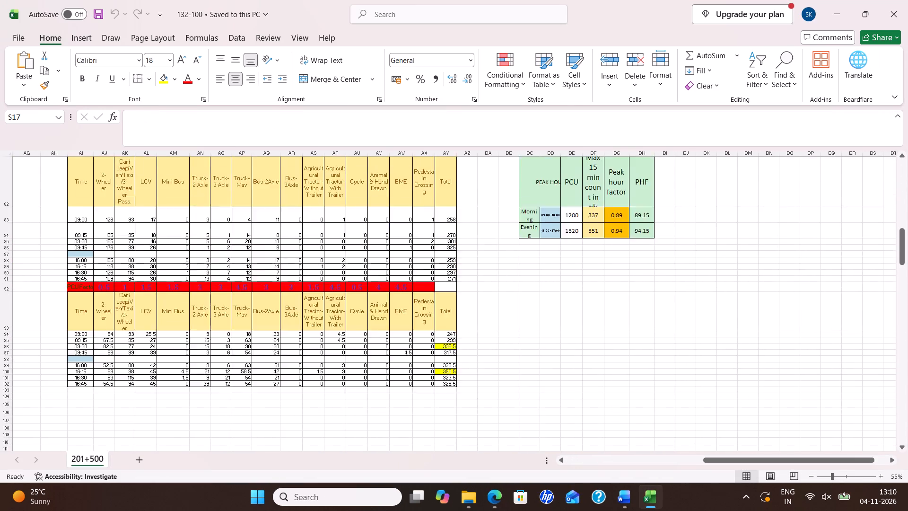
{"action": "scroll", "coordinate": [219, 370], "scroll_direction": "up", "scroll_amount": 4}
{"action": "scroll", "coordinate": [202, 311], "scroll_direction": "up", "scroll_amount": 10}
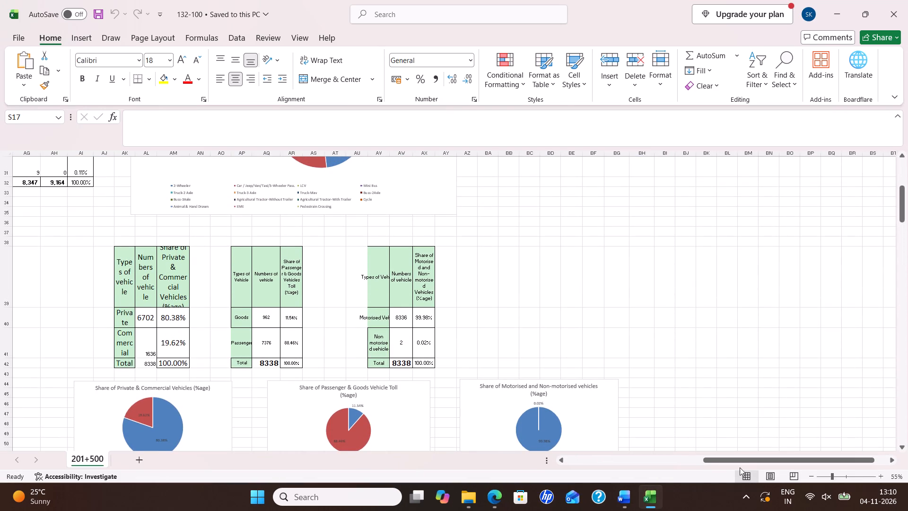
{"action": "left_click_drag", "start_coordinate": [737, 462], "coordinate": [712, 461]}
{"action": "scroll", "coordinate": [496, 351], "scroll_direction": "up", "scroll_amount": 4}
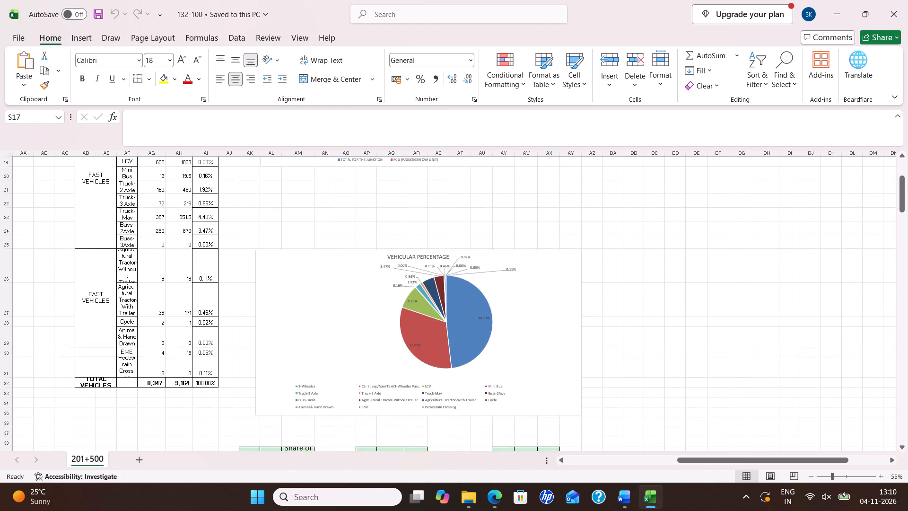
{"action": "scroll", "coordinate": [218, 250], "scroll_direction": "up", "scroll_amount": 1}
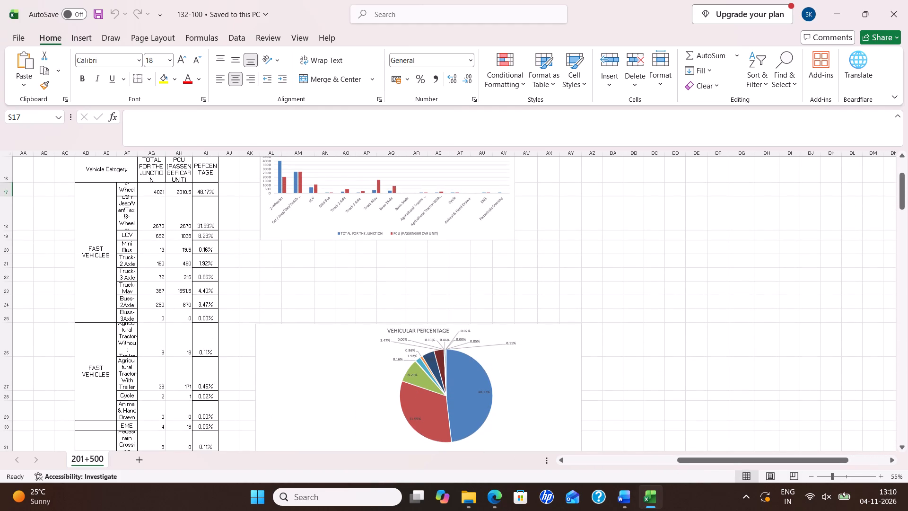
{"action": "left_click_drag", "start_coordinate": [158, 187], "coordinate": [175, 443]}
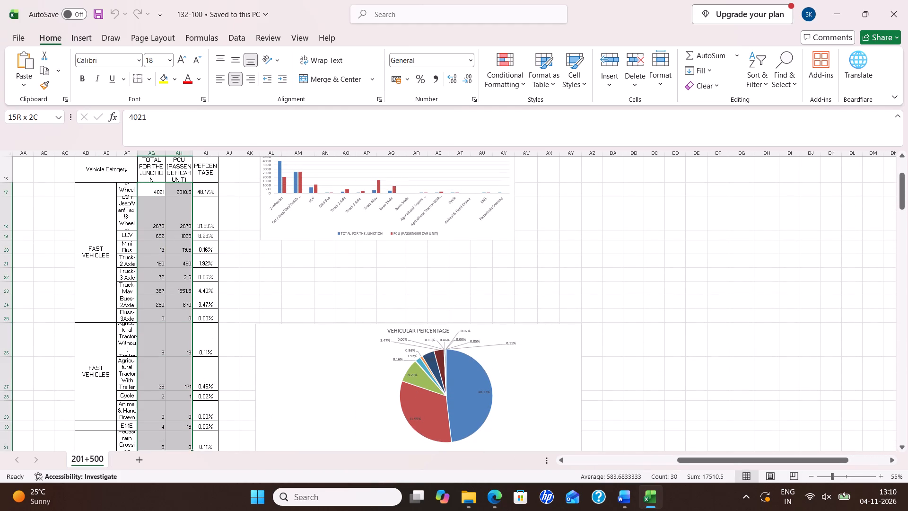
{"action": "left_click_drag", "start_coordinate": [175, 443], "coordinate": [175, 414]}
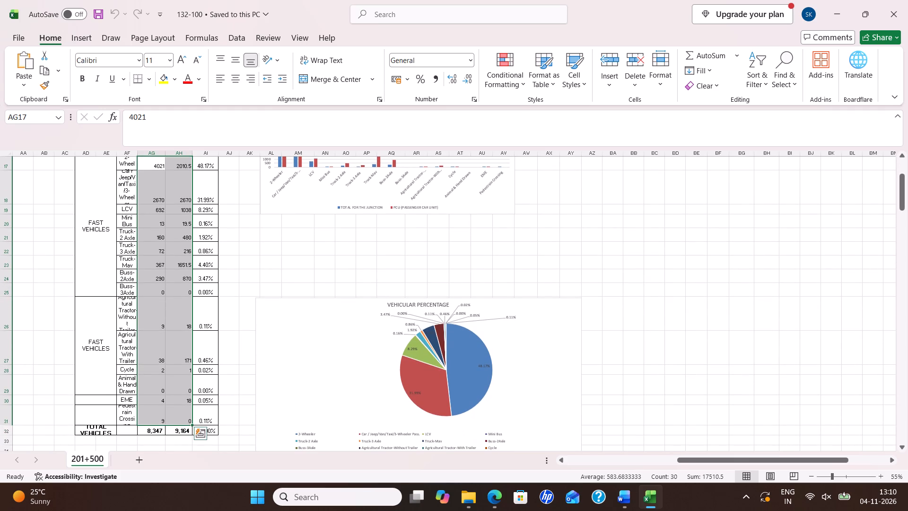
{"action": "key", "text": "ctrl+c"}
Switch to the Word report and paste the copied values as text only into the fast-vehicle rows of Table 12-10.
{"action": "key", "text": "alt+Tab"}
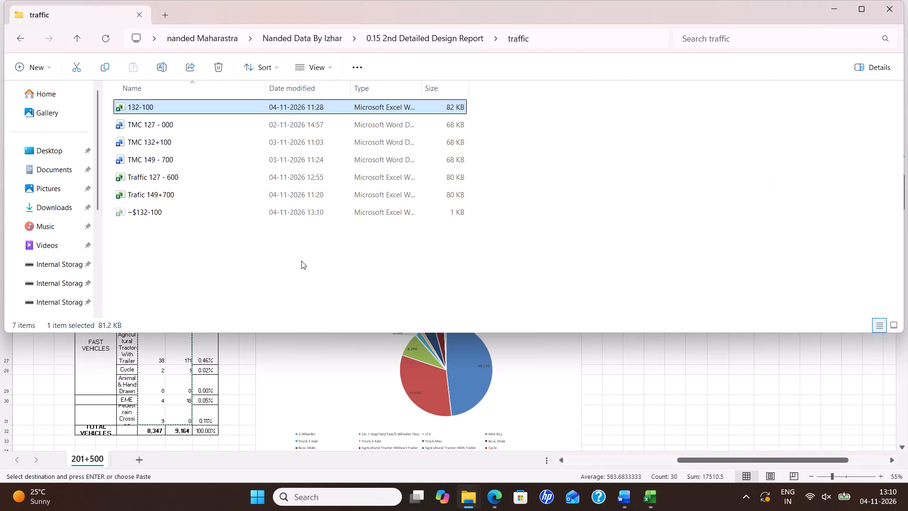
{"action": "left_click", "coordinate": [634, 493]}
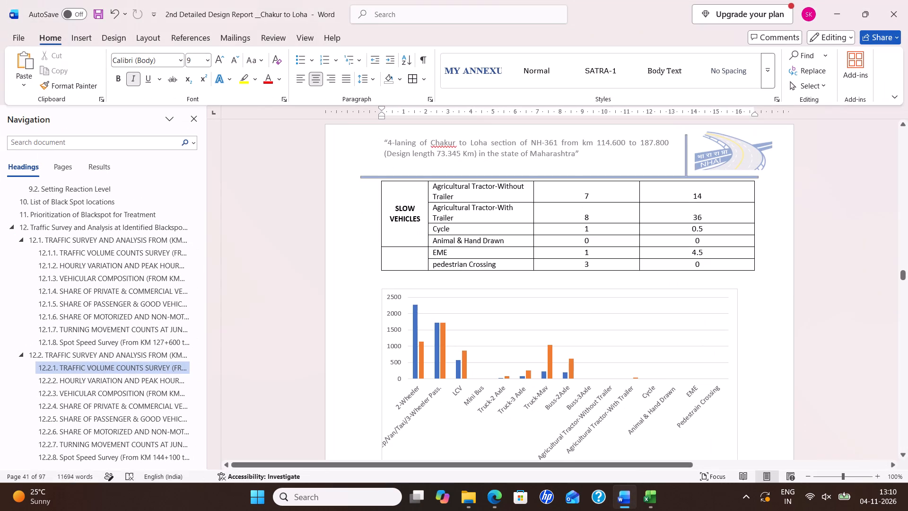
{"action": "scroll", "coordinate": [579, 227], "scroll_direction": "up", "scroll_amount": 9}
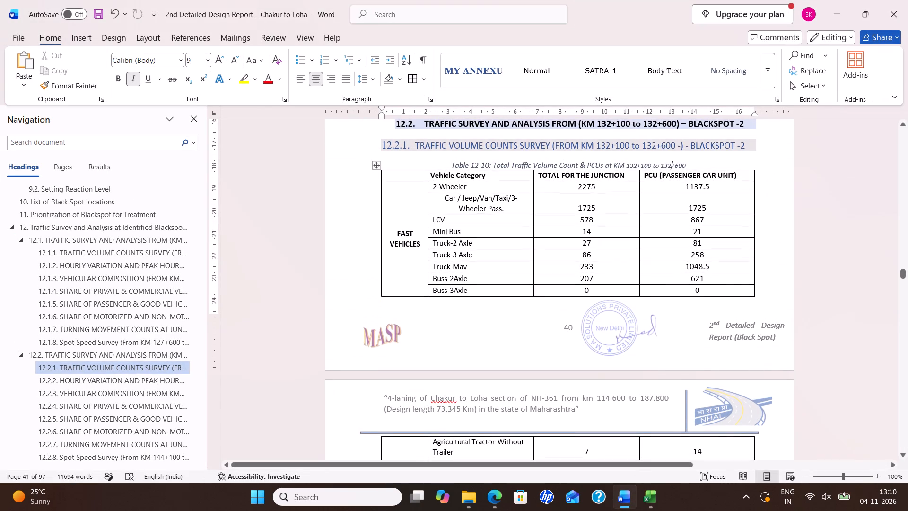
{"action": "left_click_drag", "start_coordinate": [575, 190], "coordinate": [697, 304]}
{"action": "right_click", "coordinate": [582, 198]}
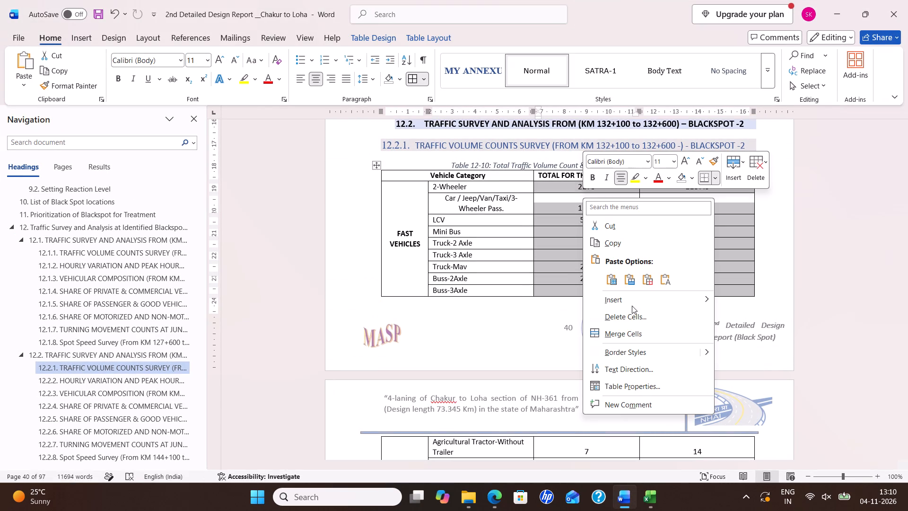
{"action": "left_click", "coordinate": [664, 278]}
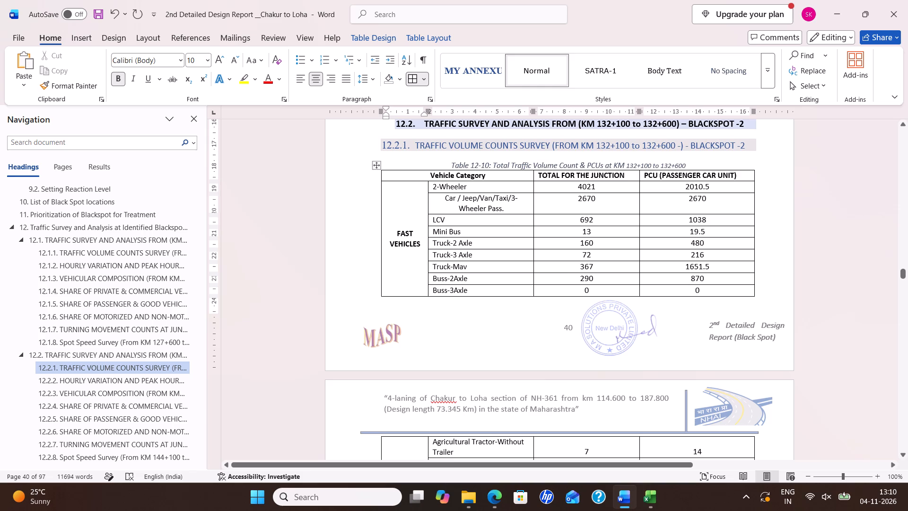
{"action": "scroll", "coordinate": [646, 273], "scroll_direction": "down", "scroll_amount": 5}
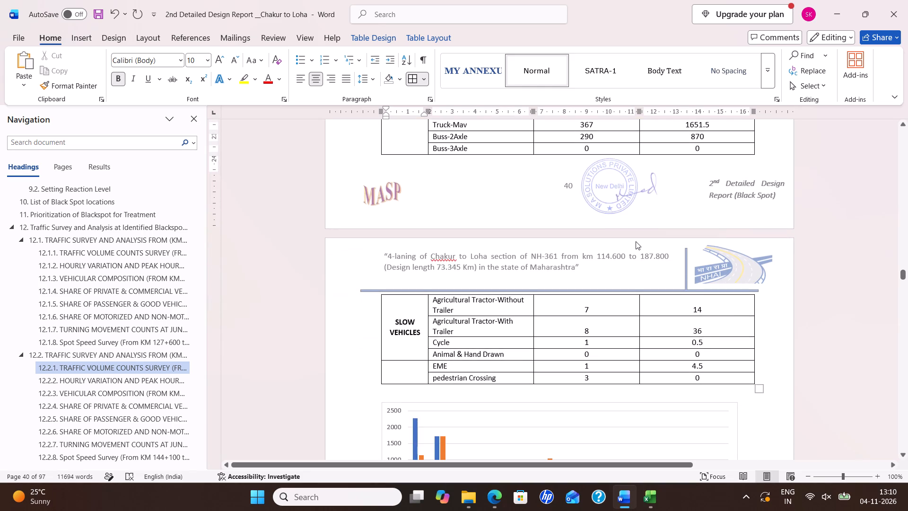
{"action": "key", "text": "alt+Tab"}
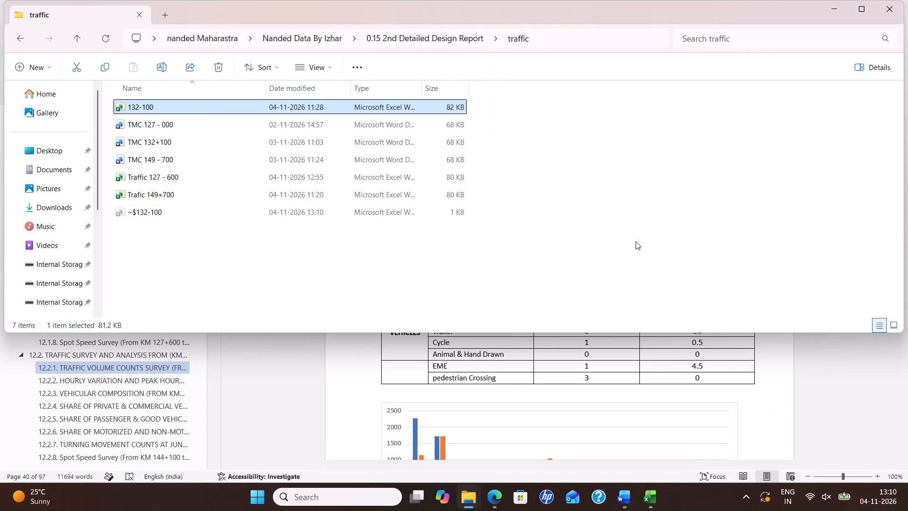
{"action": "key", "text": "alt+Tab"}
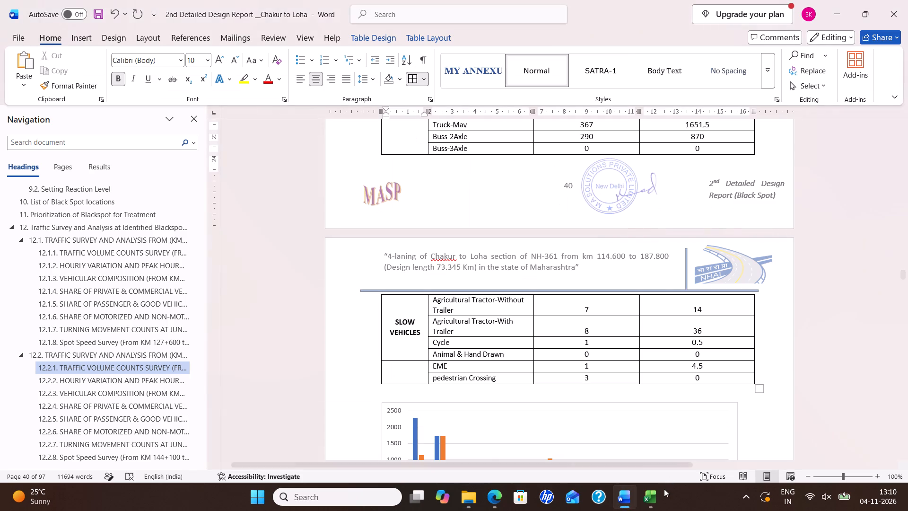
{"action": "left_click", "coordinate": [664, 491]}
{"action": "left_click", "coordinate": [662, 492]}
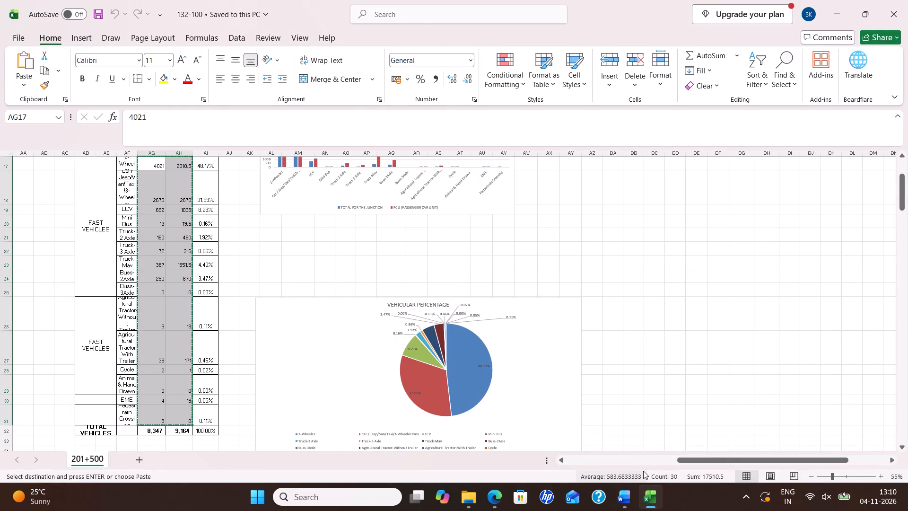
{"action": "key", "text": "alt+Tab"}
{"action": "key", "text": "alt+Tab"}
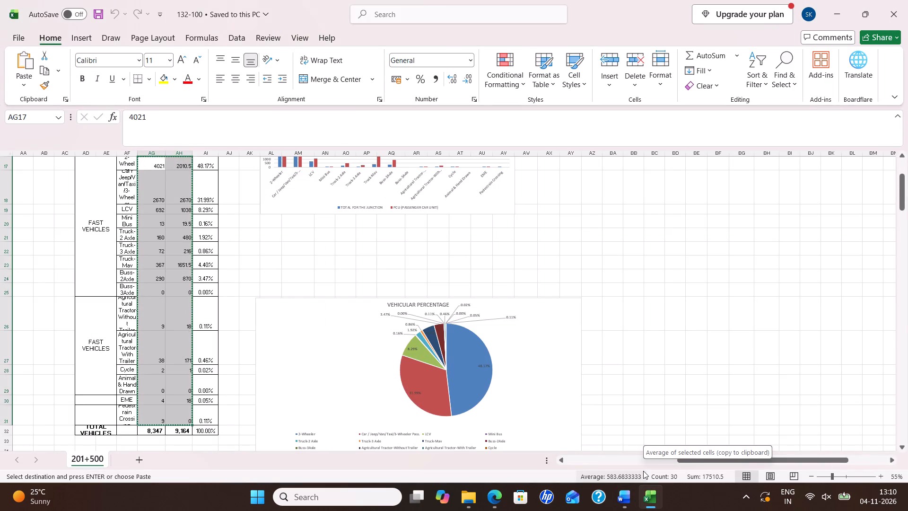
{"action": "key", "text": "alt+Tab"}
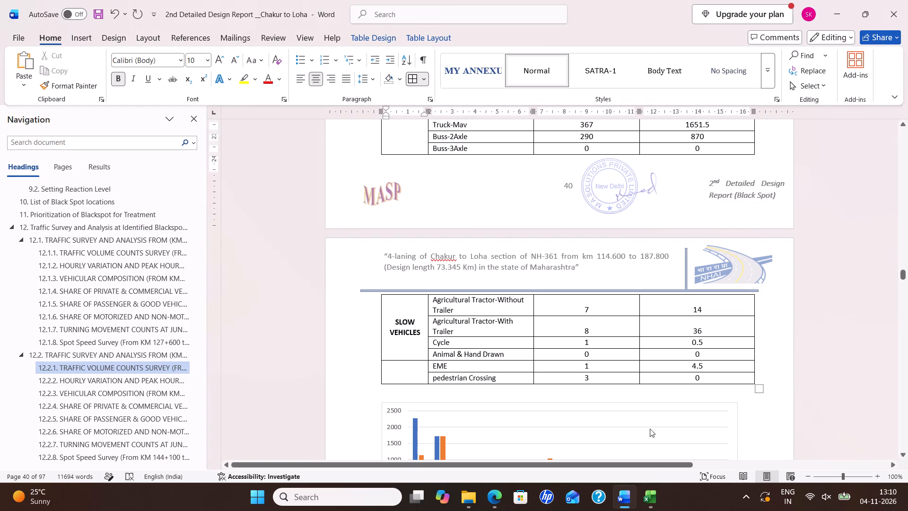
Insert 14 empty lines before the Table 12-10 caption so the whole table sits on one page.
{"action": "scroll", "coordinate": [529, 372], "scroll_direction": "up", "scroll_amount": 8}
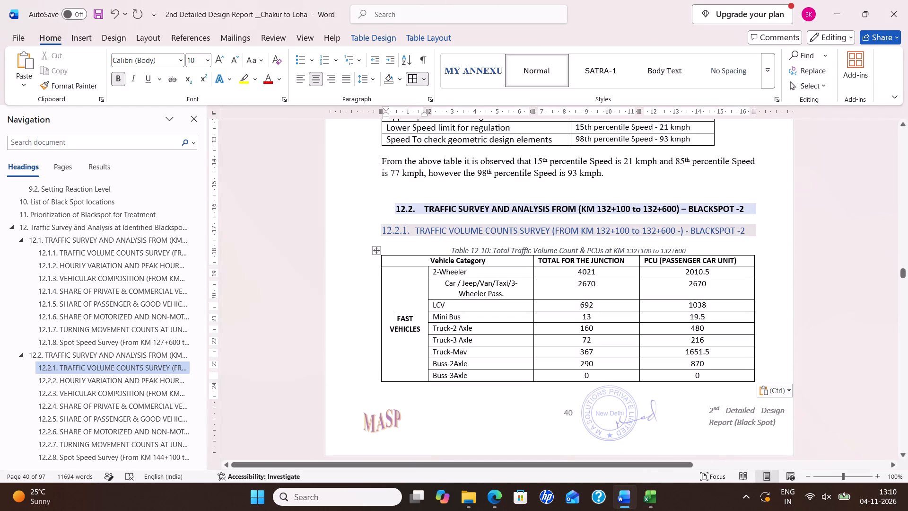
{"action": "left_click", "coordinate": [426, 247]}
{"action": "key", "text": "Return"}
{"action": "key", "text": "Return"}
{"action": "key", "text": "Return"}
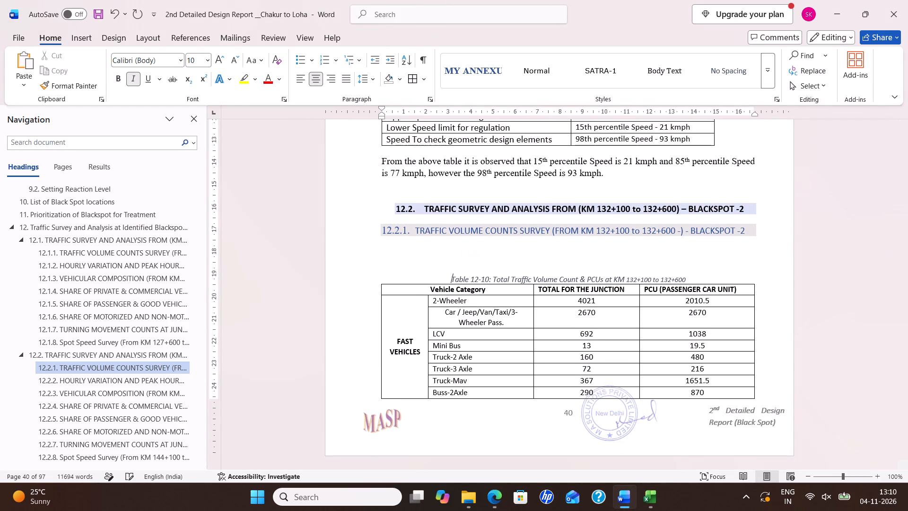
{"action": "key", "text": "Return"}
{"action": "key", "text": "Return"}
{"action": "key", "text": "Return"}
{"action": "key", "text": "Return"}
{"action": "key", "text": "Return"}
{"action": "key", "text": "Return"}
{"action": "key", "text": "Return"}
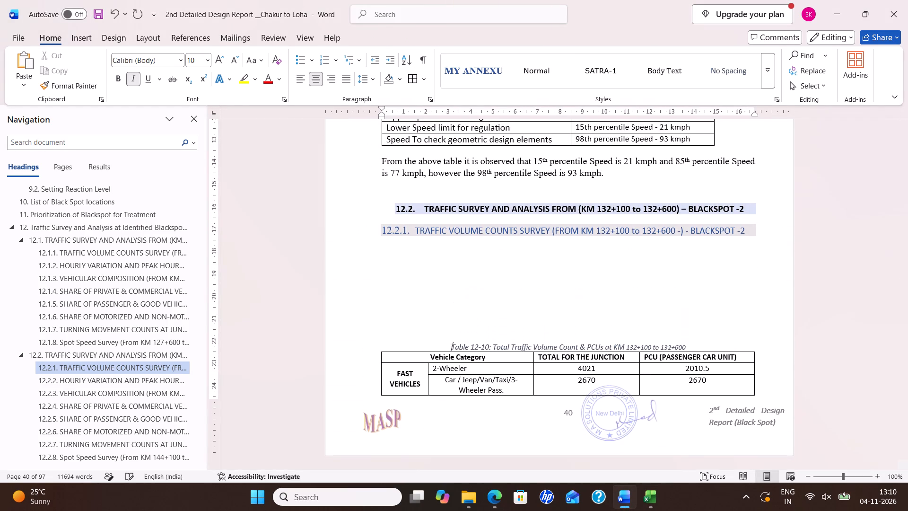
{"action": "key", "text": "Return"}
{"action": "key", "text": "Return"}
{"action": "key", "text": "Return"}
{"action": "key", "text": "Return"}
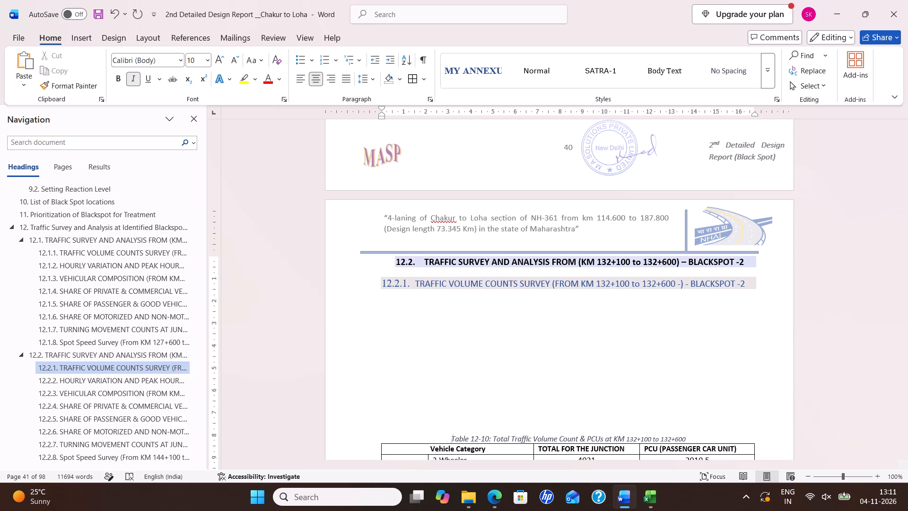
Copy the Excel totals and PCU values again and paste them as text only over all vehicle rows of Table 12-10.
{"action": "scroll", "coordinate": [572, 404], "scroll_direction": "down", "scroll_amount": 8}
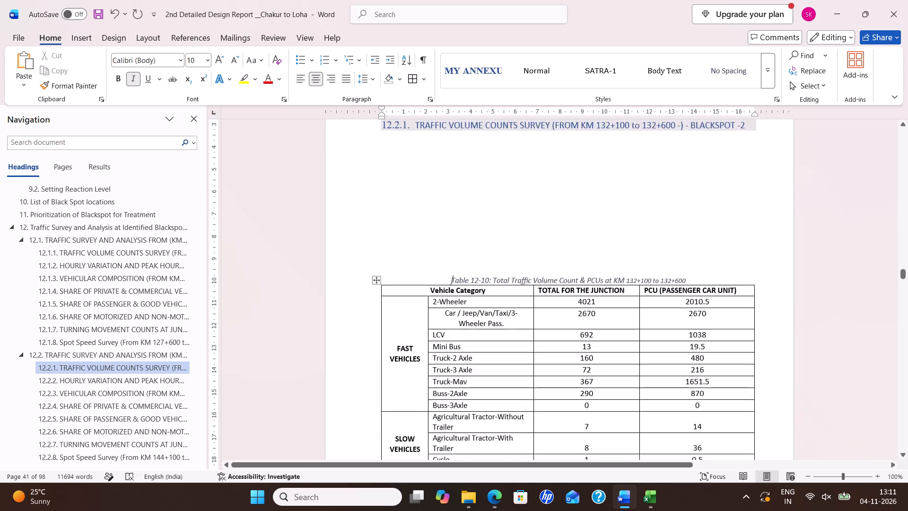
{"action": "scroll", "coordinate": [538, 344], "scroll_direction": "down", "scroll_amount": 3}
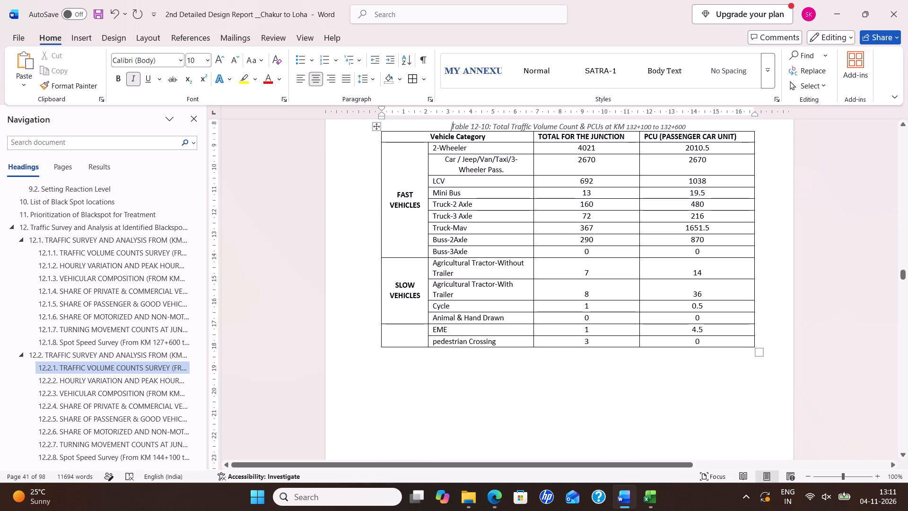
{"action": "key", "text": "alt+Tab"}
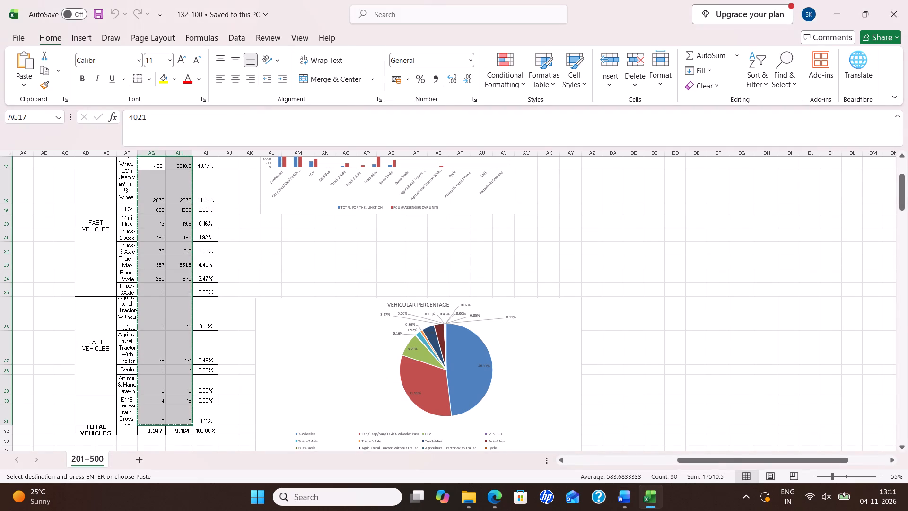
{"action": "key", "text": "ctrl+c"}
{"action": "key", "text": "alt+Tab"}
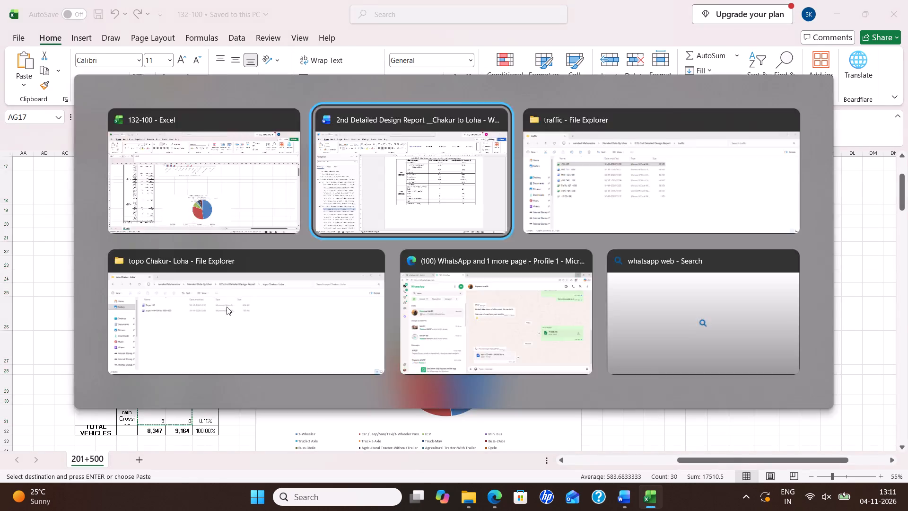
{"action": "left_click_drag", "start_coordinate": [569, 149], "coordinate": [641, 306]}
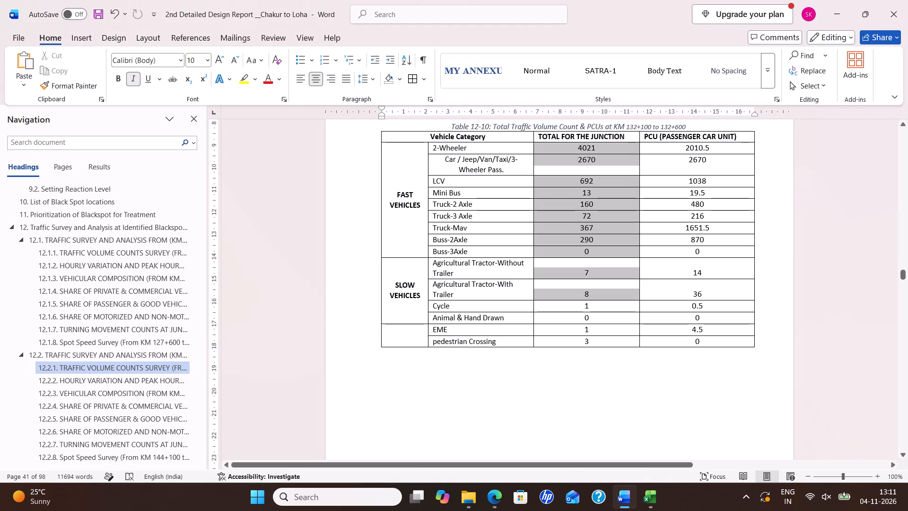
{"action": "left_click_drag", "start_coordinate": [641, 306], "coordinate": [690, 337]}
{"action": "right_click", "coordinate": [661, 320]}
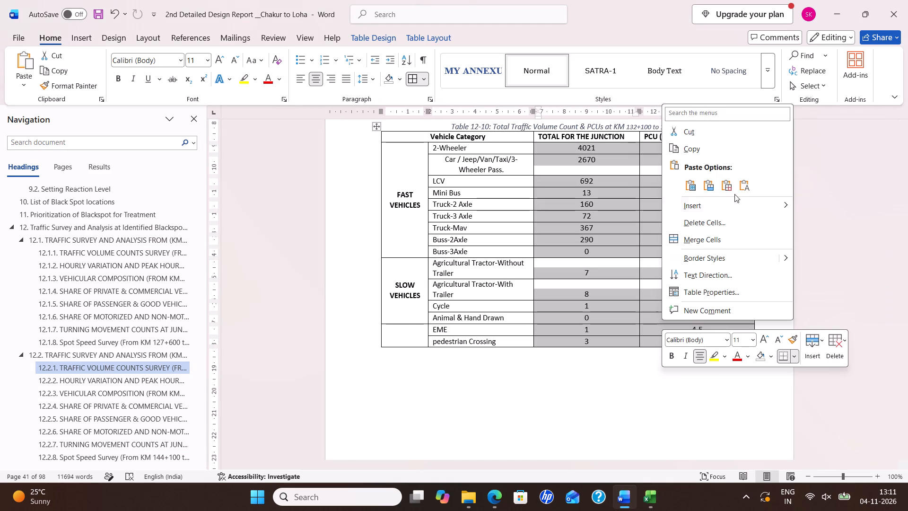
{"action": "left_click", "coordinate": [743, 185]}
{"action": "left_click", "coordinate": [595, 397]}
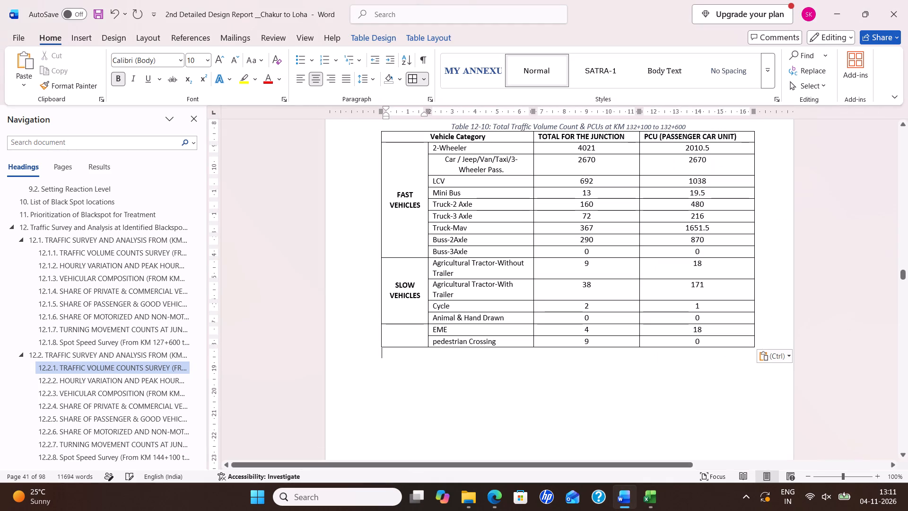
Save the Chakur to Loha design report.
{"action": "key", "text": "ctrl+s"}
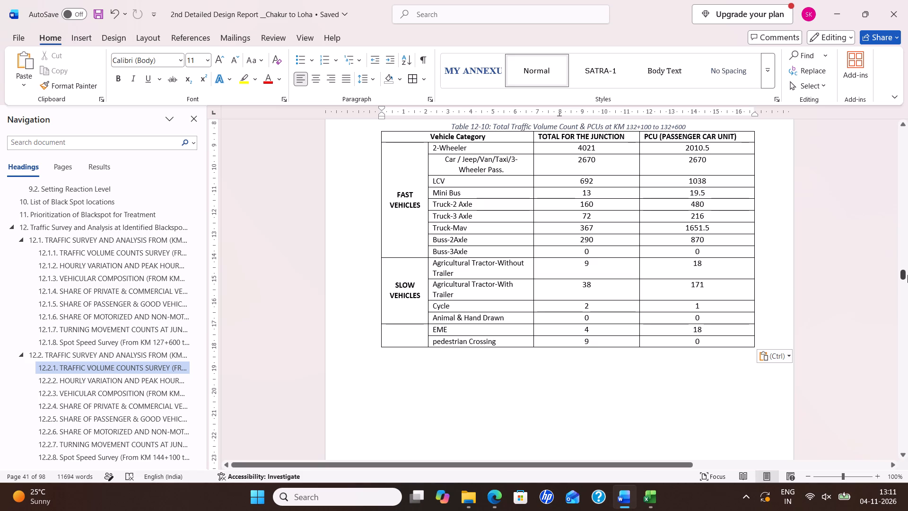
Minimise the Word, Excel and File Explorer windows and open the Nagpur-A... folder on the desktop.
{"action": "left_click", "coordinate": [840, 4]}
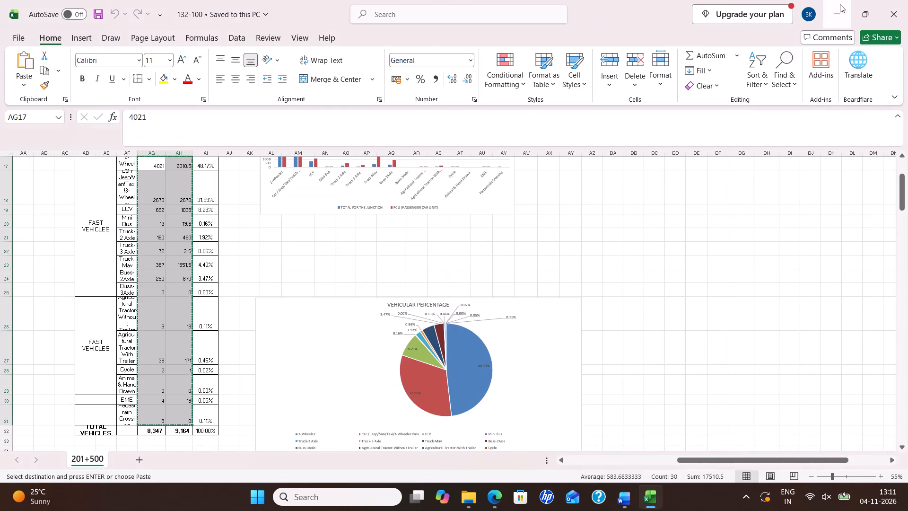
{"action": "left_click", "coordinate": [840, 4]}
{"action": "left_click", "coordinate": [840, 4]}
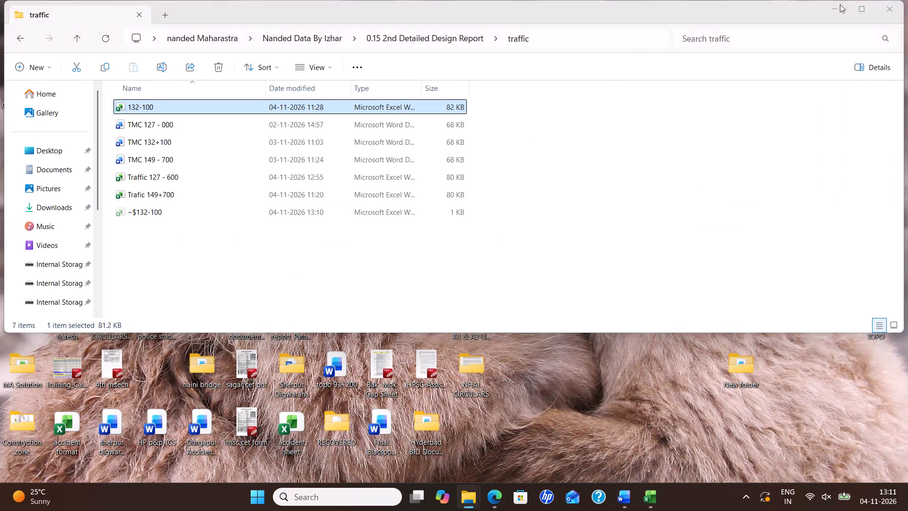
{"action": "double_click", "coordinate": [741, 29]}
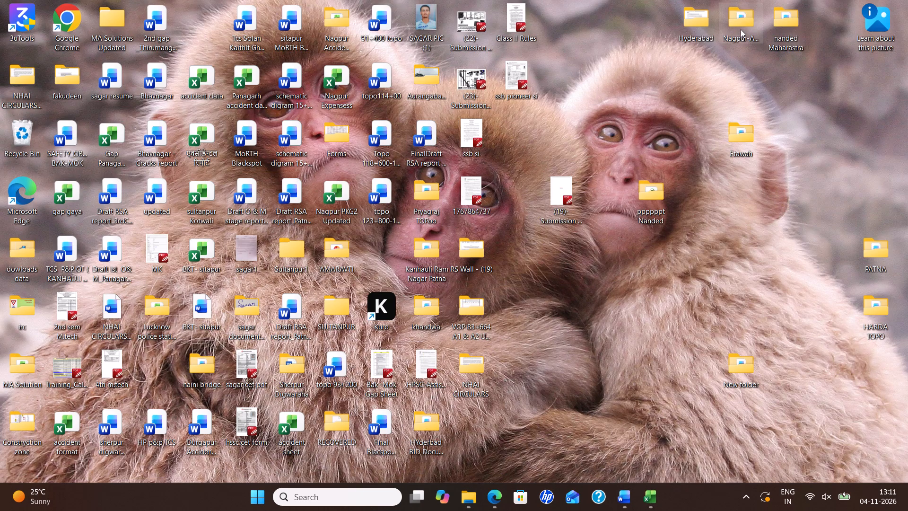
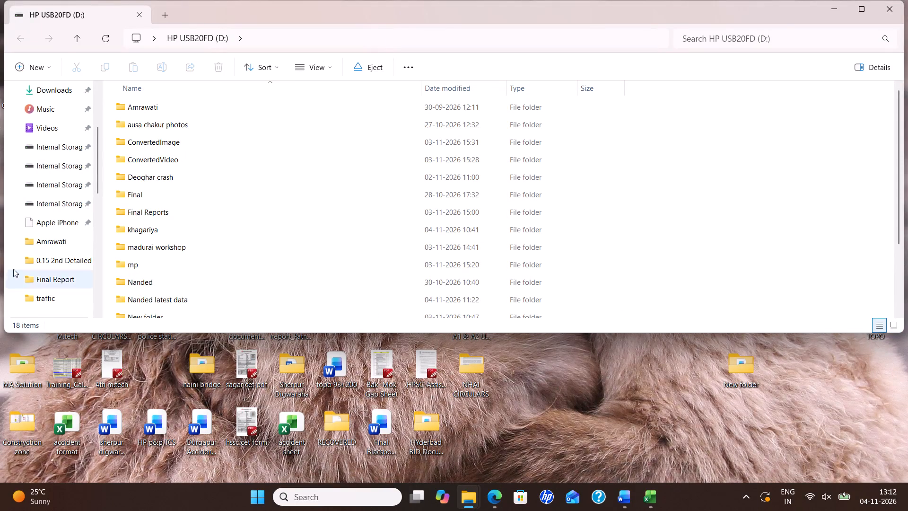
Look through the Amrawati folder on the HP USB20FD (D:) drive and minimise the drive window.
{"action": "double_click", "coordinate": [163, 105]}
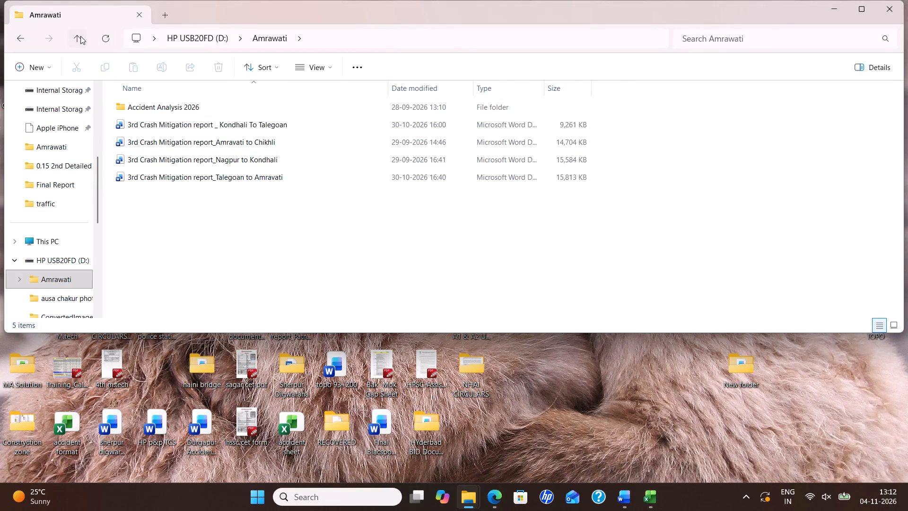
{"action": "left_click", "coordinate": [80, 36]}
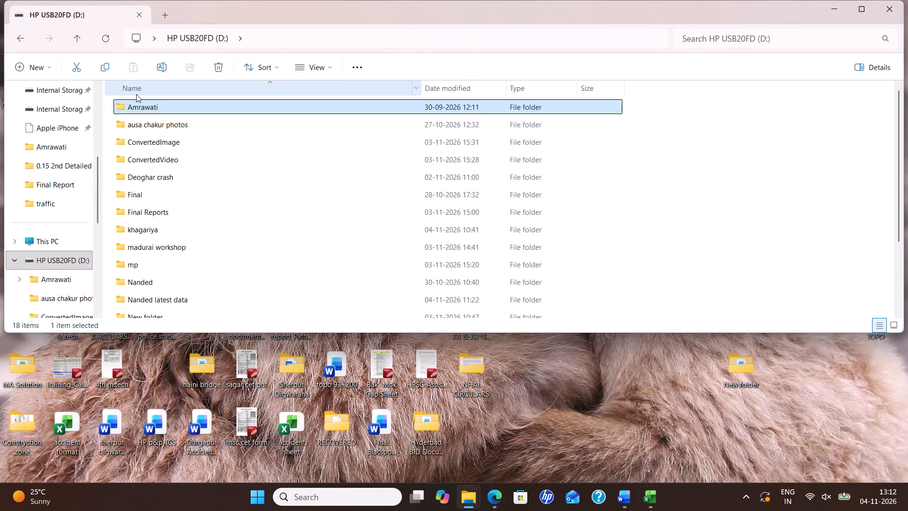
{"action": "left_click", "coordinate": [837, 9]}
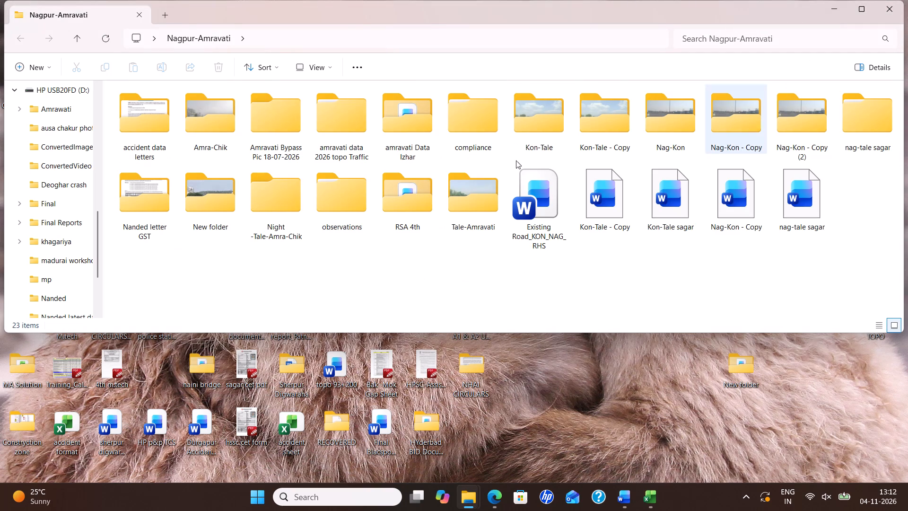
Copy the 3rd Crash Mitigation report for Kondhali To Talegoan from amravati Data Izhar > data sagar > 0.20 3rdCrash Report > Final Reports 3rd Crash > Kondhali talegaon.
{"action": "double_click", "coordinate": [399, 139]}
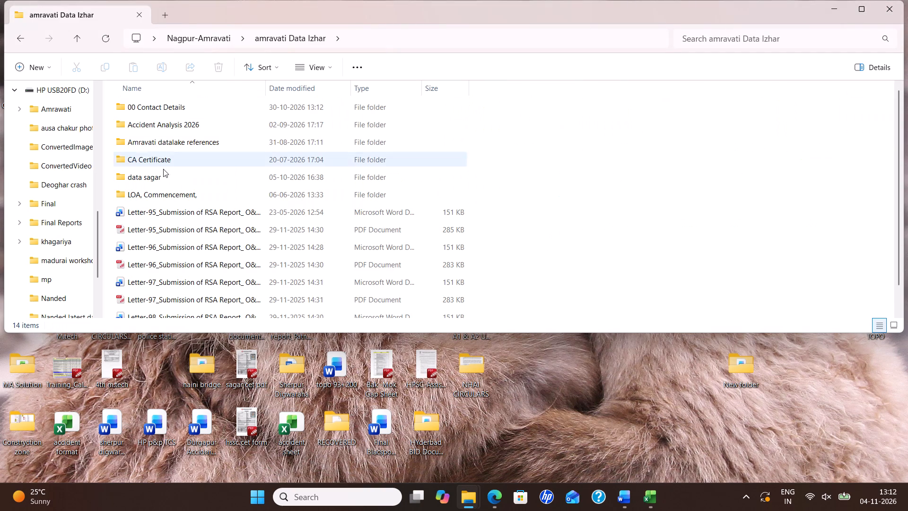
{"action": "left_click", "coordinate": [161, 168]}
{"action": "double_click", "coordinate": [160, 172]}
{"action": "scroll", "coordinate": [207, 188], "scroll_direction": "down", "scroll_amount": 3}
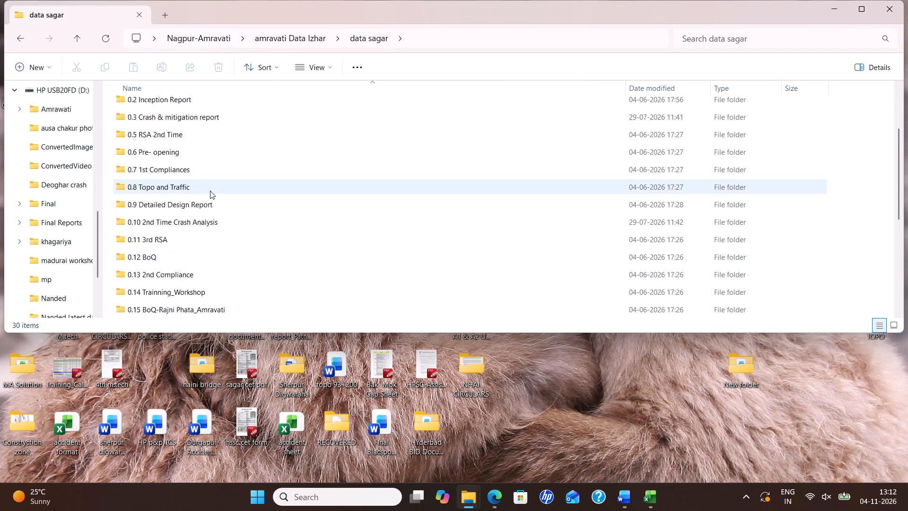
{"action": "scroll", "coordinate": [210, 191], "scroll_direction": "down", "scroll_amount": 2}
{"action": "double_click", "coordinate": [164, 168]}
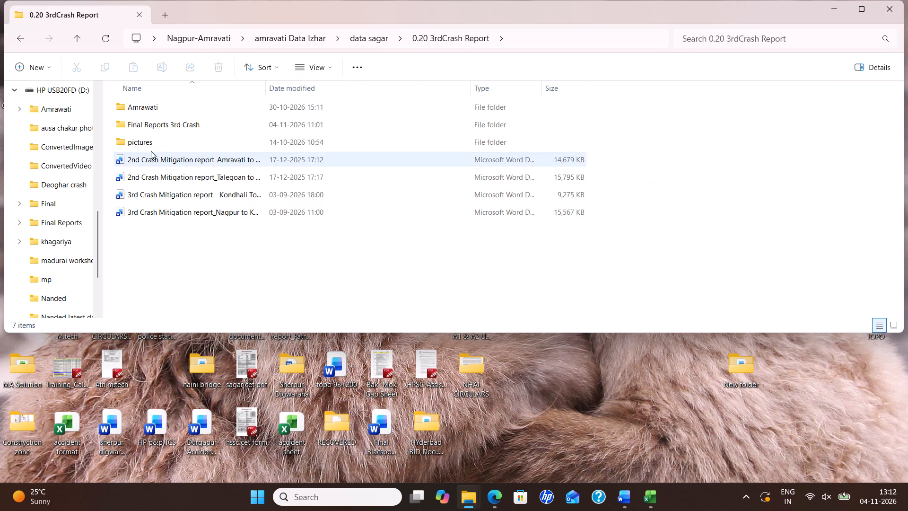
{"action": "double_click", "coordinate": [148, 121]}
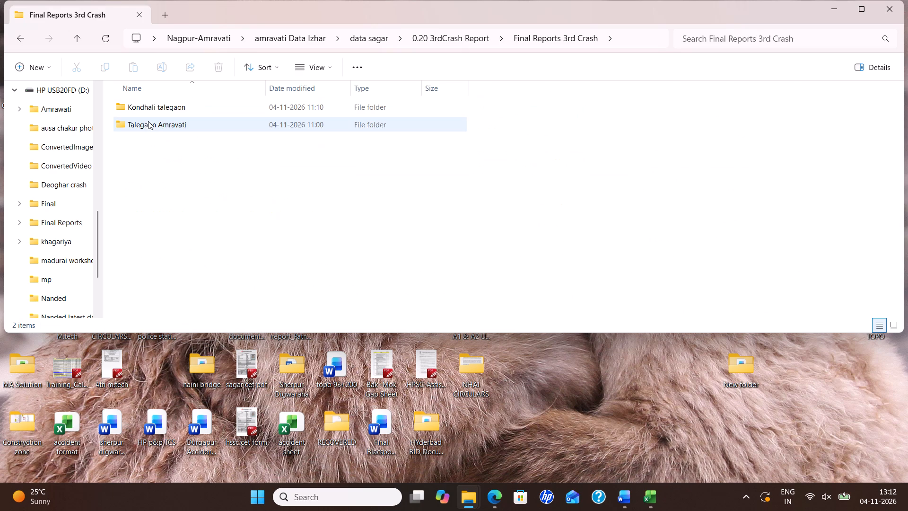
{"action": "double_click", "coordinate": [147, 126]}
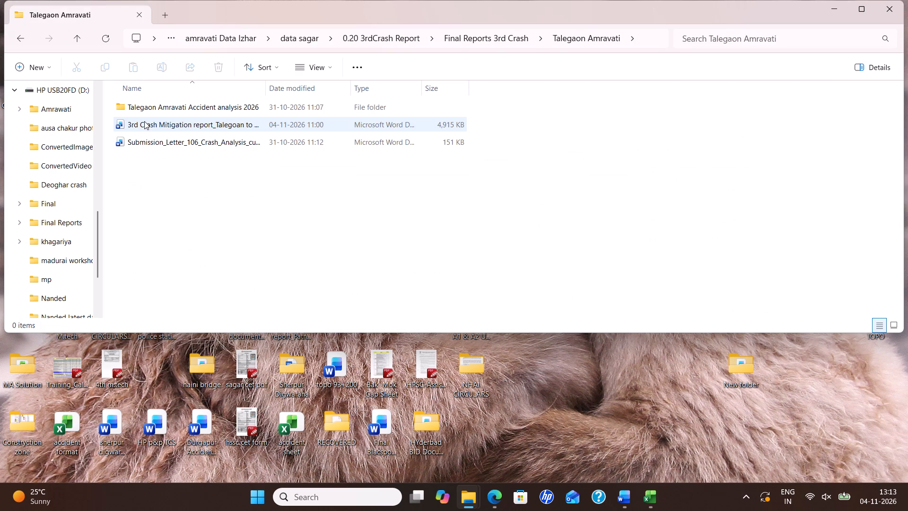
{"action": "left_click", "coordinate": [77, 38]}
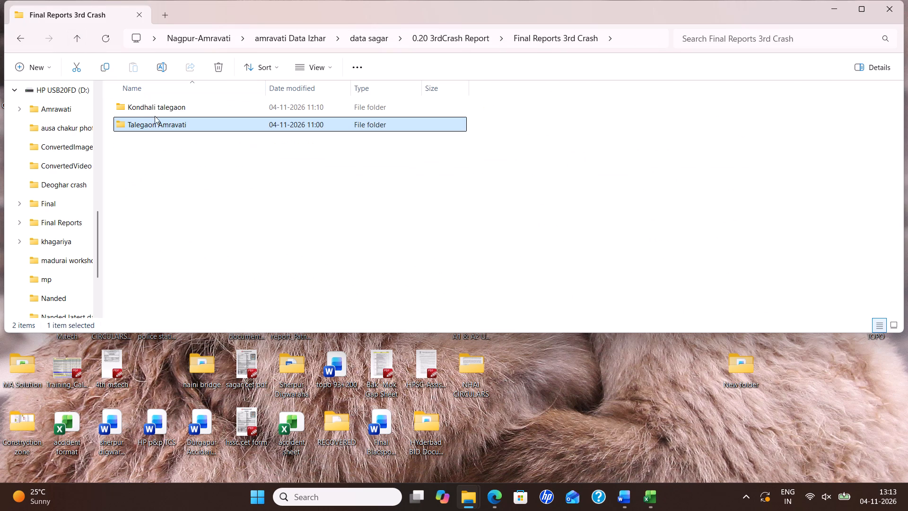
{"action": "double_click", "coordinate": [153, 113]}
{"action": "left_click", "coordinate": [74, 37]}
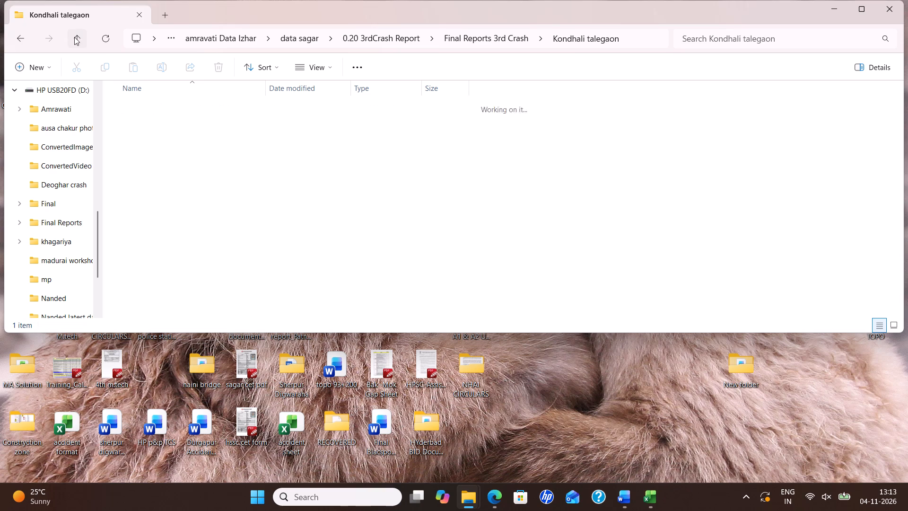
{"action": "double_click", "coordinate": [162, 106]}
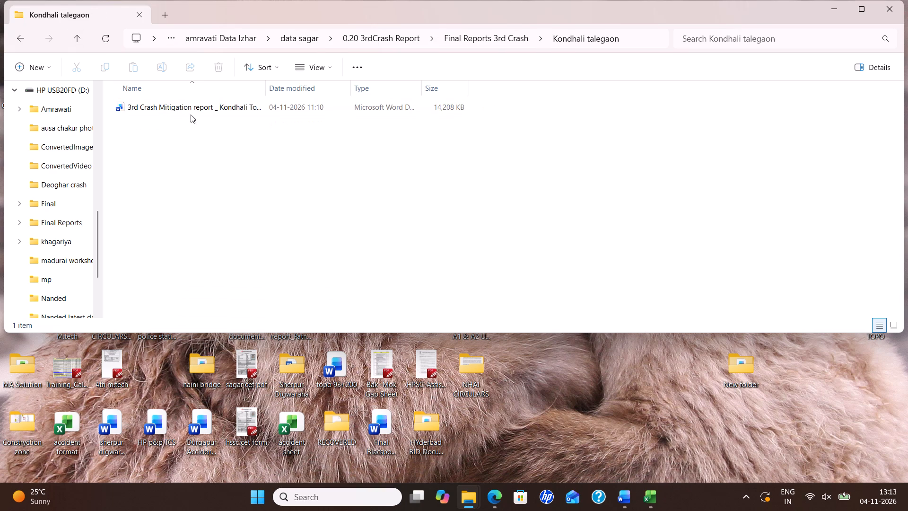
{"action": "left_click", "coordinate": [191, 115]}
{"action": "left_click", "coordinate": [181, 99]}
{"action": "key", "text": "ctrl+c"}
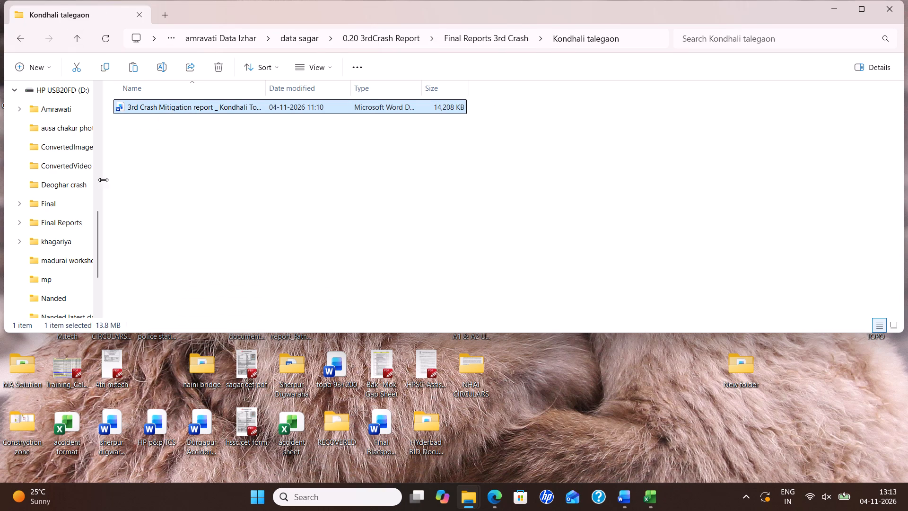
Create a new folder named yogesh amravati on the HP USB20FD (D:) drive.
{"action": "left_click", "coordinate": [70, 83]}
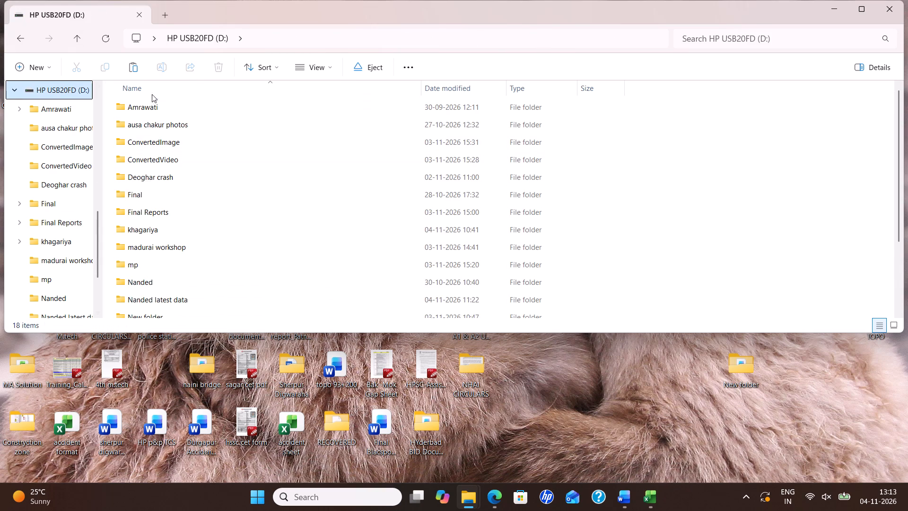
{"action": "left_click", "coordinate": [43, 67]}
{"action": "left_click", "coordinate": [60, 88]}
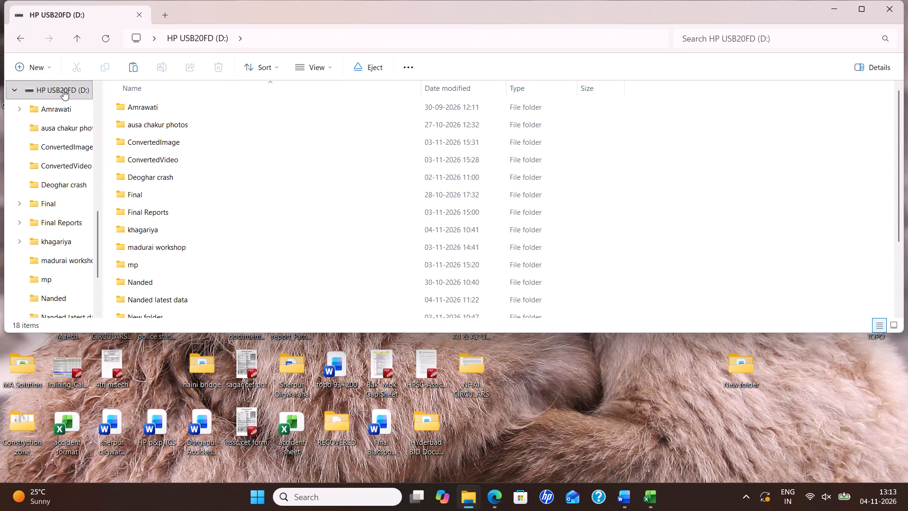
{"action": "type", "text": "yogesh"}
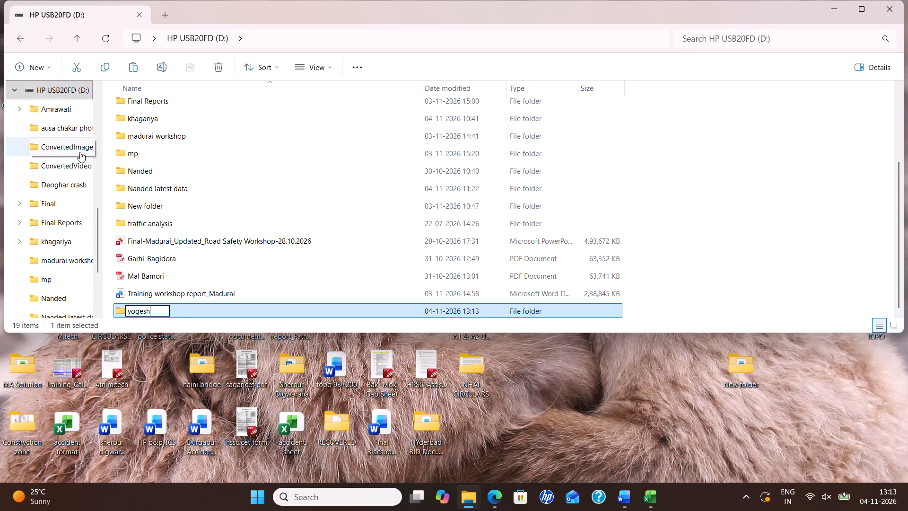
{"action": "key", "text": "space"}
{"action": "type", "text": "amr"}
{"action": "type", "text": "avati"}
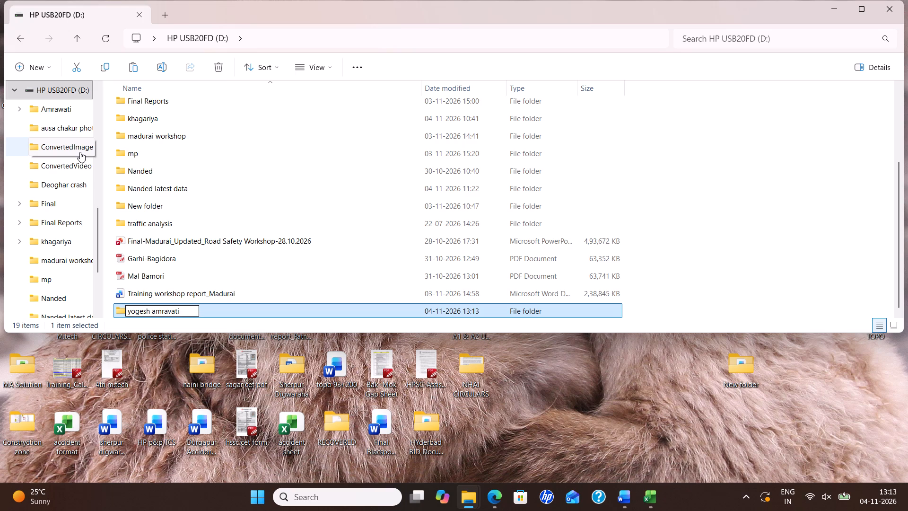
{"action": "key", "text": "Return"}
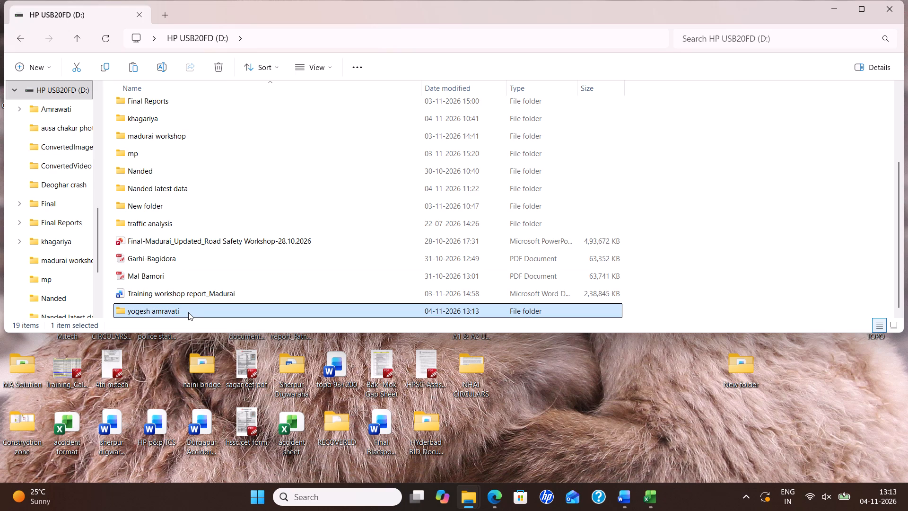
Paste the copied Kondhali To Talegoan report into the yogesh amravati folder and close the File Explorer window.
{"action": "double_click", "coordinate": [186, 312]}
{"action": "left_click", "coordinate": [136, 62]}
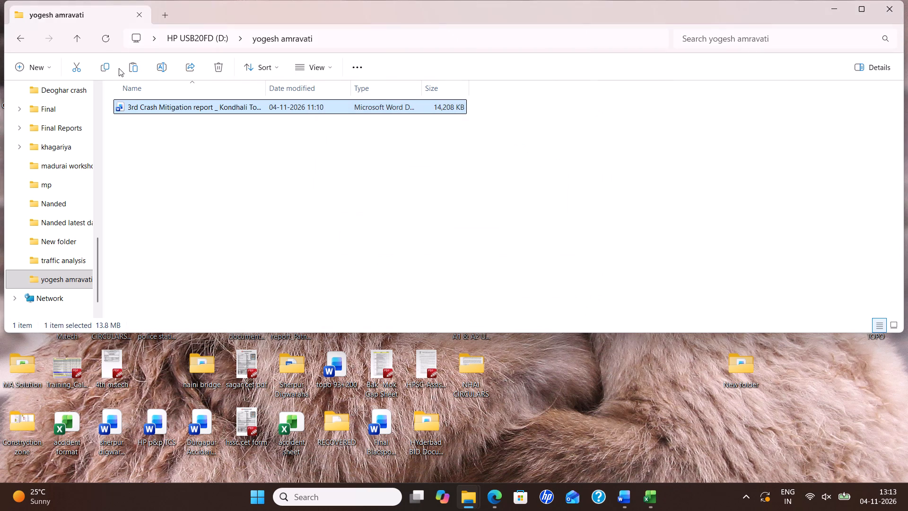
{"action": "left_click", "coordinate": [76, 44]}
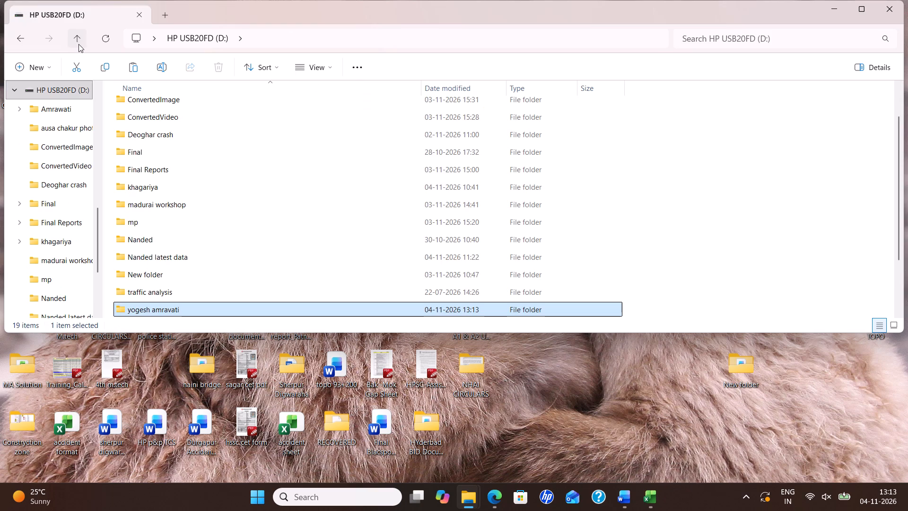
{"action": "left_click", "coordinate": [80, 44]}
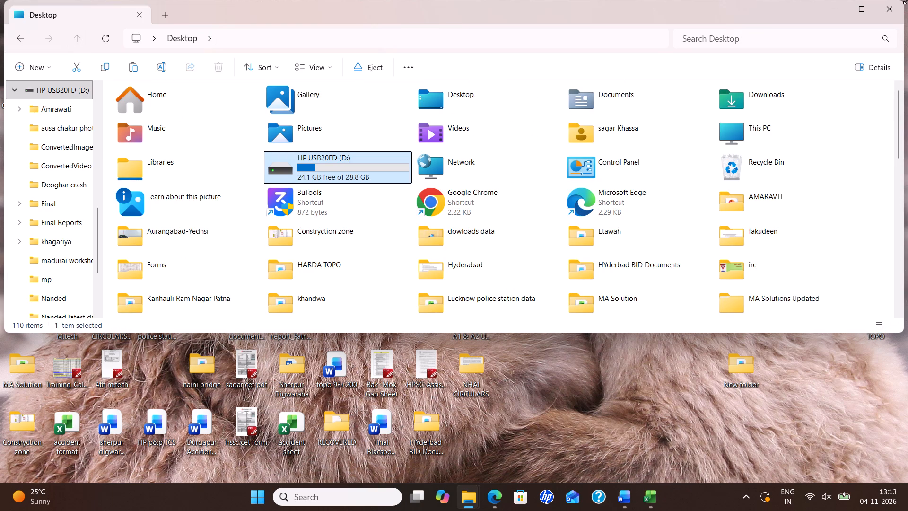
{"action": "left_click", "coordinate": [882, 14]}
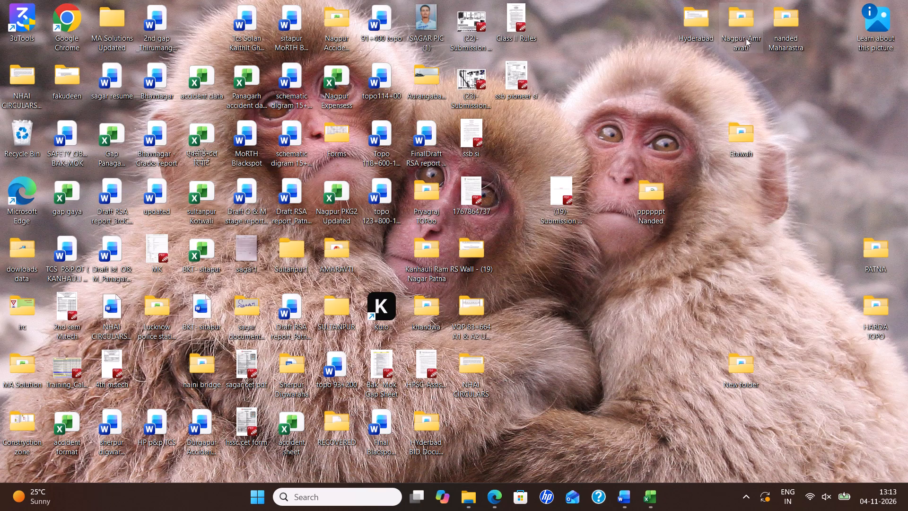
Copy the 3rd Crash Mitigation report for Talegoan to Amravati from the Nagpur-Amravati data's Final Reports 3rd Crash > Talegaon Amravati folder.
{"action": "double_click", "coordinate": [746, 38]}
{"action": "double_click", "coordinate": [398, 147]}
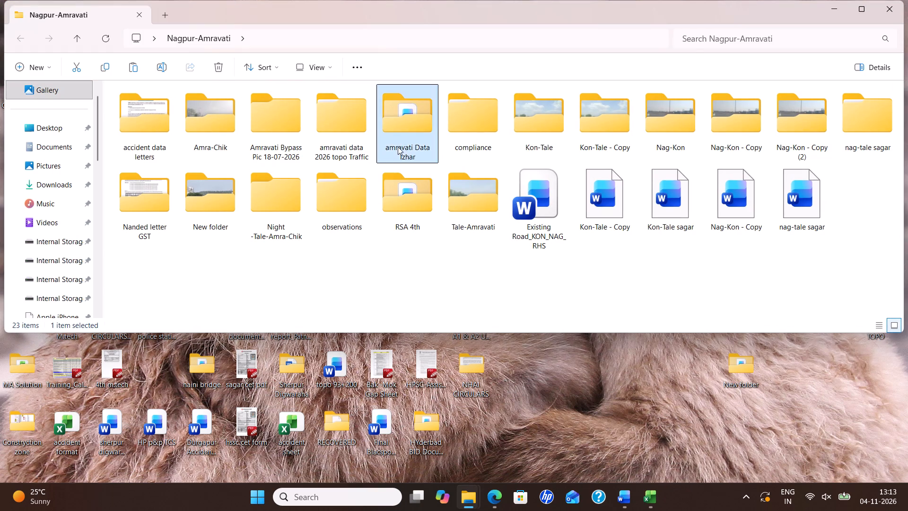
{"action": "double_click", "coordinate": [183, 178]}
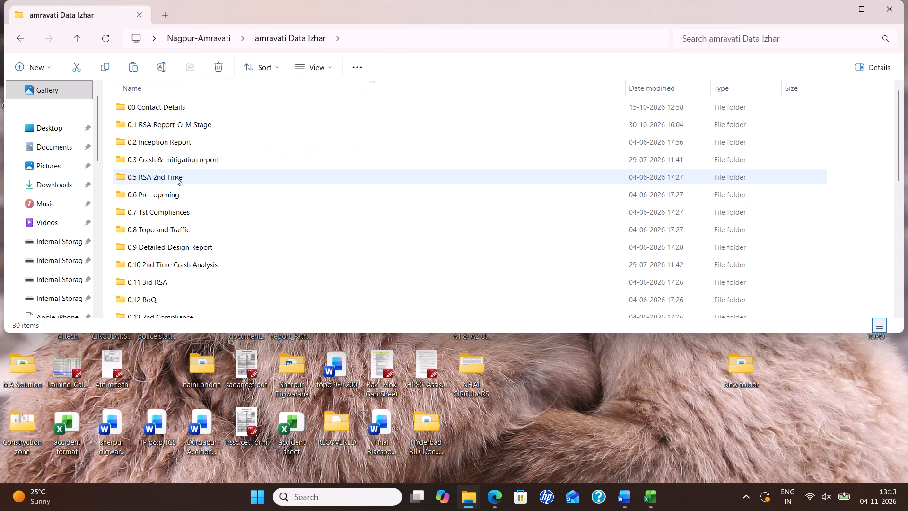
{"action": "scroll", "coordinate": [173, 259], "scroll_direction": "down", "scroll_amount": 2}
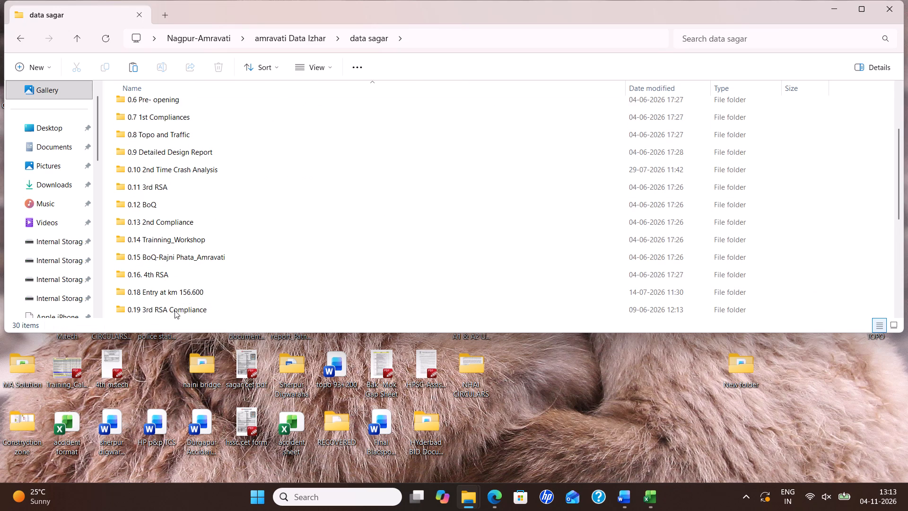
{"action": "scroll", "coordinate": [170, 303], "scroll_direction": "down", "scroll_amount": 3}
{"action": "double_click", "coordinate": [157, 173]}
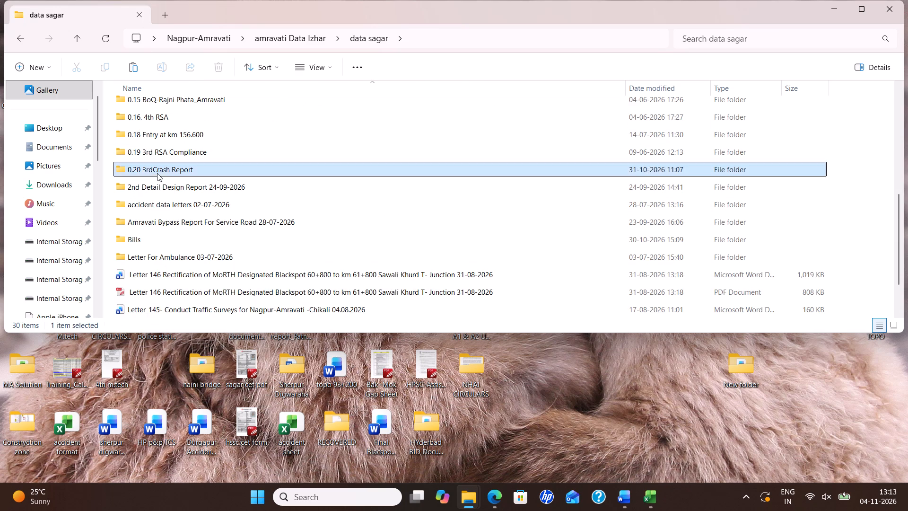
{"action": "left_click", "coordinate": [141, 114]}
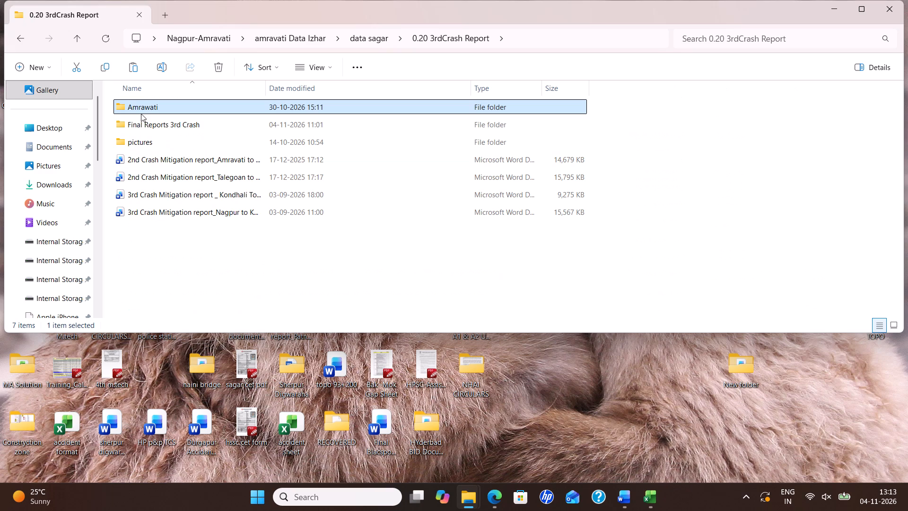
{"action": "double_click", "coordinate": [142, 117]}
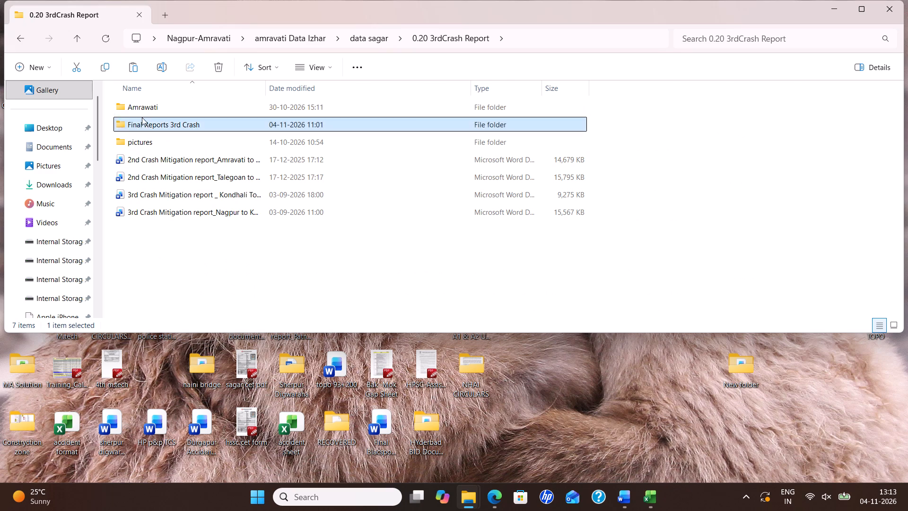
{"action": "double_click", "coordinate": [141, 122]}
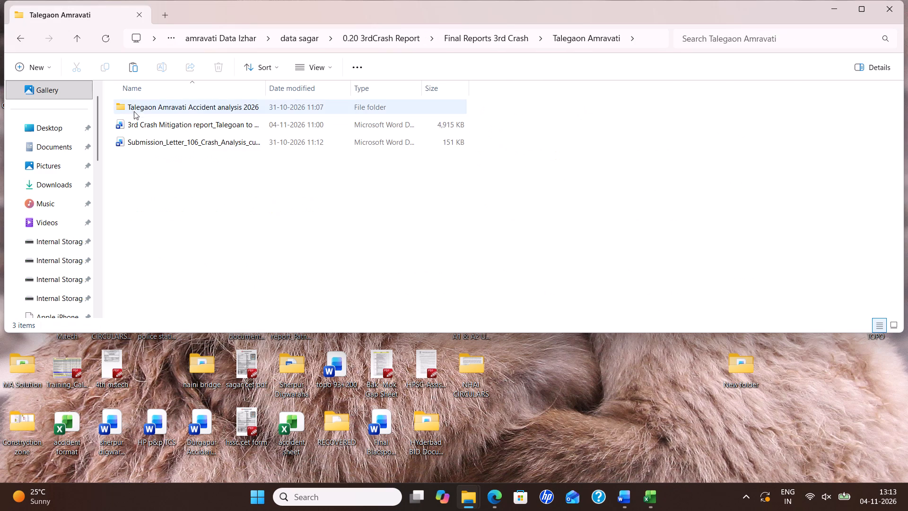
{"action": "left_click", "coordinate": [135, 124]}
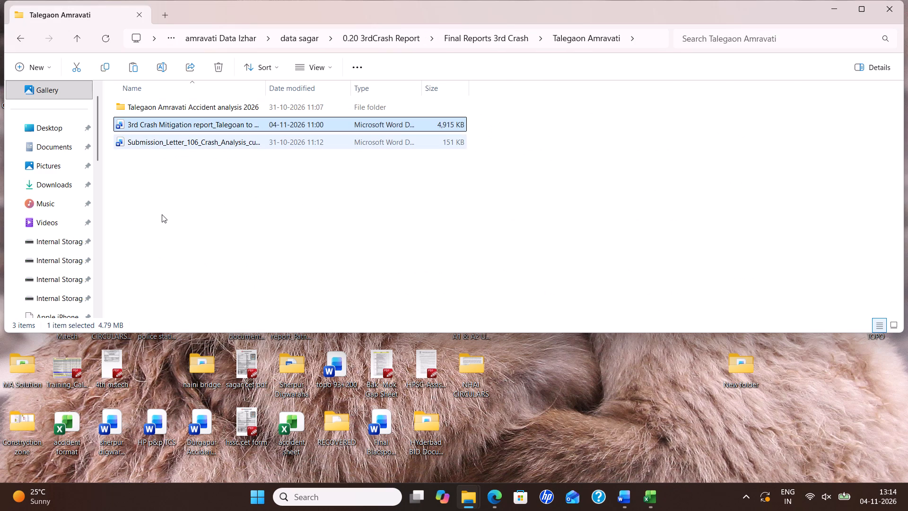
{"action": "key", "text": "ctrl+c"}
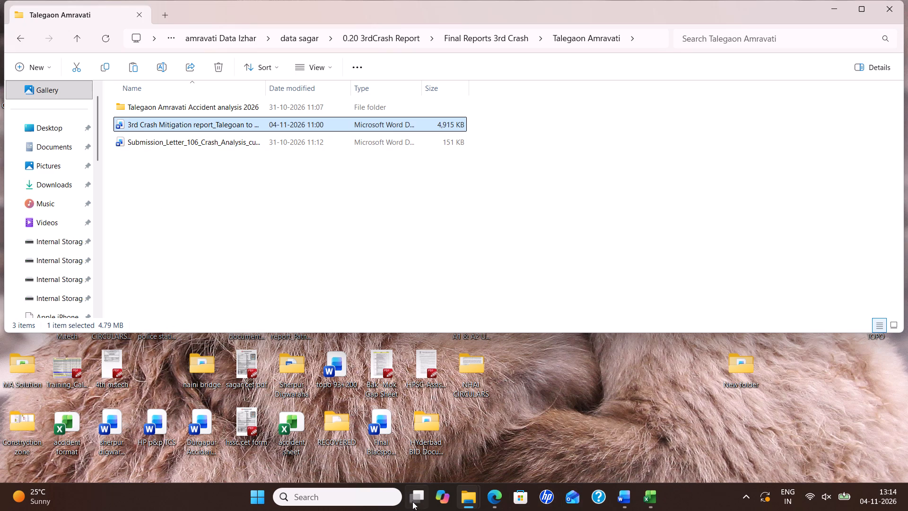
Paste the copied Talegoan to Amravati report into the yogesh amravati folder on the HP USB20FD (D:) drive.
{"action": "scroll", "coordinate": [50, 169], "scroll_direction": "down", "scroll_amount": 4}
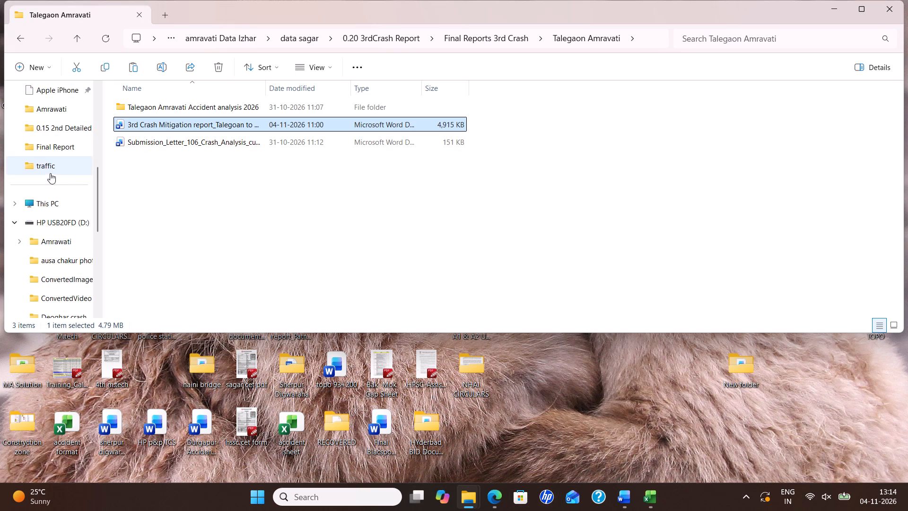
{"action": "left_click", "coordinate": [69, 220]}
{"action": "scroll", "coordinate": [161, 253], "scroll_direction": "down", "scroll_amount": 4}
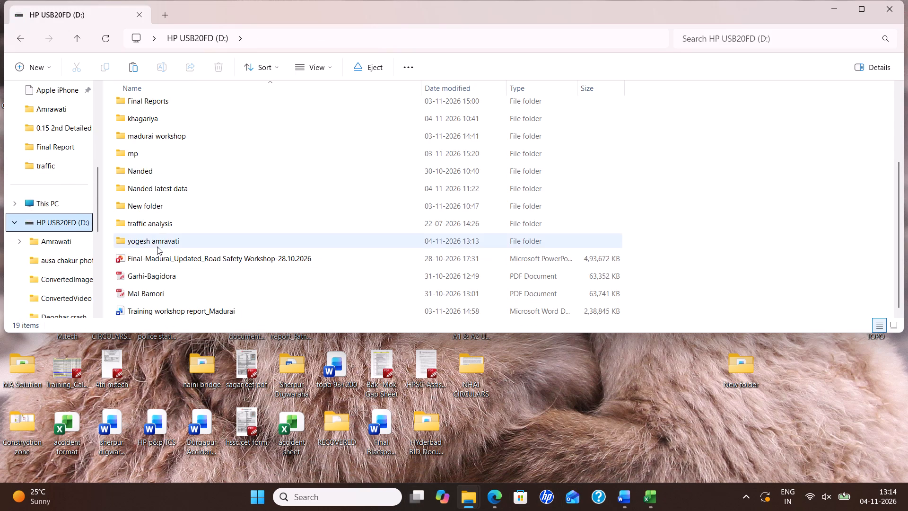
{"action": "left_click", "coordinate": [164, 238]}
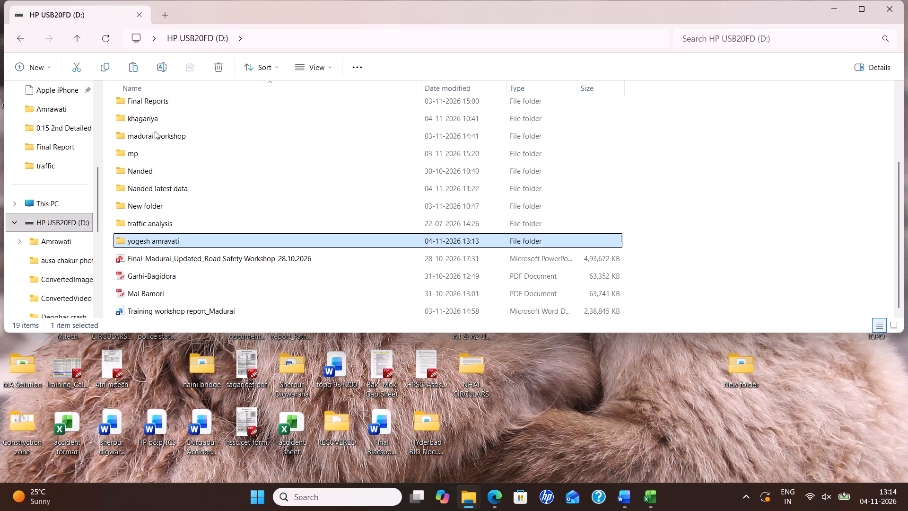
{"action": "double_click", "coordinate": [159, 241]}
{"action": "double_click", "coordinate": [157, 241]}
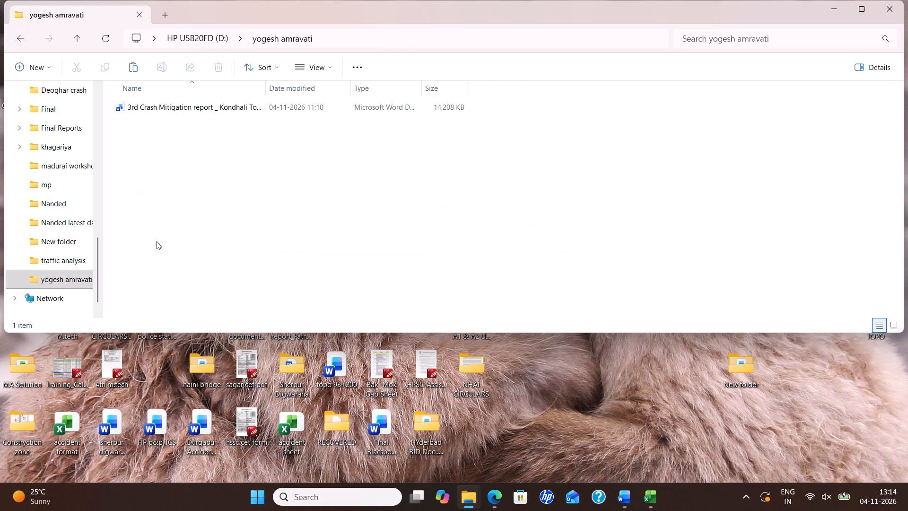
{"action": "left_click", "coordinate": [130, 68]}
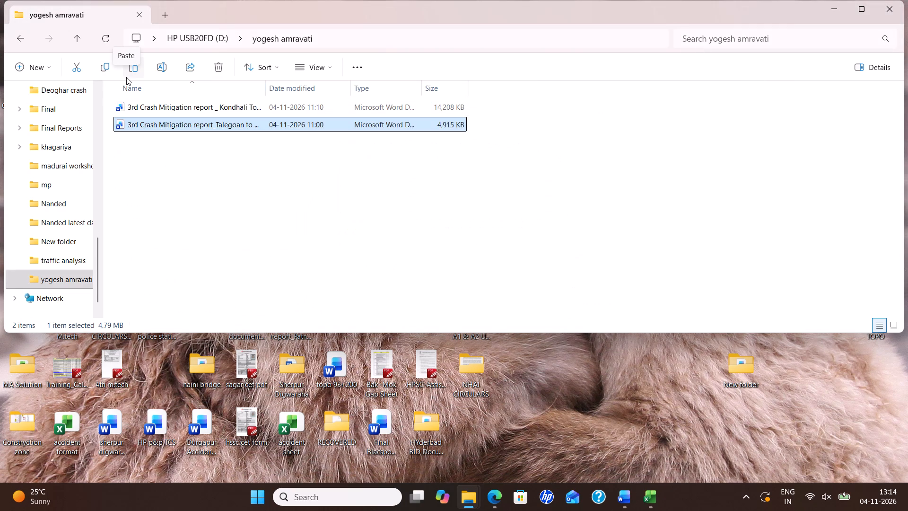
{"action": "left_click", "coordinate": [263, 88]}
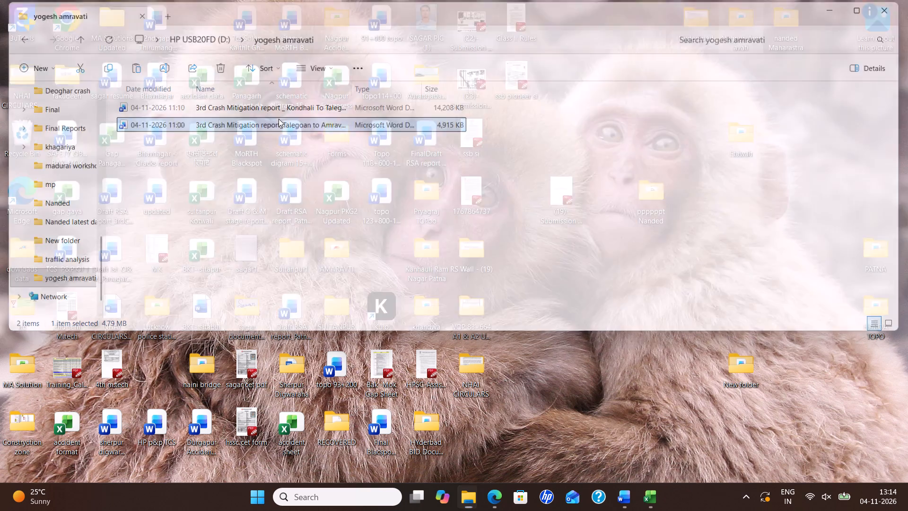
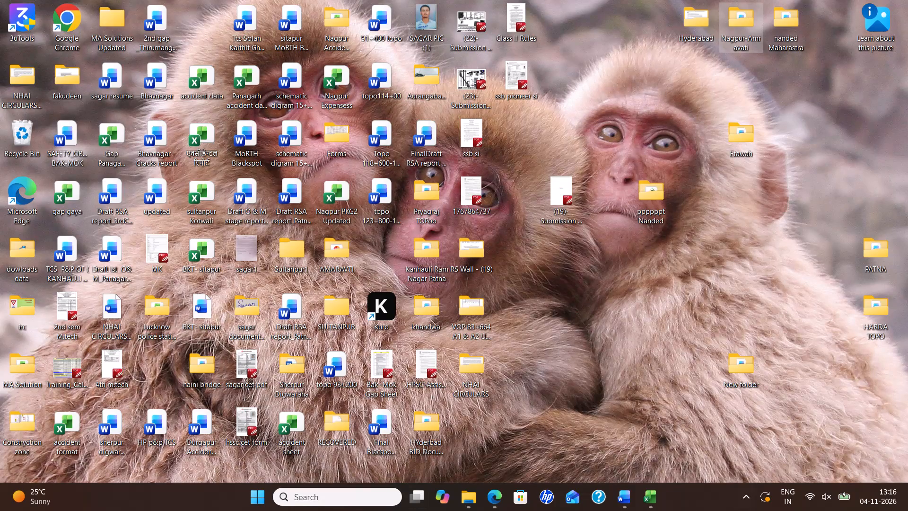
Reveal the hidden system tray icons on the taskbar.
{"action": "left_click", "coordinate": [740, 502]}
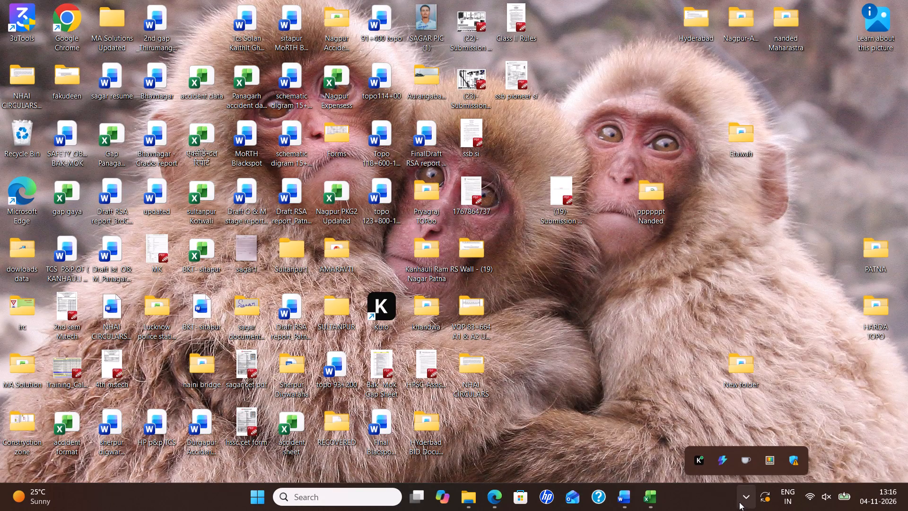
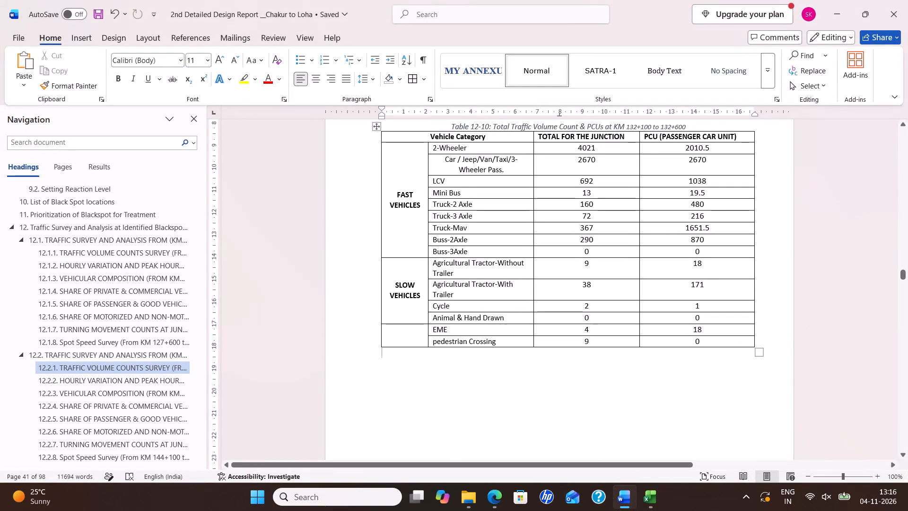
Remove blank lines between the 12.2.1 Traffic Volume Counts Survey heading and the Table 12-10 caption.
{"action": "scroll", "coordinate": [483, 315], "scroll_direction": "down", "scroll_amount": 5}
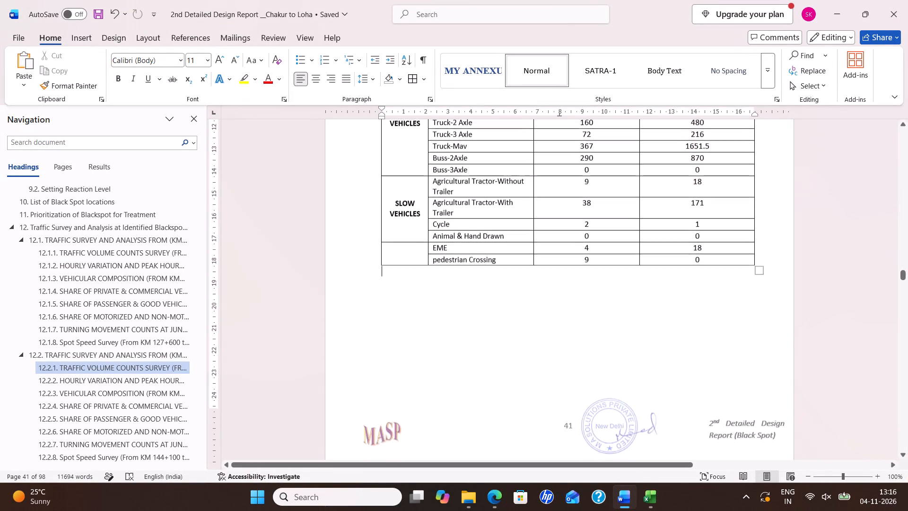
{"action": "scroll", "coordinate": [483, 303], "scroll_direction": "down", "scroll_amount": 11}
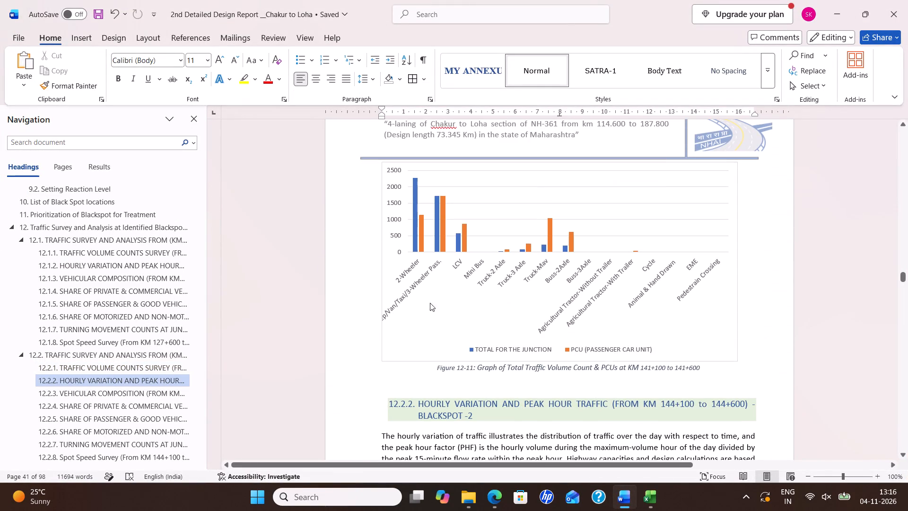
{"action": "scroll", "coordinate": [535, 348], "scroll_direction": "up", "scroll_amount": 12}
{"action": "scroll", "coordinate": [518, 296], "scroll_direction": "up", "scroll_amount": 12}
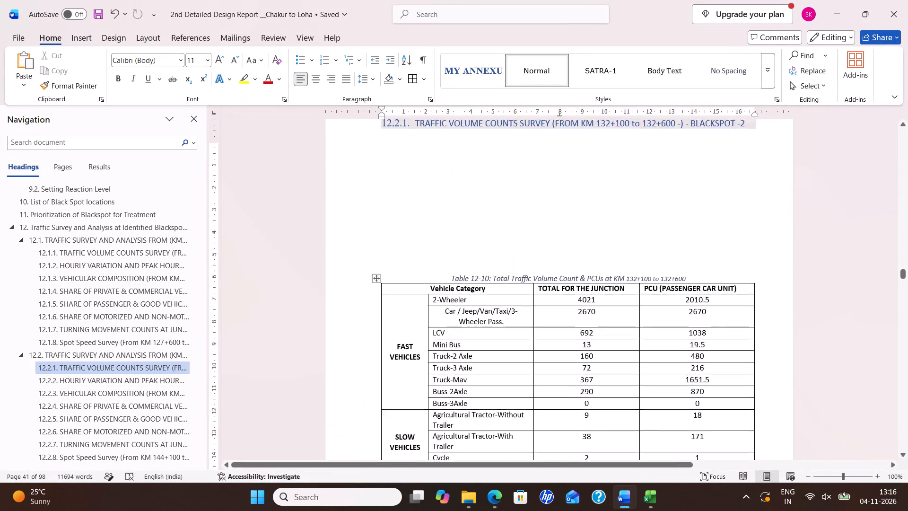
{"action": "scroll", "coordinate": [555, 296], "scroll_direction": "up", "scroll_amount": 4}
{"action": "scroll", "coordinate": [555, 296], "scroll_direction": "down", "scroll_amount": 4}
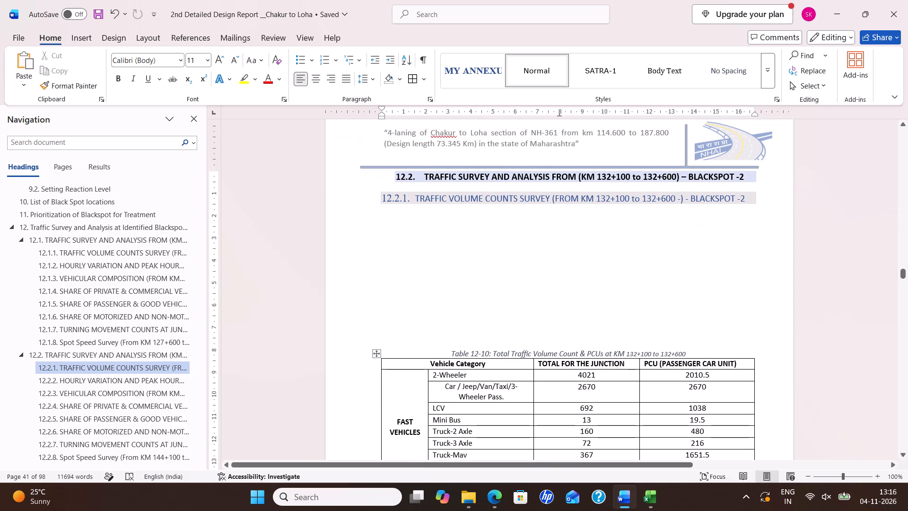
{"action": "left_click", "coordinate": [445, 320]}
{"action": "key", "text": "BackSpace"}
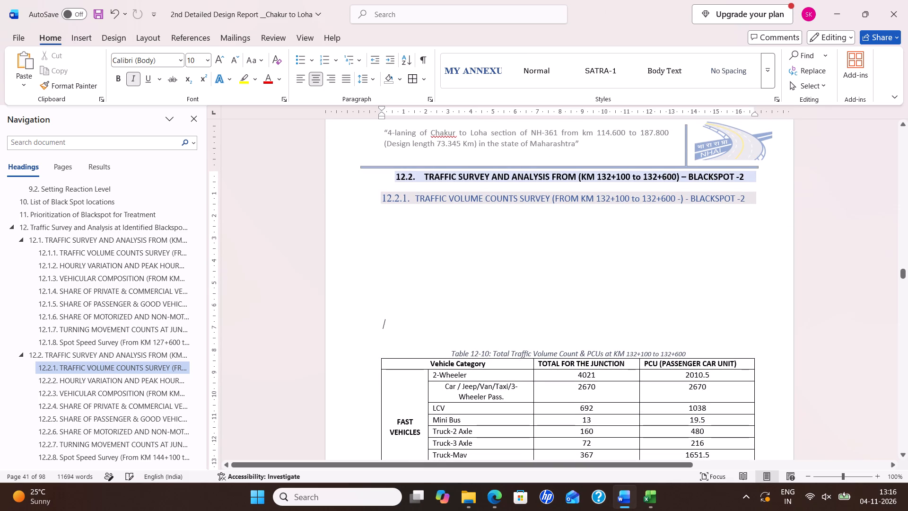
{"action": "key", "text": "BackSpace"}
{"action": "key", "text": "BackSpace"}
{"action": "scroll", "coordinate": [439, 327], "scroll_direction": "up", "scroll_amount": 3}
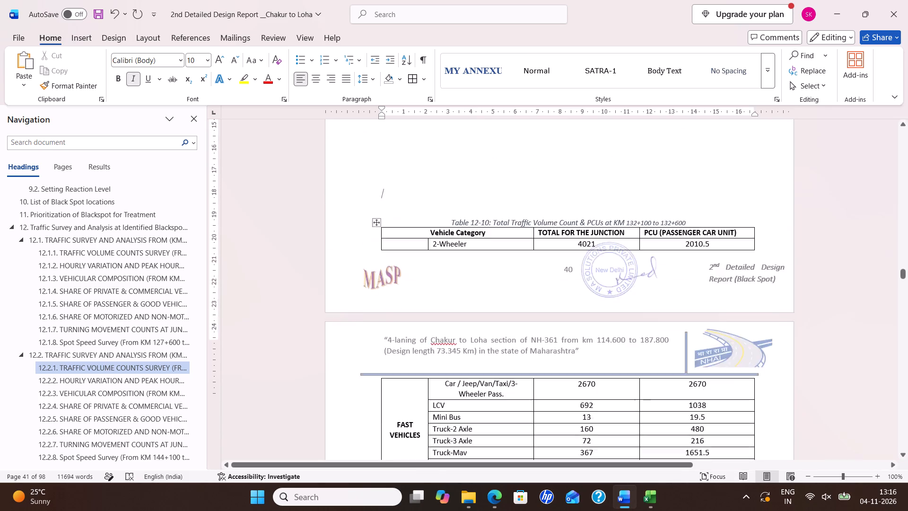
{"action": "scroll", "coordinate": [439, 327], "scroll_direction": "up", "scroll_amount": 6}
{"action": "key", "text": "BackSpace"}
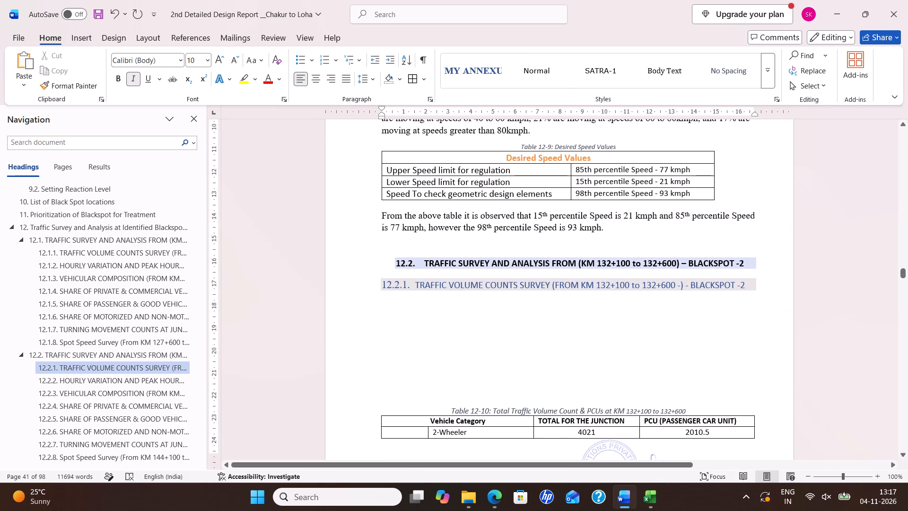
Insert five blank lines above the 12.2 Blackspot-2 heading to push the section onto a new page.
{"action": "left_click", "coordinate": [559, 231]}
{"action": "left_click", "coordinate": [559, 238]}
{"action": "left_click", "coordinate": [559, 243]}
{"action": "key", "text": "Return"}
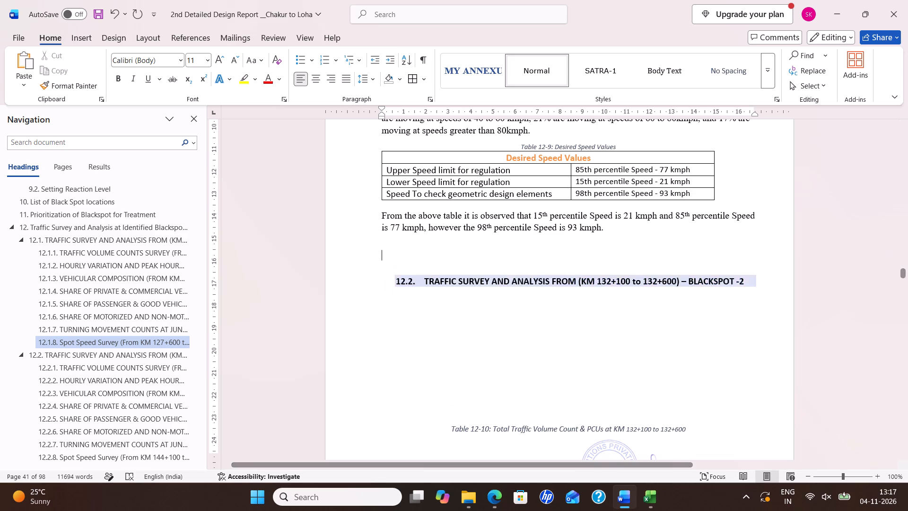
{"action": "key", "text": "Return"}
{"action": "key", "text": "Return"}
{"action": "key", "text": "Return"}
{"action": "key", "text": "Return"}
Delete most of the remaining blank lines between the 12.2.1 heading and the Table 12-10 caption.
{"action": "scroll", "coordinate": [564, 254], "scroll_direction": "down", "scroll_amount": 9}
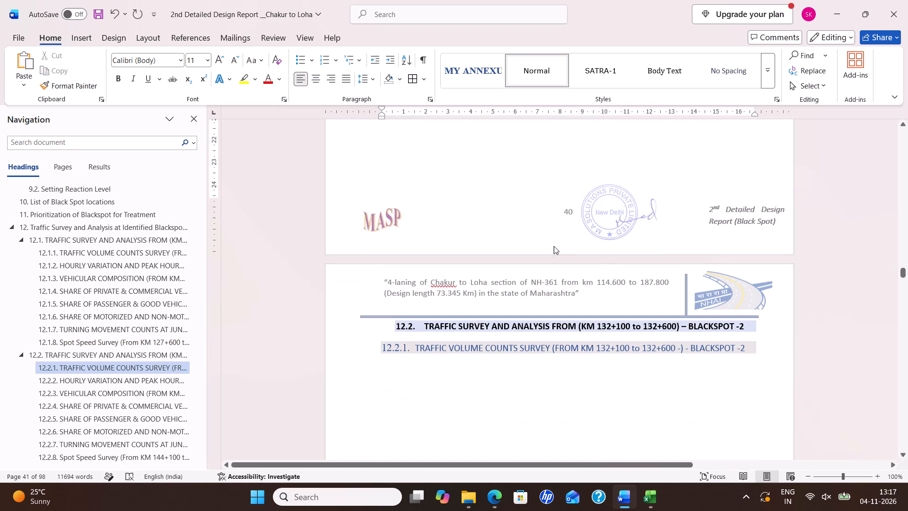
{"action": "left_click", "coordinate": [461, 394]}
{"action": "key", "text": "BackSpace"}
{"action": "key", "text": "BackSpace"}
{"action": "key", "text": "BackSpace"}
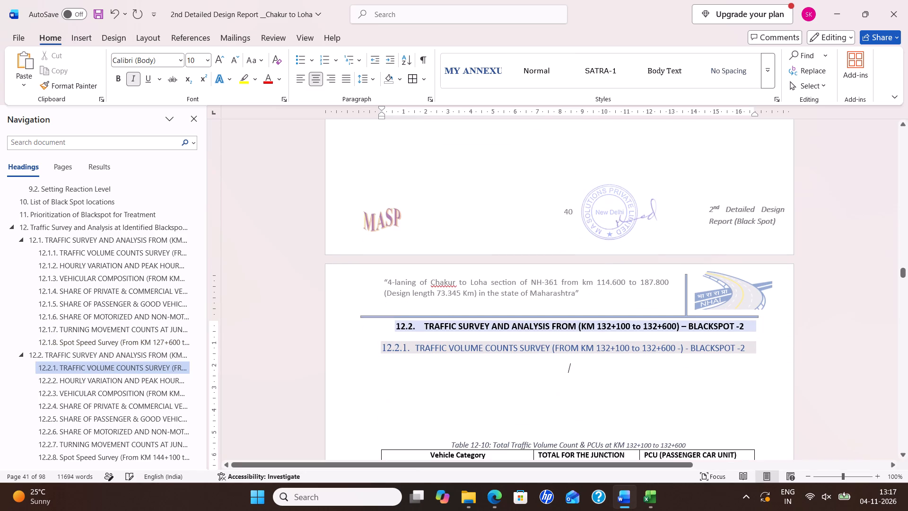
{"action": "left_click", "coordinate": [441, 409]}
{"action": "key", "text": "BackSpace"}
{"action": "key", "text": "BackSpace"}
{"action": "key", "text": "BackSpace"}
{"action": "key", "text": "BackSpace"}
{"action": "key", "text": "BackSpace"}
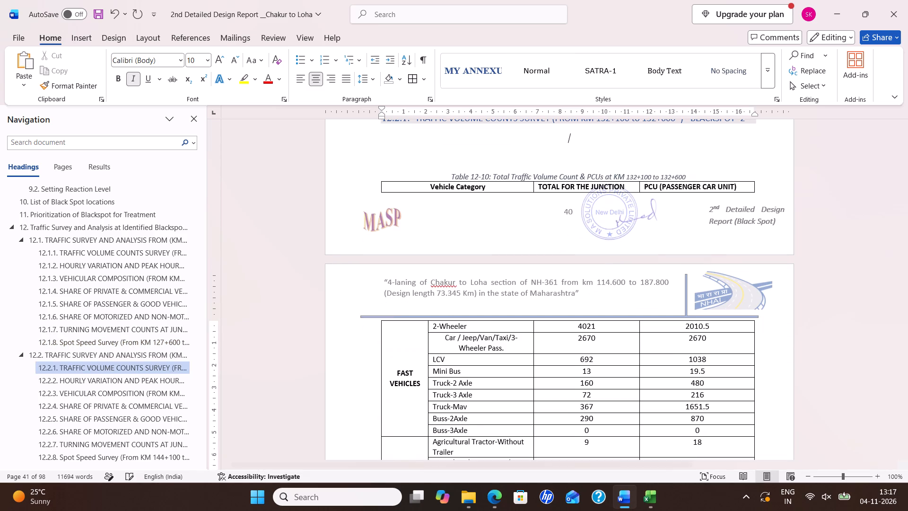
{"action": "key", "text": "Return"}
Insert four more blank lines above the 12.2 heading so the section starts on the following page.
{"action": "scroll", "coordinate": [499, 336], "scroll_direction": "up", "scroll_amount": 5}
{"action": "left_click", "coordinate": [525, 215]}
{"action": "key", "text": "Return"}
{"action": "key", "text": "Return"}
{"action": "key", "text": "Return"}
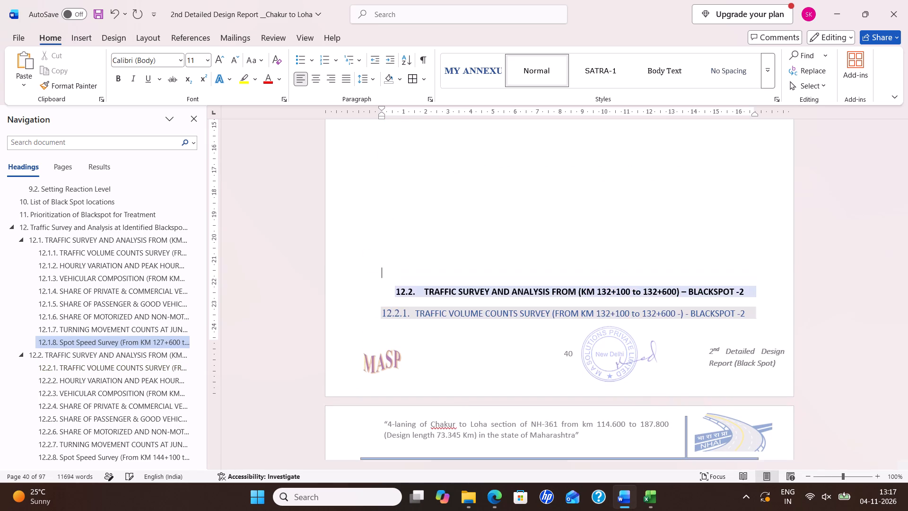
{"action": "key", "text": "Return"}
Delete the last empty lines between the 12.2.1 heading and the Table 12-10 caption.
{"action": "scroll", "coordinate": [524, 261], "scroll_direction": "down", "scroll_amount": 4}
{"action": "scroll", "coordinate": [500, 357], "scroll_direction": "down", "scroll_amount": 1}
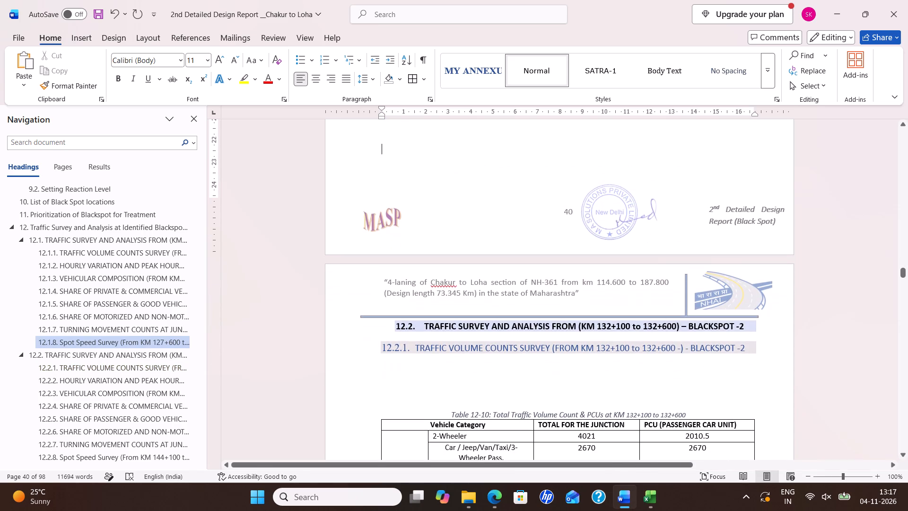
{"action": "left_click", "coordinate": [506, 398]}
{"action": "key", "text": "BackSpace"}
{"action": "key", "text": "BackSpace"}
{"action": "key", "text": "BackSpace"}
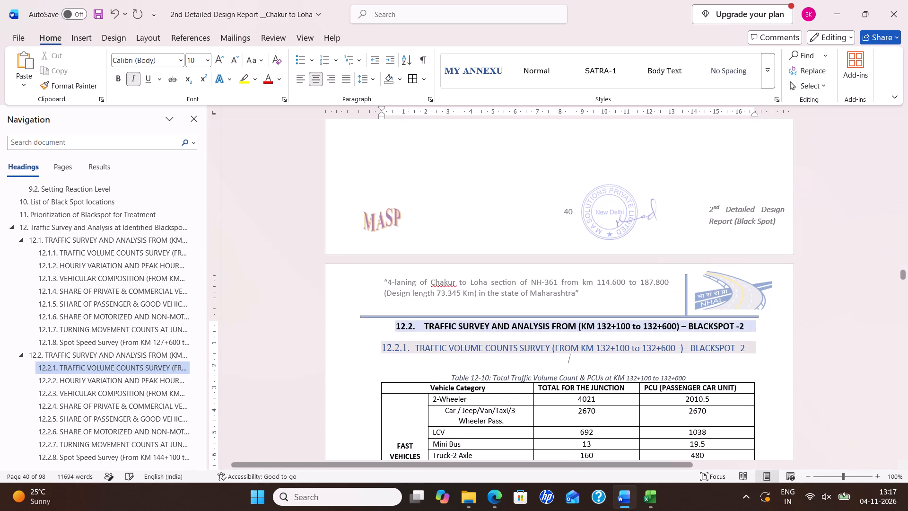
{"action": "key", "text": "Delete"}
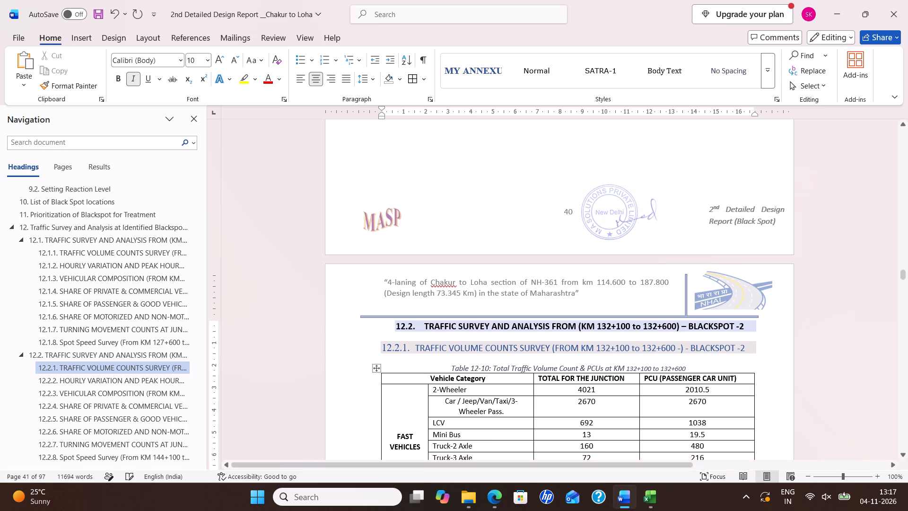
Delete the outdated bar chart between Table 12-10 and the Figure 12-11 caption.
{"action": "scroll", "coordinate": [617, 336], "scroll_direction": "down", "scroll_amount": 10}
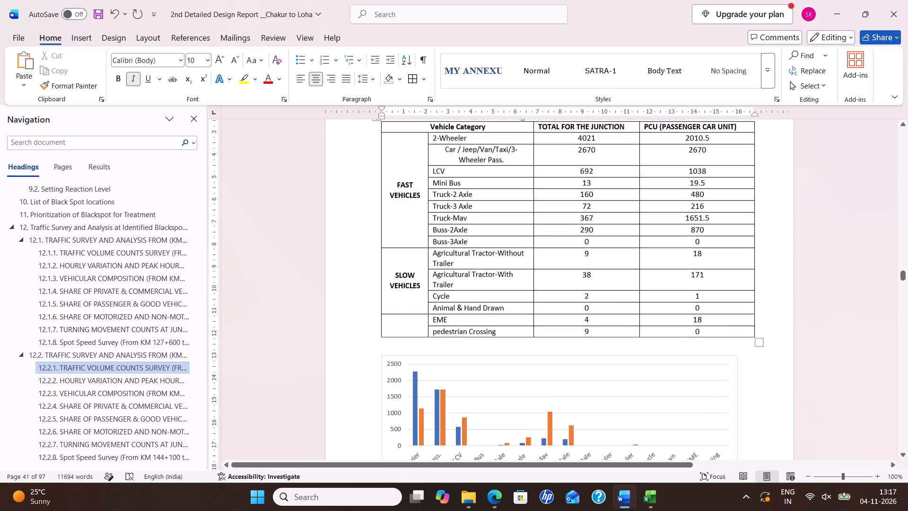
{"action": "scroll", "coordinate": [612, 314], "scroll_direction": "down", "scroll_amount": 3}
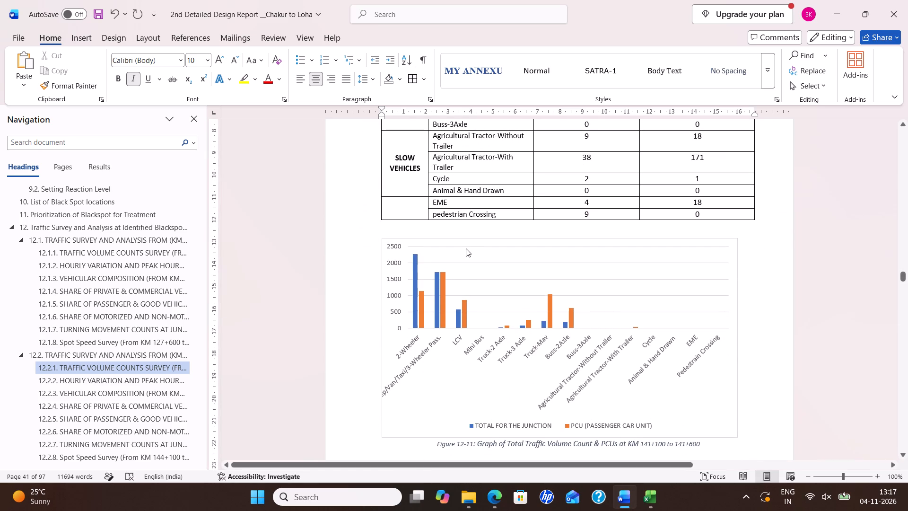
{"action": "left_click", "coordinate": [439, 385]}
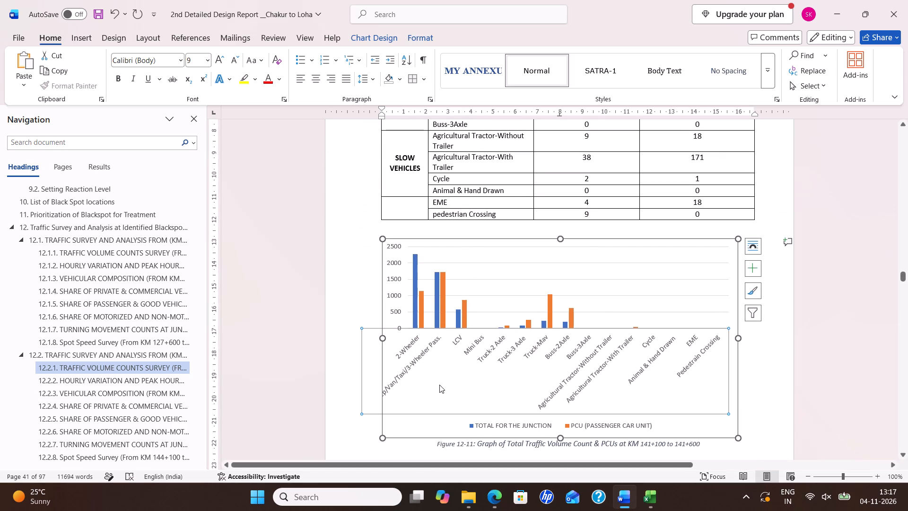
{"action": "left_click", "coordinate": [430, 242]}
{"action": "left_click", "coordinate": [708, 395]}
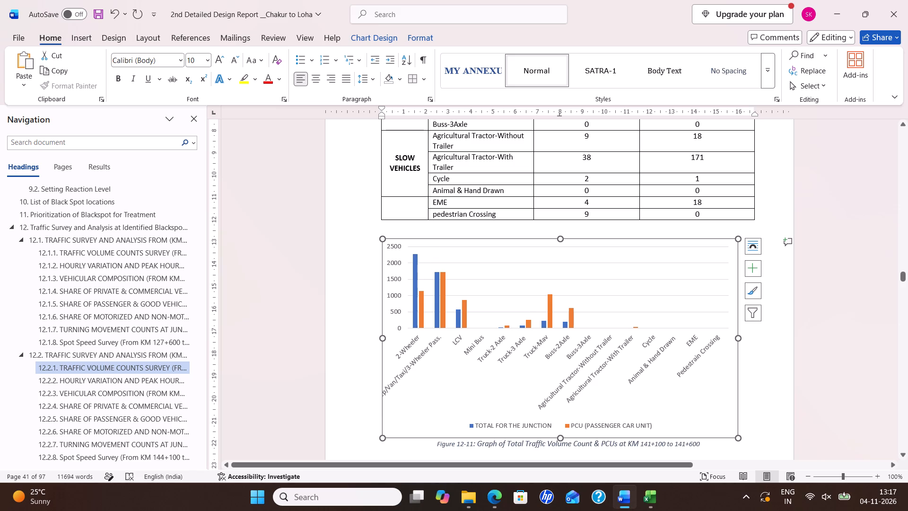
{"action": "key", "text": "Delete"}
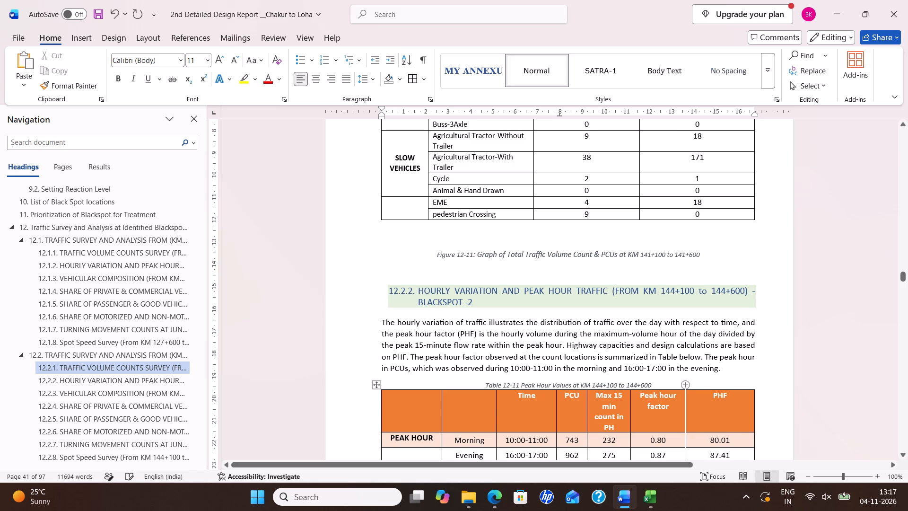
Copy the vehicle count and PCU bar chart from the 132-100 Excel workbook and paste it above the Figure 12-11 caption in Word.
{"action": "key", "text": "alt+Tab"}
{"action": "key", "text": "alt+Tab"}
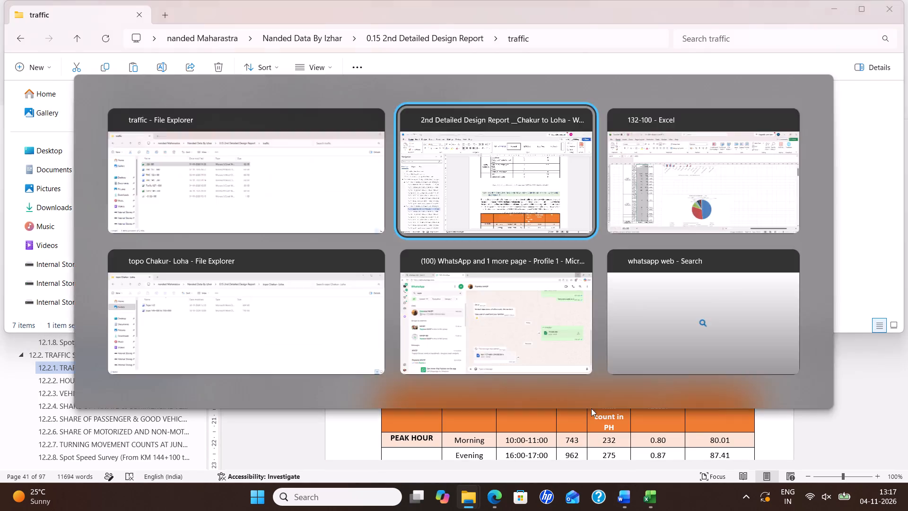
{"action": "left_click", "coordinate": [657, 510]}
{"action": "scroll", "coordinate": [321, 257], "scroll_direction": "up", "scroll_amount": 2}
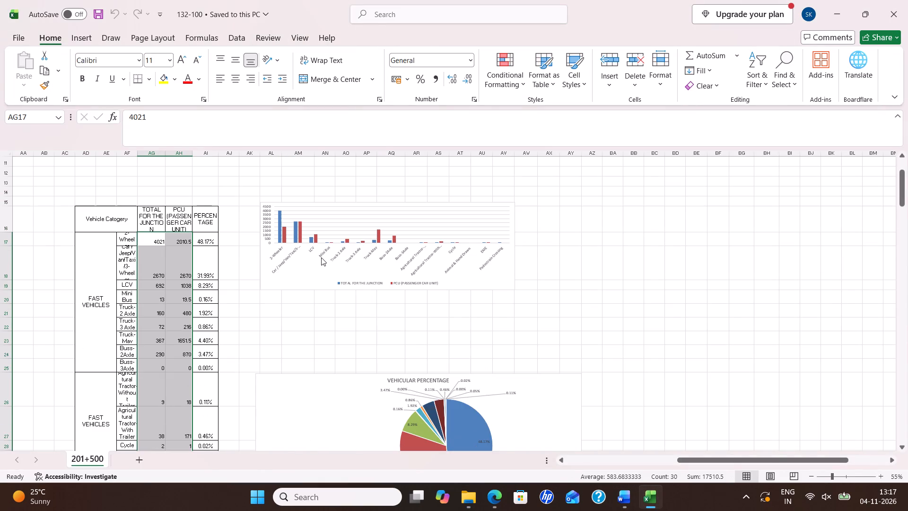
{"action": "scroll", "coordinate": [361, 283], "scroll_direction": "up", "scroll_amount": 3}
{"action": "scroll", "coordinate": [361, 283], "scroll_direction": "down", "scroll_amount": 1}
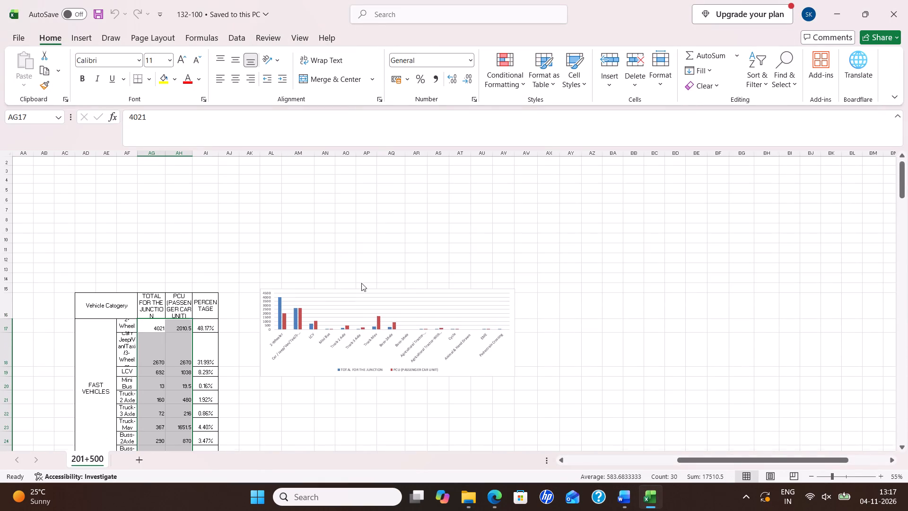
{"action": "scroll", "coordinate": [361, 283], "scroll_direction": "down", "scroll_amount": 1}
{"action": "left_click_drag", "start_coordinate": [697, 463], "coordinate": [654, 461]}
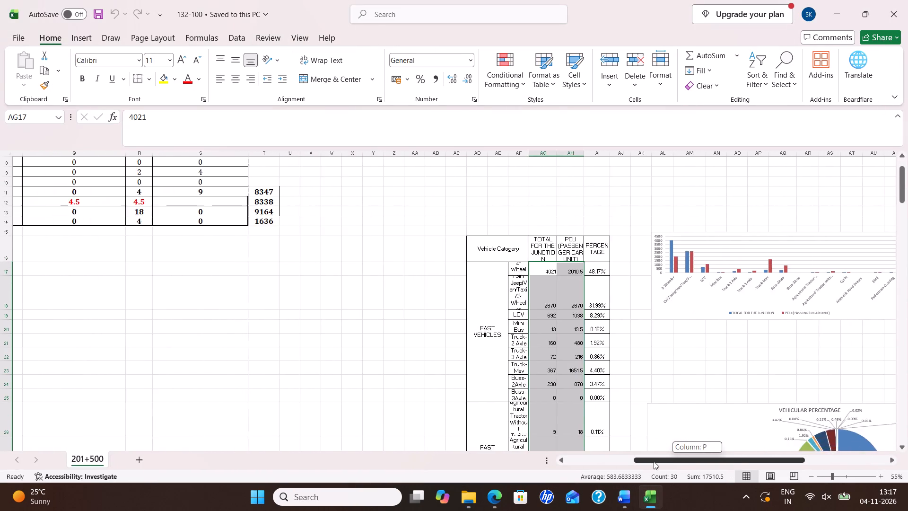
{"action": "left_click_drag", "start_coordinate": [654, 461], "coordinate": [684, 461]}
{"action": "left_click", "coordinate": [563, 317]}
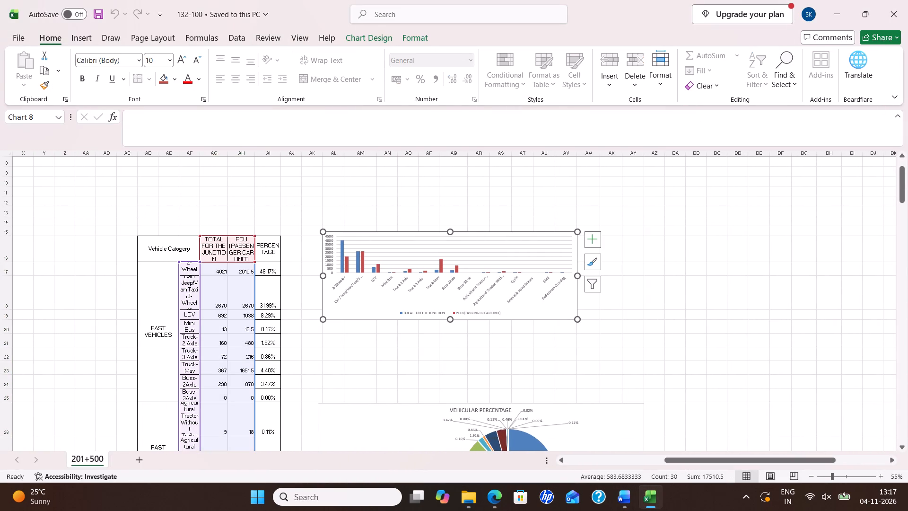
{"action": "key", "text": "ctrl+c"}
{"action": "key", "text": "alt+Tab"}
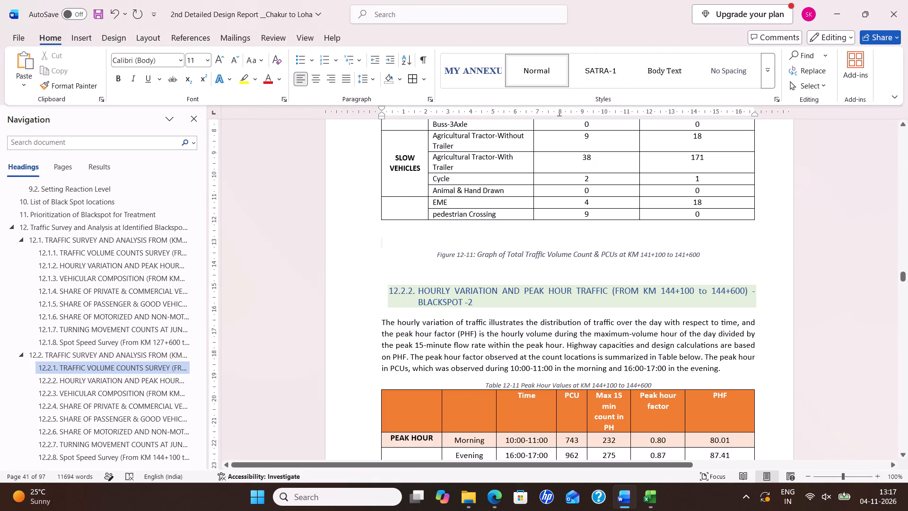
{"action": "key", "text": "ctrl+v"}
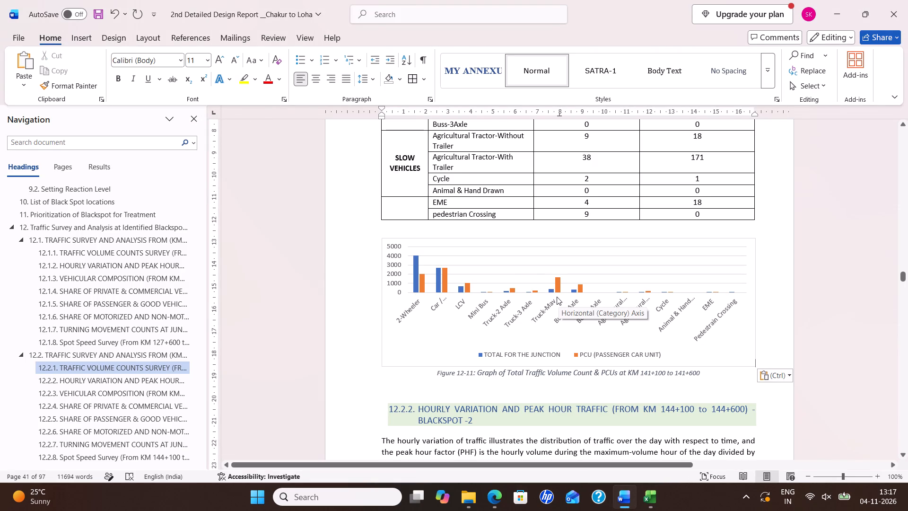
Add data labels to the pasted traffic volume and PCU chart.
{"action": "left_click", "coordinate": [503, 312]}
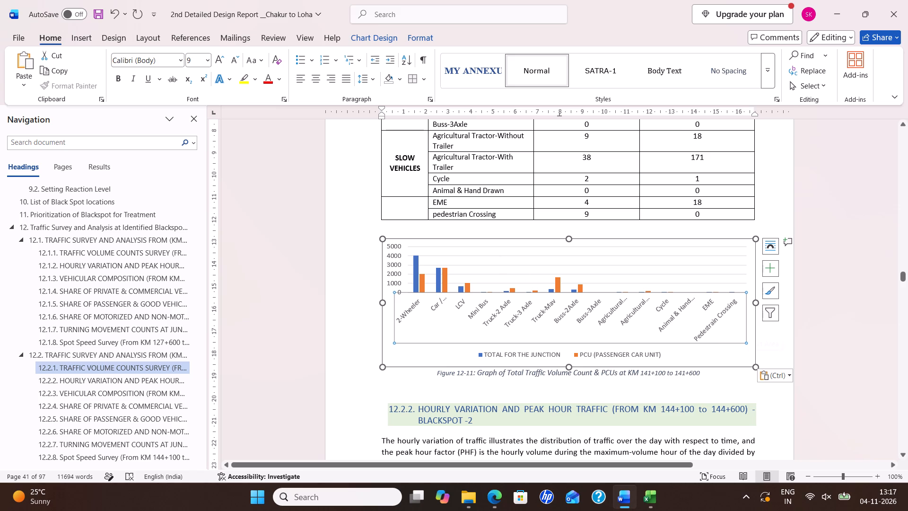
{"action": "left_click", "coordinate": [771, 273]}
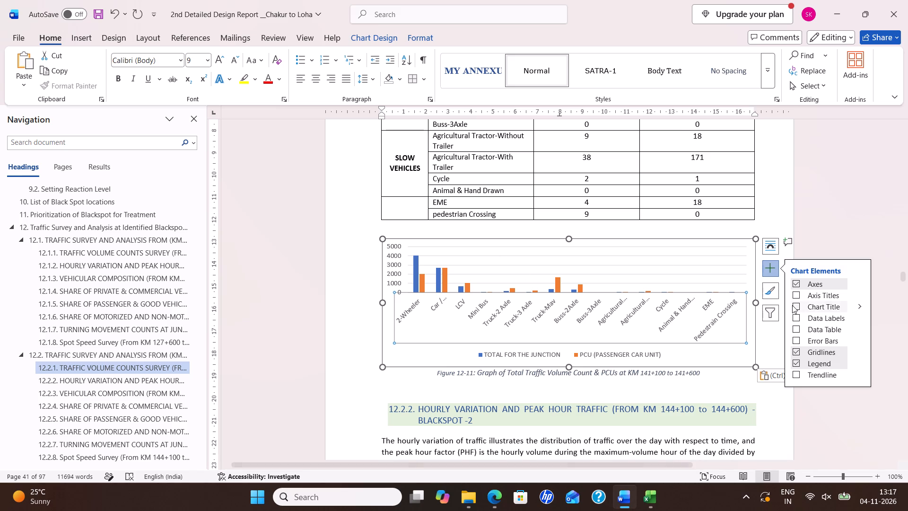
{"action": "left_click", "coordinate": [794, 317]}
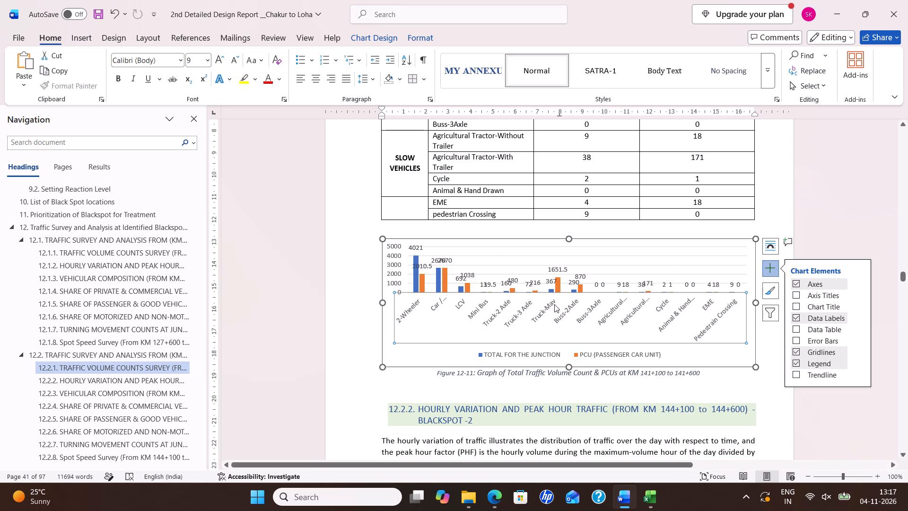
Increase the height of the pasted traffic volume chart by extending its lower edge.
{"action": "scroll", "coordinate": [560, 307], "scroll_direction": "up", "scroll_amount": 2}
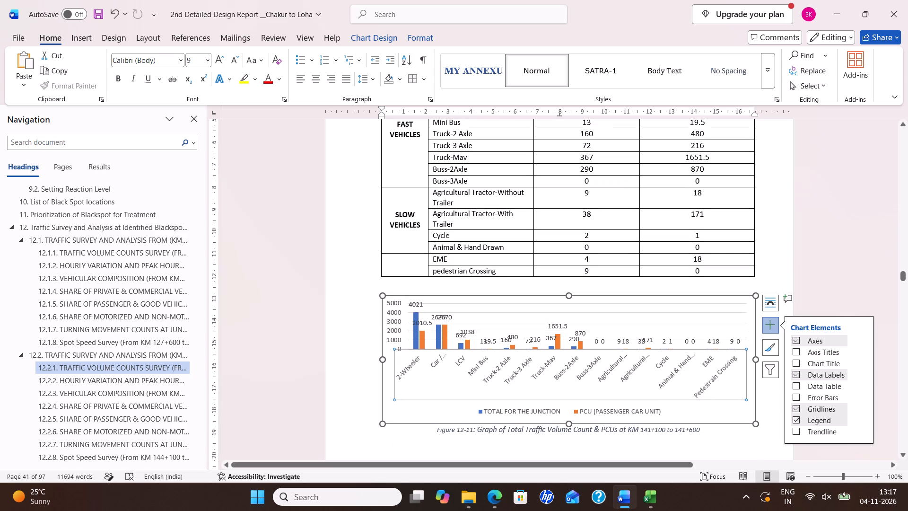
{"action": "left_click_drag", "start_coordinate": [566, 427], "coordinate": [568, 451]}
Update the Figure 12-11 caption's chainage range to KM 132+100 to 132+600.
{"action": "scroll", "coordinate": [573, 286], "scroll_direction": "down", "scroll_amount": 5}
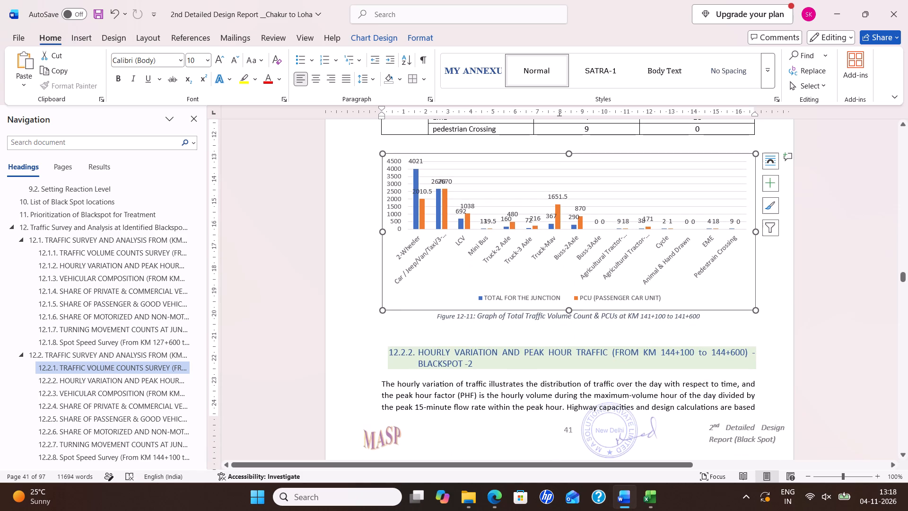
{"action": "left_click", "coordinate": [653, 317]}
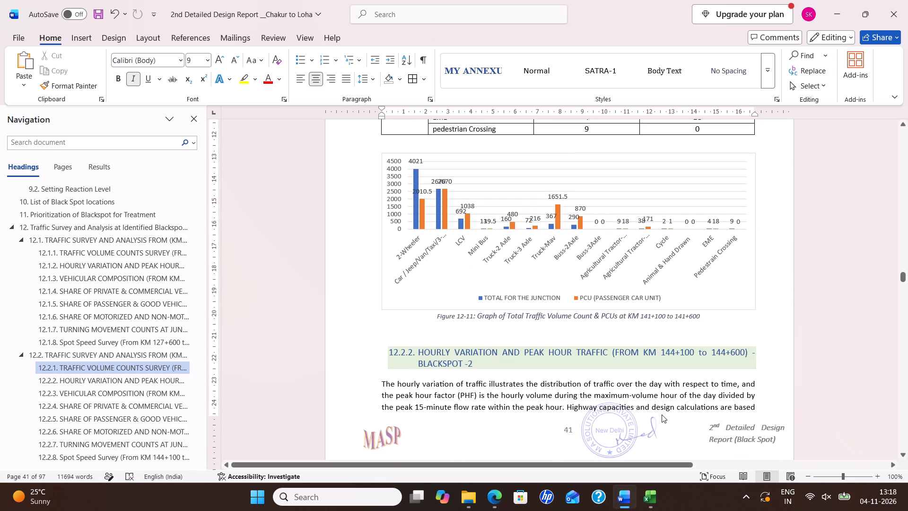
{"action": "key", "text": "BackSpace"}
{"action": "key", "text": "BackSpace"}
{"action": "type", "text": "32"}
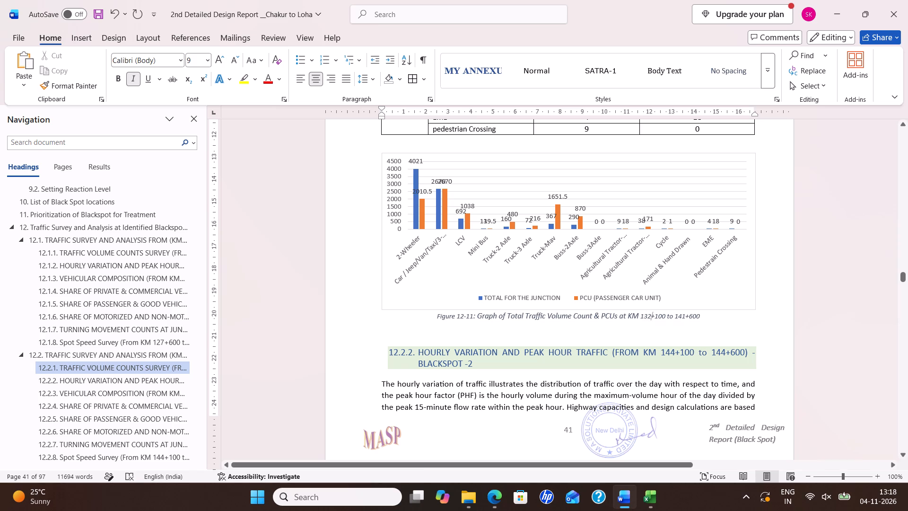
{"action": "left_click", "coordinate": [685, 317]}
{"action": "key", "text": "BackSpace"}
{"action": "key", "text": "BackSpace"}
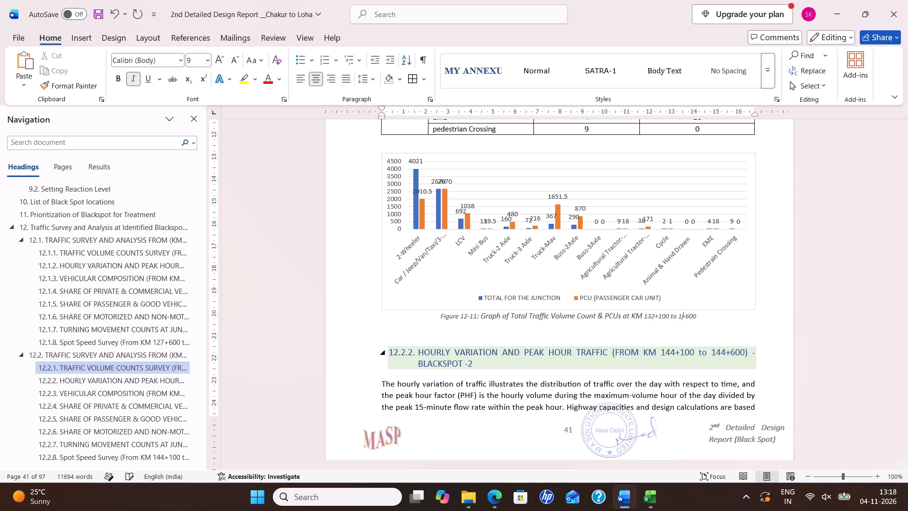
{"action": "type", "text": "32"}
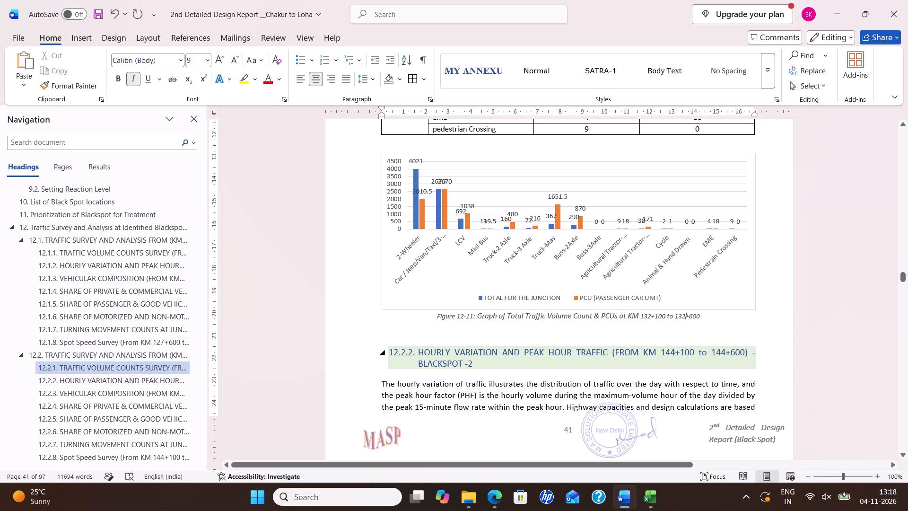
Change the chainage in heading 12.2.2 to KM 132+100 to 132+600.
{"action": "left_click", "coordinate": [674, 350]}
{"action": "key", "text": "BackSpace"}
{"action": "key", "text": "BackSpace"}
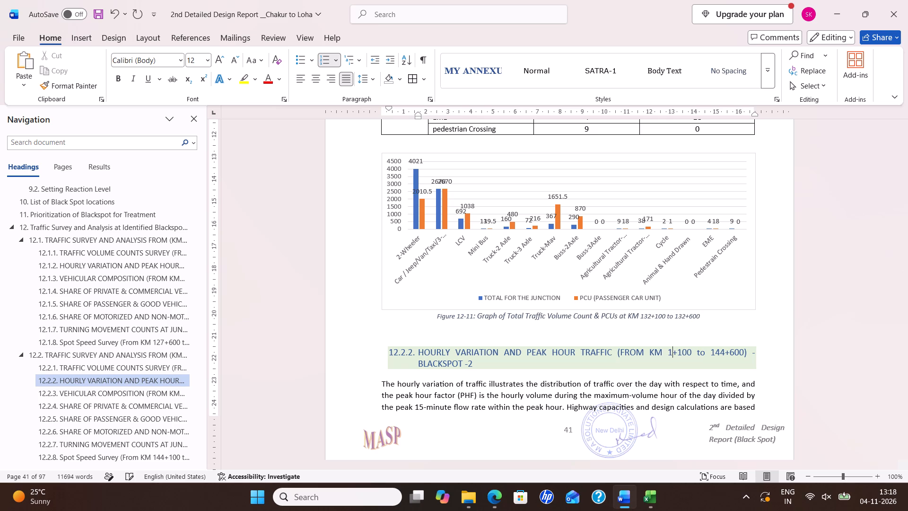
{"action": "type", "text": "32"}
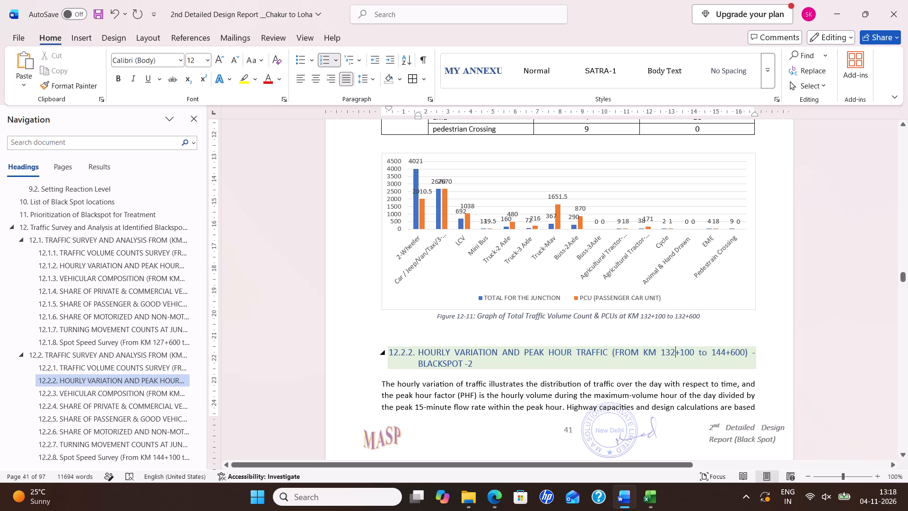
{"action": "left_click", "coordinate": [723, 354]}
{"action": "left_click", "coordinate": [725, 357]}
{"action": "key", "text": "BackSpace"}
{"action": "key", "text": "BackSpace"}
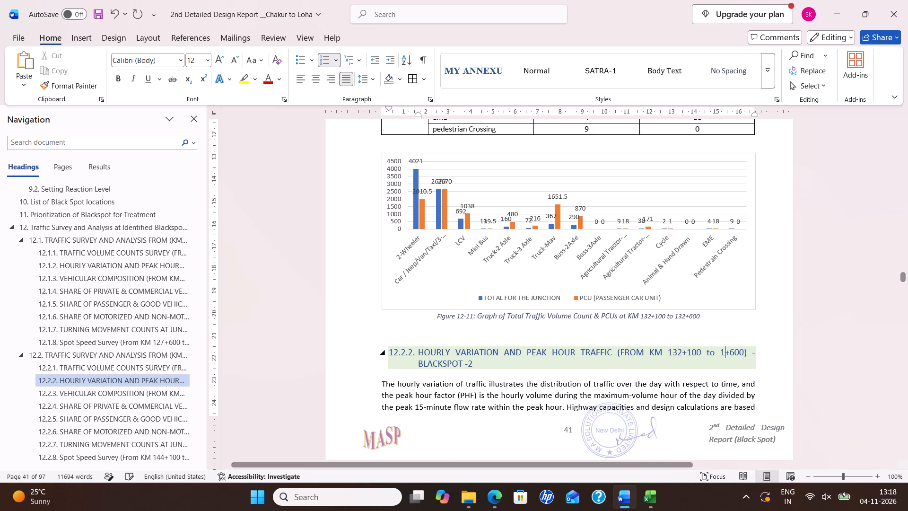
{"action": "key", "text": "3"}
{"action": "key", "text": "2"}
Find the peak hour summary table in the 132-100 Excel workbook and examine its morning and evening values against Table 12-11.
{"action": "scroll", "coordinate": [541, 370], "scroll_direction": "down", "scroll_amount": 3}
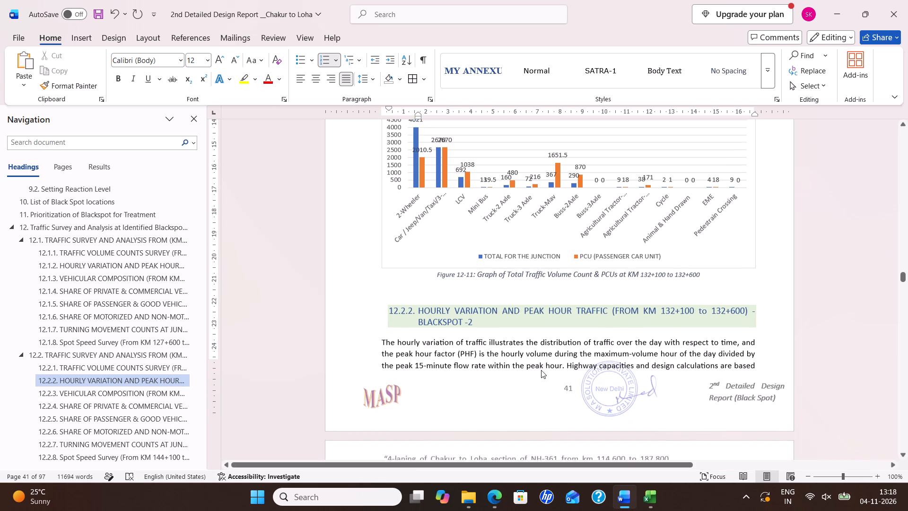
{"action": "scroll", "coordinate": [541, 370], "scroll_direction": "down", "scroll_amount": 5}
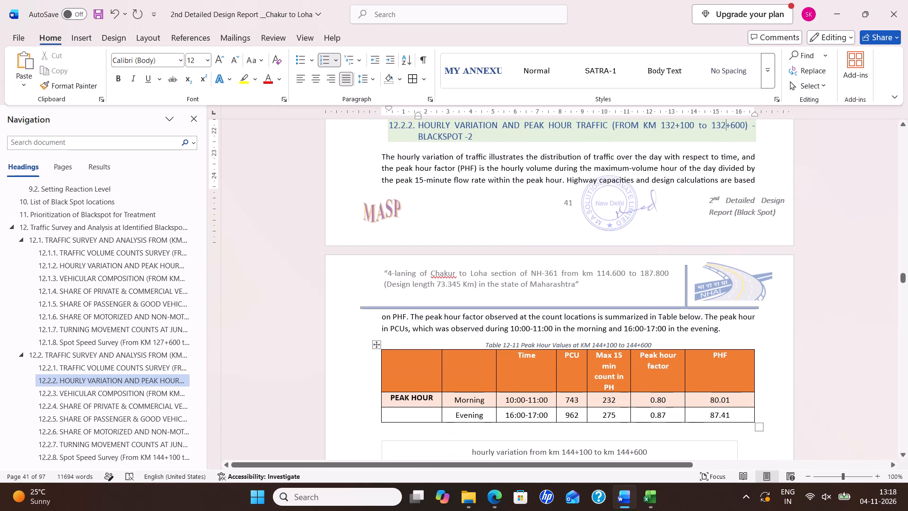
{"action": "key", "text": "alt+Tab"}
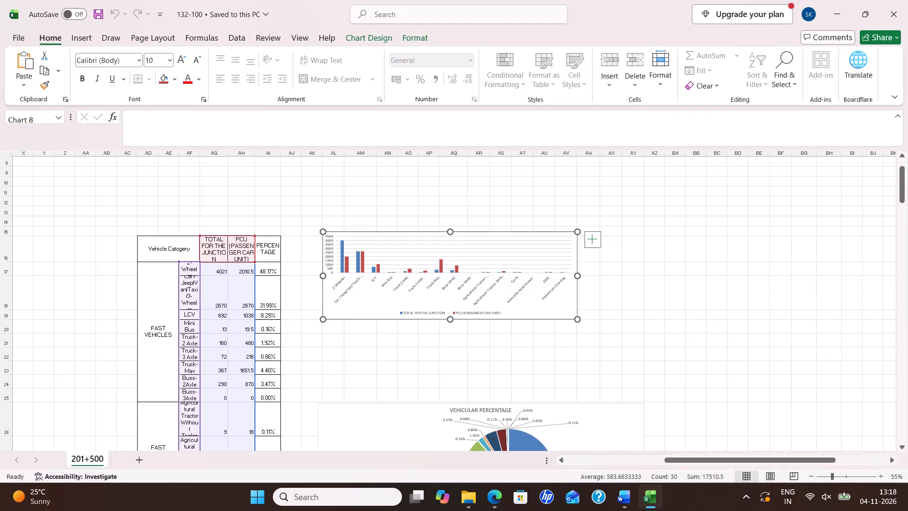
{"action": "scroll", "coordinate": [460, 328], "scroll_direction": "down", "scroll_amount": 20}
{"action": "scroll", "coordinate": [460, 328], "scroll_direction": "down", "scroll_amount": 12}
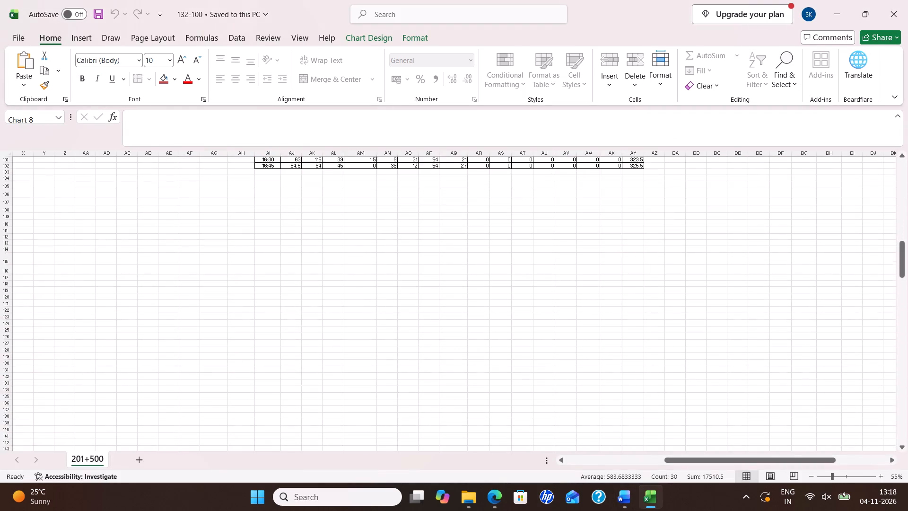
{"action": "scroll", "coordinate": [393, 323], "scroll_direction": "down", "scroll_amount": 4}
{"action": "scroll", "coordinate": [597, 393], "scroll_direction": "up", "scroll_amount": 8}
{"action": "scroll", "coordinate": [608, 331], "scroll_direction": "down", "scroll_amount": 4, "text": "ctrl"}
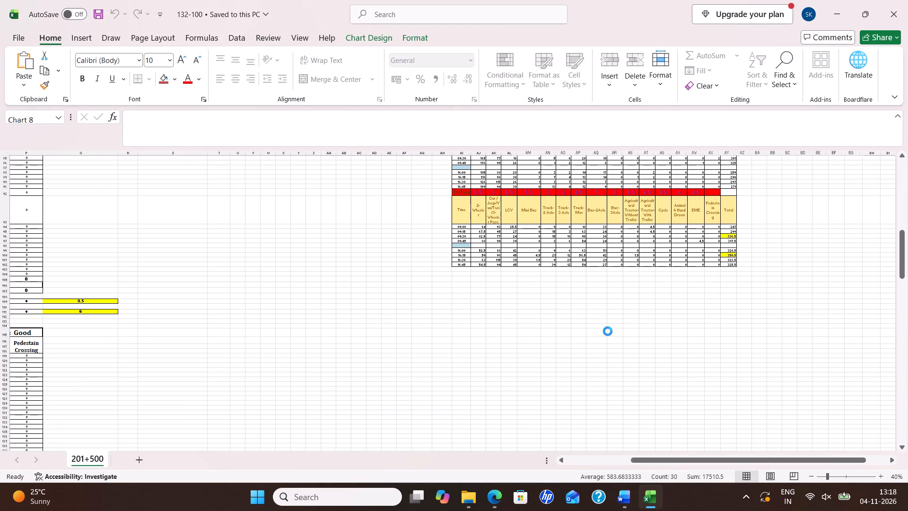
{"action": "scroll", "coordinate": [612, 329], "scroll_direction": "up", "scroll_amount": 8}
{"action": "scroll", "coordinate": [623, 339], "scroll_direction": "down", "scroll_amount": 6}
{"action": "scroll", "coordinate": [624, 341], "scroll_direction": "up", "scroll_amount": 1}
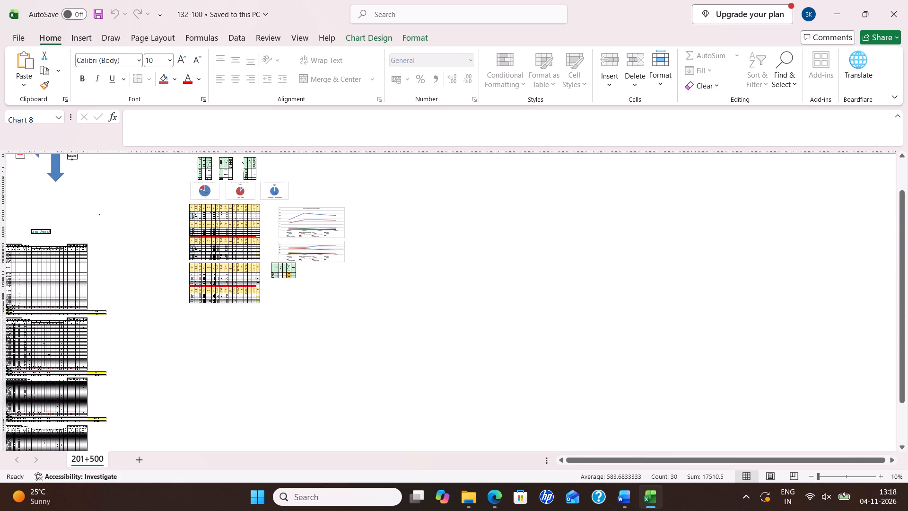
{"action": "scroll", "coordinate": [315, 326], "scroll_direction": "up", "scroll_amount": 5, "text": "ctrl"}
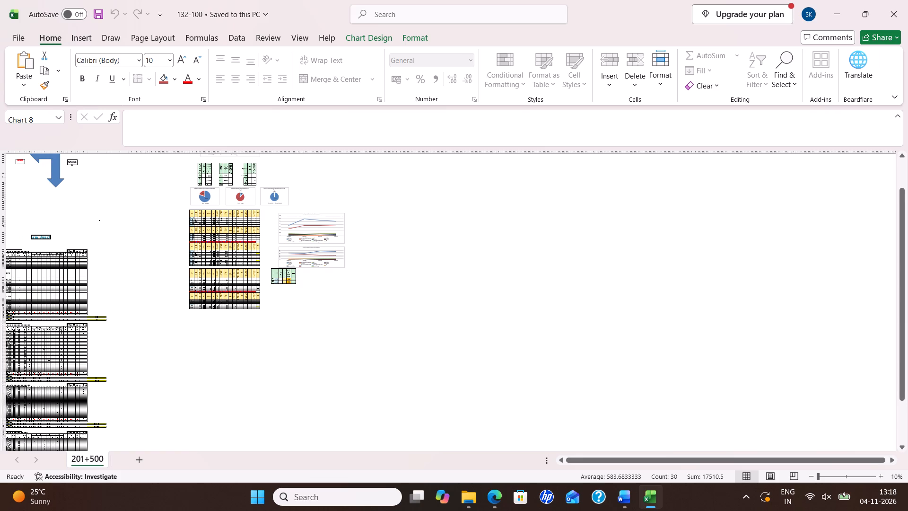
{"action": "scroll", "coordinate": [370, 301], "scroll_direction": "up", "scroll_amount": 2, "text": "ctrl"}
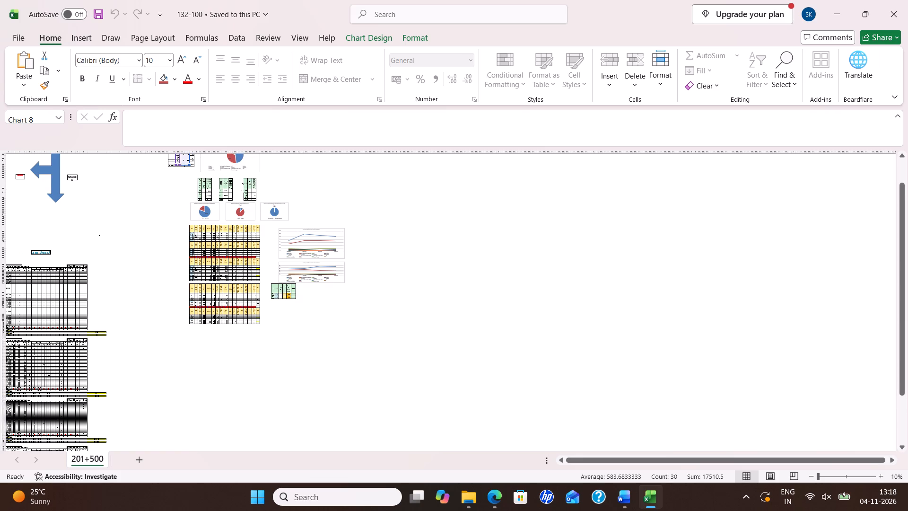
{"action": "scroll", "coordinate": [370, 301], "scroll_direction": "up", "scroll_amount": 4, "text": "ctrl"}
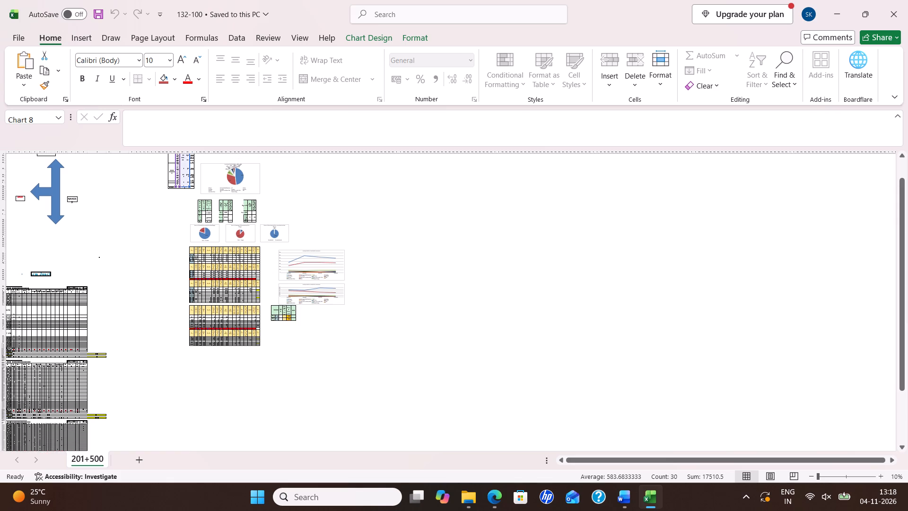
{"action": "scroll", "coordinate": [288, 322], "scroll_direction": "up", "scroll_amount": 10, "text": "ctrl"}
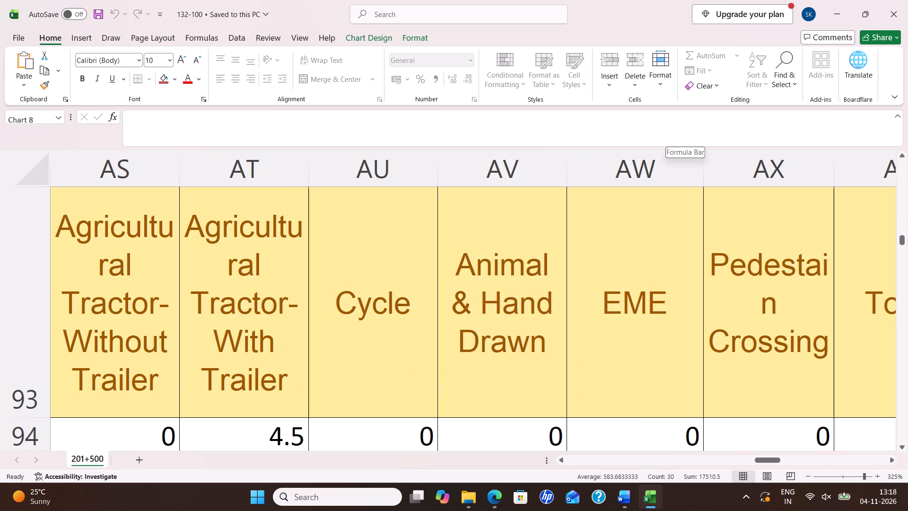
{"action": "scroll", "coordinate": [332, 380], "scroll_direction": "down", "scroll_amount": 4, "text": "ctrl"}
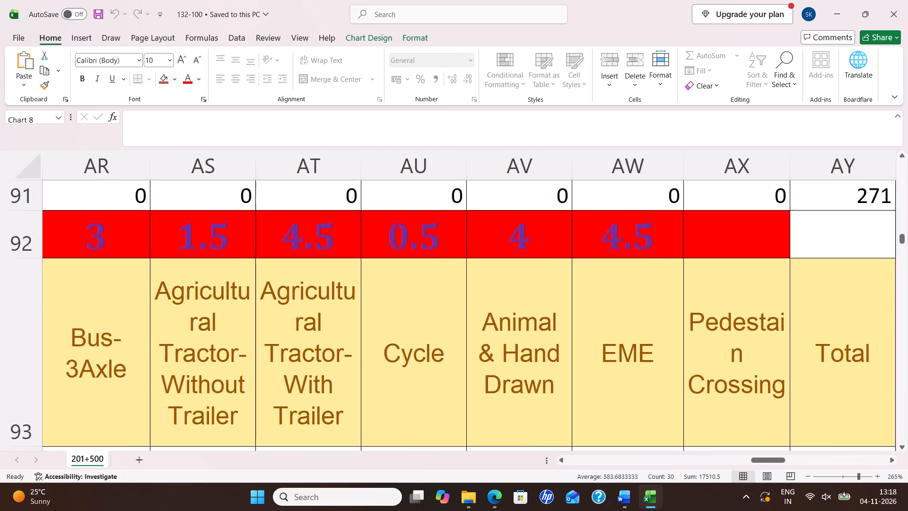
{"action": "scroll", "coordinate": [335, 380], "scroll_direction": "down", "scroll_amount": 14, "text": "ctrl"}
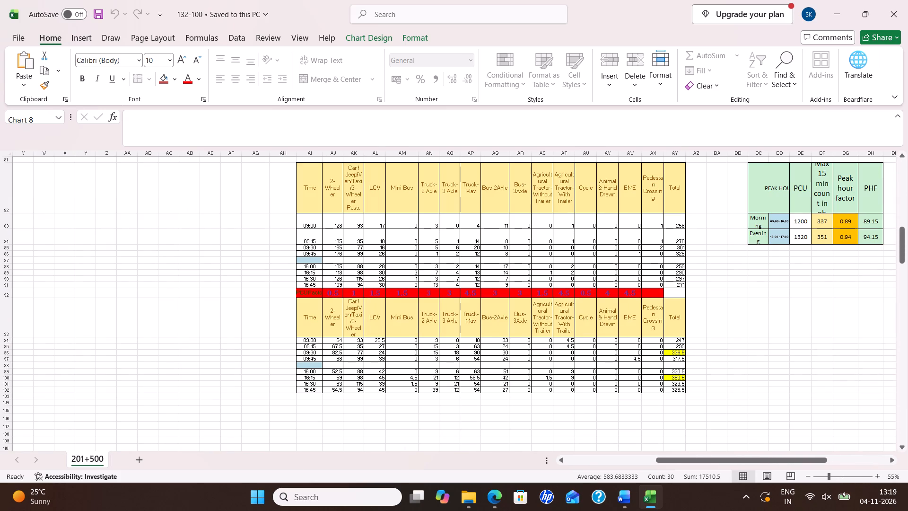
{"action": "scroll", "coordinate": [451, 335], "scroll_direction": "up", "scroll_amount": 2, "text": "ctrl"}
{"action": "scroll", "coordinate": [451, 335], "scroll_direction": "down", "scroll_amount": 3, "text": "ctrl"}
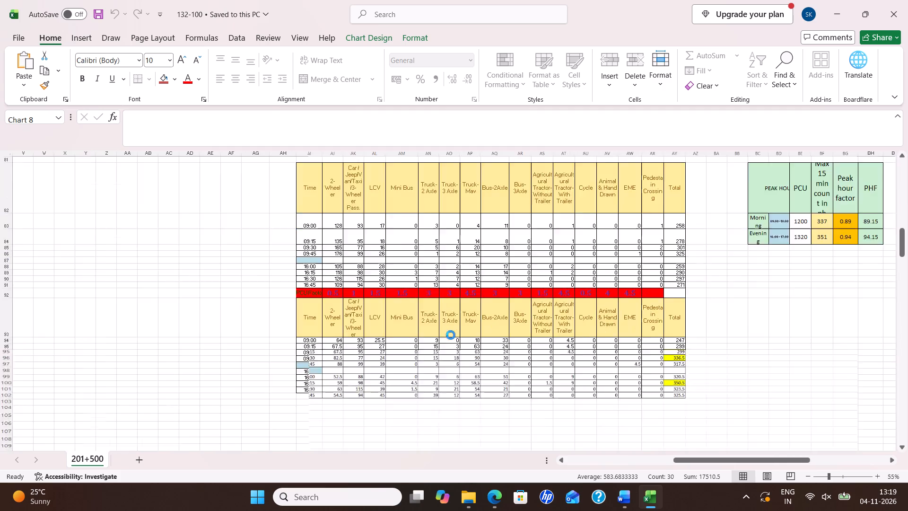
{"action": "left_click_drag", "start_coordinate": [635, 457], "coordinate": [575, 456]}
{"action": "scroll", "coordinate": [147, 319], "scroll_direction": "up", "scroll_amount": 17}
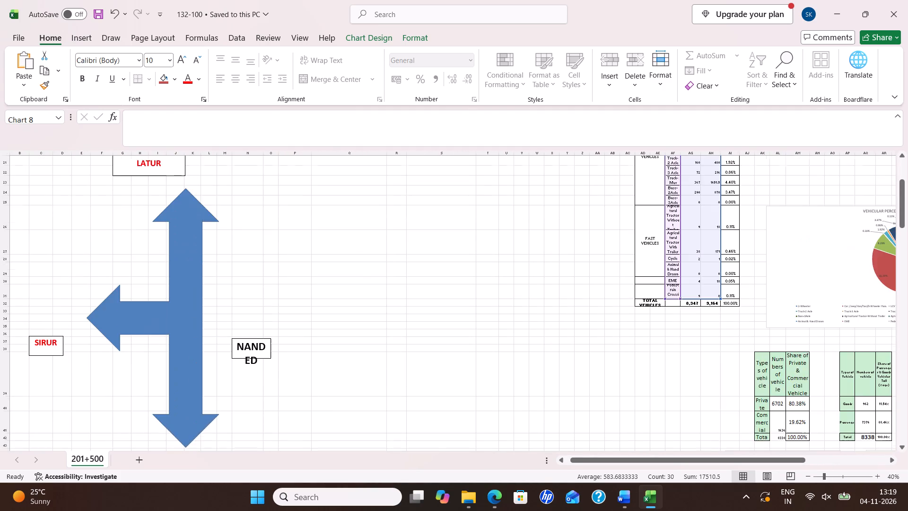
{"action": "scroll", "coordinate": [151, 335], "scroll_direction": "up", "scroll_amount": 8}
{"action": "scroll", "coordinate": [151, 335], "scroll_direction": "down", "scroll_amount": 6}
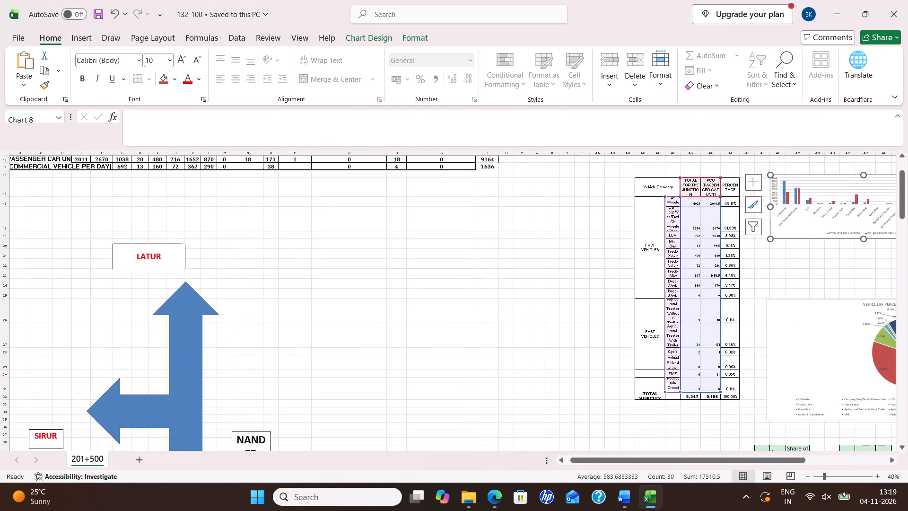
{"action": "scroll", "coordinate": [151, 335], "scroll_direction": "down", "scroll_amount": 17}
{"action": "scroll", "coordinate": [156, 382], "scroll_direction": "up", "scroll_amount": 6}
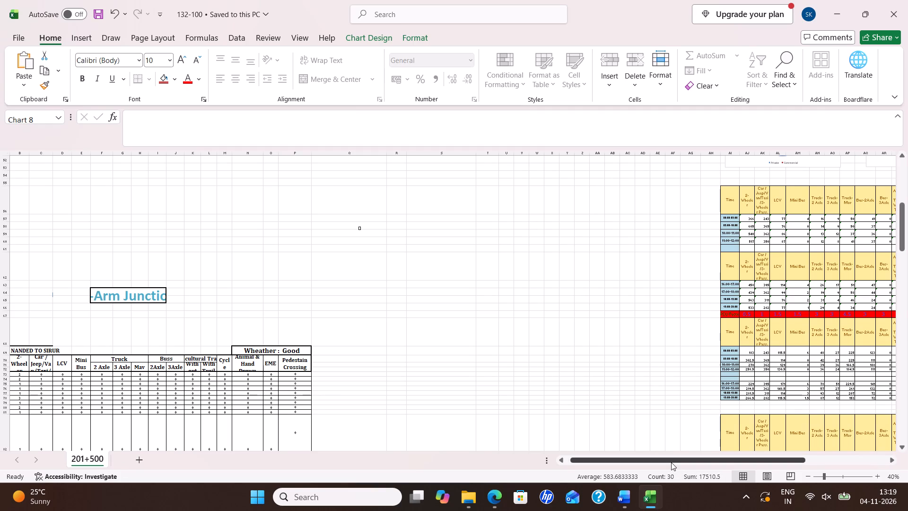
{"action": "left_click_drag", "start_coordinate": [671, 462], "coordinate": [760, 464]}
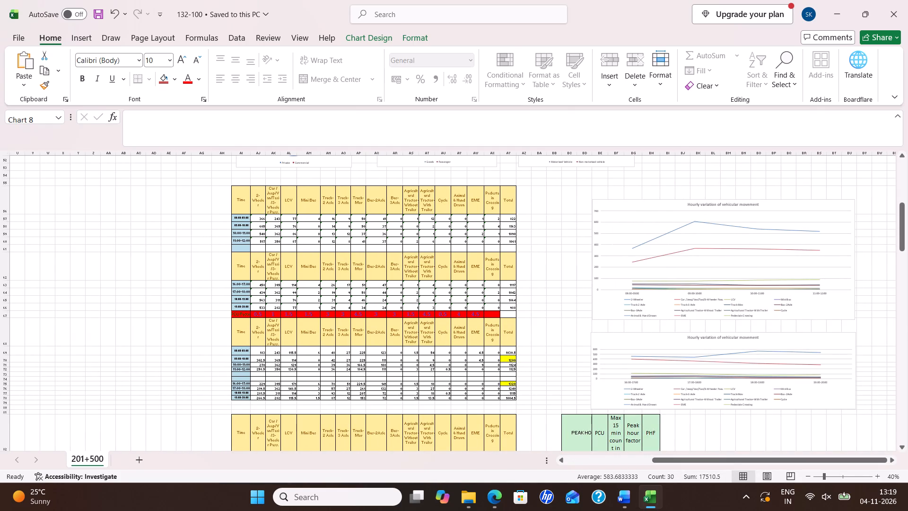
{"action": "scroll", "coordinate": [524, 336], "scroll_direction": "down", "scroll_amount": 5}
{"action": "scroll", "coordinate": [717, 311], "scroll_direction": "up", "scroll_amount": 2, "text": "ctrl"}
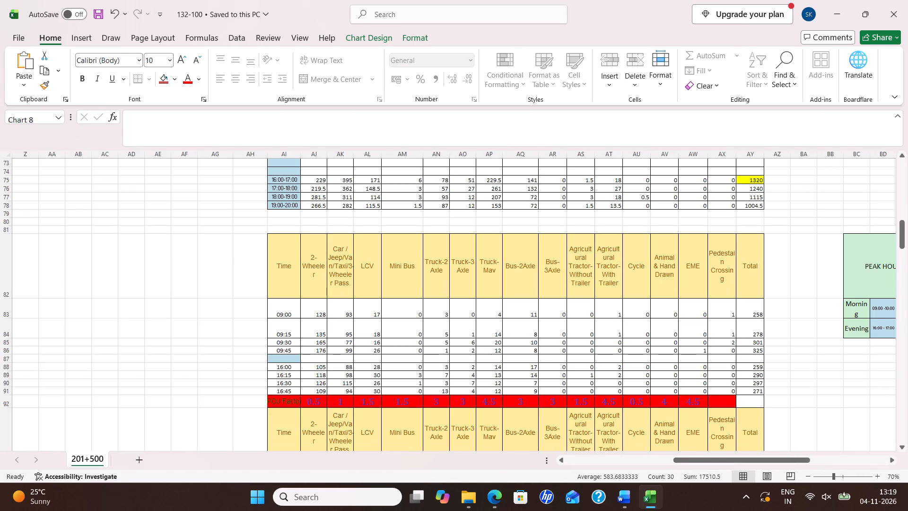
{"action": "left_click_drag", "start_coordinate": [768, 460], "coordinate": [792, 460]}
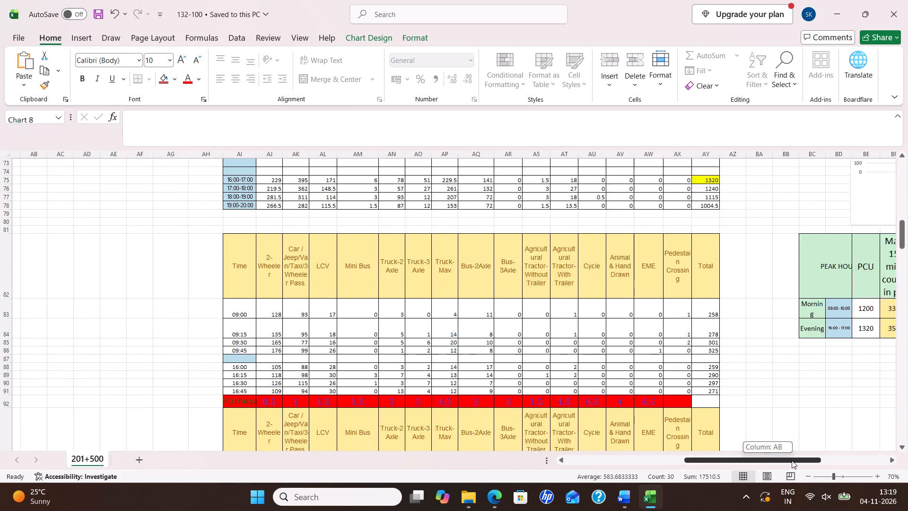
{"action": "left_click_drag", "start_coordinate": [792, 460], "coordinate": [810, 461]}
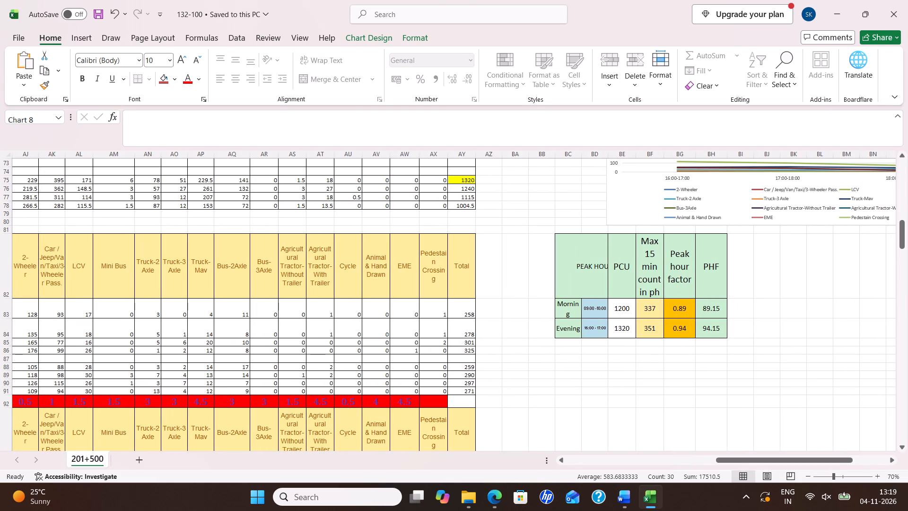
Back in the Word report, set the morning peak time in Table 12-11 to 09:00-10:00.
{"action": "key", "text": "alt+Tab"}
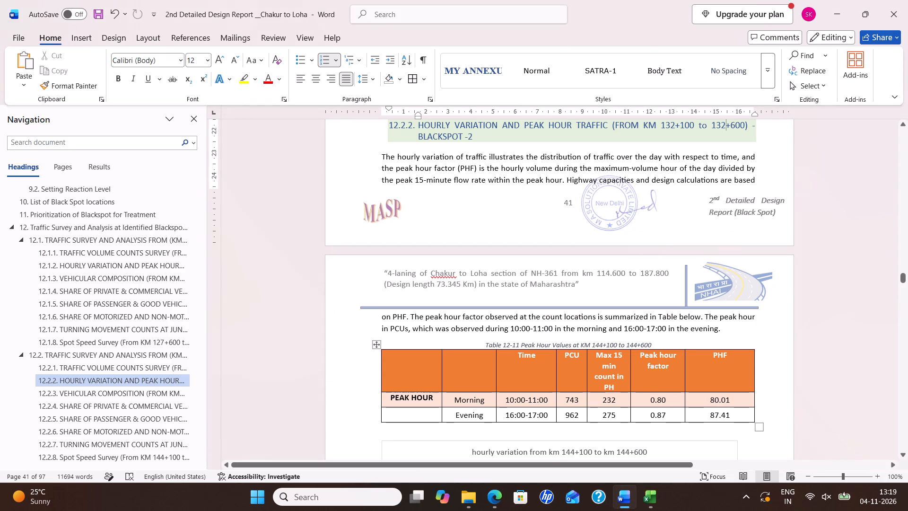
{"action": "left_click", "coordinate": [512, 400]}
{"action": "key", "text": "BackSpace"}
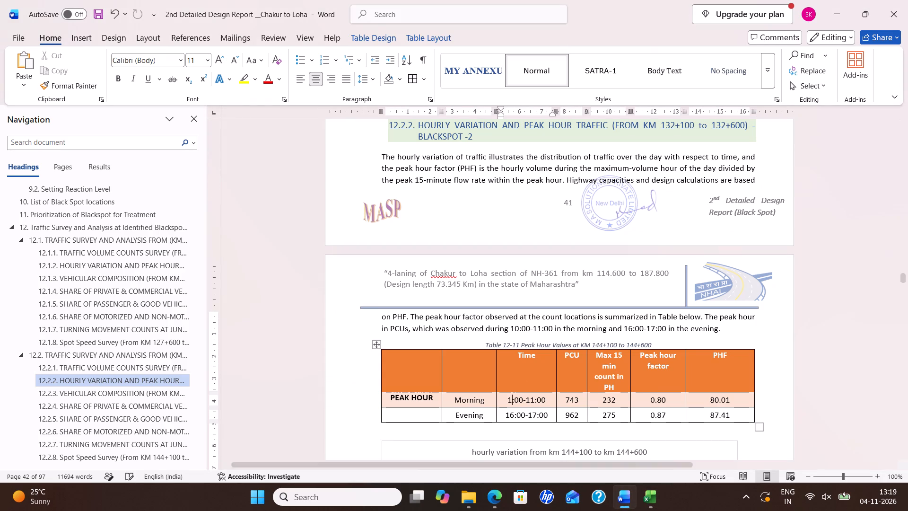
{"action": "key", "text": "BackSpace"}
{"action": "key", "text": "0"}
{"action": "key", "text": "9"}
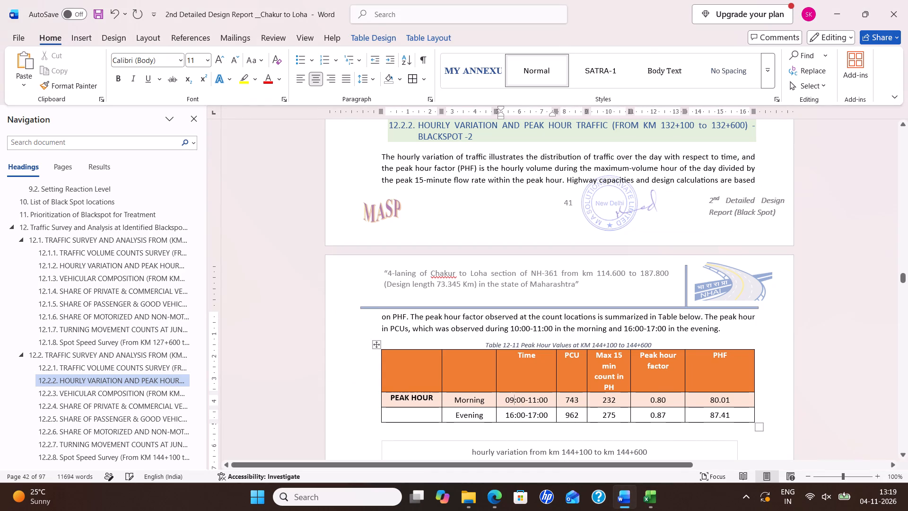
{"action": "left_click", "coordinate": [536, 401]}
{"action": "key", "text": "BackSpace"}
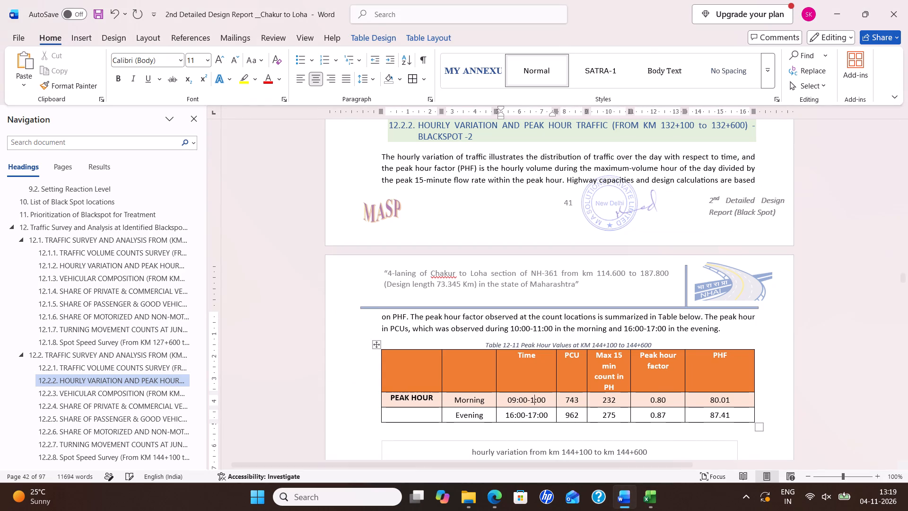
{"action": "key", "text": "0"}
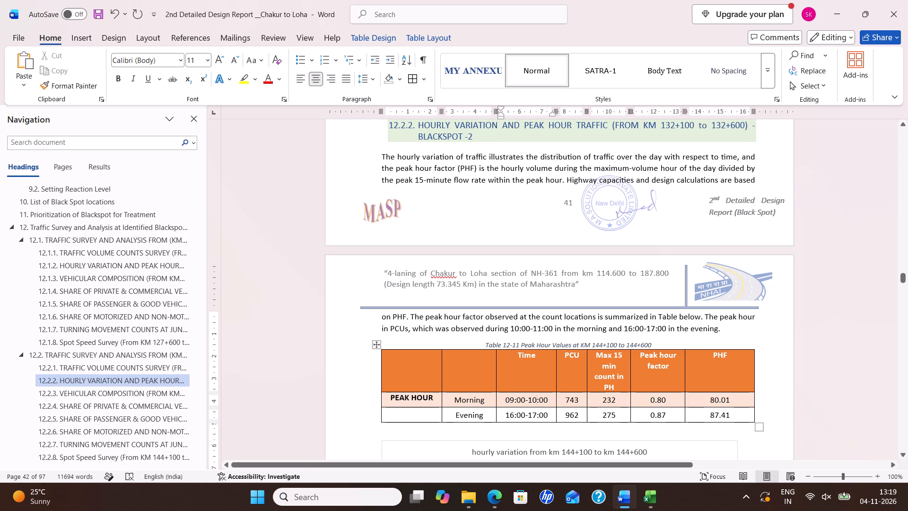
Change the morning peak hour in the paragraph above Table 12-11 to 09:00-10:00.
{"action": "left_click", "coordinate": [520, 329]}
{"action": "key", "text": "BackSpace"}
{"action": "key", "text": "BackSpace"}
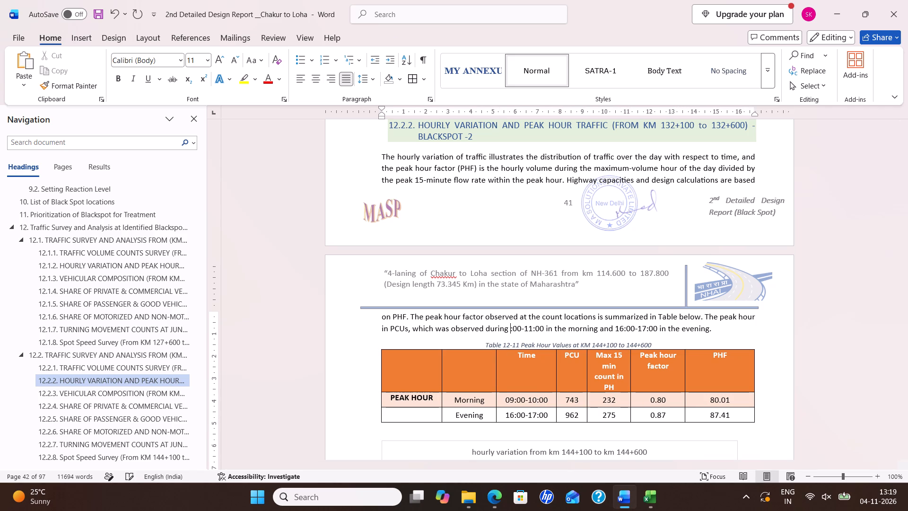
{"action": "type", "text": "09"}
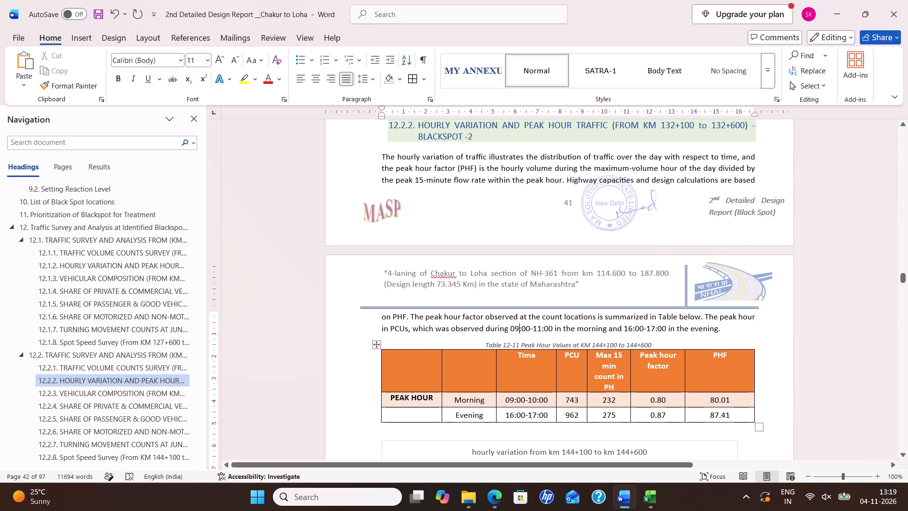
{"action": "left_click", "coordinate": [540, 329]}
{"action": "key", "text": "BackSpace"}
{"action": "key", "text": "0"}
Copy the morning and evening PCU, 15-minute count, peak hour factor and PHF values from the 132-100 Excel workbook into Word's Table 12-11.
{"action": "key", "text": "alt+Tab"}
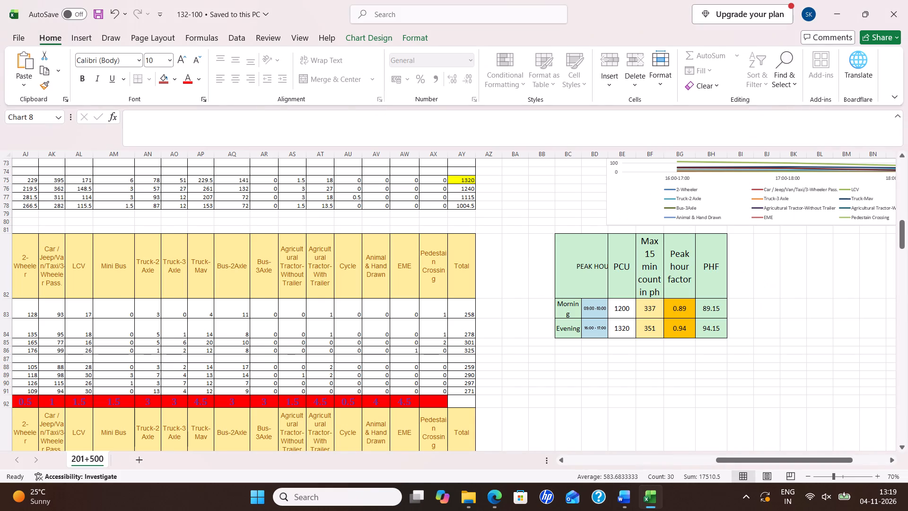
{"action": "key", "text": "alt+Tab"}
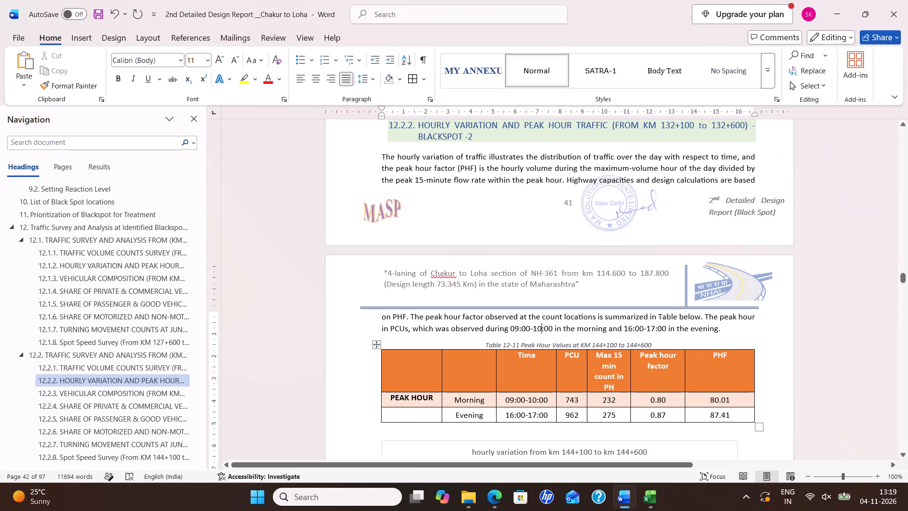
{"action": "key", "text": "alt+Tab"}
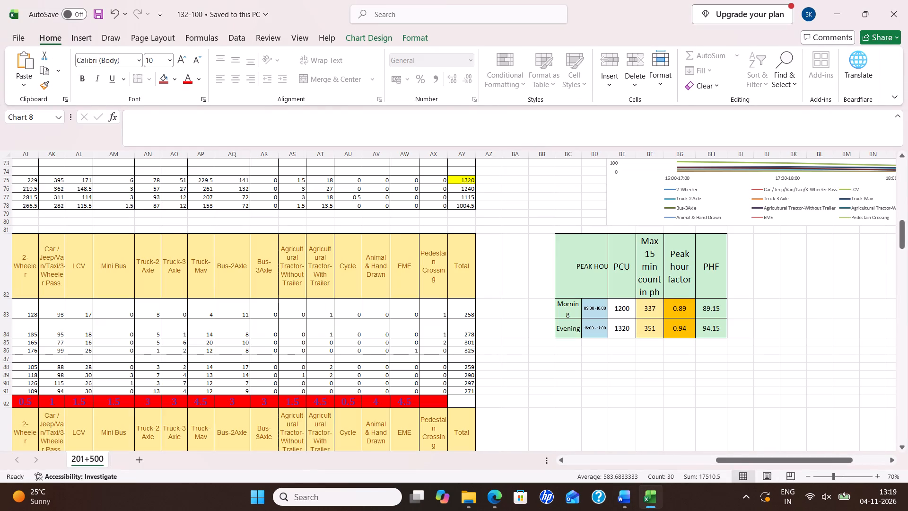
{"action": "left_click_drag", "start_coordinate": [623, 304], "coordinate": [703, 335]}
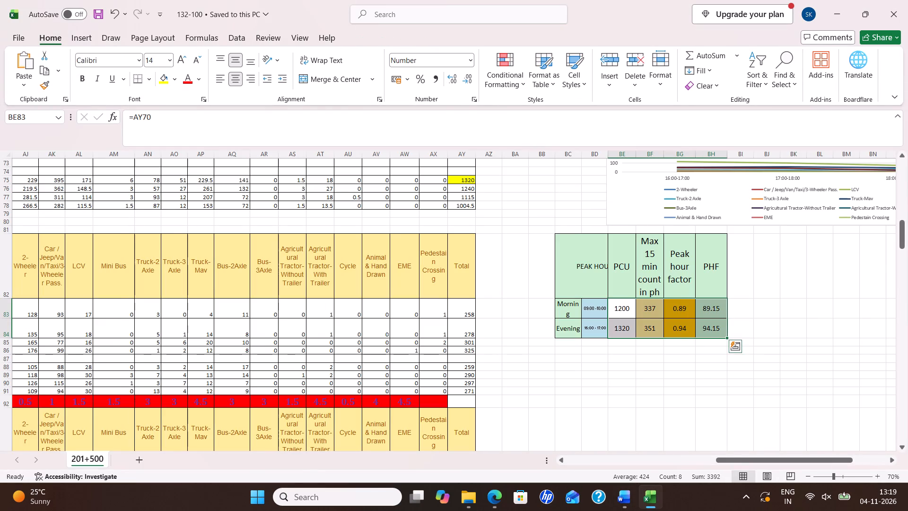
{"action": "key", "text": "ctrl+c"}
{"action": "key", "text": "alt+Tab"}
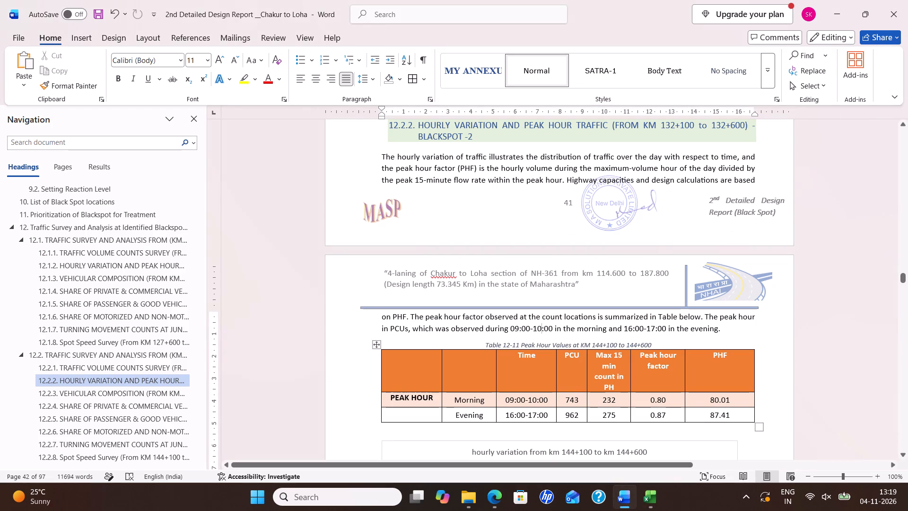
{"action": "left_click_drag", "start_coordinate": [563, 396], "coordinate": [709, 416]}
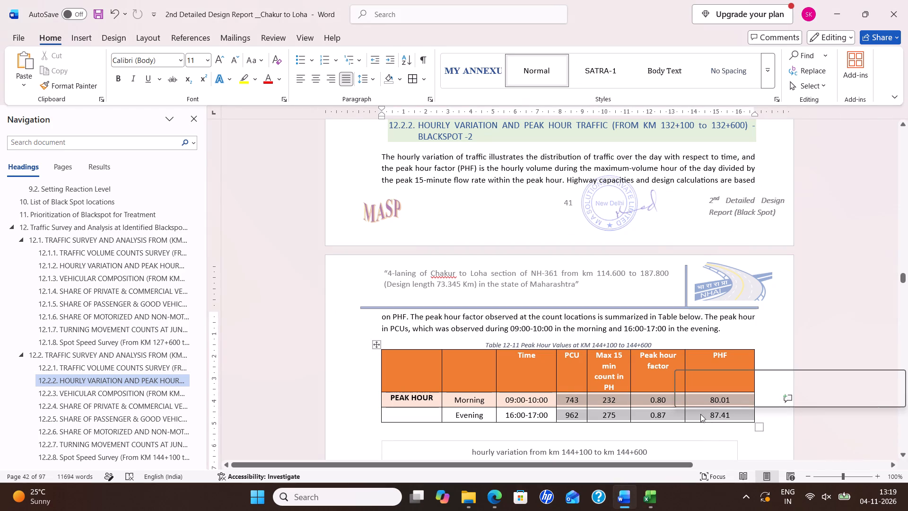
{"action": "right_click", "coordinate": [700, 414]}
{"action": "left_click", "coordinate": [799, 279]}
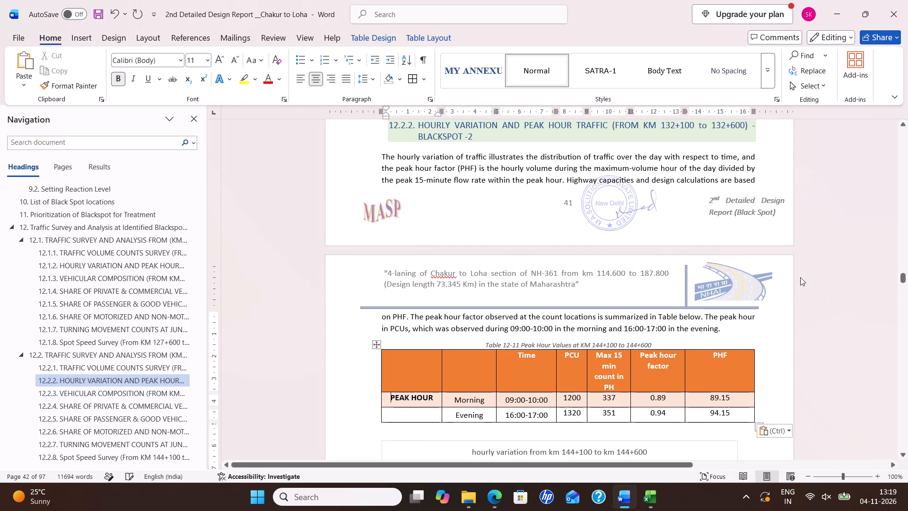
{"action": "left_click", "coordinate": [760, 395]}
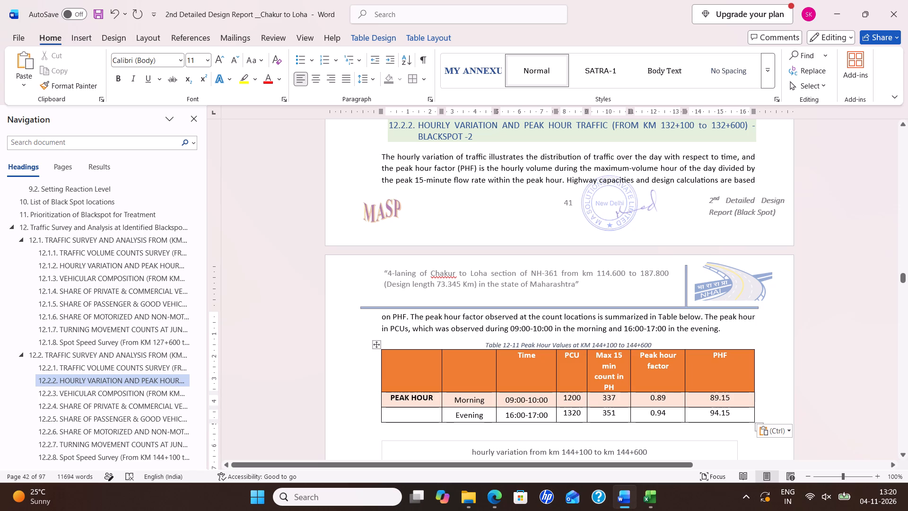
Update the Table 12-11 caption's chainage range to KM 132+100 to 132+600.
{"action": "left_click", "coordinate": [604, 341]}
{"action": "key", "text": "BackSpace"}
{"action": "key", "text": "BackSpace"}
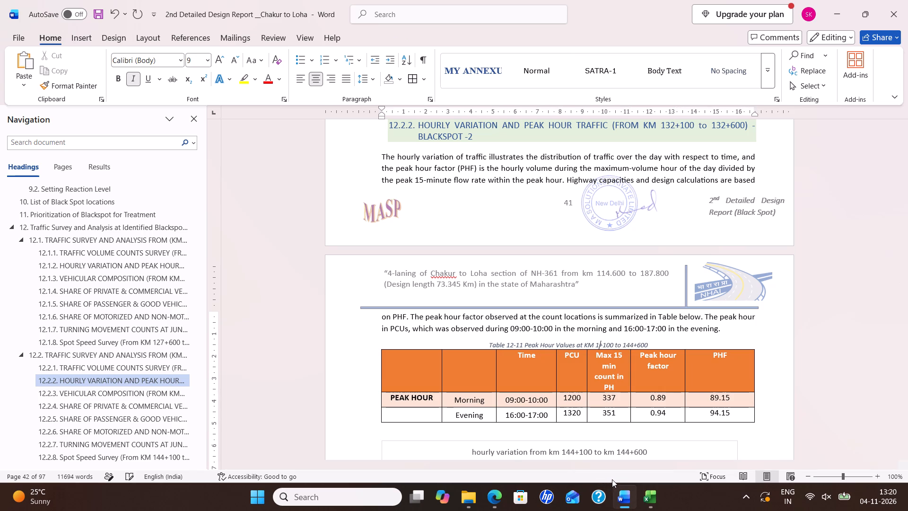
{"action": "type", "text": "32"}
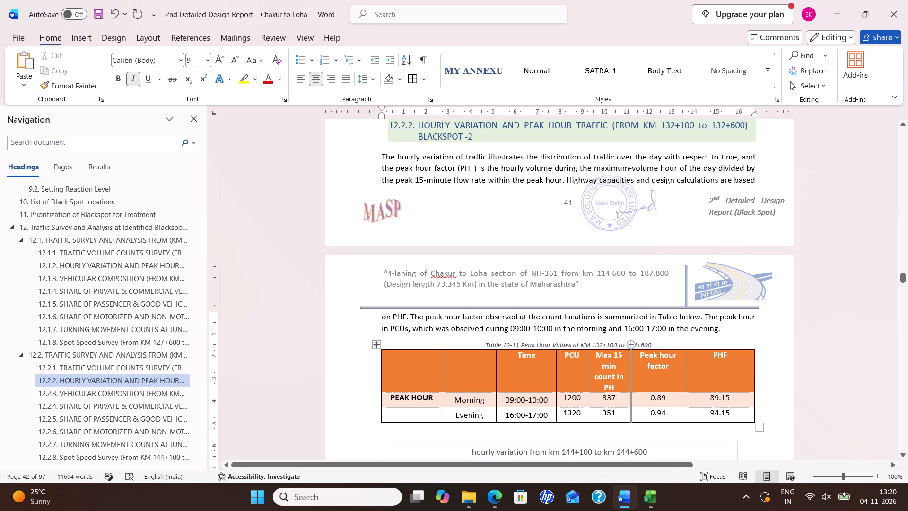
{"action": "left_click", "coordinate": [637, 348]}
{"action": "key", "text": "BackSpace"}
{"action": "key", "text": "BackSpace"}
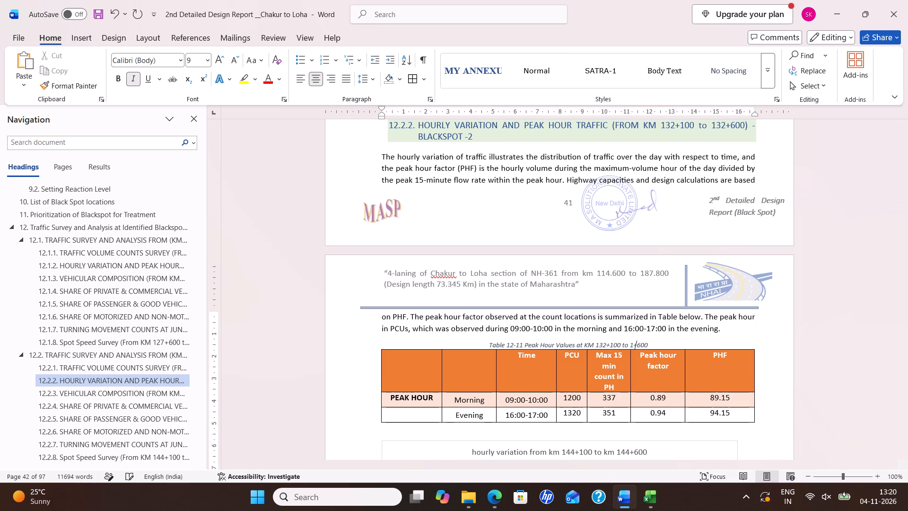
{"action": "type", "text": "32"}
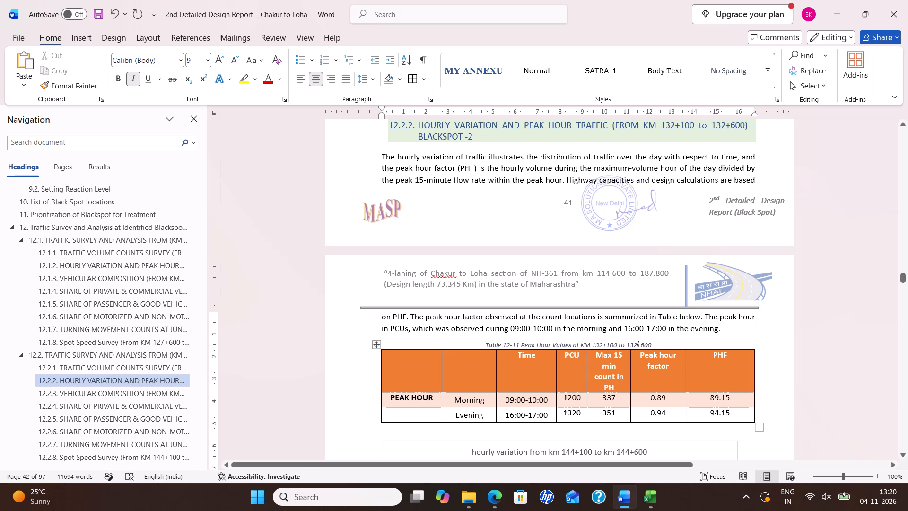
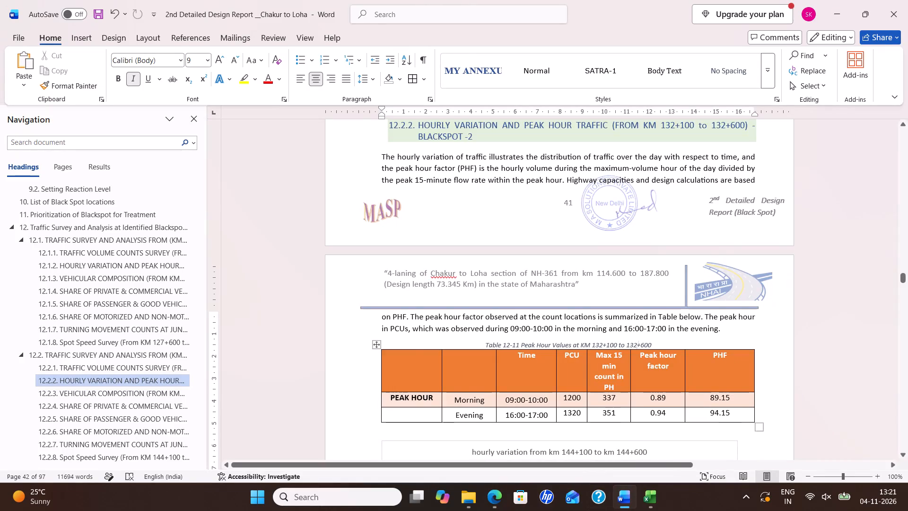
Delete the old morning hourly variation chart below Table 12-11.
{"action": "scroll", "coordinate": [564, 335], "scroll_direction": "down", "scroll_amount": 6}
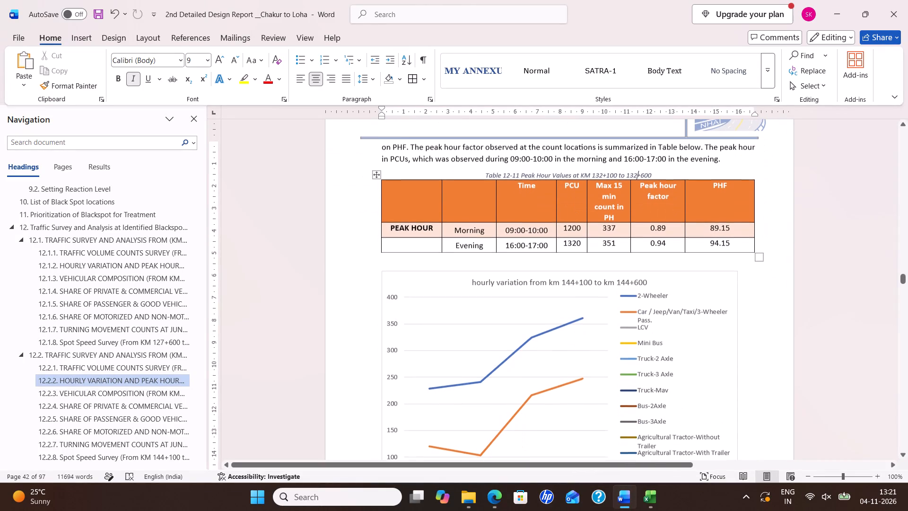
{"action": "left_click", "coordinate": [445, 286]}
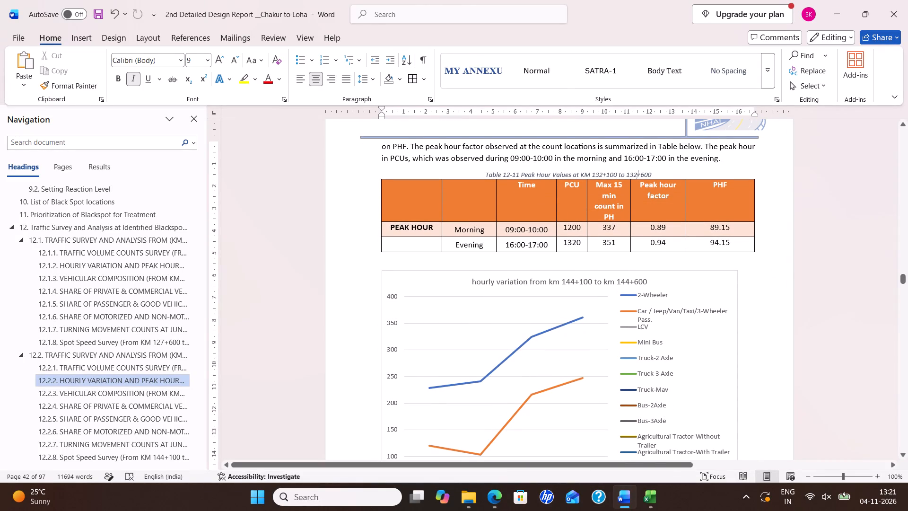
{"action": "scroll", "coordinate": [463, 306], "scroll_direction": "down", "scroll_amount": 3}
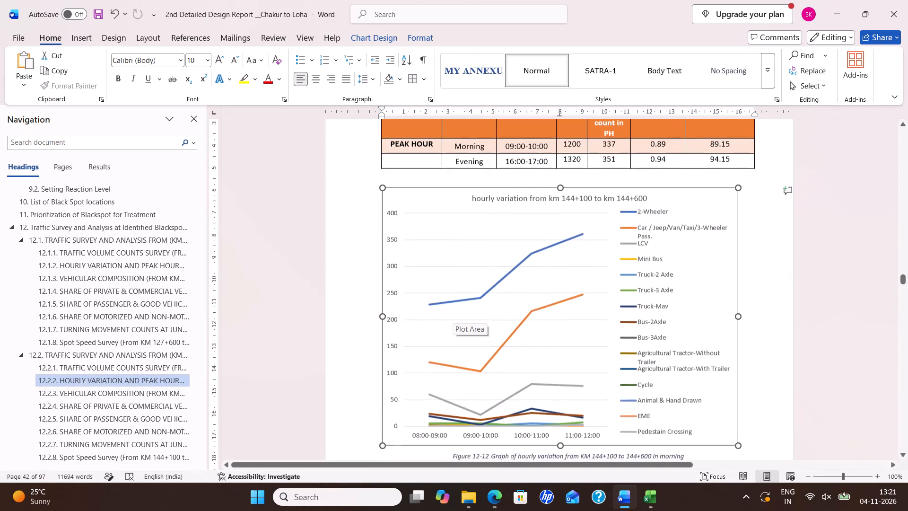
{"action": "scroll", "coordinate": [470, 316], "scroll_direction": "down", "scroll_amount": 2}
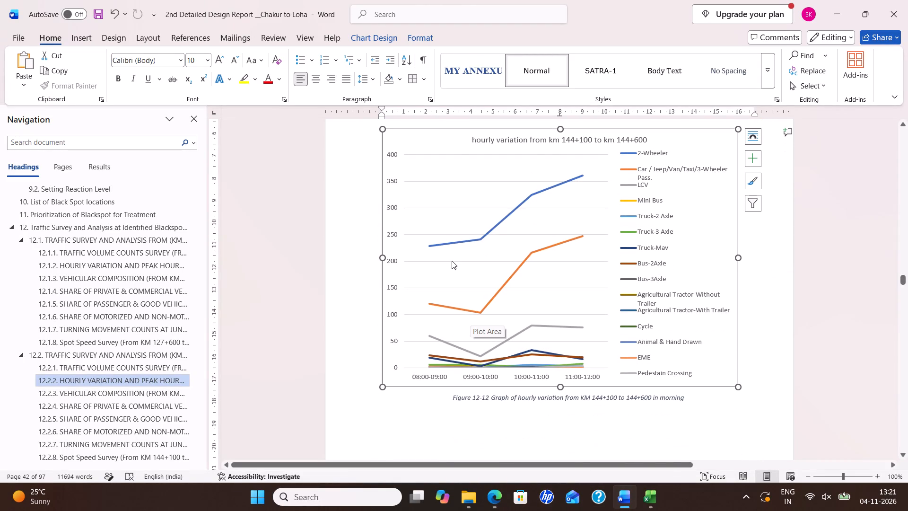
{"action": "key", "text": "Delete"}
In the 132-100 Excel workbook, place the morning hourly variation chart's legend on its right side and stretch it taller.
{"action": "key", "text": "alt+Tab"}
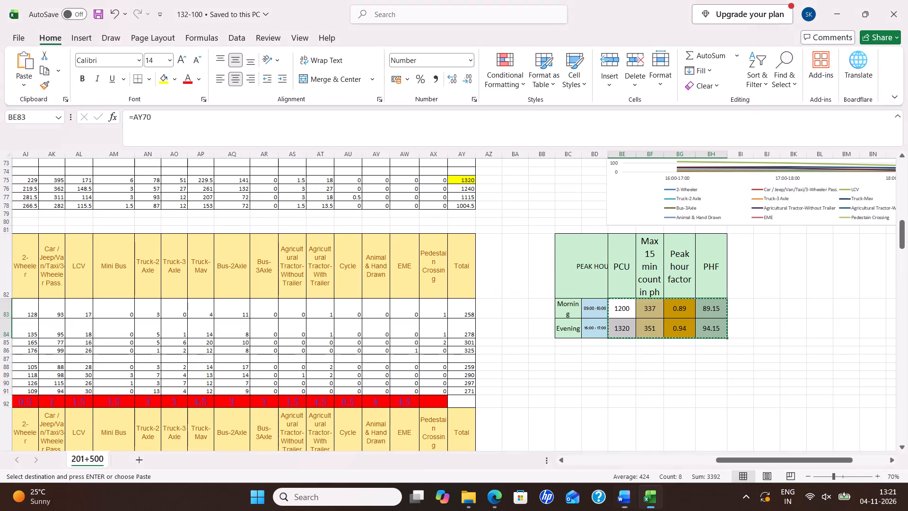
{"action": "scroll", "coordinate": [760, 326], "scroll_direction": "up", "scroll_amount": 6}
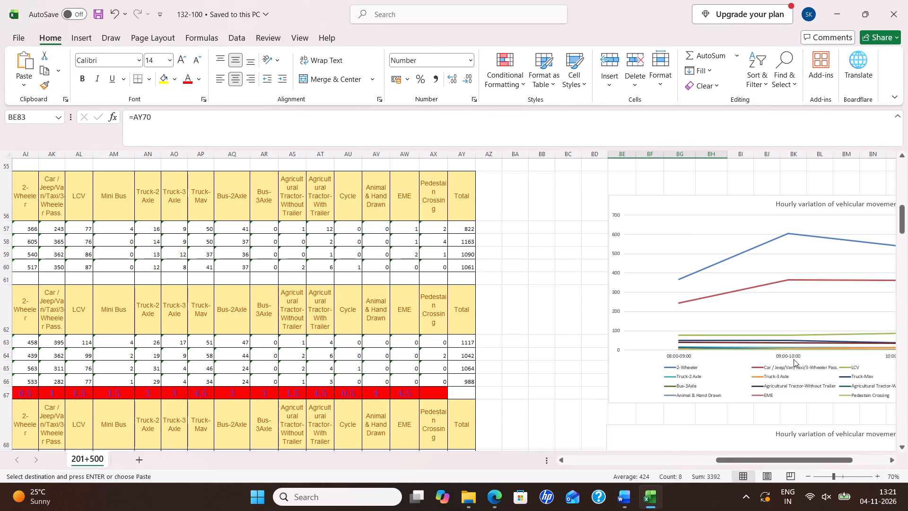
{"action": "left_click", "coordinate": [760, 456]}
{"action": "left_click_drag", "start_coordinate": [763, 457], "coordinate": [791, 463]}
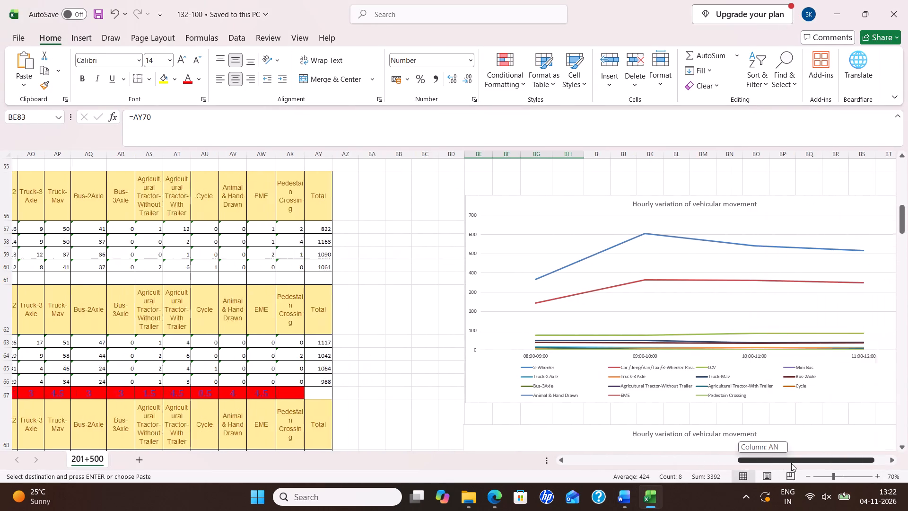
{"action": "left_click_drag", "start_coordinate": [791, 463], "coordinate": [799, 463]}
{"action": "left_click", "coordinate": [800, 215]}
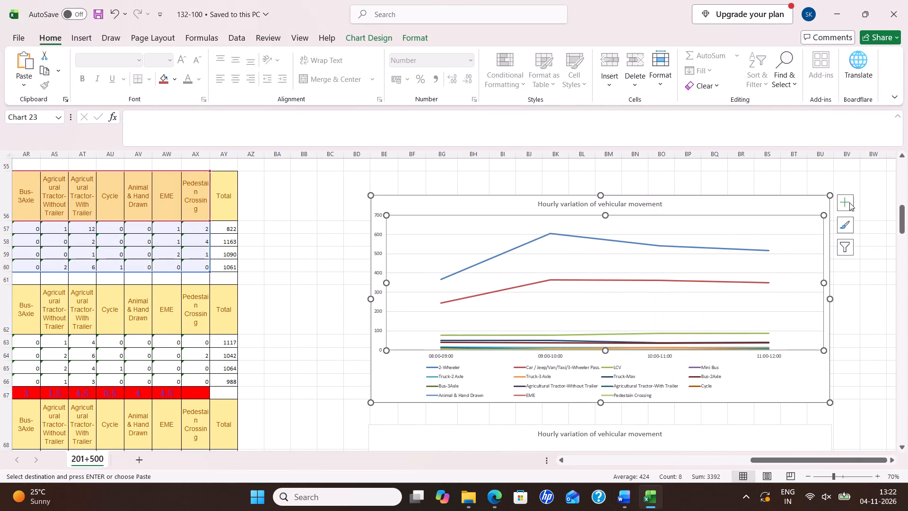
{"action": "left_click", "coordinate": [849, 203]}
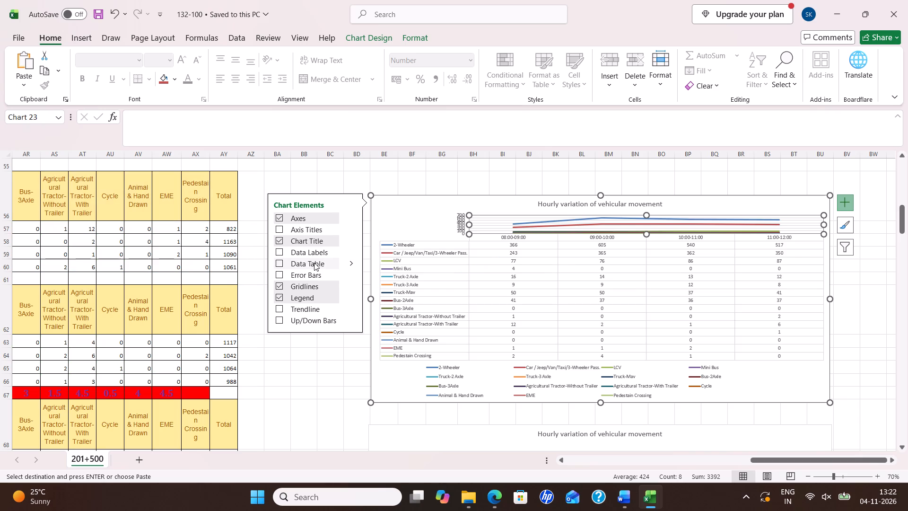
{"action": "left_click", "coordinate": [354, 300]}
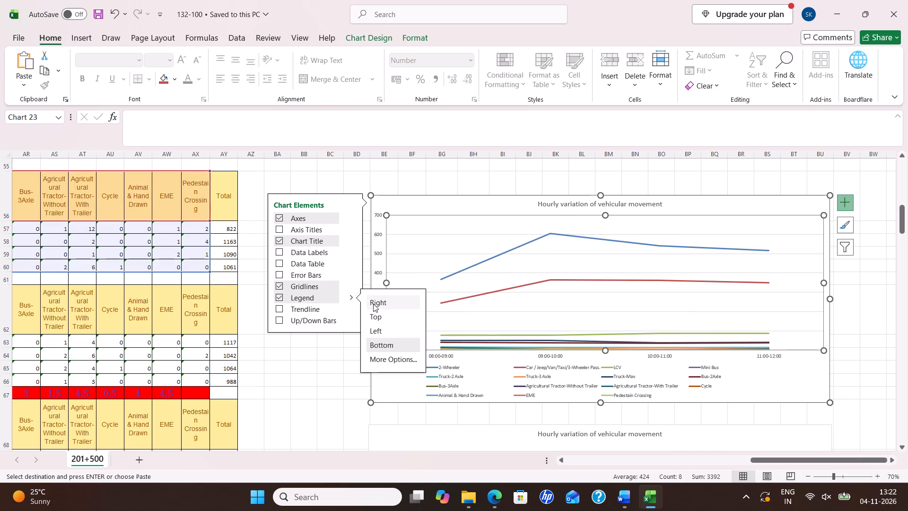
{"action": "left_click", "coordinate": [373, 304]}
{"action": "left_click", "coordinate": [792, 312]}
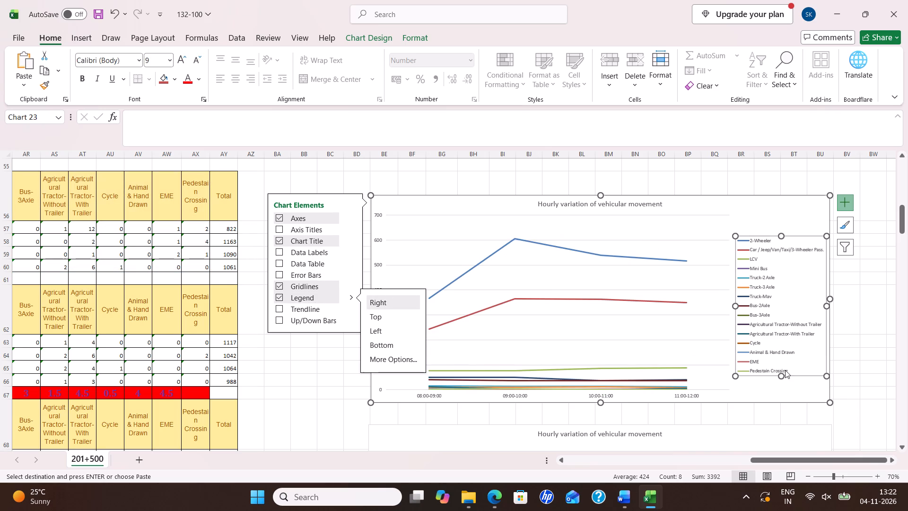
{"action": "left_click_drag", "start_coordinate": [781, 376], "coordinate": [782, 393]}
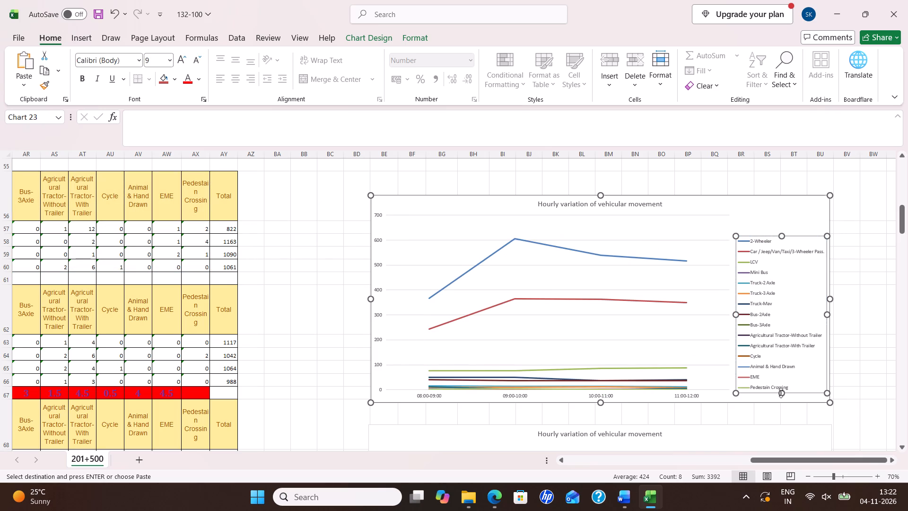
Copy the morning hourly variation chart from Excel into the Word report above the Figure 12-12 caption.
{"action": "left_click", "coordinate": [408, 206]}
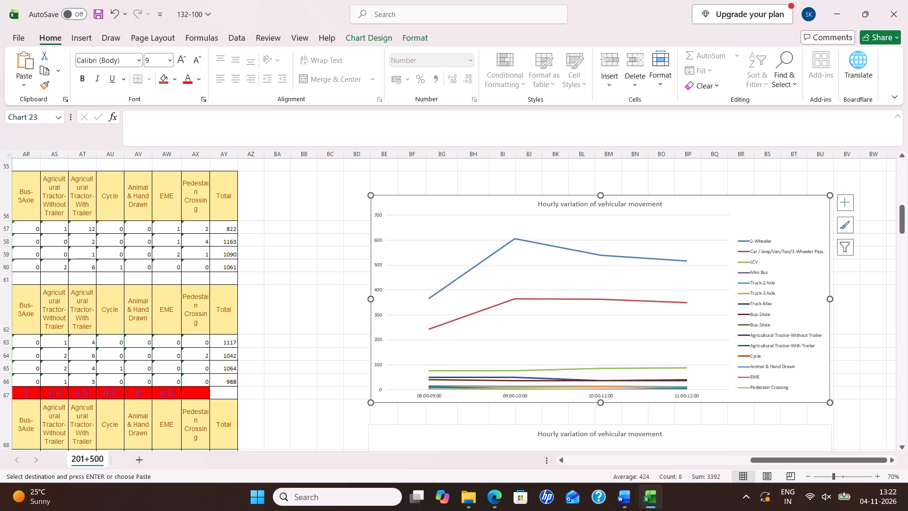
{"action": "key", "text": "ctrl+c"}
{"action": "key", "text": "alt+Tab"}
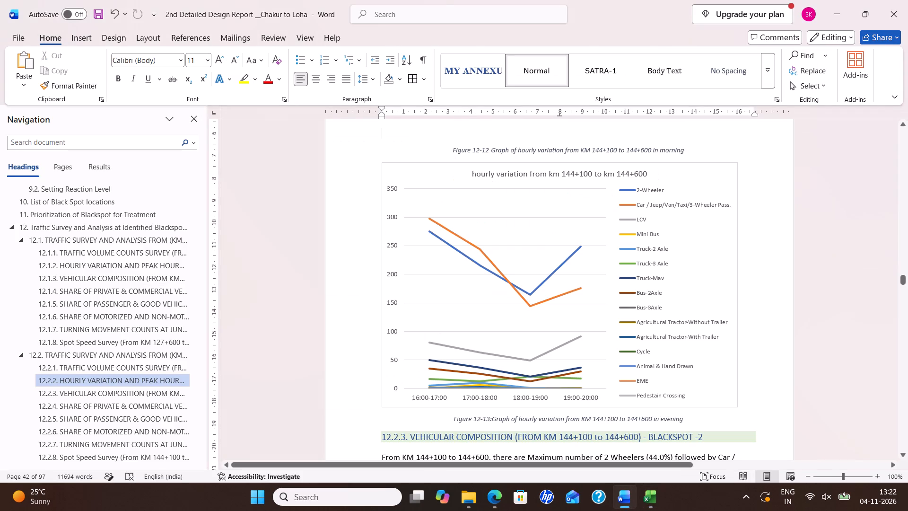
{"action": "key", "text": "ctrl+v"}
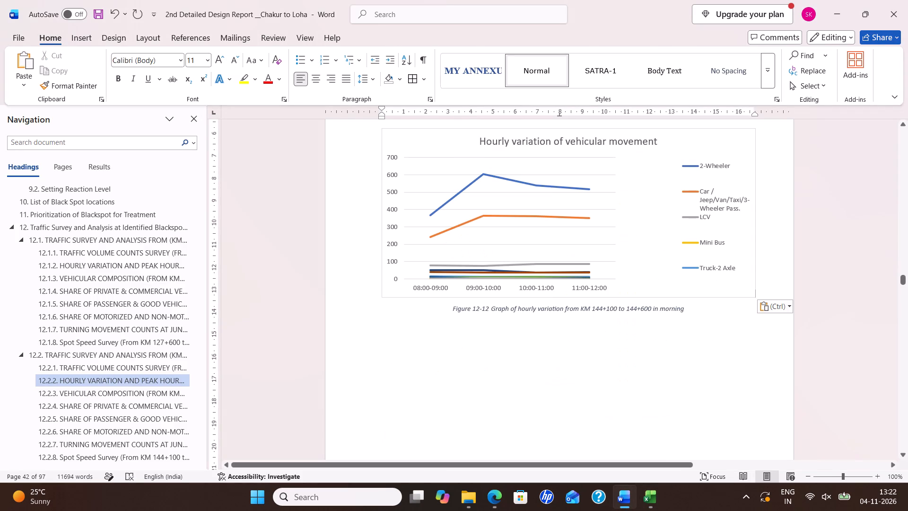
Set the pasted chart's title "Hourly variation of vehicular movement" to font size 12.
{"action": "scroll", "coordinate": [631, 246], "scroll_direction": "up", "scroll_amount": 1}
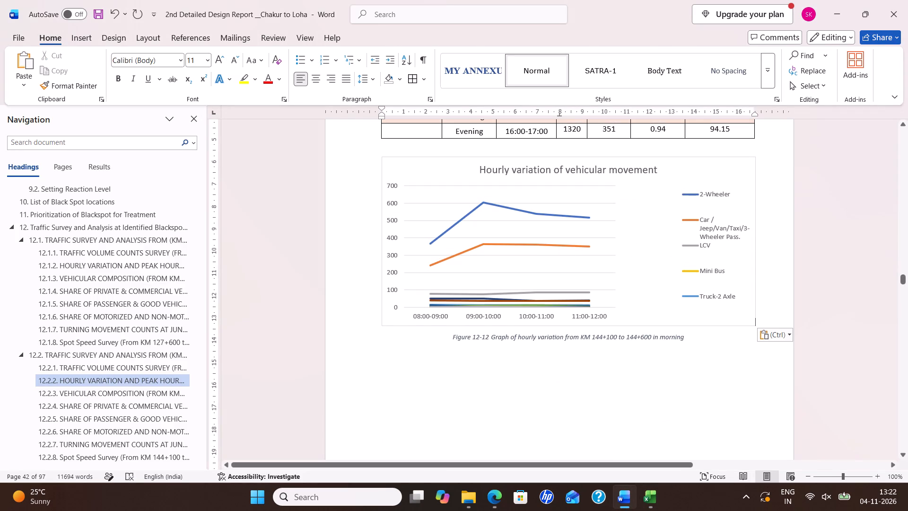
{"action": "left_click", "coordinate": [502, 172]}
{"action": "left_click_drag", "start_coordinate": [484, 171], "coordinate": [612, 172]}
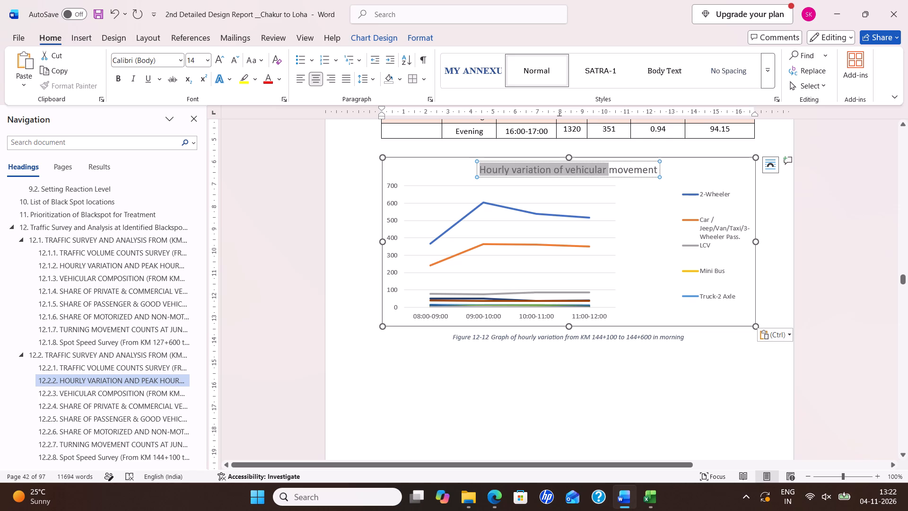
{"action": "left_click_drag", "start_coordinate": [612, 172], "coordinate": [636, 172]}
{"action": "left_click", "coordinate": [685, 137]}
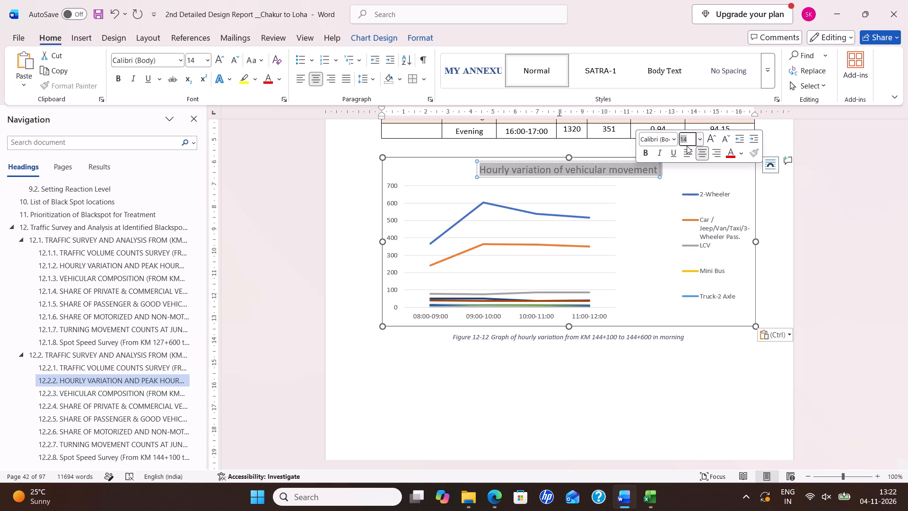
{"action": "type", "text": "12"}
{"action": "key", "text": "Return"}
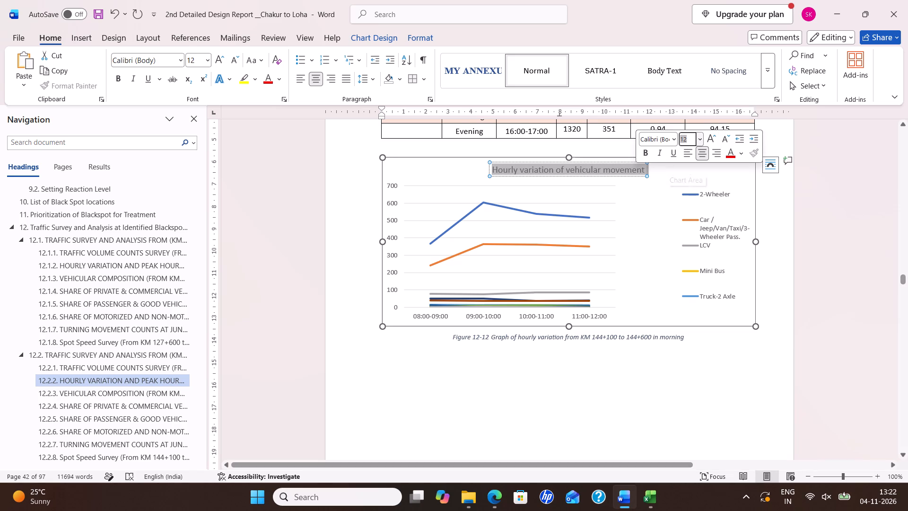
Make the pasted chart's legend taller and wider, and move it close to the plot area.
{"action": "left_click", "coordinate": [695, 209]}
{"action": "left_click_drag", "start_coordinate": [716, 188], "coordinate": [708, 177]}
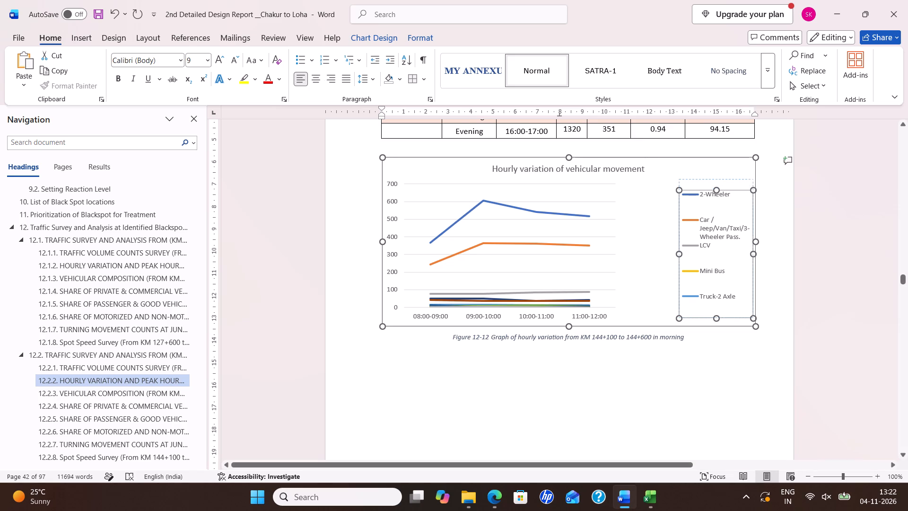
{"action": "left_click_drag", "start_coordinate": [708, 177], "coordinate": [706, 175]}
{"action": "left_click_drag", "start_coordinate": [679, 225], "coordinate": [658, 225]}
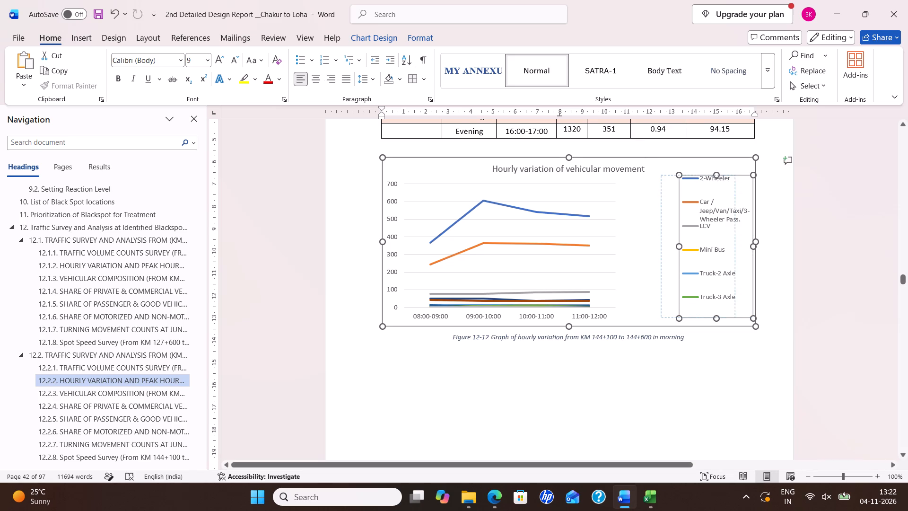
{"action": "left_click_drag", "start_coordinate": [658, 225], "coordinate": [626, 225]}
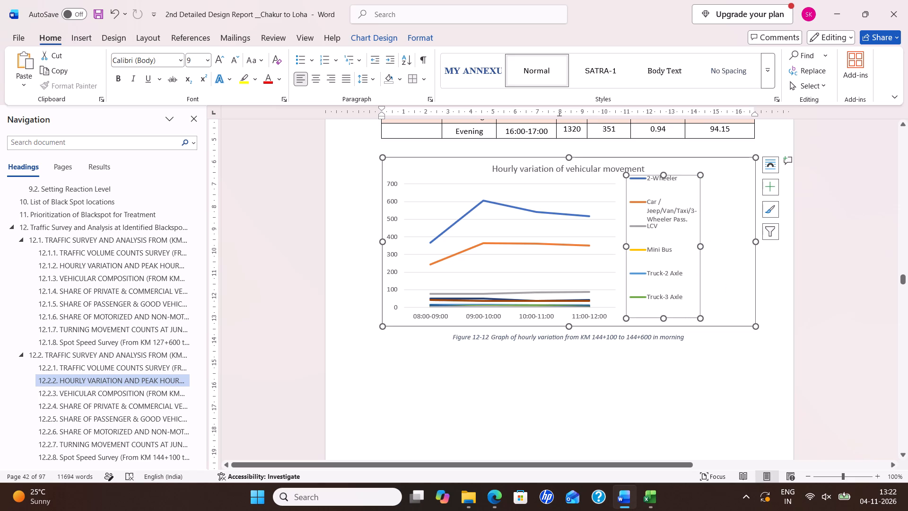
{"action": "left_click_drag", "start_coordinate": [702, 244], "coordinate": [737, 250]}
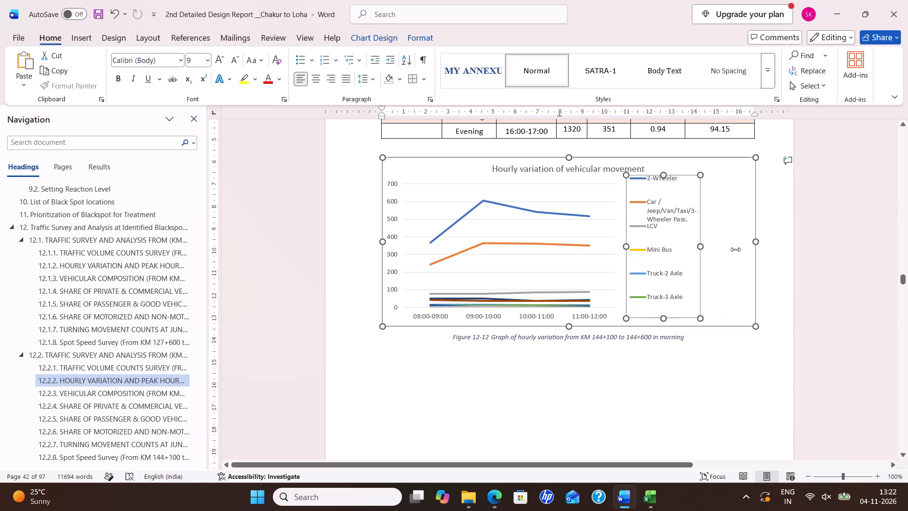
{"action": "left_click_drag", "start_coordinate": [737, 245], "coordinate": [740, 246]}
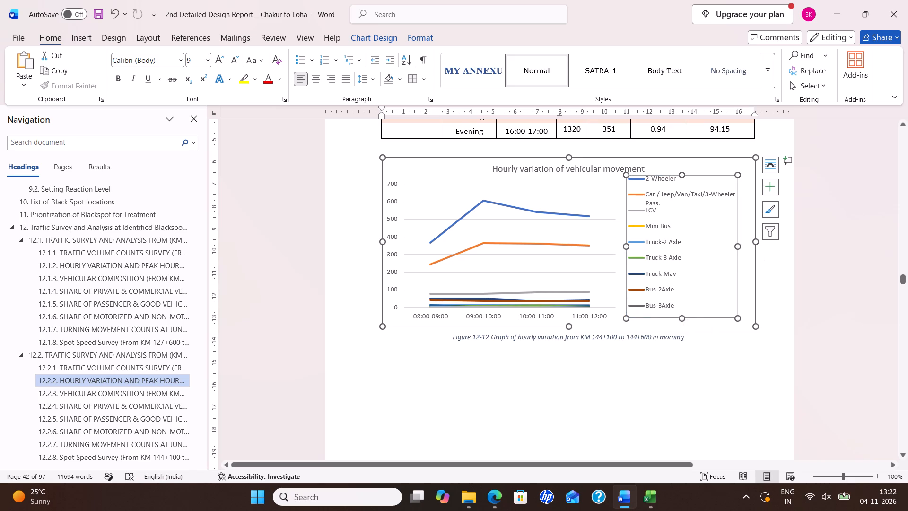
{"action": "left_click_drag", "start_coordinate": [740, 246], "coordinate": [745, 246]}
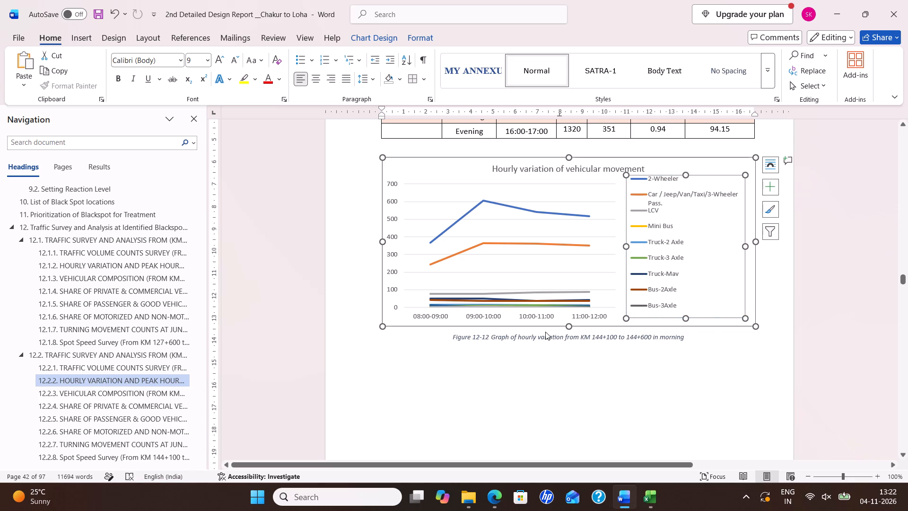
Increase the morning chart's height and widen its legend to fit every vehicle category on a single line.
{"action": "left_click_drag", "start_coordinate": [567, 326], "coordinate": [570, 352]}
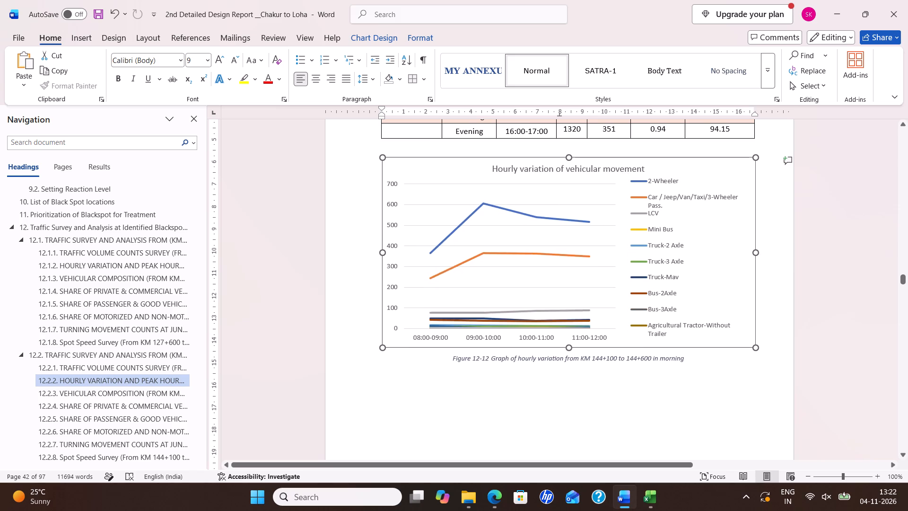
{"action": "left_click_drag", "start_coordinate": [570, 352], "coordinate": [573, 372]}
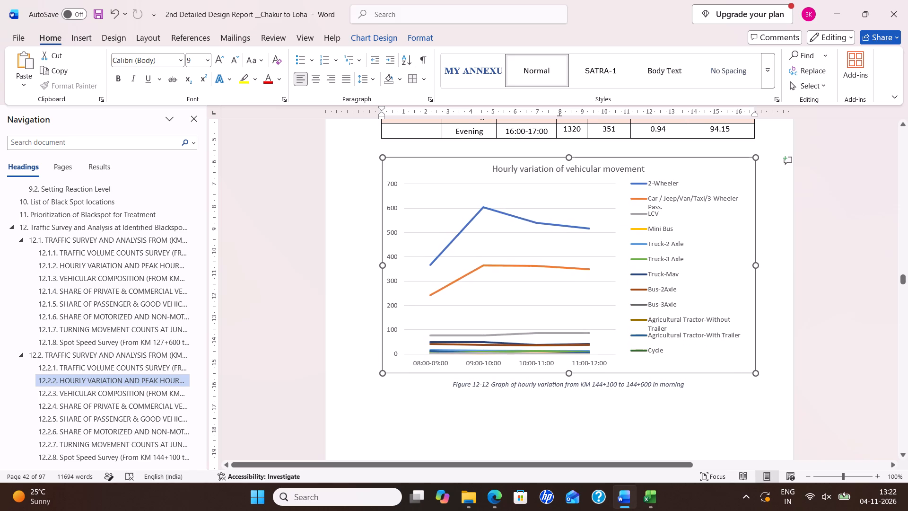
{"action": "left_click_drag", "start_coordinate": [573, 372], "coordinate": [573, 386]}
{"action": "left_click", "coordinate": [674, 242]}
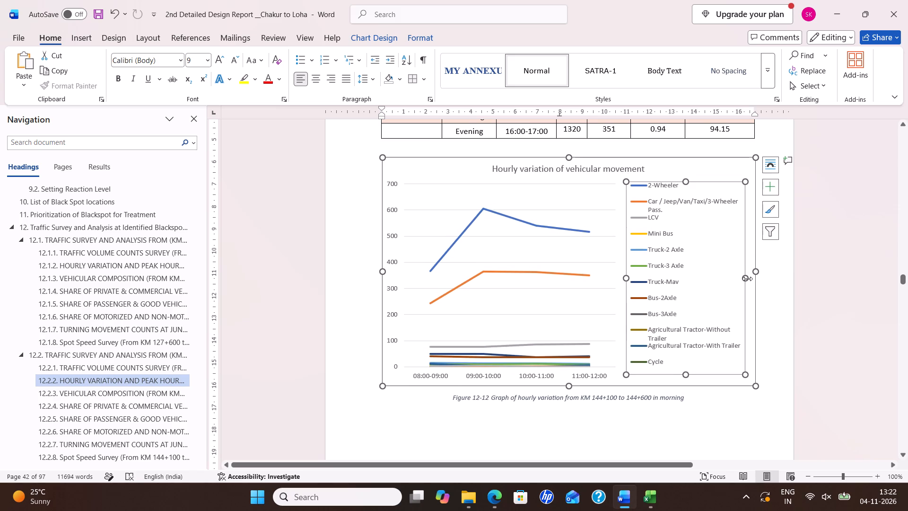
{"action": "left_click_drag", "start_coordinate": [747, 279], "coordinate": [753, 278]}
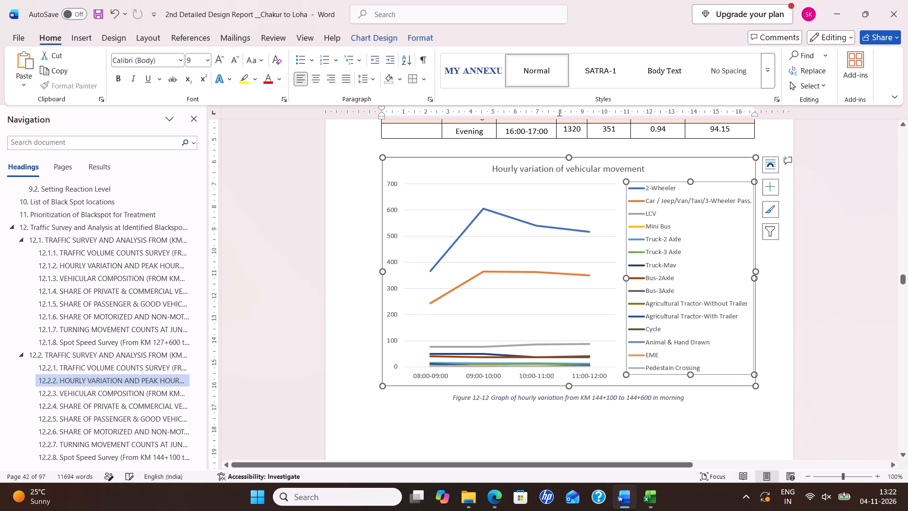
Change the Figure 12-12 caption's range to KM 132+100 to 132+600 and save the report.
{"action": "scroll", "coordinate": [560, 344], "scroll_direction": "down", "scroll_amount": 5}
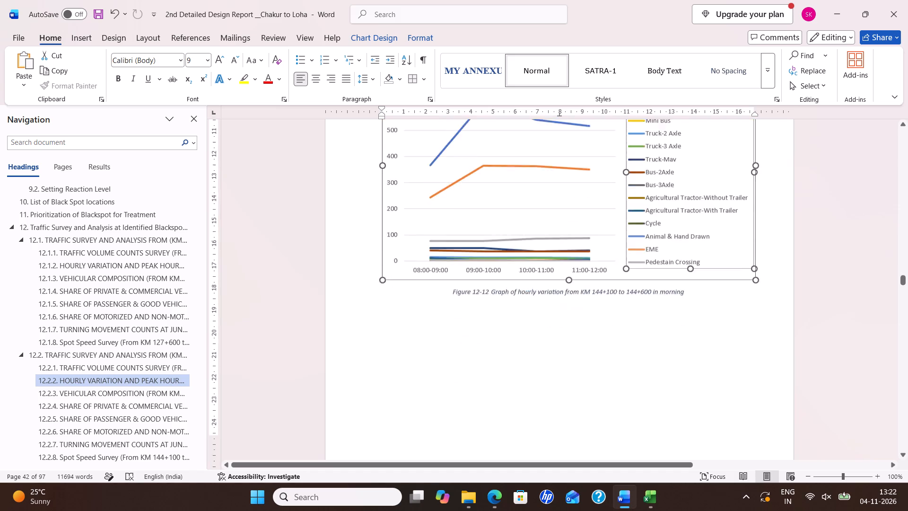
{"action": "scroll", "coordinate": [555, 336], "scroll_direction": "down", "scroll_amount": 6}
{"action": "scroll", "coordinate": [541, 315], "scroll_direction": "up", "scroll_amount": 6}
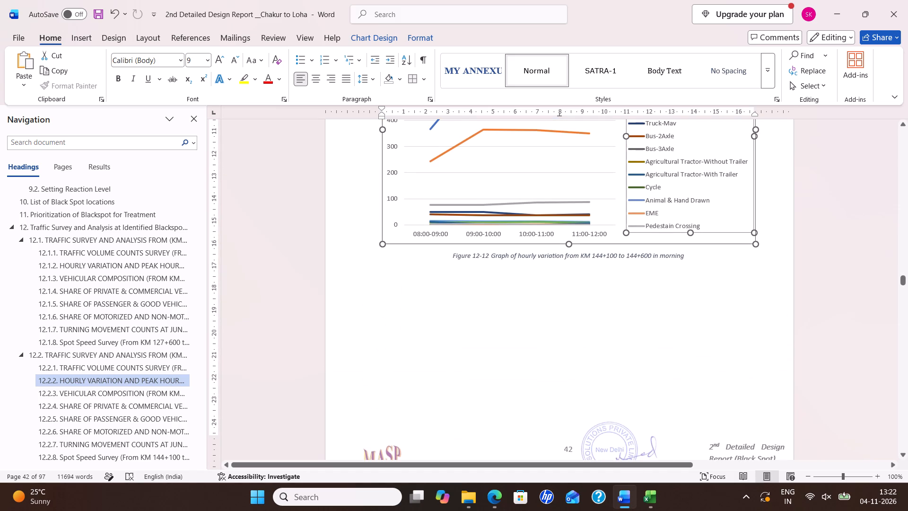
{"action": "scroll", "coordinate": [545, 331], "scroll_direction": "up", "scroll_amount": 7}
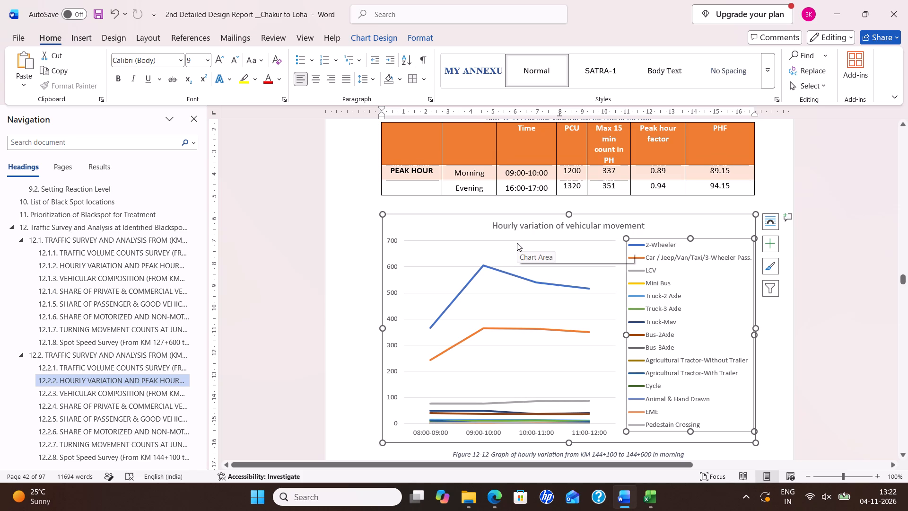
{"action": "scroll", "coordinate": [642, 318], "scroll_direction": "down", "scroll_amount": 3}
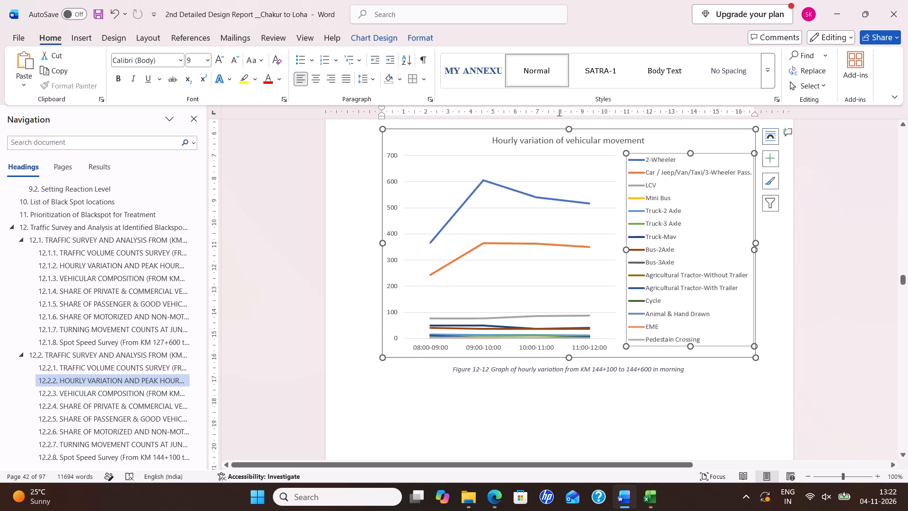
{"action": "left_click", "coordinate": [603, 373]}
{"action": "key", "text": "BackSpace"}
{"action": "key", "text": "BackSpace"}
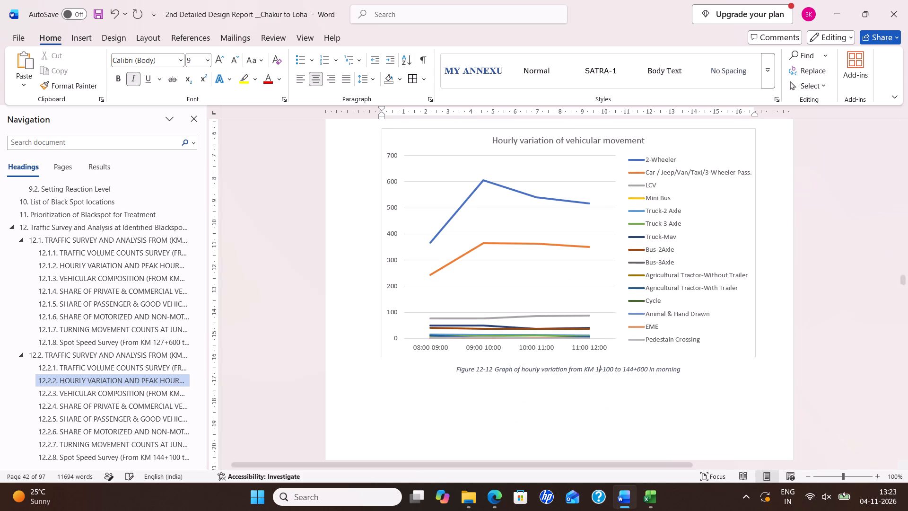
{"action": "type", "text": "32"}
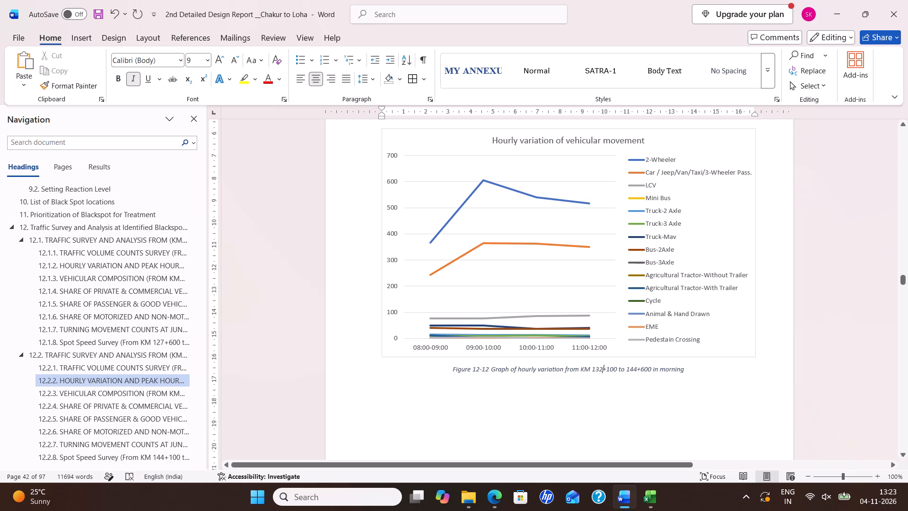
{"action": "left_click", "coordinate": [638, 370]}
{"action": "key", "text": "BackSpace"}
{"action": "key", "text": "BackSpace"}
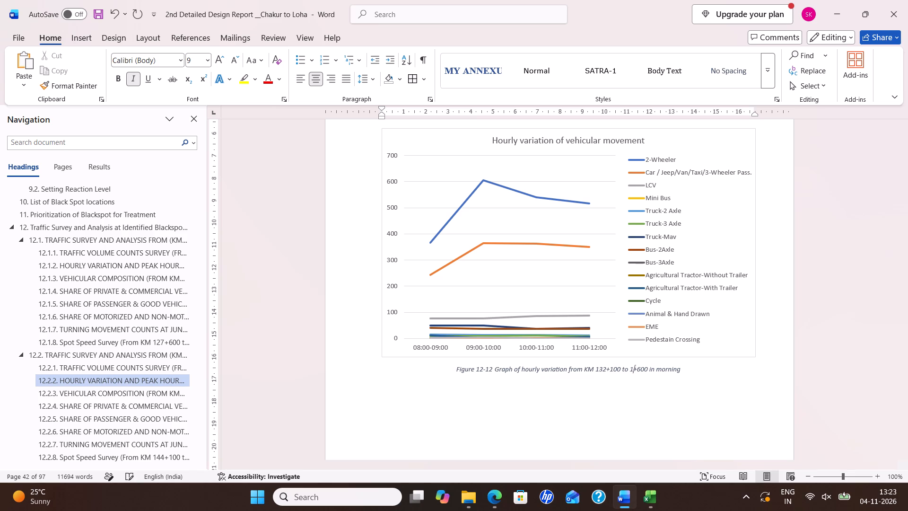
{"action": "type", "text": "32"}
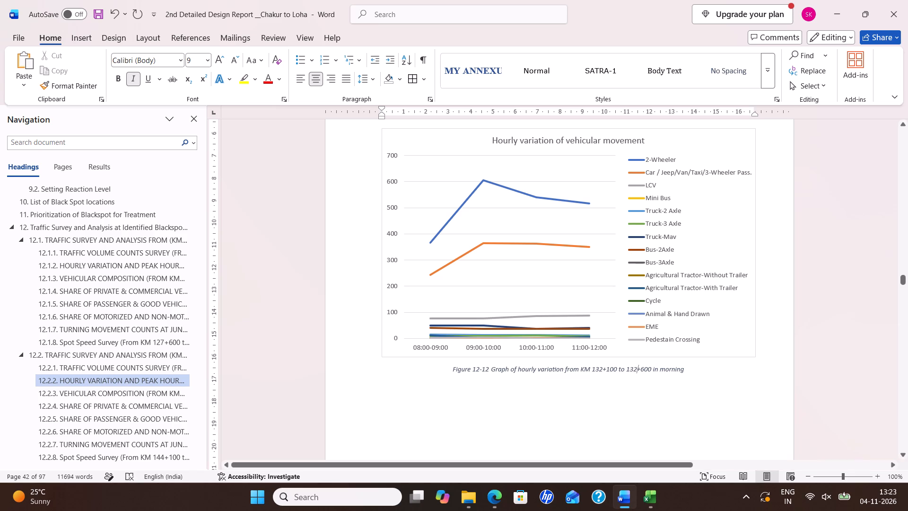
{"action": "key", "text": "ctrl+s"}
{"action": "key", "text": "ctrl+s"}
{"action": "key", "text": "ctrl+s"}
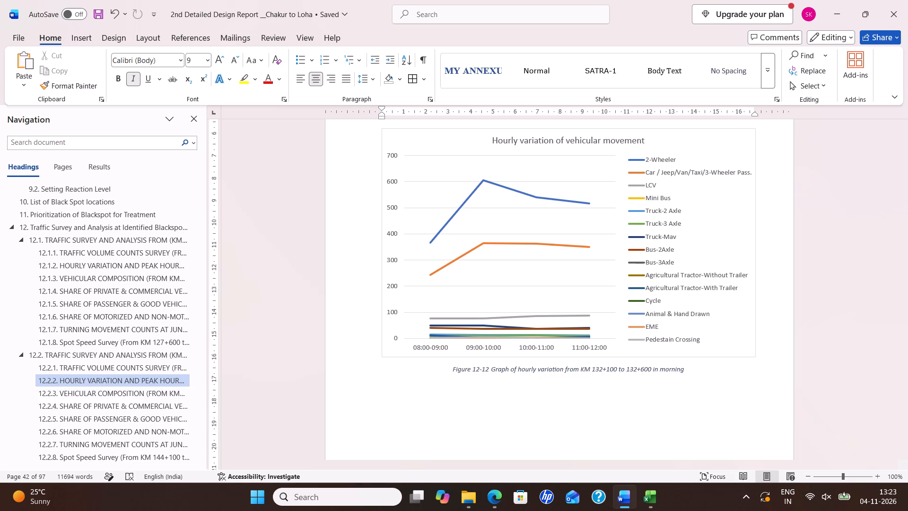
Delete the old evening chart titled "hourly variation from km 144+100 to km 144+600" above the Figure 12-13 caption.
{"action": "scroll", "coordinate": [600, 395], "scroll_direction": "down", "scroll_amount": 11}
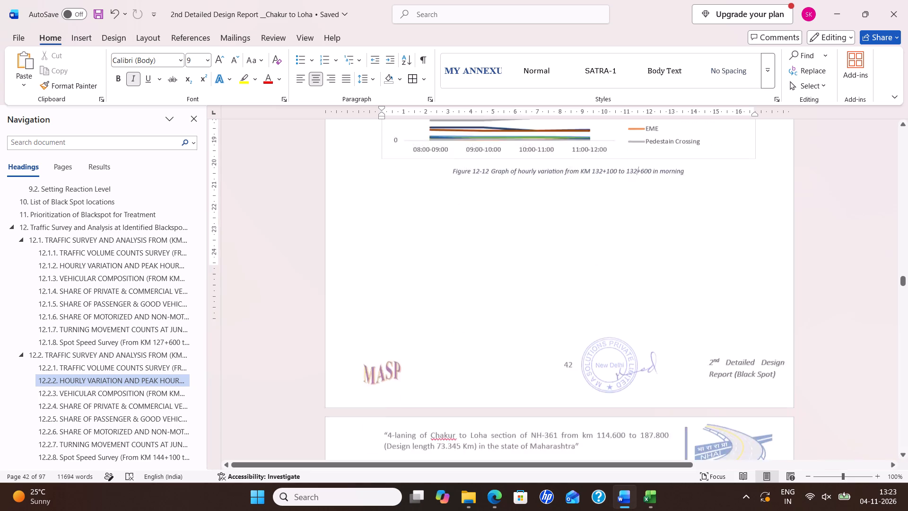
{"action": "scroll", "coordinate": [604, 413], "scroll_direction": "up", "scroll_amount": 4}
{"action": "scroll", "coordinate": [595, 396], "scroll_direction": "down", "scroll_amount": 2}
{"action": "scroll", "coordinate": [595, 396], "scroll_direction": "up", "scroll_amount": 1}
{"action": "scroll", "coordinate": [595, 396], "scroll_direction": "down", "scroll_amount": 3}
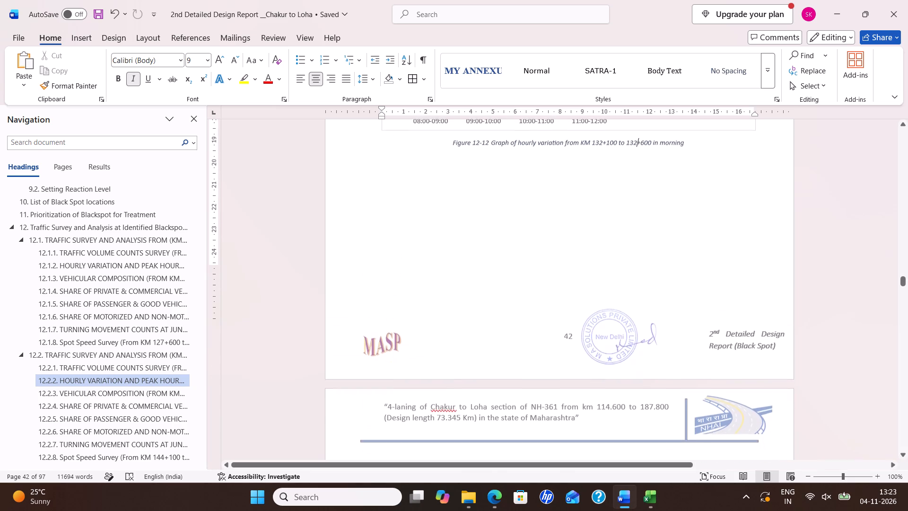
{"action": "scroll", "coordinate": [595, 396], "scroll_direction": "down", "scroll_amount": 4}
{"action": "left_click", "coordinate": [442, 268]}
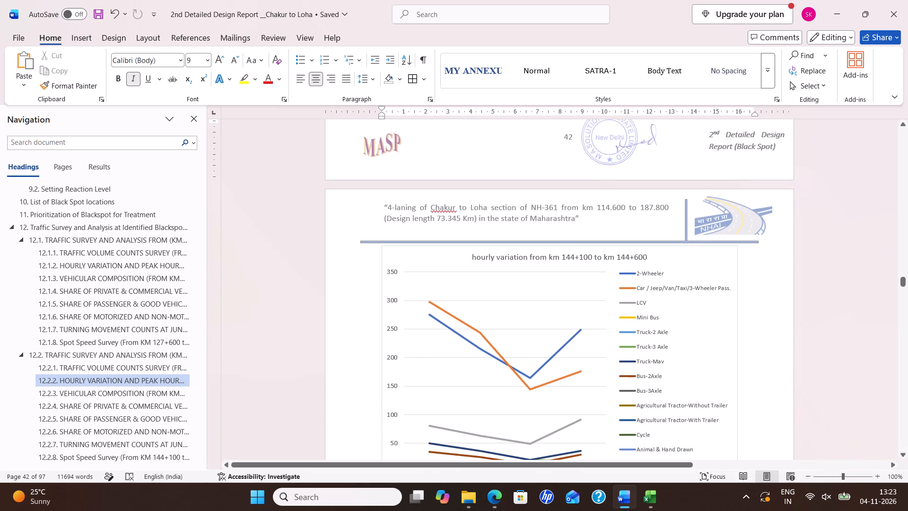
{"action": "key", "text": "Delete"}
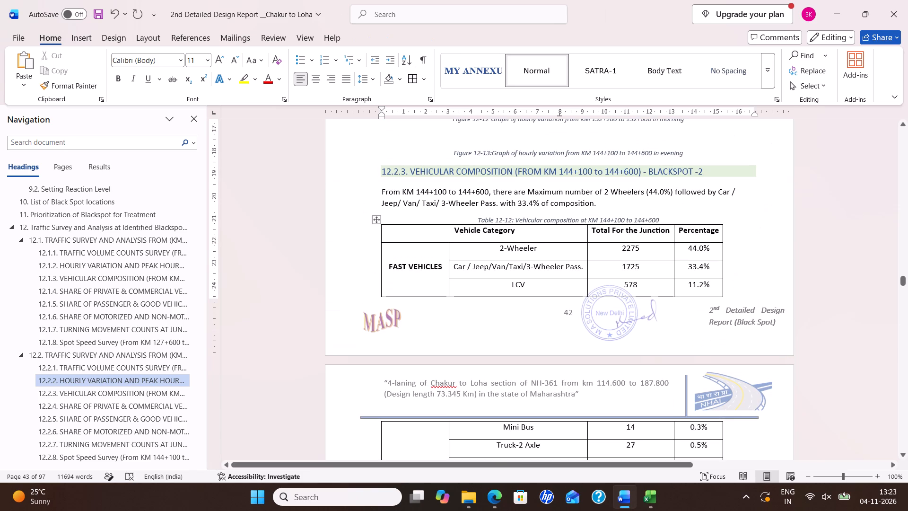
Switch to the 132-100 Excel workbook and set the evening hourly variation chart's legend position to Right.
{"action": "key", "text": "alt+Tab"}
{"action": "scroll", "coordinate": [478, 312], "scroll_direction": "down", "scroll_amount": 6}
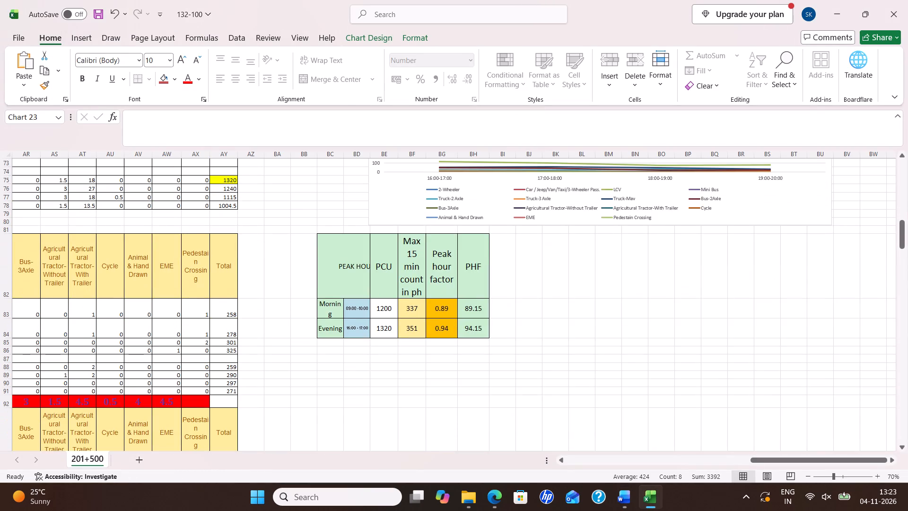
{"action": "scroll", "coordinate": [489, 313], "scroll_direction": "up", "scroll_amount": 3}
{"action": "left_click", "coordinate": [447, 247]}
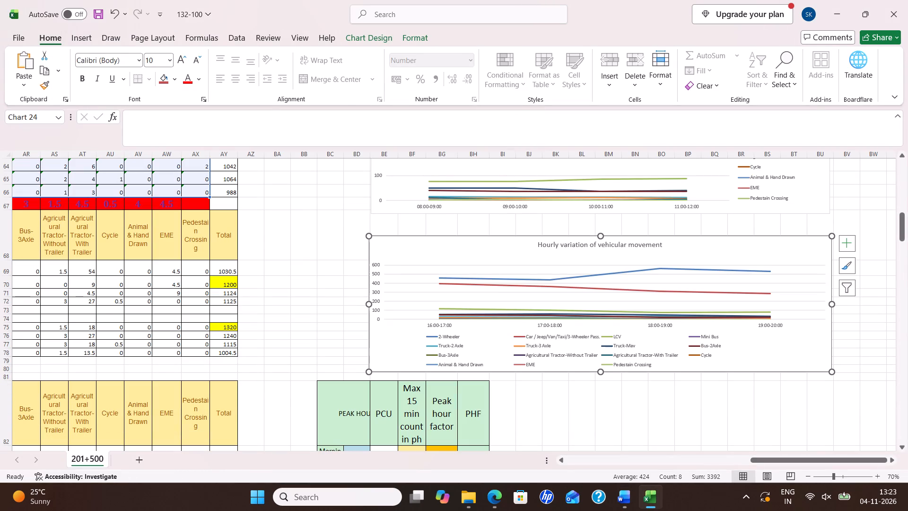
{"action": "left_click", "coordinate": [844, 250]}
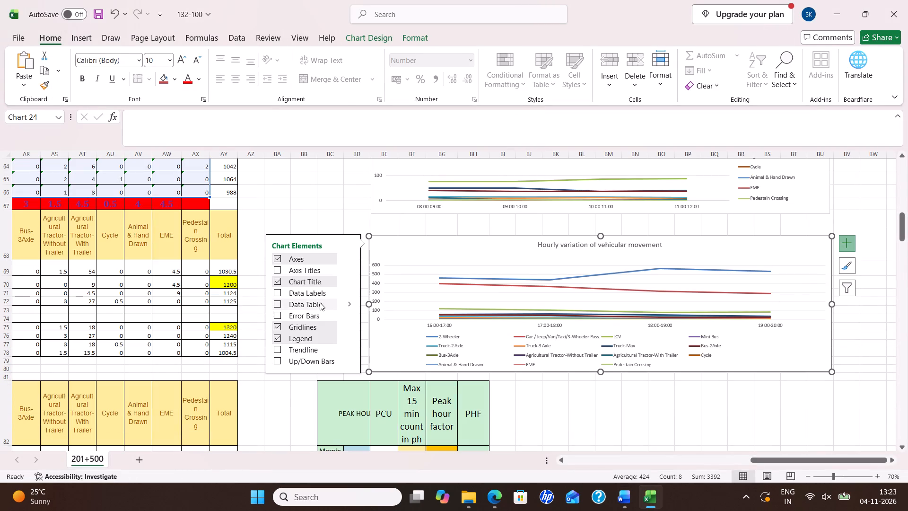
{"action": "left_click", "coordinate": [337, 339]}
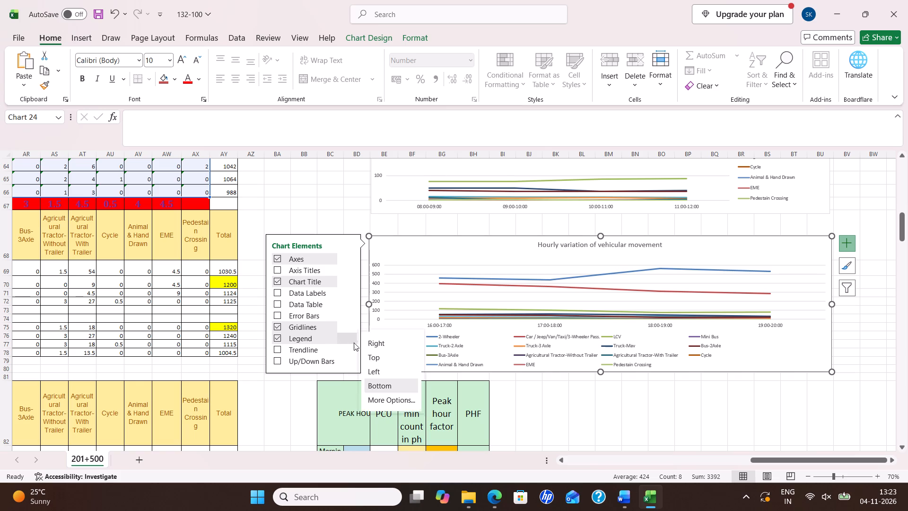
{"action": "left_click", "coordinate": [373, 341]}
Narrow the evening chart's plot area to free more room for the legend.
{"action": "left_click", "coordinate": [598, 291]}
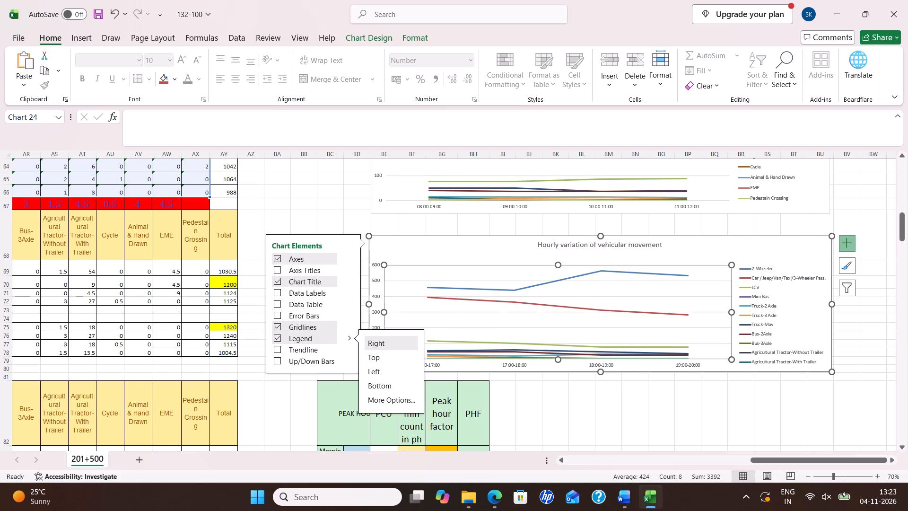
{"action": "left_click_drag", "start_coordinate": [730, 310], "coordinate": [669, 300]}
{"action": "left_click_drag", "start_coordinate": [668, 314], "coordinate": [638, 309]}
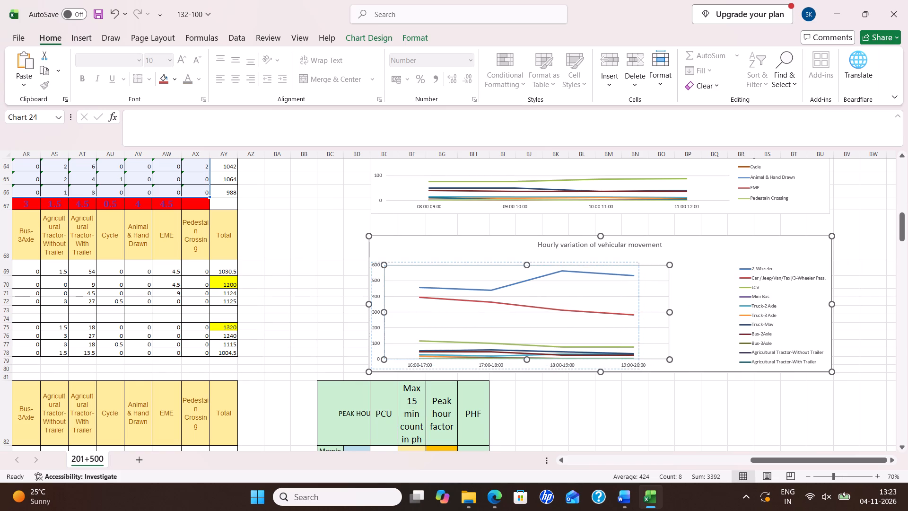
{"action": "left_click_drag", "start_coordinate": [638, 309], "coordinate": [635, 308]}
Enlarge the evening chart's legend to list every vehicle category and move it close to the plot area.
{"action": "left_click", "coordinate": [803, 312]}
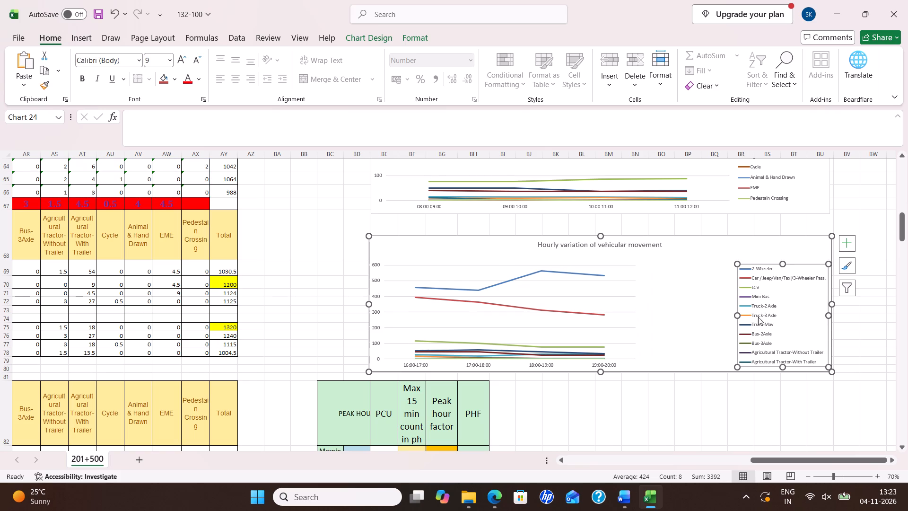
{"action": "left_click_drag", "start_coordinate": [738, 312], "coordinate": [713, 309]}
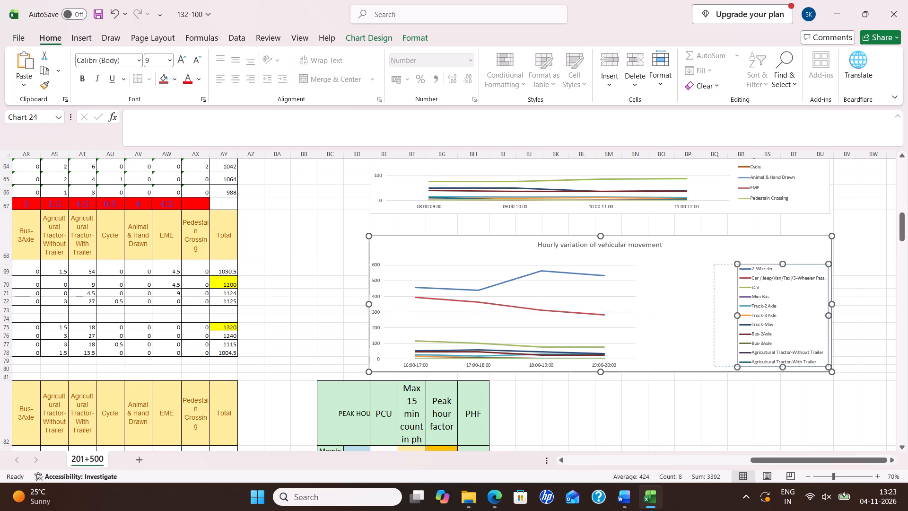
{"action": "left_click_drag", "start_coordinate": [713, 309], "coordinate": [674, 294]}
{"action": "left_click_drag", "start_coordinate": [753, 263], "coordinate": [747, 260]}
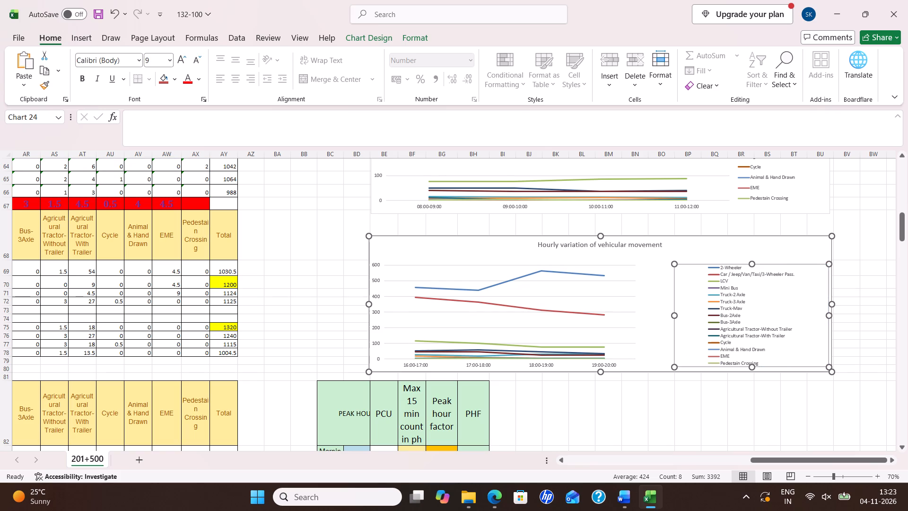
{"action": "left_click_drag", "start_coordinate": [747, 260], "coordinate": [737, 252]}
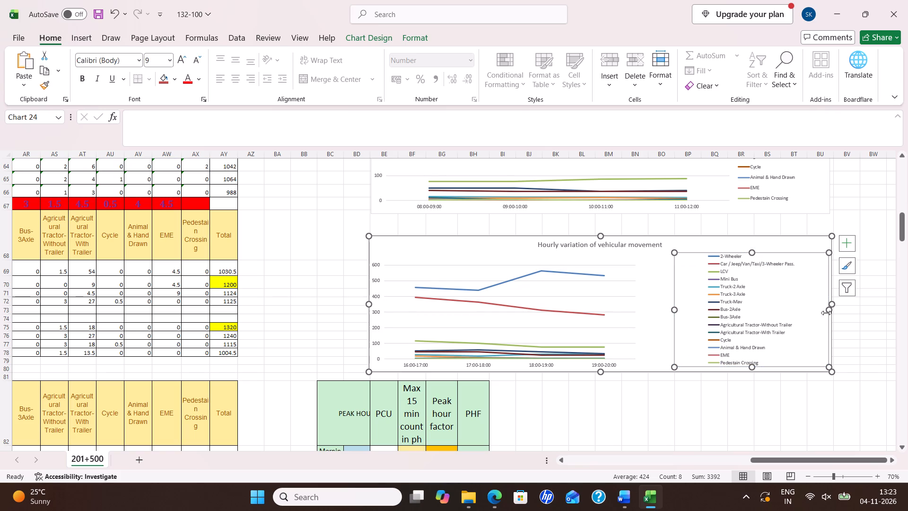
{"action": "left_click_drag", "start_coordinate": [826, 309], "coordinate": [801, 309]}
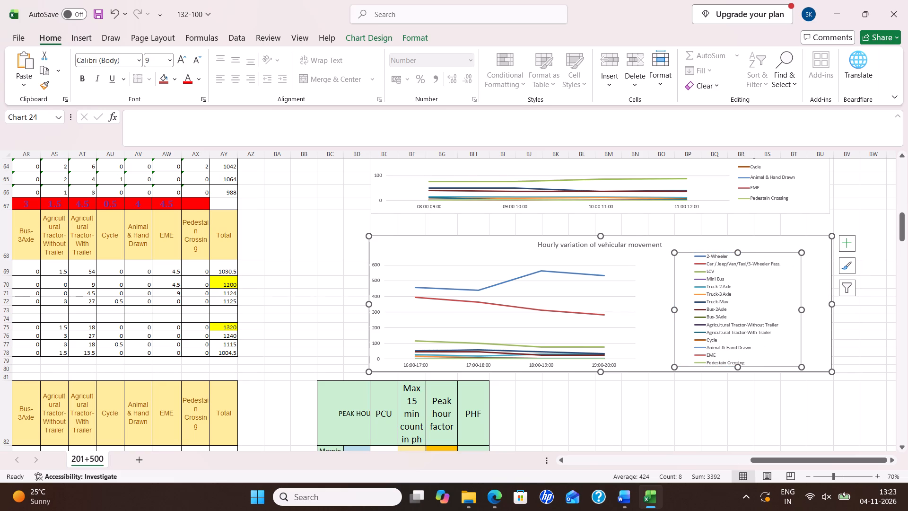
{"action": "left_click_drag", "start_coordinate": [675, 322], "coordinate": [658, 318]}
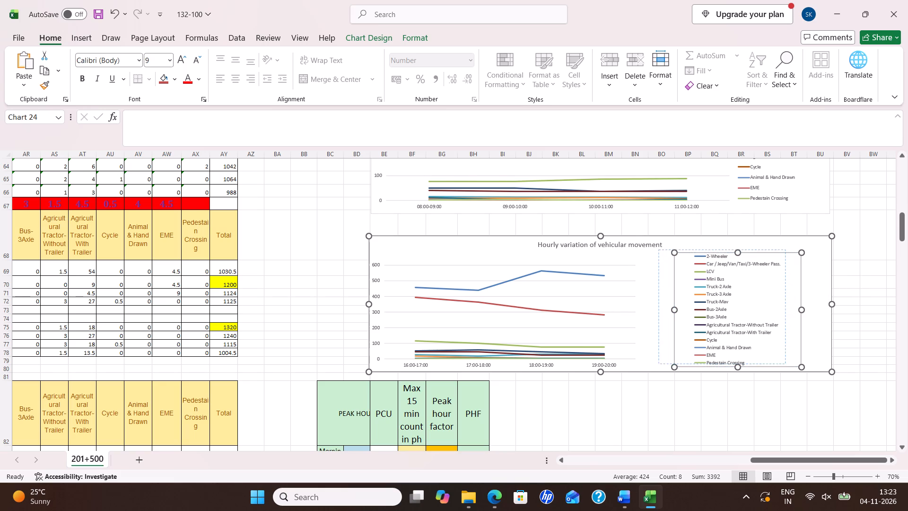
{"action": "left_click_drag", "start_coordinate": [658, 318], "coordinate": [651, 320]}
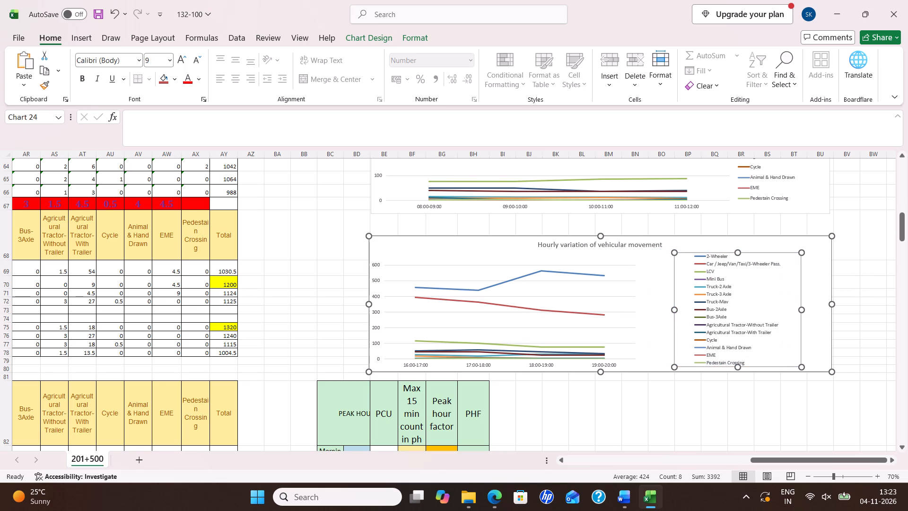
{"action": "left_click", "coordinate": [722, 298]}
Copy the evening hourly variation chart from Excel into the Word report above the Figure 12-13 caption.
{"action": "left_click", "coordinate": [410, 252]}
{"action": "left_click", "coordinate": [400, 237]}
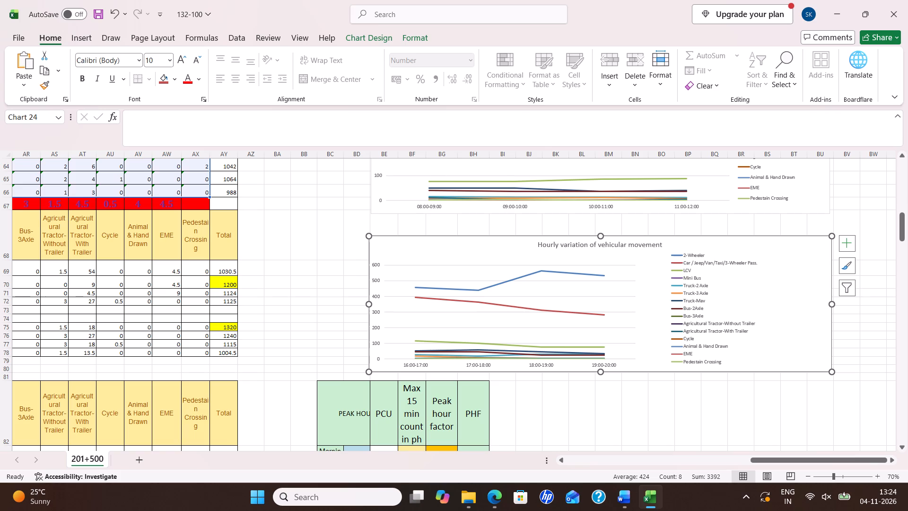
{"action": "key", "text": "ctrl+c"}
{"action": "key", "text": "alt+Tab"}
{"action": "scroll", "coordinate": [456, 266], "scroll_direction": "up", "scroll_amount": 3}
{"action": "key", "text": "ctrl+v"}
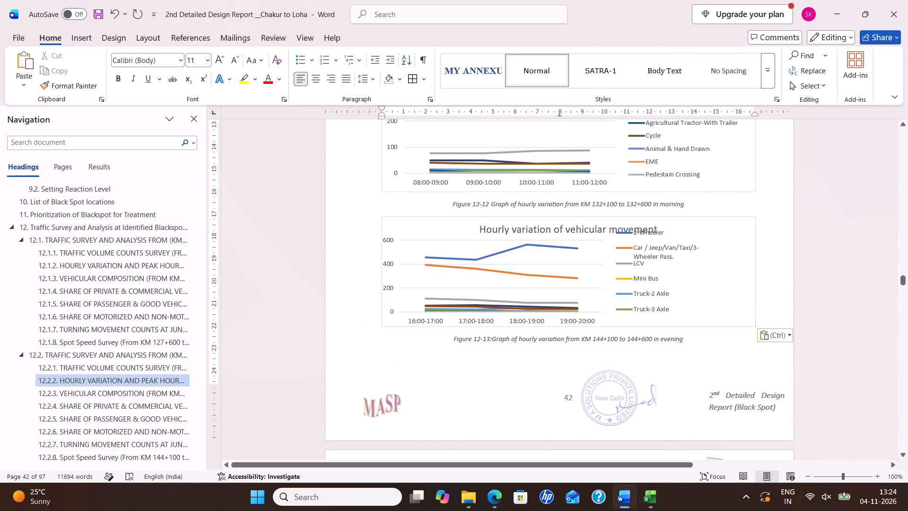
Increase the height of the pasted evening hourly variation chart above the Figure 12-13 caption.
{"action": "left_click", "coordinate": [693, 286]}
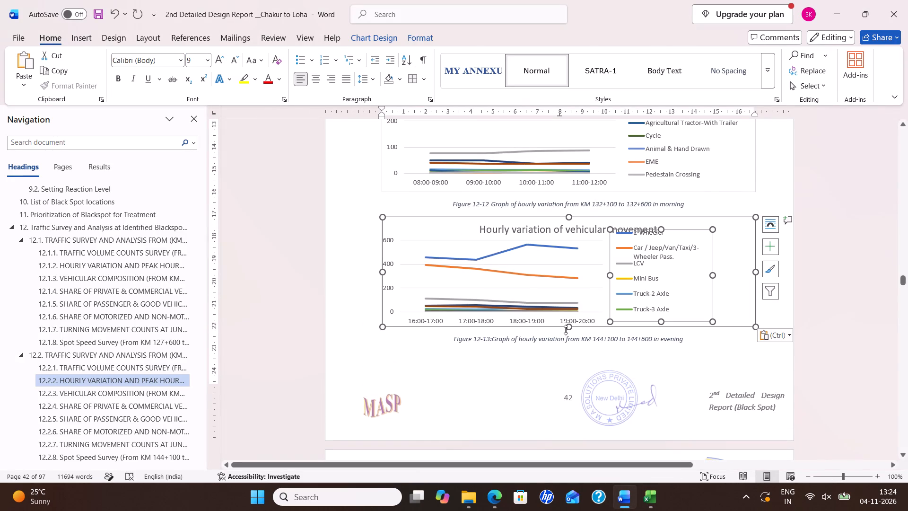
{"action": "left_click_drag", "start_coordinate": [568, 329], "coordinate": [560, 394]}
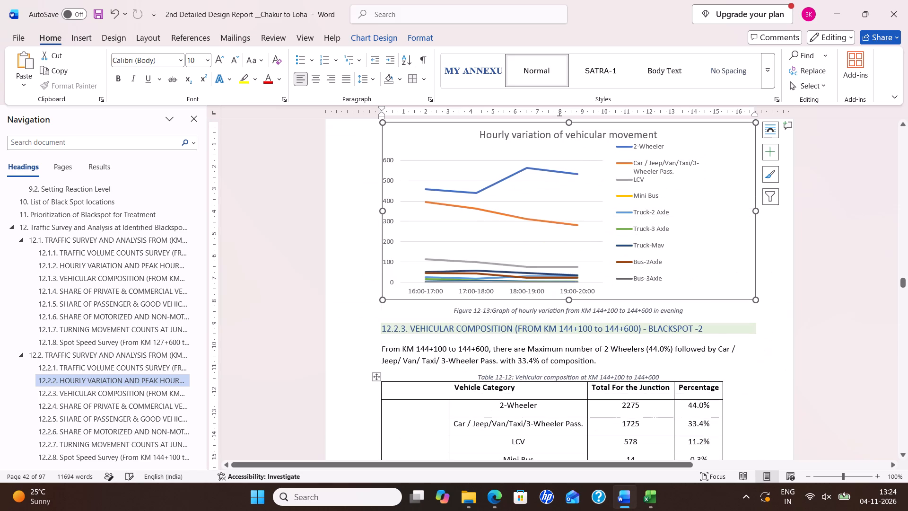
{"action": "left_click_drag", "start_coordinate": [567, 300], "coordinate": [573, 331]}
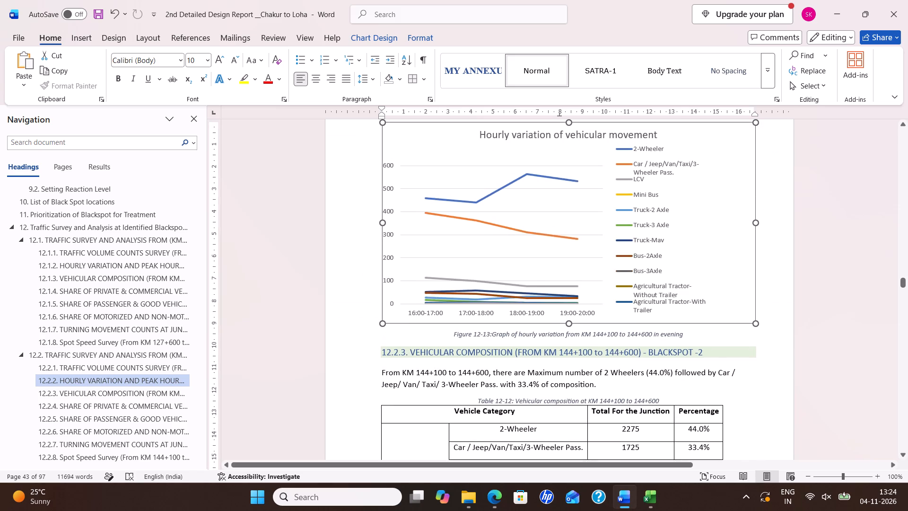
{"action": "left_click_drag", "start_coordinate": [573, 331], "coordinate": [576, 345]}
Widen the evening chart's legend until each vehicle category fits on one line, and extend the plot area up towards the title.
{"action": "left_click", "coordinate": [694, 240]}
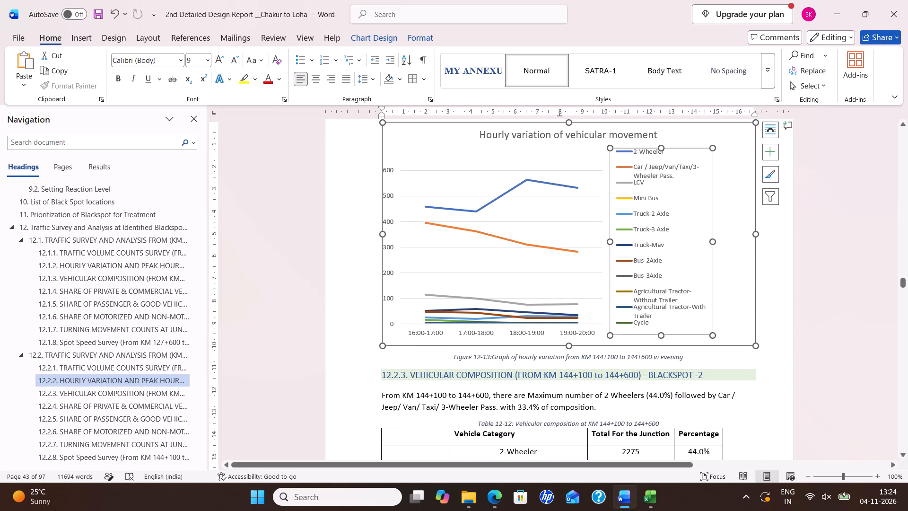
{"action": "left_click_drag", "start_coordinate": [712, 243], "coordinate": [732, 246]}
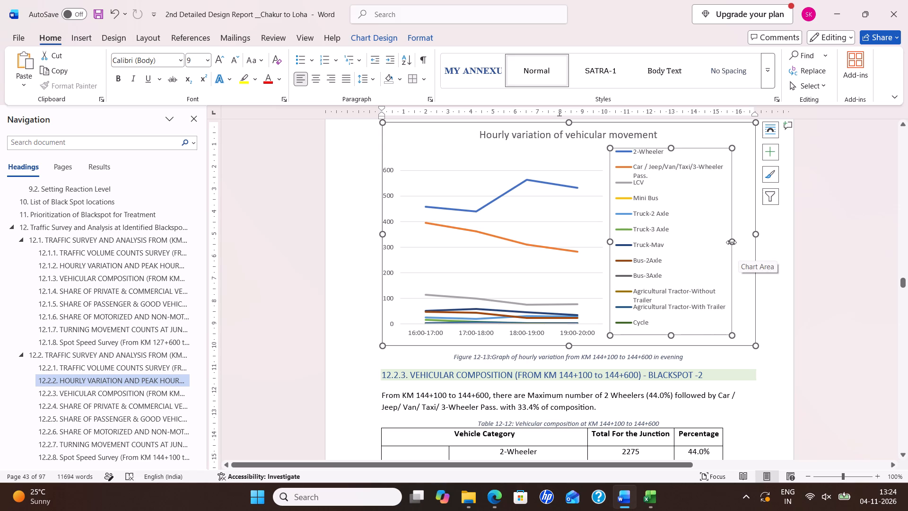
{"action": "left_click_drag", "start_coordinate": [732, 242], "coordinate": [745, 245]}
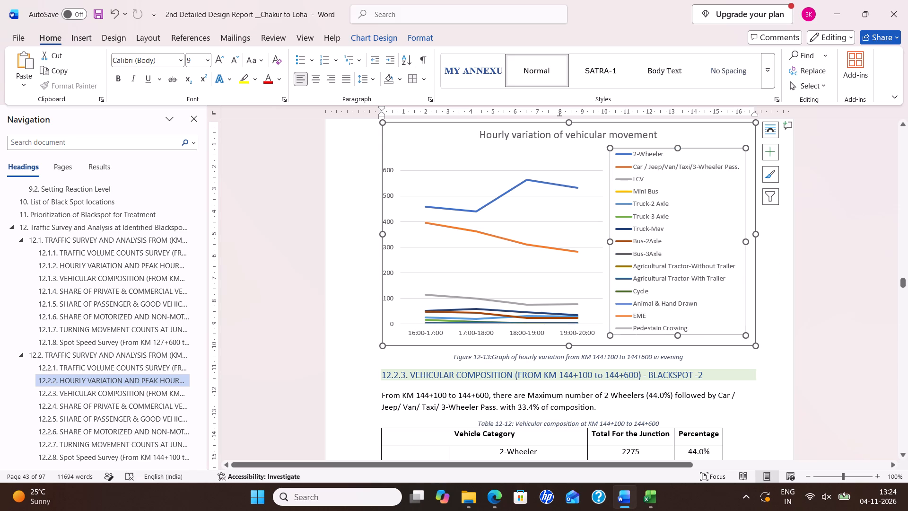
{"action": "left_click", "coordinate": [471, 186]}
{"action": "left_click_drag", "start_coordinate": [500, 167], "coordinate": [500, 154]}
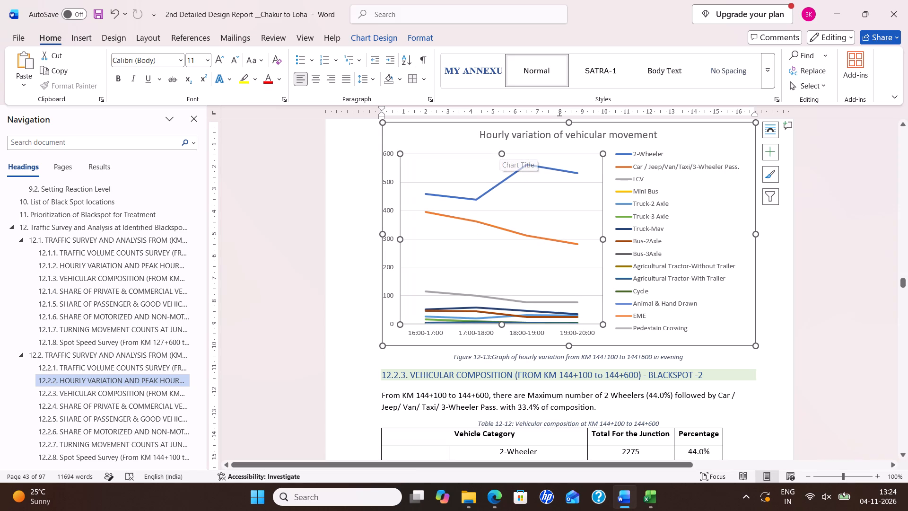
Set the font size of the evening chart's title "Hourly variation of vehicular movement" to 12.
{"action": "left_click", "coordinate": [503, 132]}
{"action": "left_click_drag", "start_coordinate": [486, 133], "coordinate": [619, 135]}
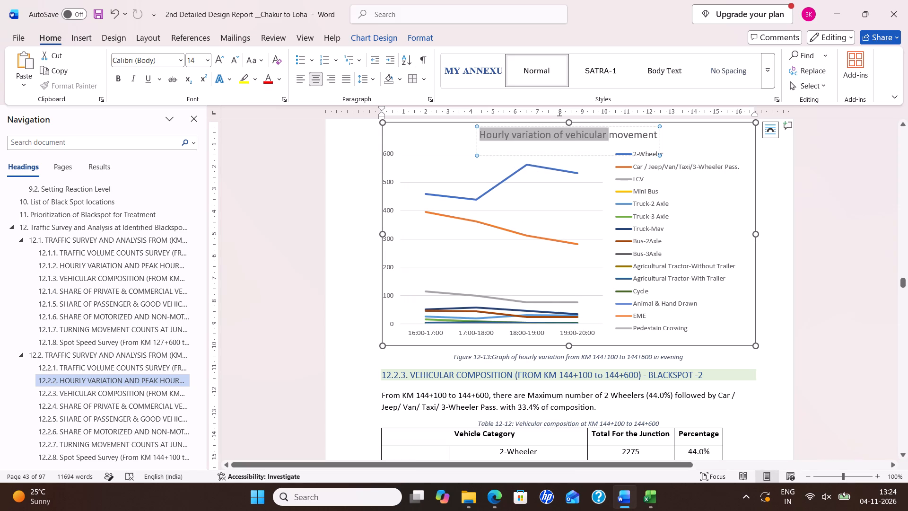
{"action": "left_click_drag", "start_coordinate": [619, 135], "coordinate": [632, 135]}
{"action": "left_click", "coordinate": [686, 104]}
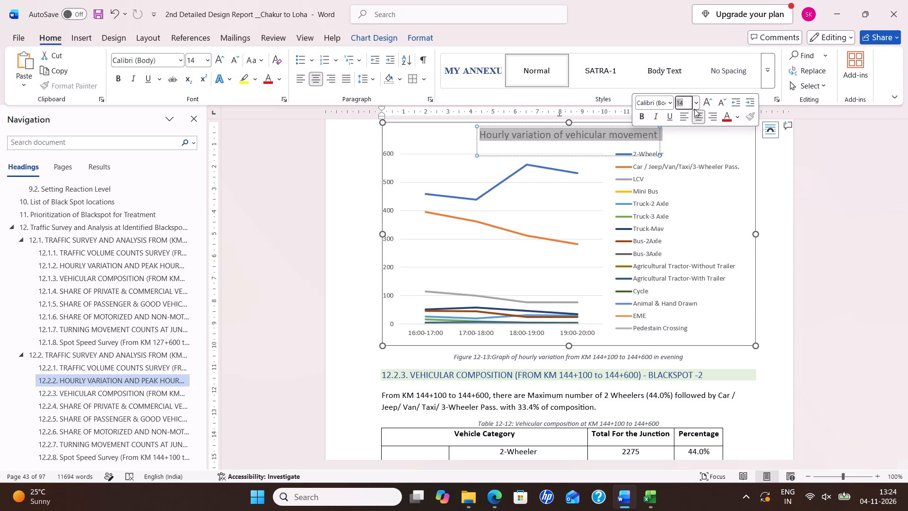
{"action": "type", "text": "12"}
{"action": "key", "text": "Return"}
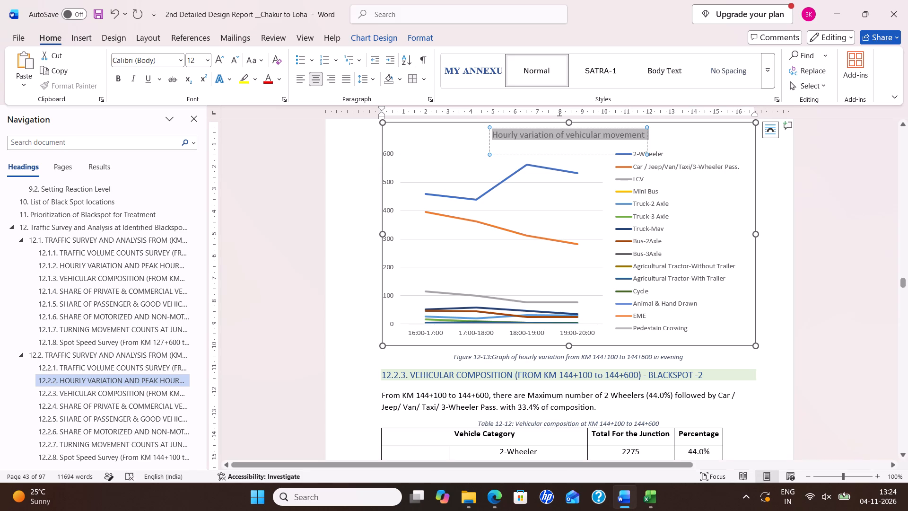
Change the chainage in the Figure 12-13 caption to KM 132+100 to 132+600 and save the report.
{"action": "scroll", "coordinate": [583, 289], "scroll_direction": "down", "scroll_amount": 2}
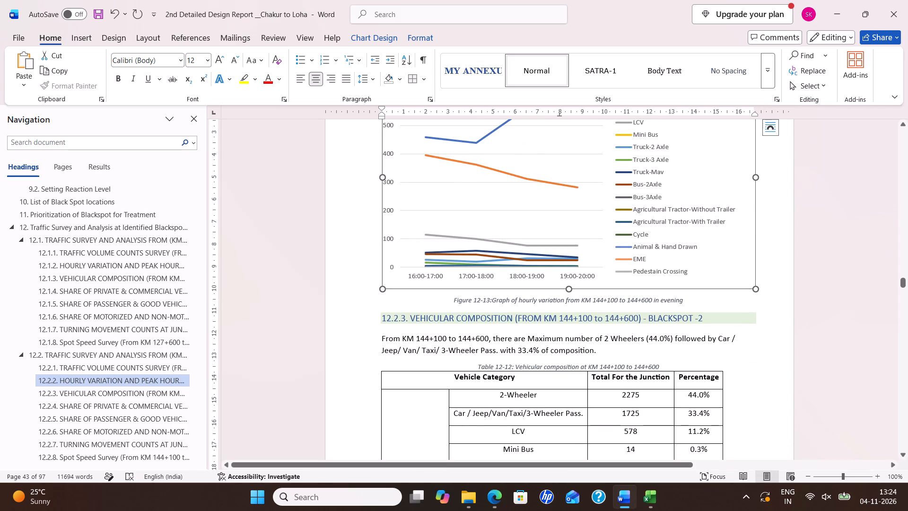
{"action": "left_click", "coordinate": [605, 299]}
{"action": "key", "text": "BackSpace"}
{"action": "key", "text": "BackSpace"}
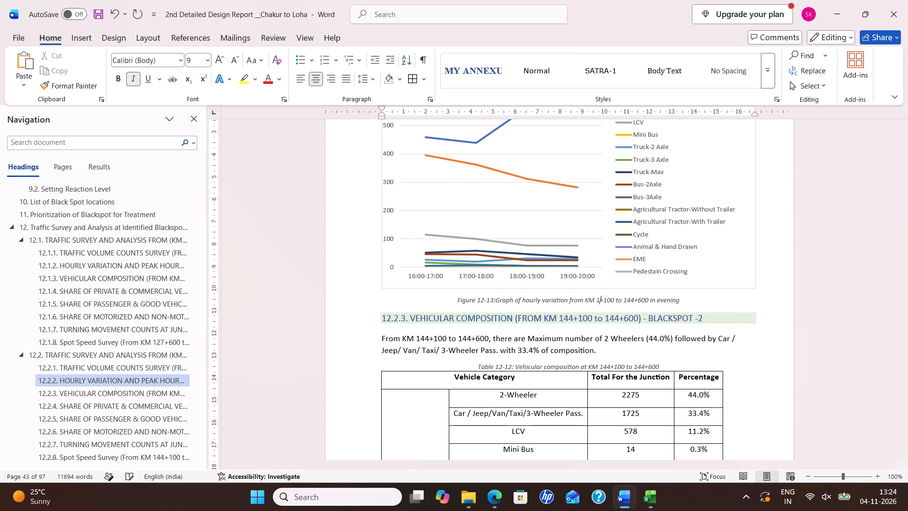
{"action": "type", "text": "32"}
{"action": "key", "text": "Right"}
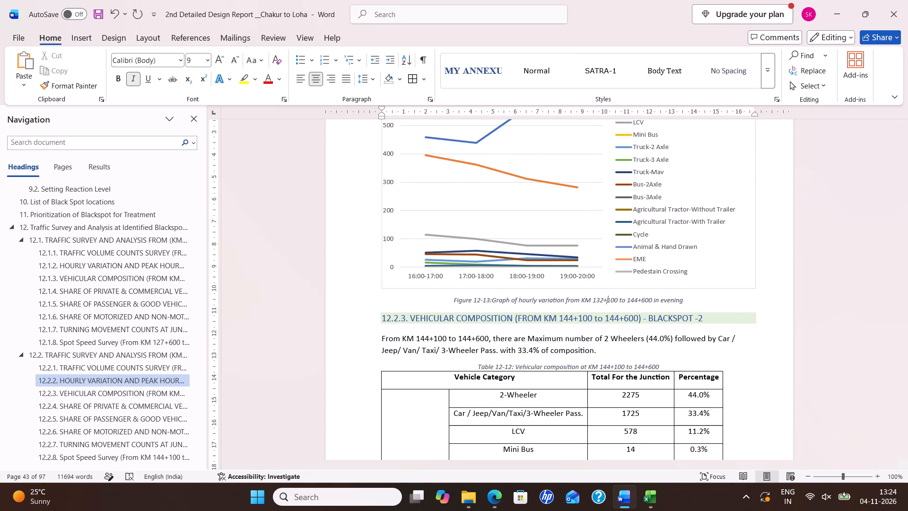
{"action": "key", "text": "Right"}
{"action": "key", "text": "Right"}
{"action": "key", "text": "Right"}
{"action": "key", "text": "Right"}
{"action": "key", "text": "Right"}
{"action": "key", "text": "Right"}
{"action": "key", "text": "Right"}
{"action": "key", "text": "Right"}
{"action": "key", "text": "Right"}
{"action": "key", "text": "Right"}
{"action": "key", "text": "BackSpace"}
{"action": "key", "text": "BackSpace"}
{"action": "type", "text": "32"}
{"action": "key", "text": "ctrl+s"}
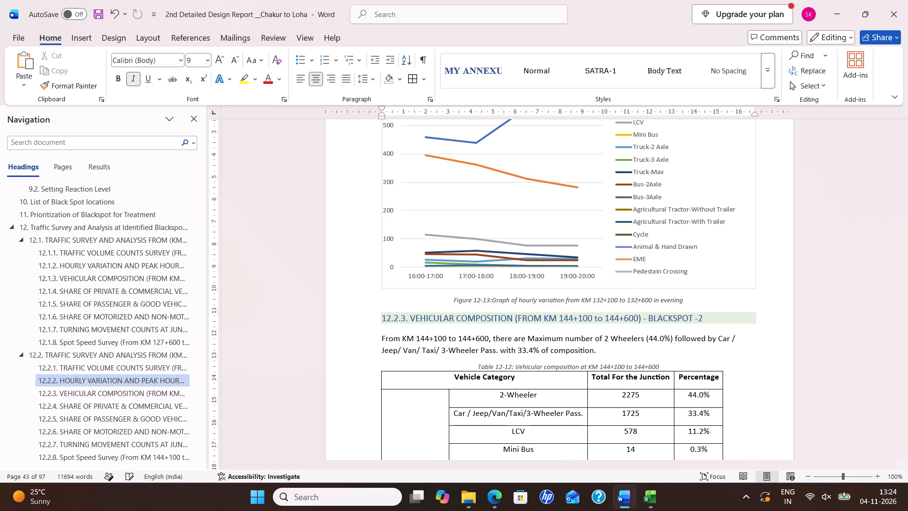
Change the chainage in heading 12.2.3 Vehicular Composition to KM 132+100 to 132+600.
{"action": "left_click", "coordinate": [571, 320]}
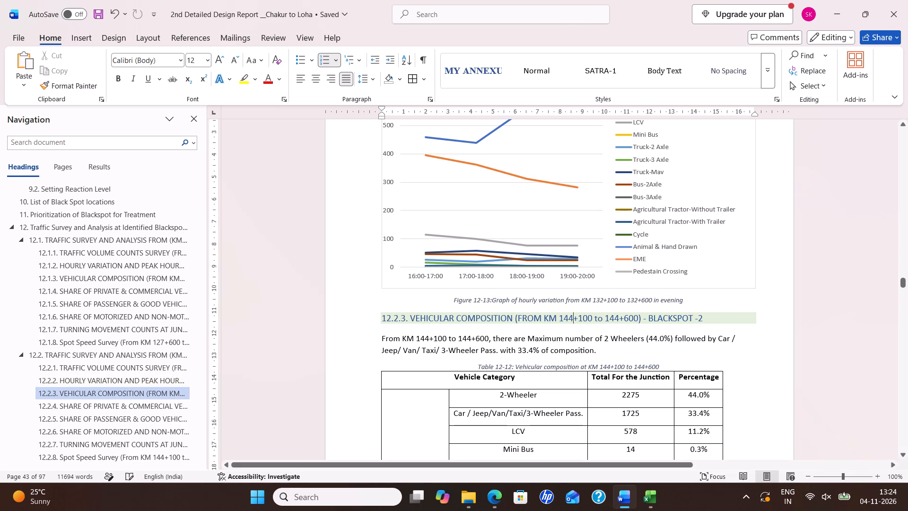
{"action": "key", "text": "BackSpace"}
{"action": "key", "text": "BackSpace"}
{"action": "type", "text": "32"}
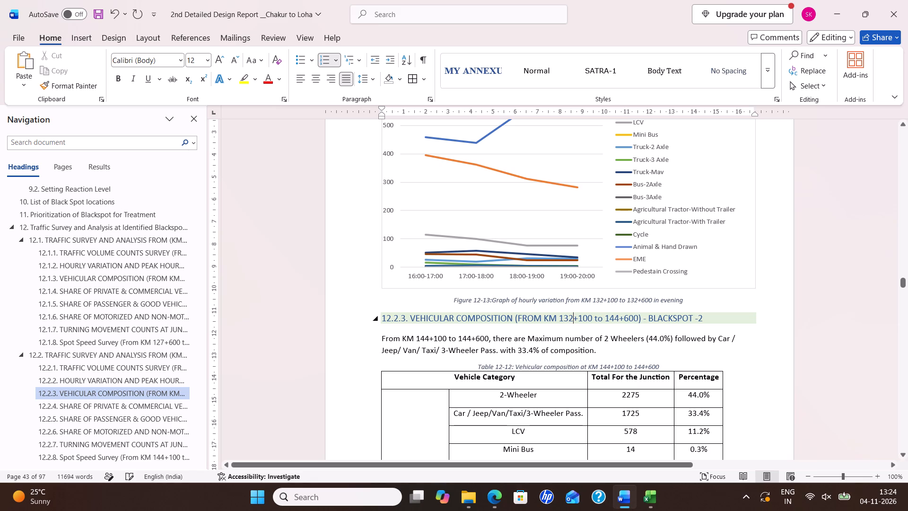
{"action": "left_click", "coordinate": [618, 317]}
{"action": "key", "text": "BackSpace"}
{"action": "key", "text": "BackSpace"}
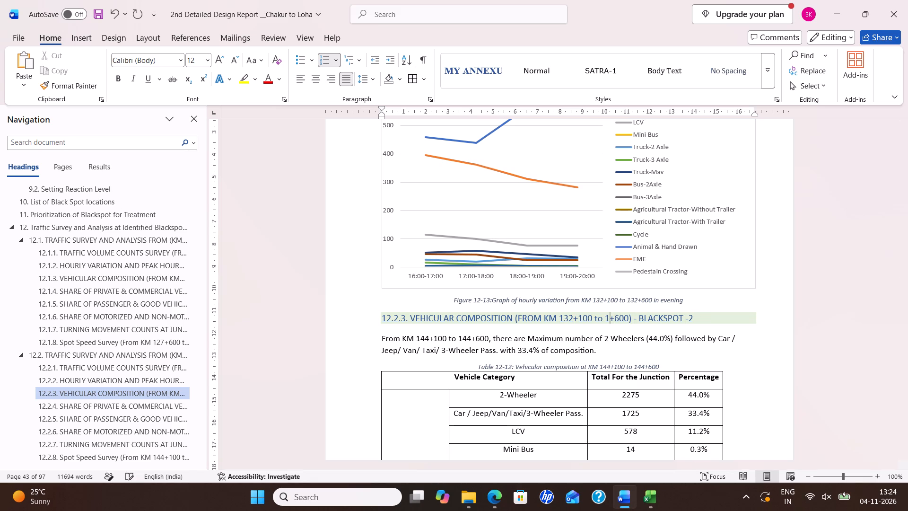
{"action": "type", "text": "32"}
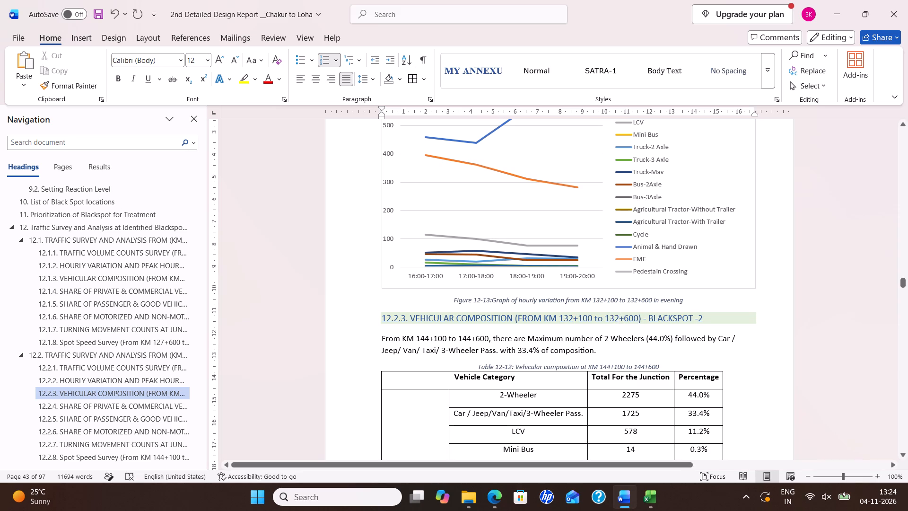
Change the chainage in the paragraph under heading 12.2.3 to KM 132+100 to 132+600 and save the report.
{"action": "left_click", "coordinate": [427, 337]}
{"action": "key", "text": "BackSpace"}
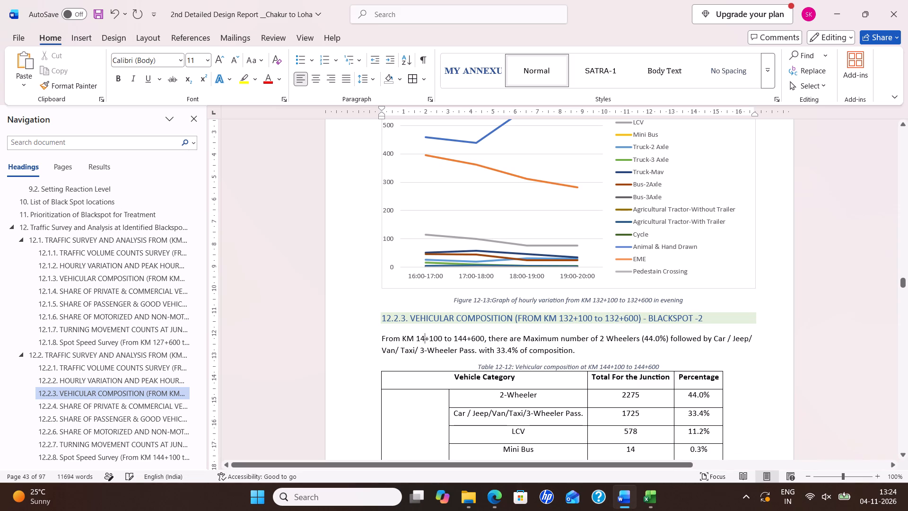
{"action": "key", "text": "BackSpace"}
{"action": "key", "text": "3"}
{"action": "key", "text": "2"}
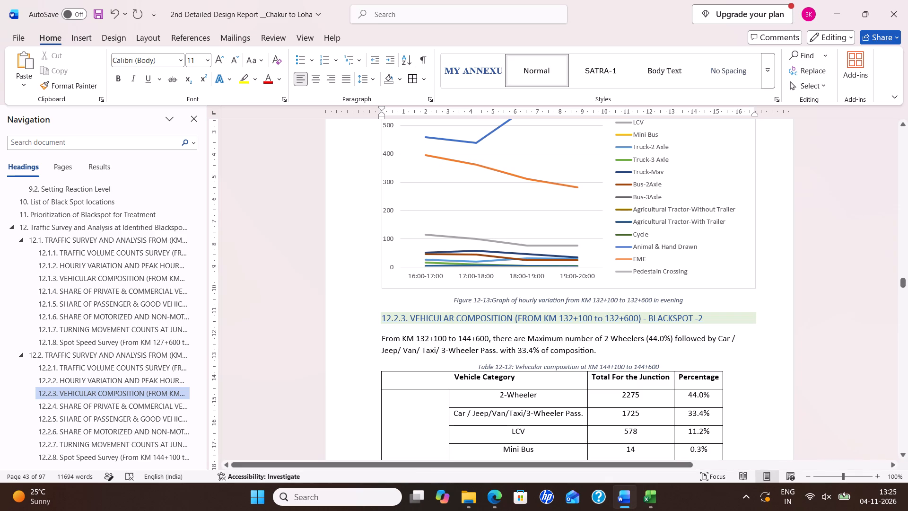
{"action": "left_click", "coordinate": [470, 337]}
{"action": "key", "text": "BackSpace"}
{"action": "key", "text": "BackSpace"}
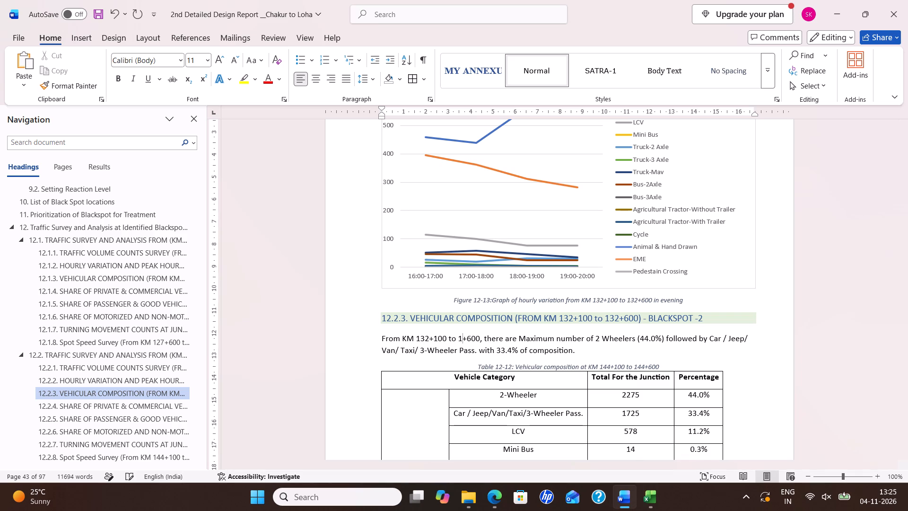
{"action": "type", "text": "32"}
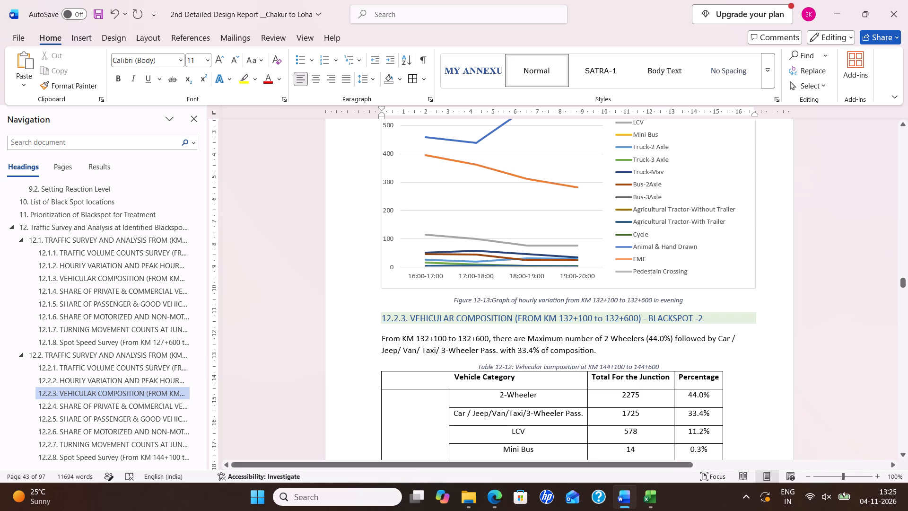
{"action": "scroll", "coordinate": [533, 345], "scroll_direction": "down", "scroll_amount": 4}
{"action": "scroll", "coordinate": [501, 304], "scroll_direction": "up", "scroll_amount": 9}
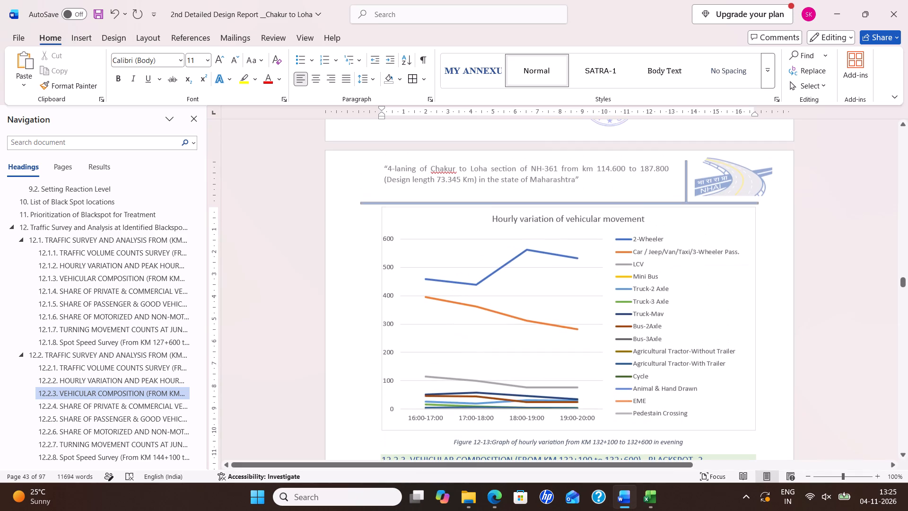
{"action": "key", "text": "ctrl+s"}
Copy the Total for the Junction values from Table 12-10 and select the matching cells from 2-Wheeler to Cycle in Table 12-12.
{"action": "left_click", "coordinate": [79, 365]}
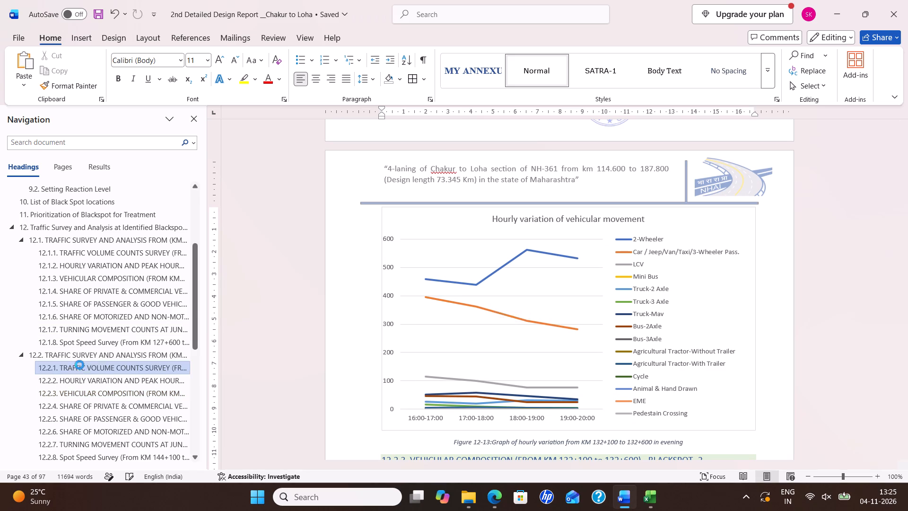
{"action": "left_click_drag", "start_coordinate": [574, 172], "coordinate": [585, 337]}
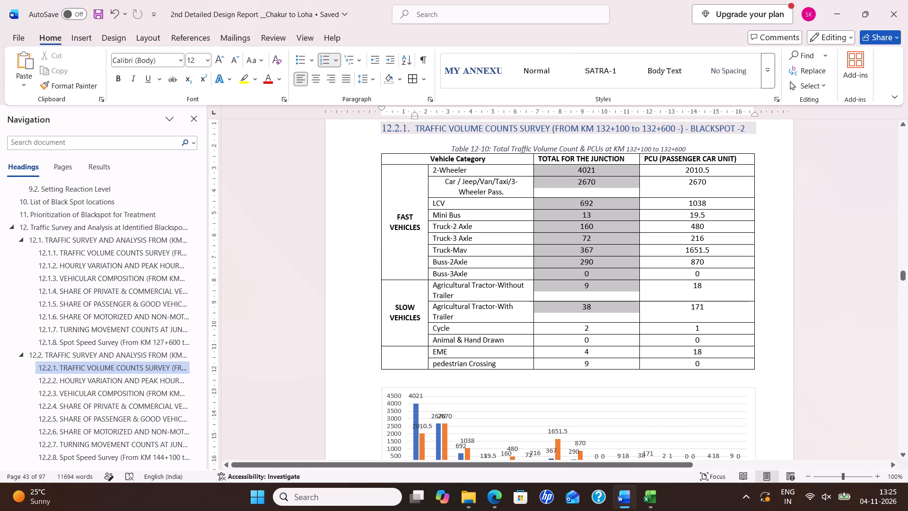
{"action": "left_click_drag", "start_coordinate": [585, 337], "coordinate": [582, 367]}
{"action": "key", "text": "ctrl+c"}
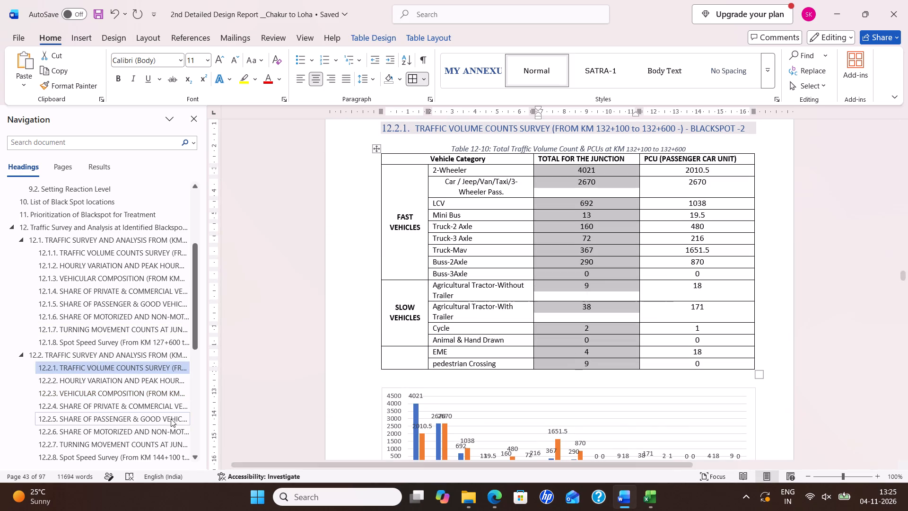
{"action": "left_click", "coordinate": [94, 391]}
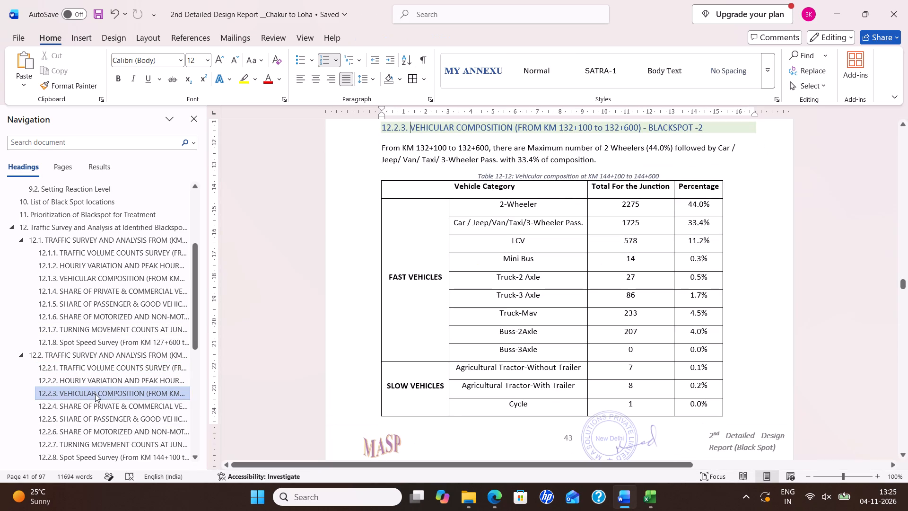
{"action": "left_click_drag", "start_coordinate": [623, 205], "coordinate": [637, 389]}
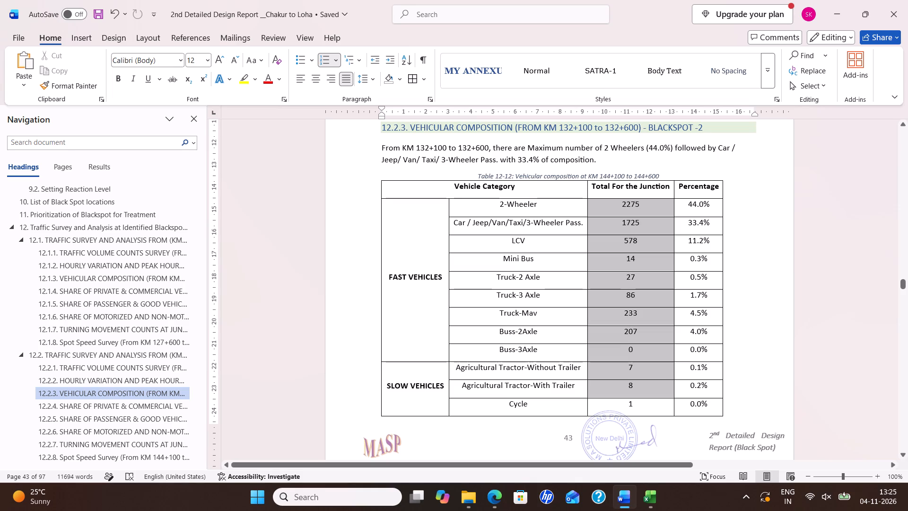
{"action": "left_click_drag", "start_coordinate": [637, 389], "coordinate": [635, 402]}
{"action": "scroll", "coordinate": [593, 320], "scroll_direction": "down", "scroll_amount": 8}
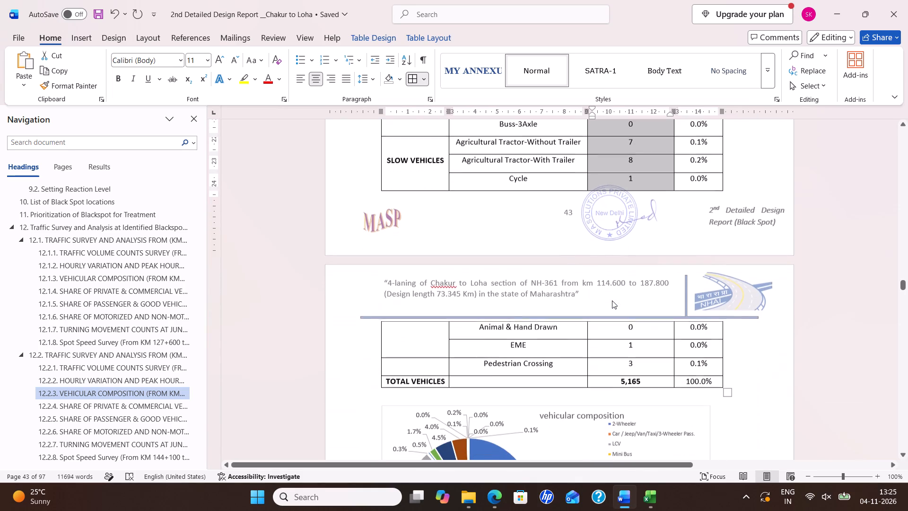
Reduce the evening hourly variation chart's height so the chart and its Figure 12-13 caption fit back on page 42.
{"action": "scroll", "coordinate": [634, 326], "scroll_direction": "up", "scroll_amount": 8}
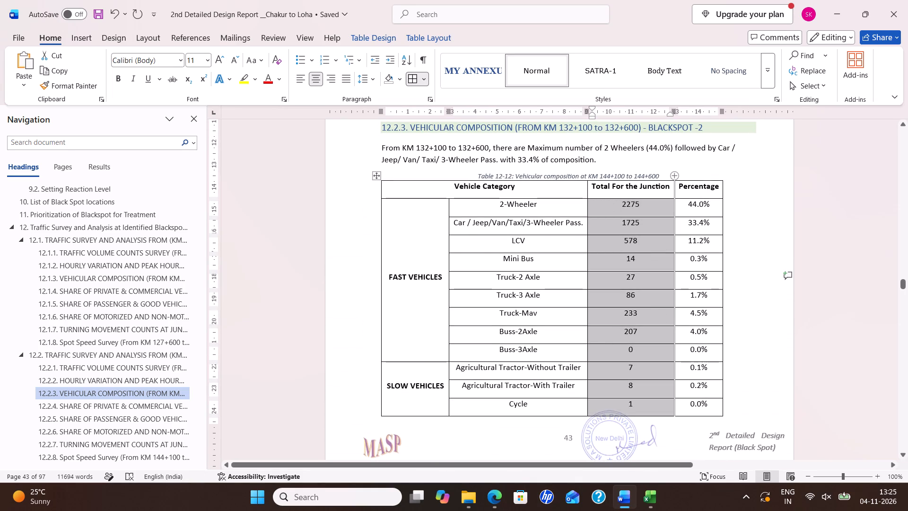
{"action": "scroll", "coordinate": [567, 207], "scroll_direction": "up", "scroll_amount": 10}
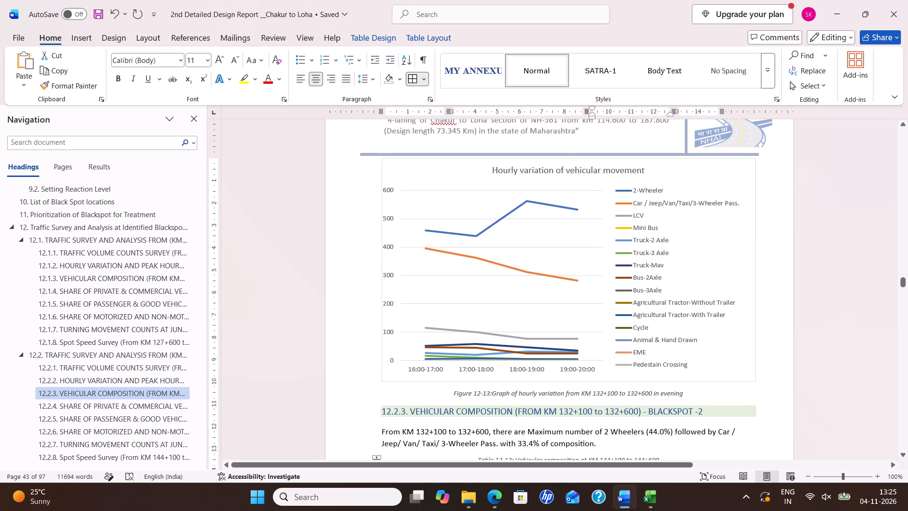
{"action": "left_click", "coordinate": [579, 227]}
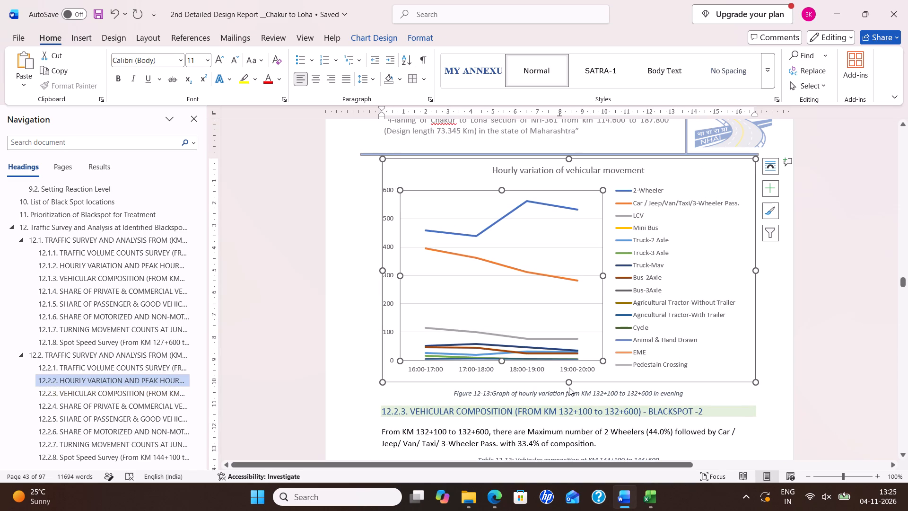
{"action": "left_click_drag", "start_coordinate": [567, 384], "coordinate": [574, 306]}
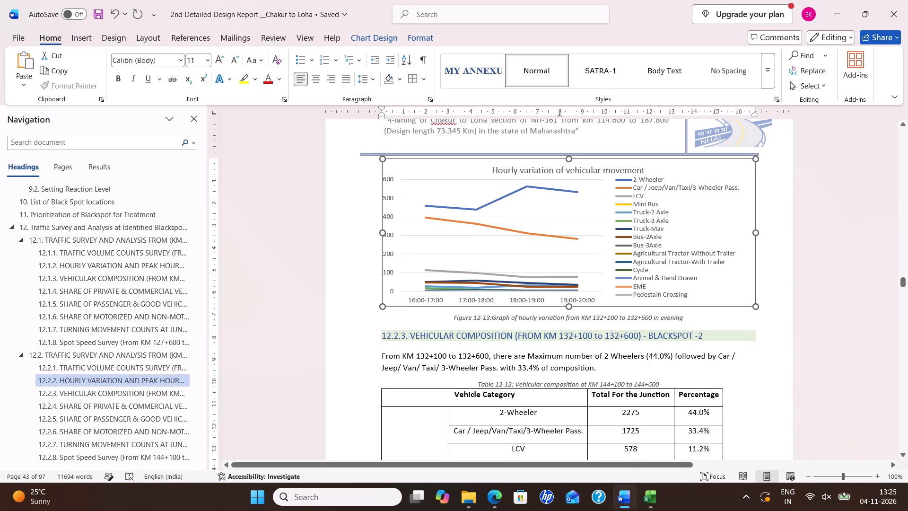
{"action": "left_click_drag", "start_coordinate": [574, 306], "coordinate": [573, 305]}
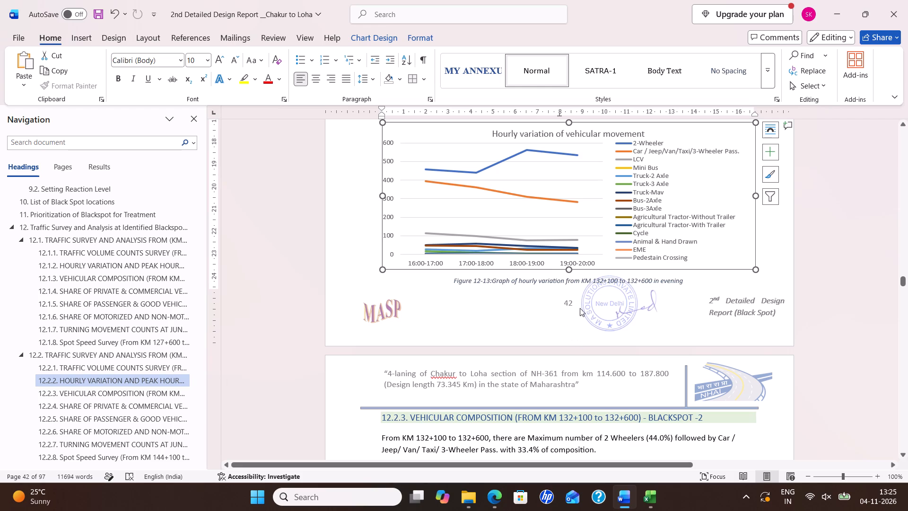
Reduce the height of the morning hourly variation chart above the Figure 12-12 caption so heading 12.2.3 and its paragraph fit on page 42.
{"action": "scroll", "coordinate": [595, 330], "scroll_direction": "up", "scroll_amount": 7}
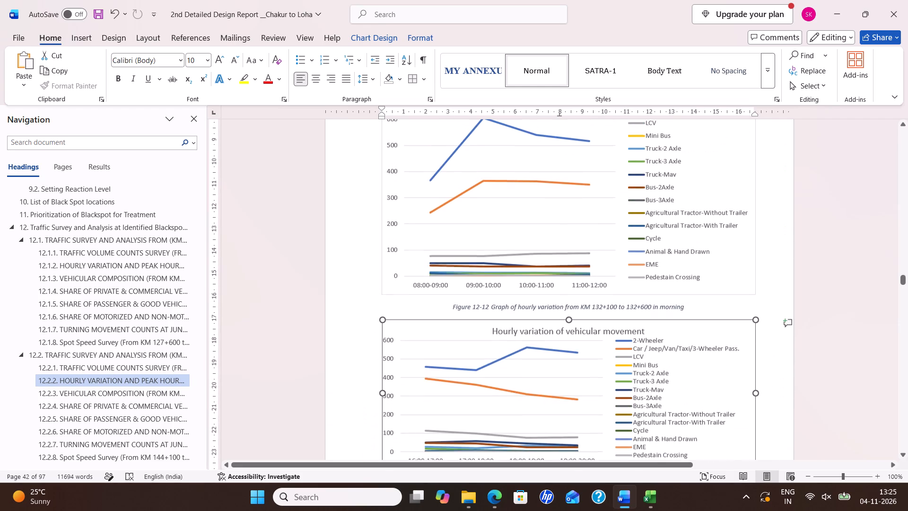
{"action": "left_click", "coordinate": [569, 233]}
{"action": "left_click_drag", "start_coordinate": [569, 297], "coordinate": [568, 282]}
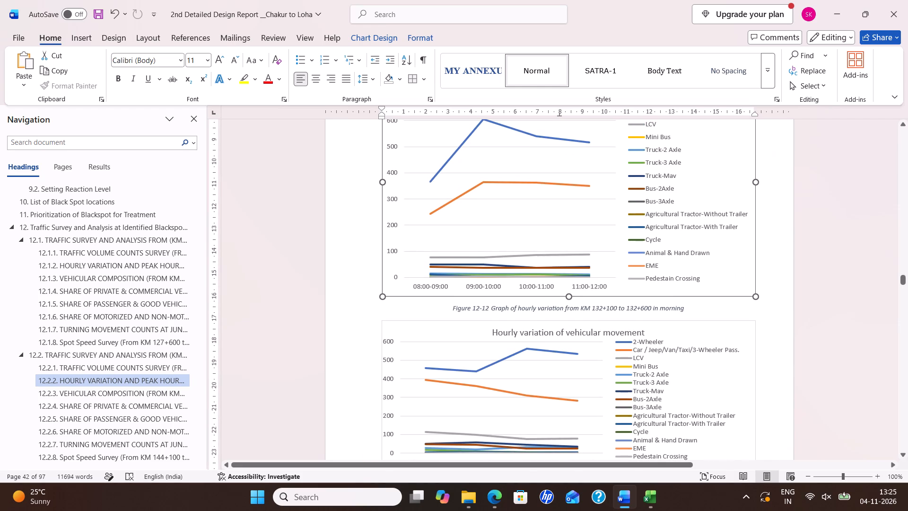
{"action": "left_click_drag", "start_coordinate": [568, 282], "coordinate": [564, 218]}
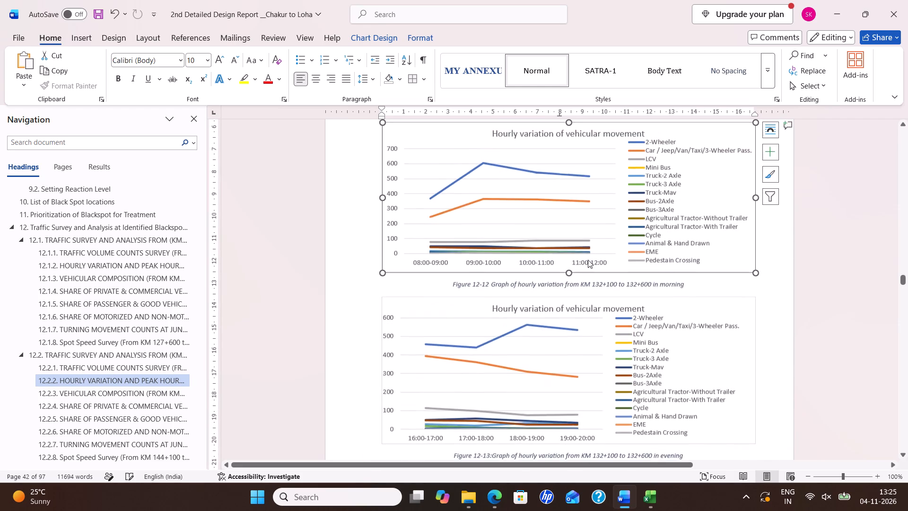
Copy the Total for the Junction values from 2-Wheeler down to Total Vehicles in the 132-100 workbook's vehicle category table.
{"action": "scroll", "coordinate": [589, 262], "scroll_direction": "up", "scroll_amount": 8}
{"action": "scroll", "coordinate": [597, 282], "scroll_direction": "down", "scroll_amount": 15}
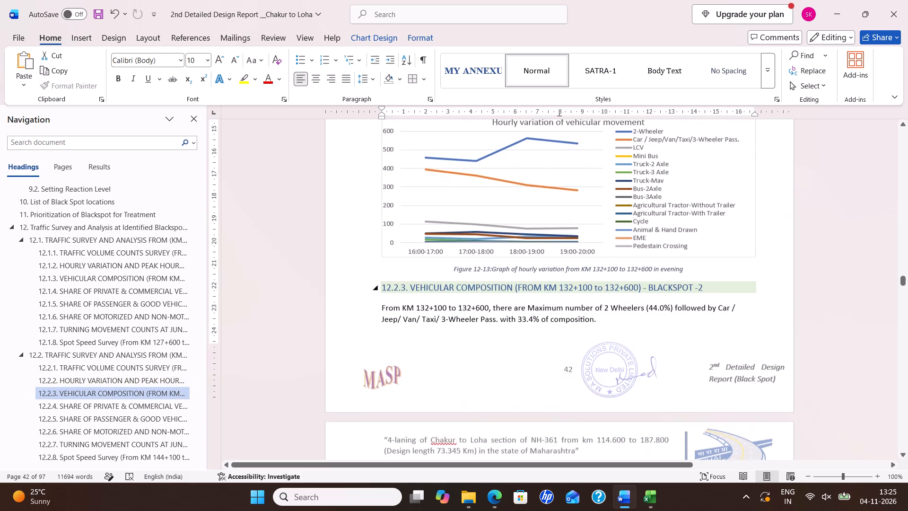
{"action": "scroll", "coordinate": [596, 283], "scroll_direction": "down", "scroll_amount": 9}
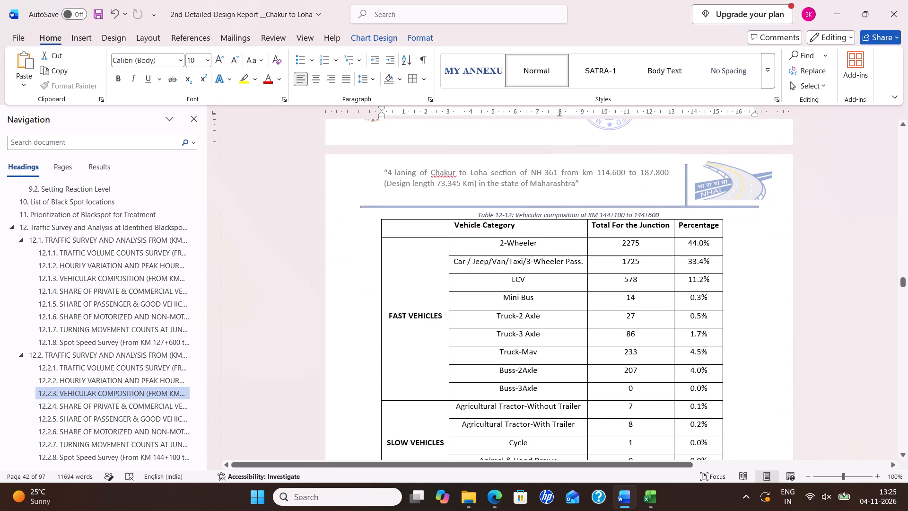
{"action": "key", "text": "alt+Tab"}
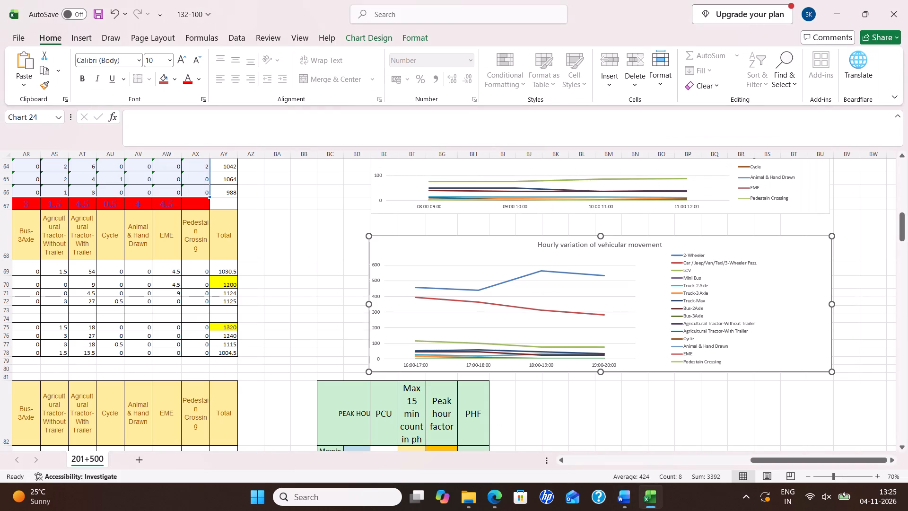
{"action": "left_click_drag", "start_coordinate": [751, 459], "coordinate": [664, 449]}
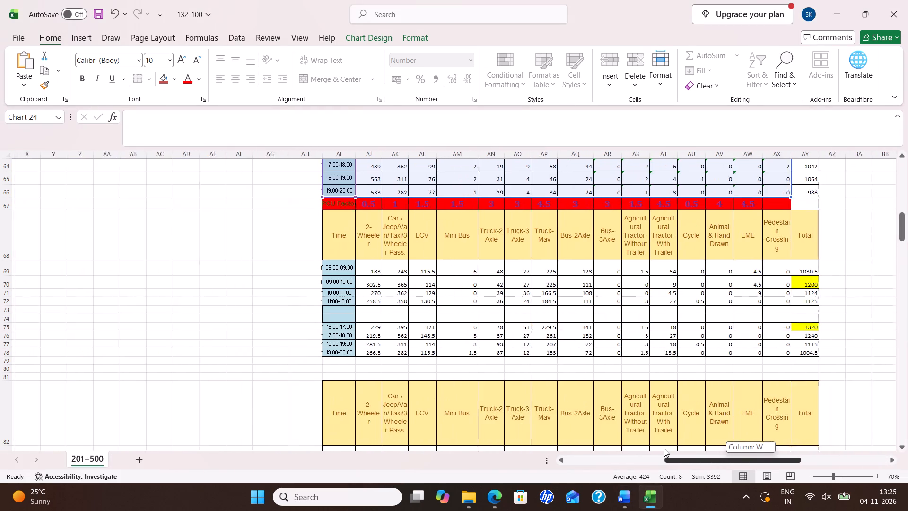
{"action": "left_click_drag", "start_coordinate": [664, 449], "coordinate": [663, 449]}
{"action": "scroll", "coordinate": [667, 349], "scroll_direction": "up", "scroll_amount": 7}
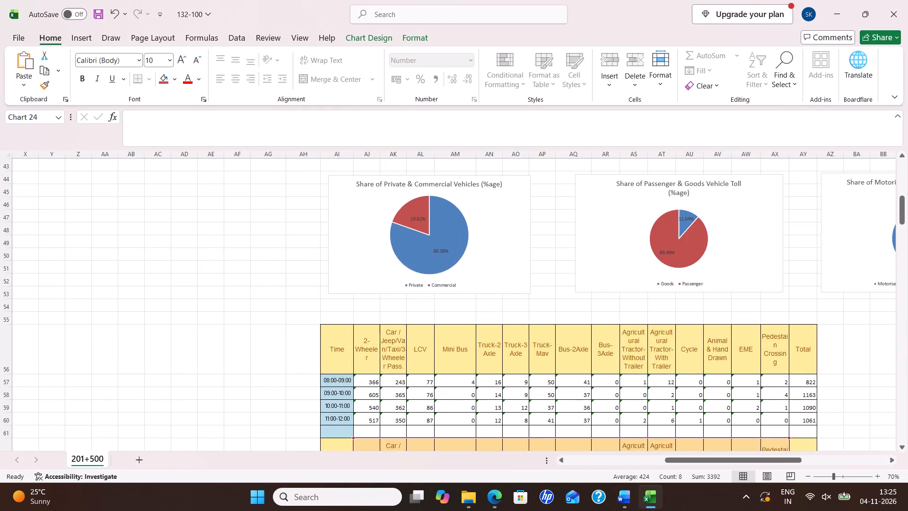
{"action": "scroll", "coordinate": [559, 313], "scroll_direction": "up", "scroll_amount": 8}
{"action": "scroll", "coordinate": [289, 251], "scroll_direction": "up", "scroll_amount": 1}
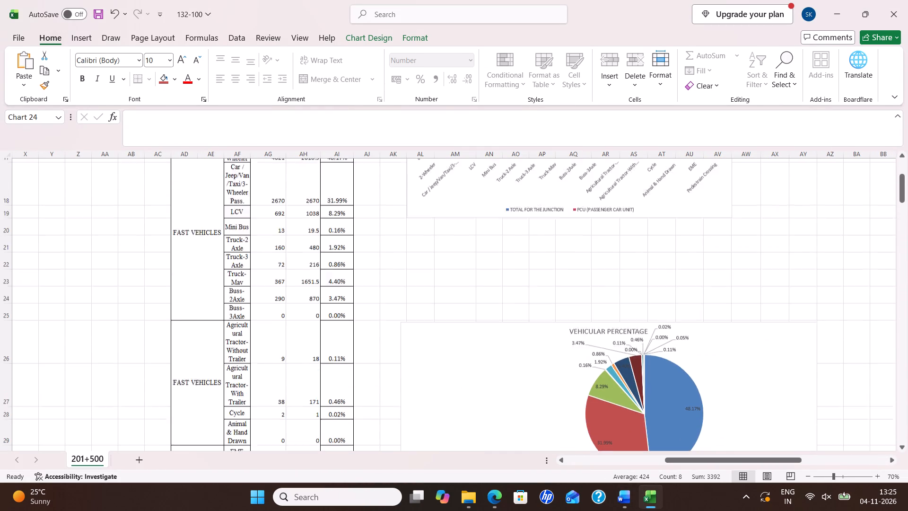
{"action": "scroll", "coordinate": [289, 251], "scroll_direction": "up", "scroll_amount": 1}
{"action": "left_click_drag", "start_coordinate": [277, 238], "coordinate": [267, 431]}
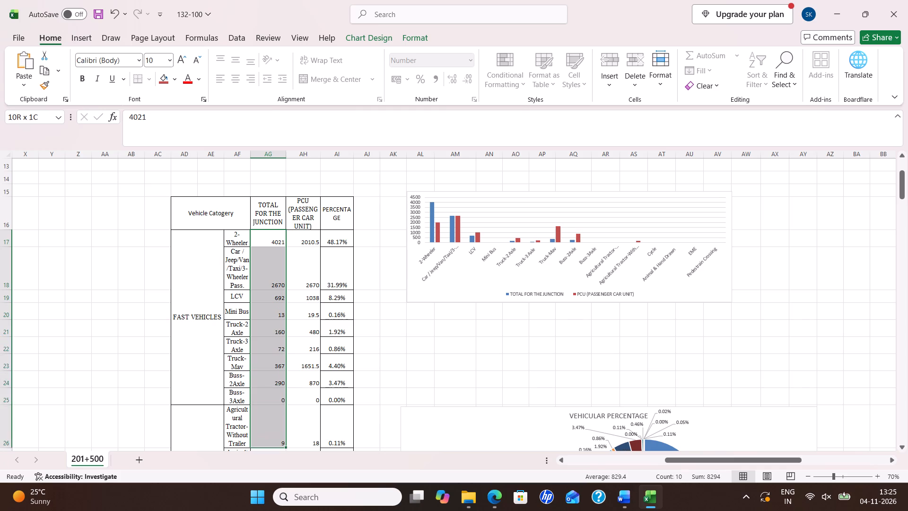
{"action": "left_click_drag", "start_coordinate": [267, 431], "coordinate": [264, 430]}
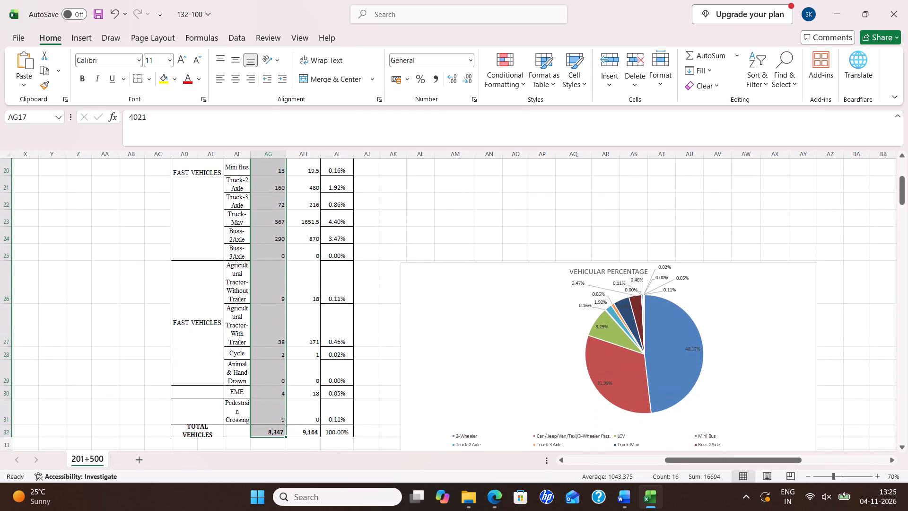
{"action": "key", "text": "ctrl+c"}
{"action": "key", "text": "alt+Tab"}
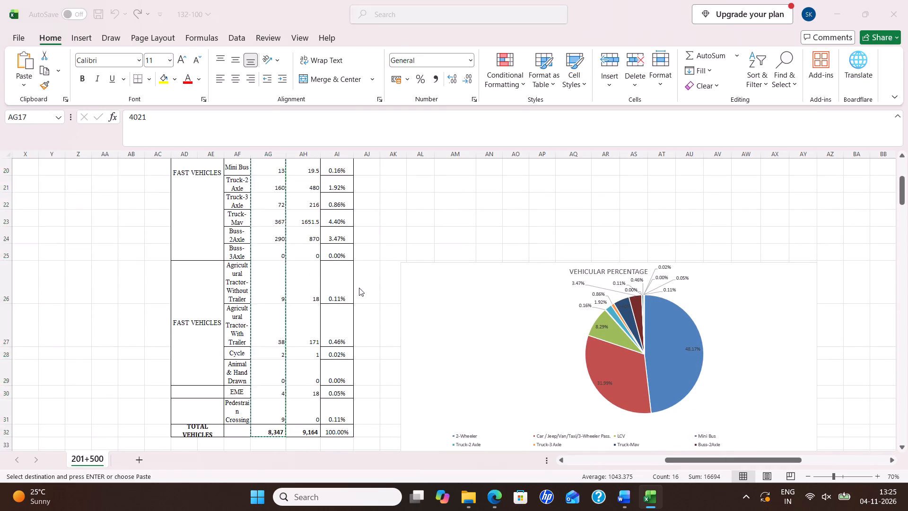
Replace the Total For the Junction values in the report's Table 12-12, from 2-Wheeler to Total Vehicles, with the copied values as text only.
{"action": "left_click_drag", "start_coordinate": [622, 238], "coordinate": [624, 247]}
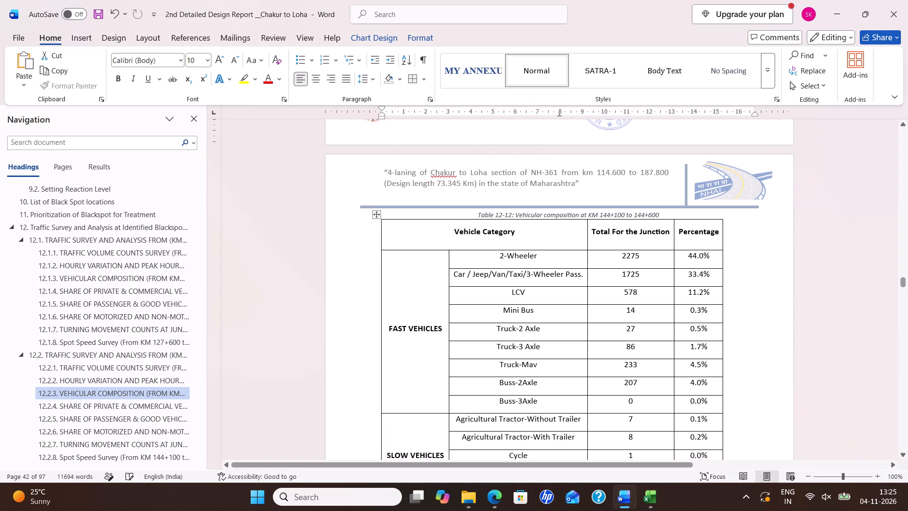
{"action": "key", "text": "ctrl+z"}
{"action": "scroll", "coordinate": [622, 316], "scroll_direction": "down", "scroll_amount": 3}
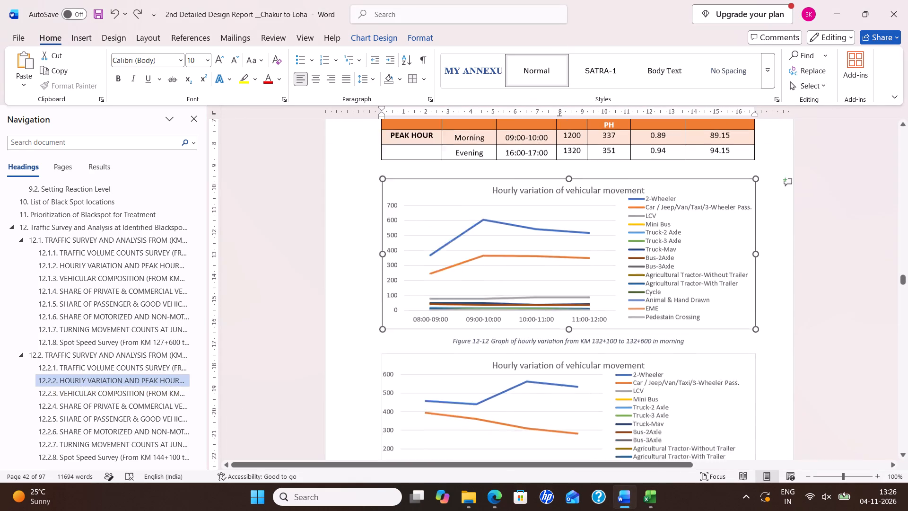
{"action": "scroll", "coordinate": [621, 308], "scroll_direction": "down", "scroll_amount": 13}
{"action": "scroll", "coordinate": [629, 320], "scroll_direction": "up", "scroll_amount": 1}
{"action": "scroll", "coordinate": [629, 320], "scroll_direction": "down", "scroll_amount": 3}
{"action": "left_click_drag", "start_coordinate": [620, 270], "coordinate": [624, 433]}
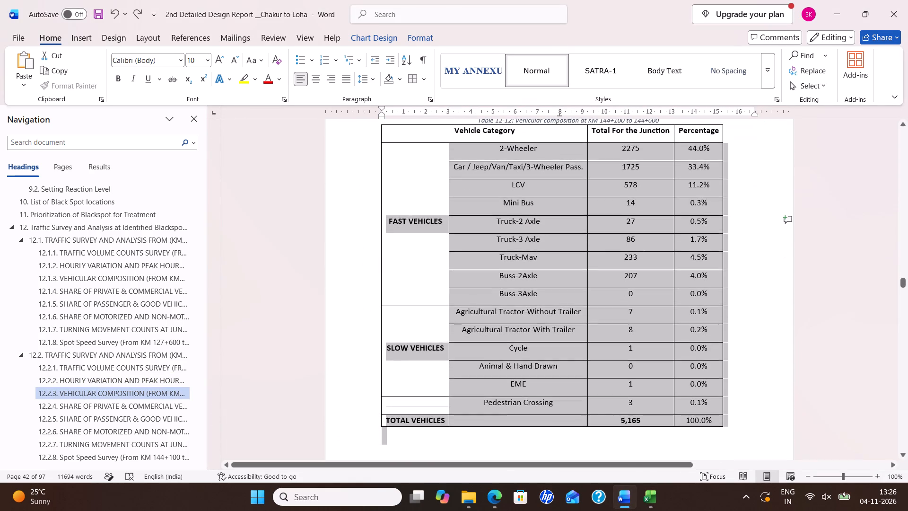
{"action": "left_click_drag", "start_coordinate": [624, 433], "coordinate": [627, 416]}
{"action": "right_click", "coordinate": [630, 414]}
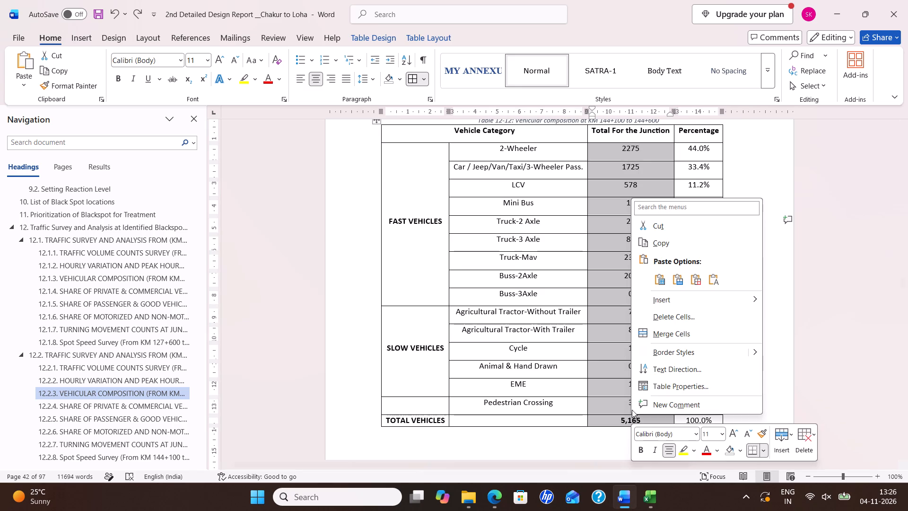
{"action": "left_click", "coordinate": [709, 281]}
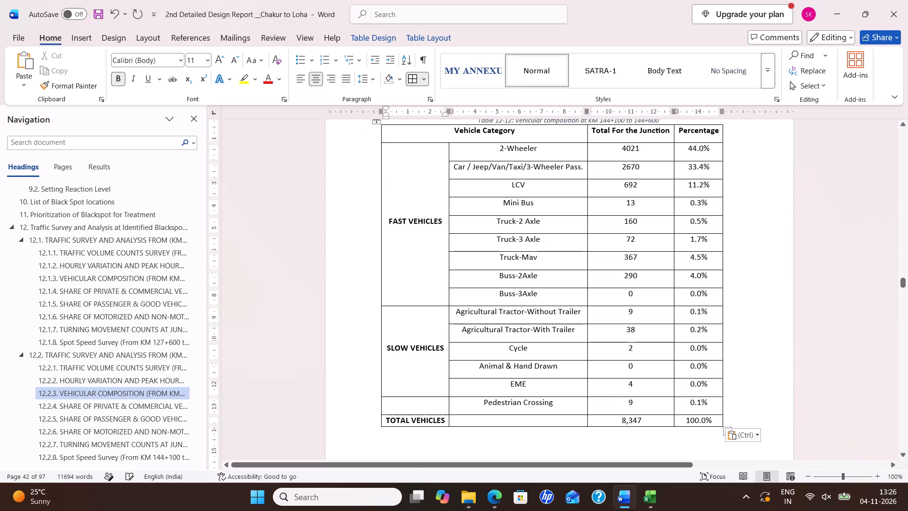
Replace Table 12-12's percentages from 2-Wheeler to Pedestrian Crossing with the workbook's matching Percentage values, pasted as text only.
{"action": "key", "text": "alt+Tab"}
{"action": "scroll", "coordinate": [319, 292], "scroll_direction": "up", "scroll_amount": 2}
{"action": "left_click_drag", "start_coordinate": [330, 224], "coordinate": [341, 368]}
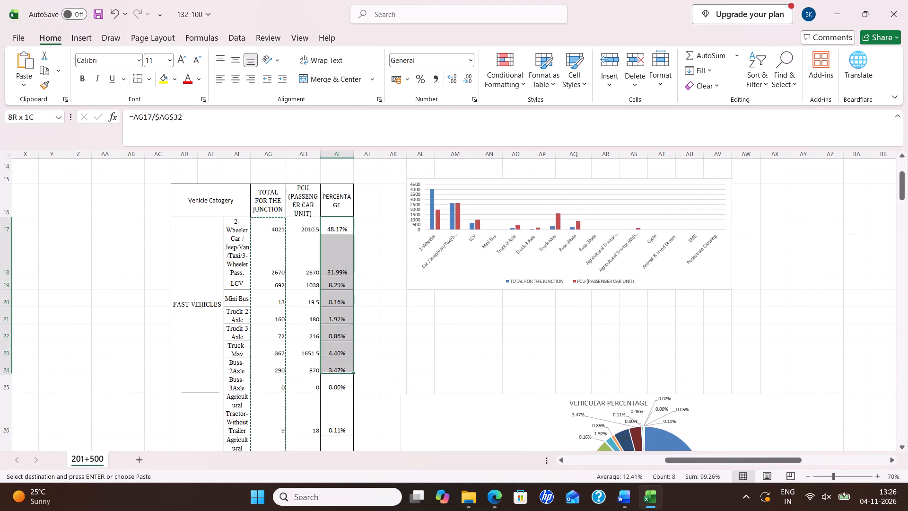
{"action": "left_click_drag", "start_coordinate": [341, 368], "coordinate": [337, 441]}
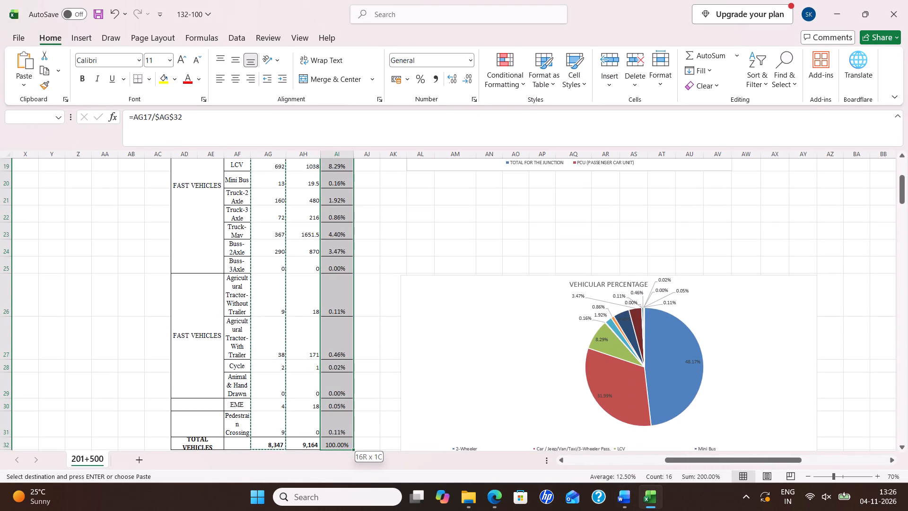
{"action": "left_click_drag", "start_coordinate": [337, 441], "coordinate": [333, 441]}
{"action": "left_click_drag", "start_coordinate": [333, 441], "coordinate": [331, 434]}
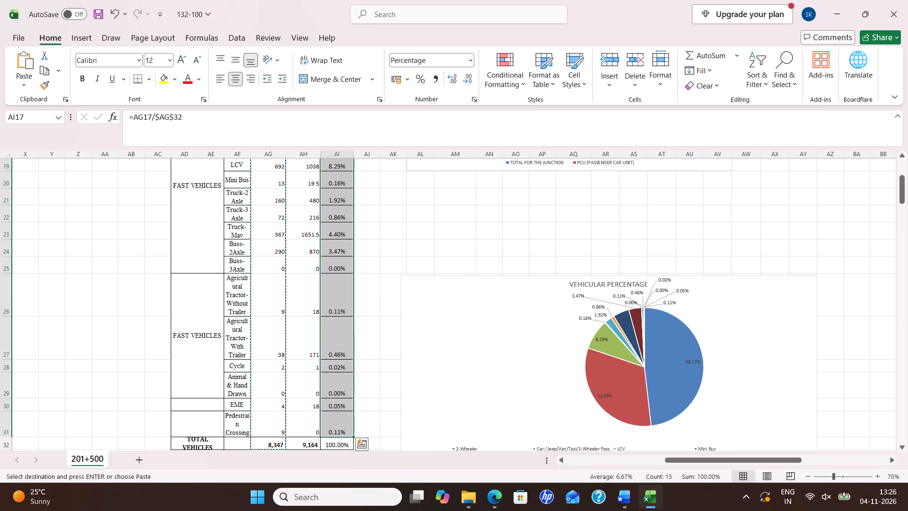
{"action": "key", "text": "ctrl+c"}
{"action": "key", "text": "alt+Tab"}
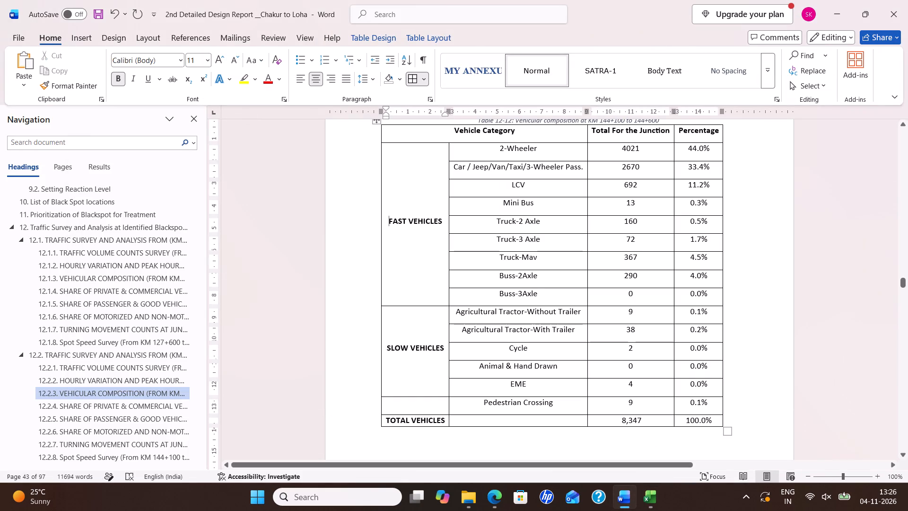
{"action": "left_click_drag", "start_coordinate": [689, 150], "coordinate": [684, 375]}
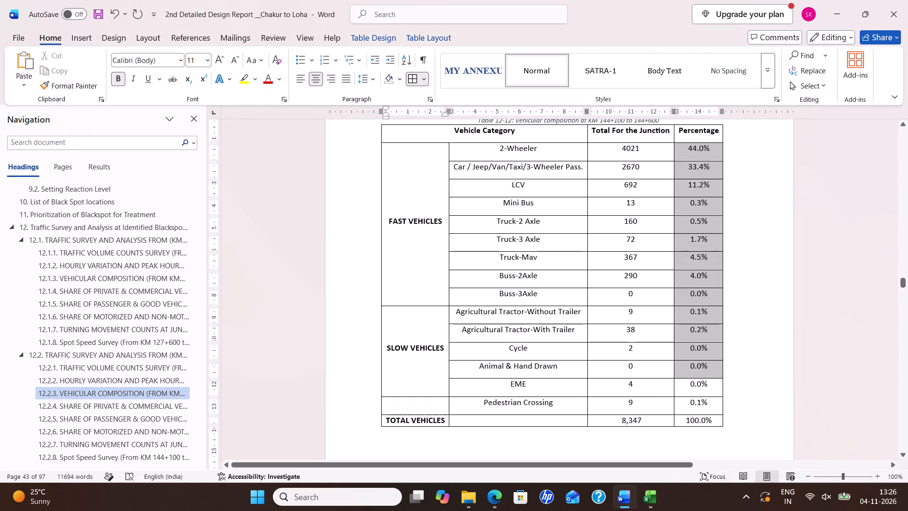
{"action": "left_click_drag", "start_coordinate": [684, 375], "coordinate": [689, 400]}
{"action": "right_click", "coordinate": [697, 388]}
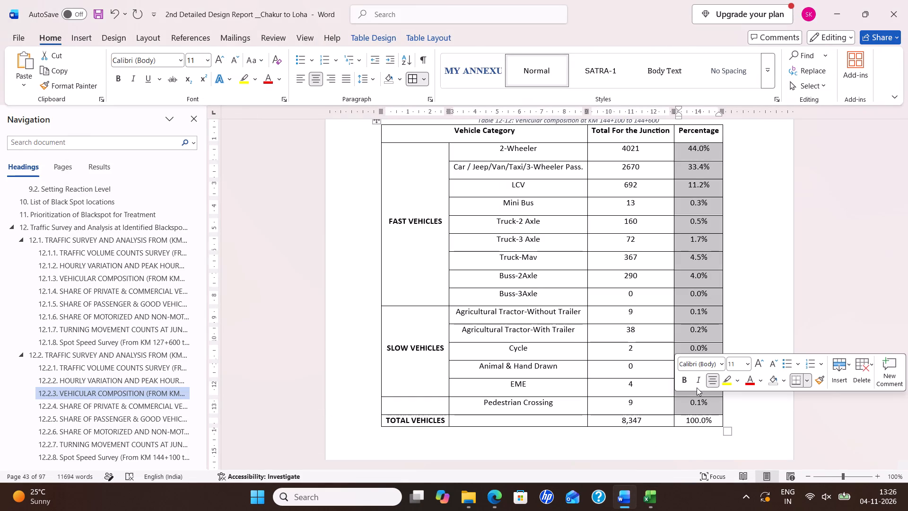
{"action": "right_click", "coordinate": [700, 396]}
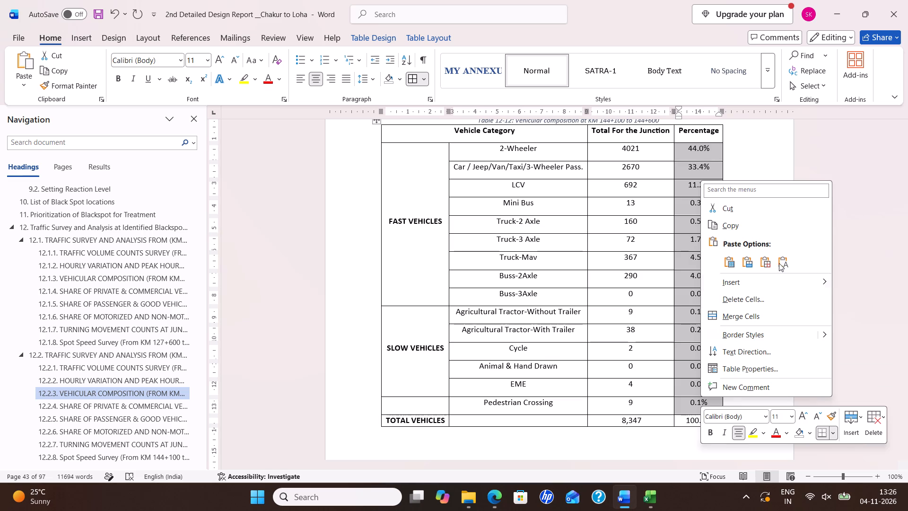
{"action": "left_click", "coordinate": [779, 263]}
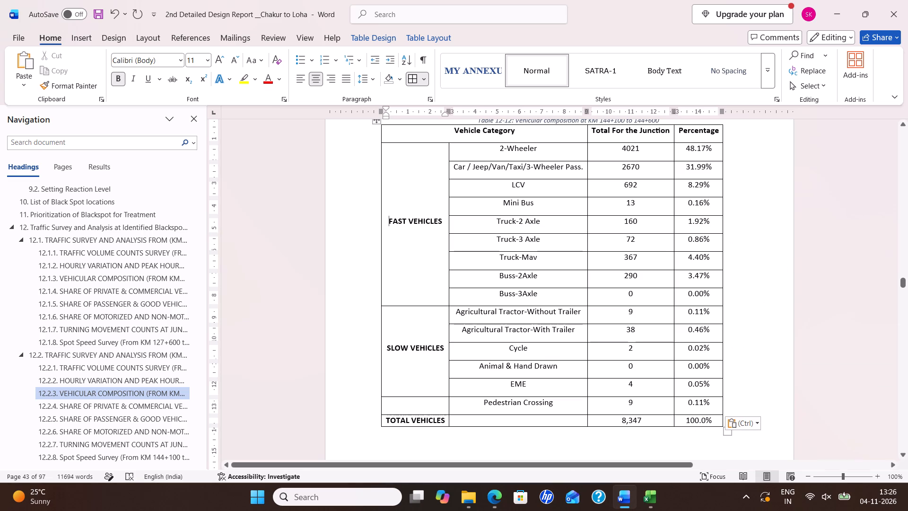
{"action": "left_click_drag", "start_coordinate": [614, 422], "coordinate": [698, 424]}
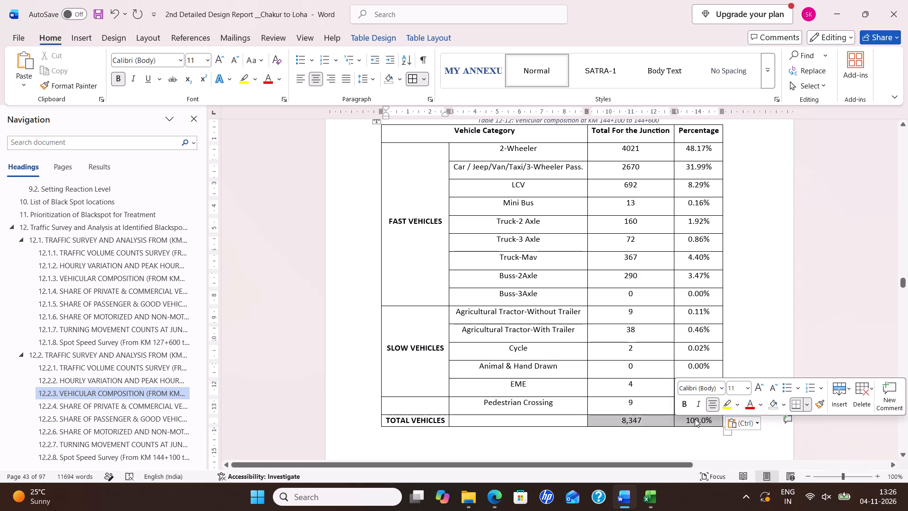
{"action": "left_click", "coordinate": [685, 406]}
Delete the old vehicular composition pie chart above the Figure 12-14 caption.
{"action": "scroll", "coordinate": [620, 395], "scroll_direction": "down", "scroll_amount": 15}
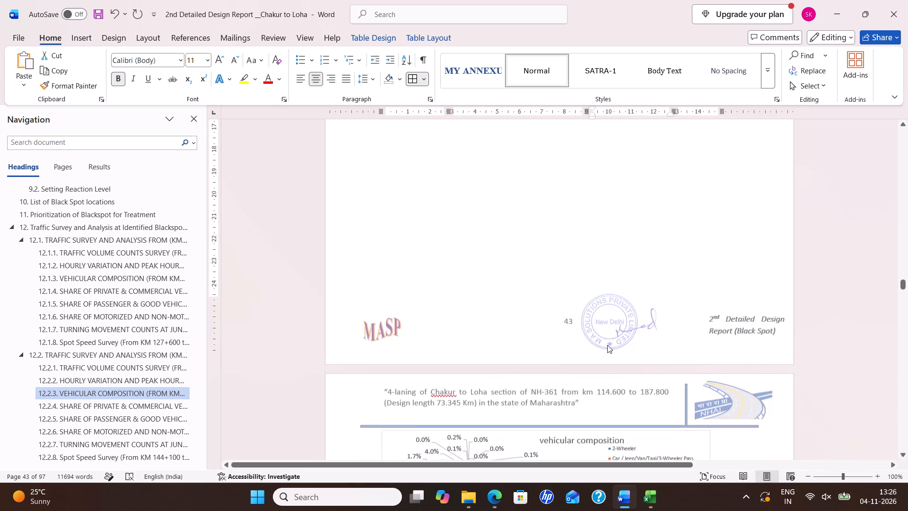
{"action": "scroll", "coordinate": [607, 345], "scroll_direction": "down", "scroll_amount": 4}
{"action": "left_click", "coordinate": [579, 290]}
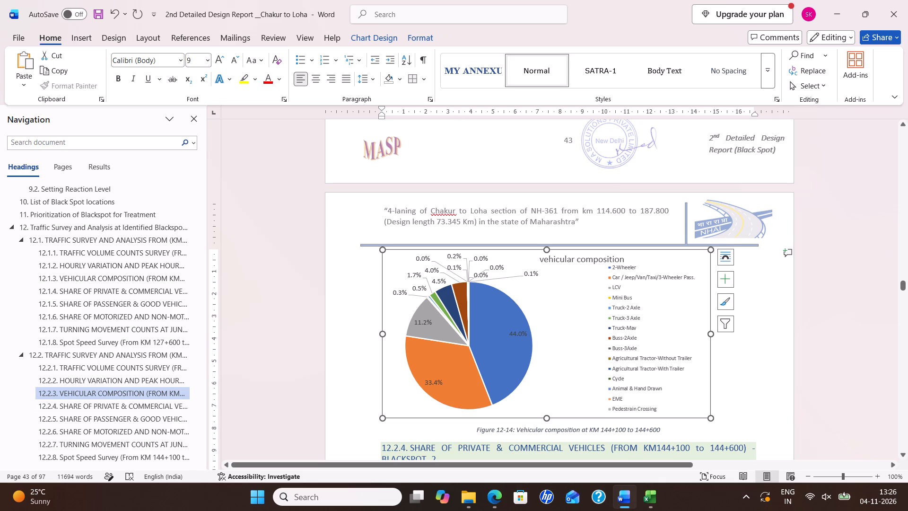
{"action": "key", "text": "Delete"}
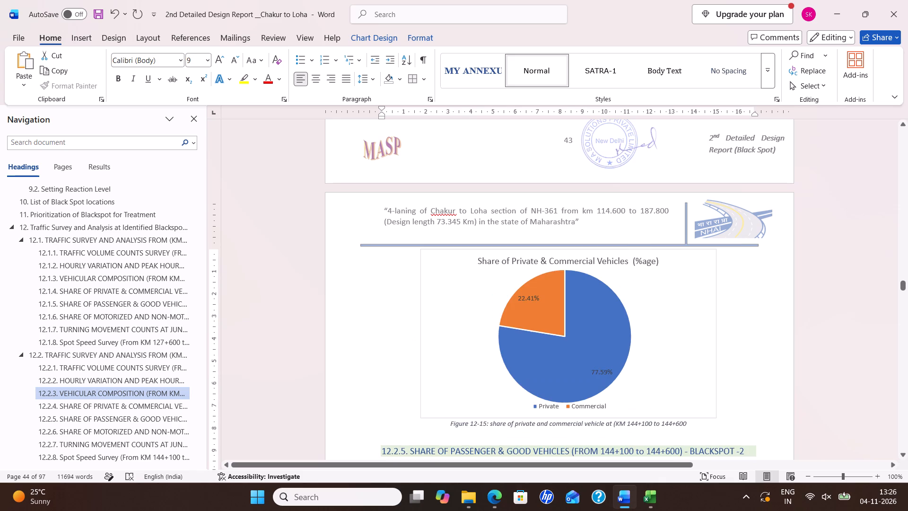
Place the legend on the right side of the Vehicular Percentage pie chart in the 132-100 workbook.
{"action": "key", "text": "alt+Tab"}
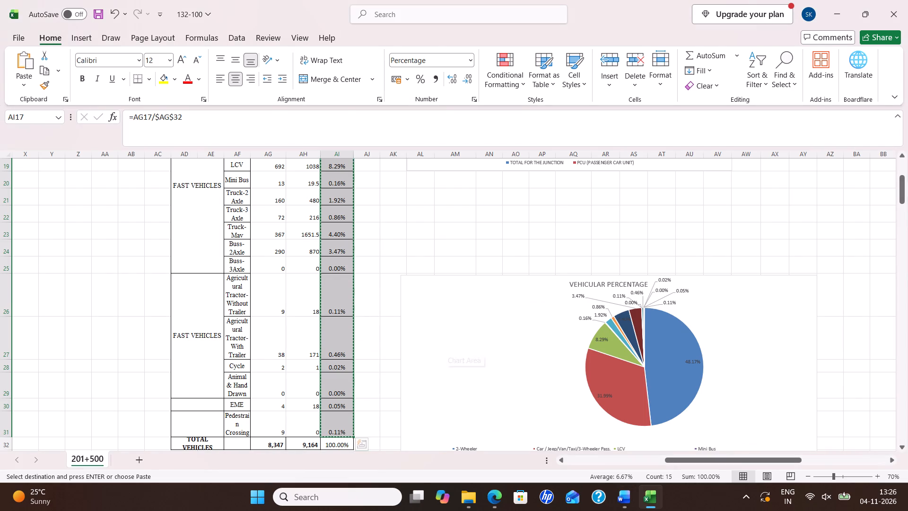
{"action": "scroll", "coordinate": [455, 293], "scroll_direction": "down", "scroll_amount": 3}
{"action": "left_click", "coordinate": [461, 216]}
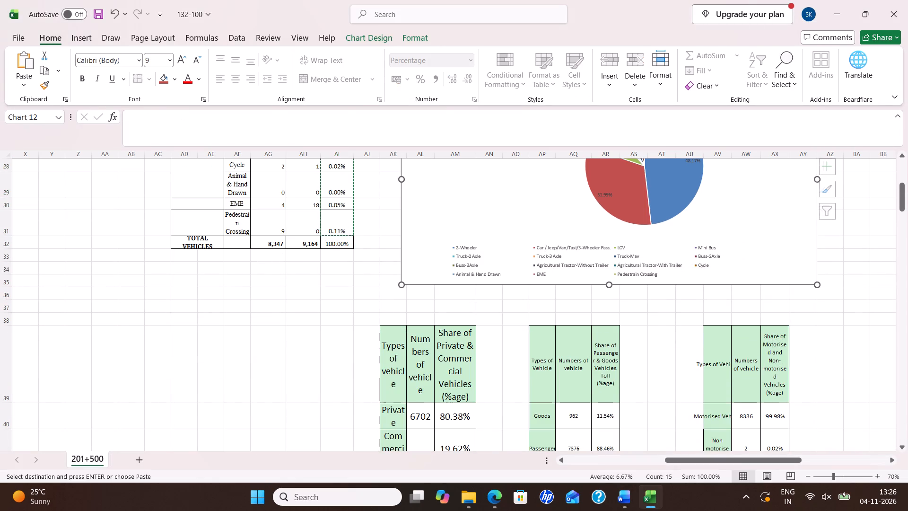
{"action": "scroll", "coordinate": [836, 284], "scroll_direction": "up", "scroll_amount": 2}
{"action": "left_click", "coordinate": [841, 244]}
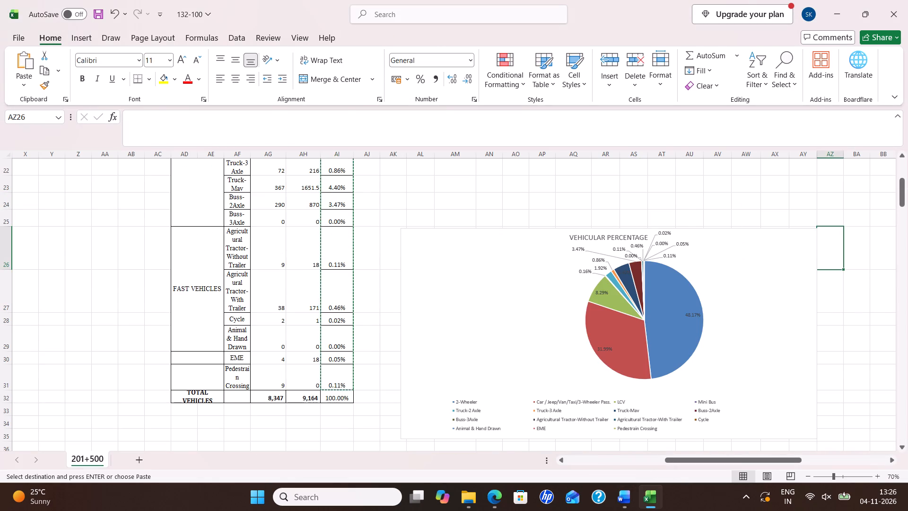
{"action": "left_click", "coordinate": [806, 265]}
{"action": "left_click", "coordinate": [832, 238]}
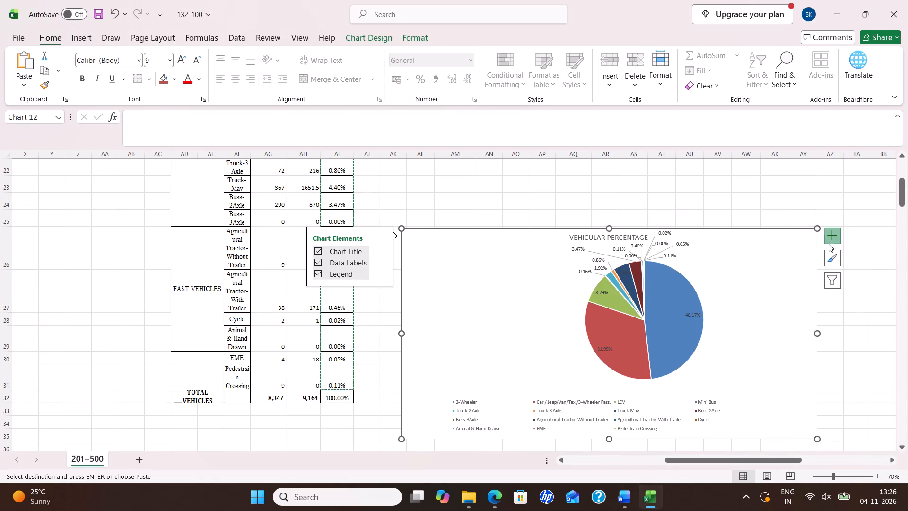
{"action": "left_click", "coordinate": [382, 273]}
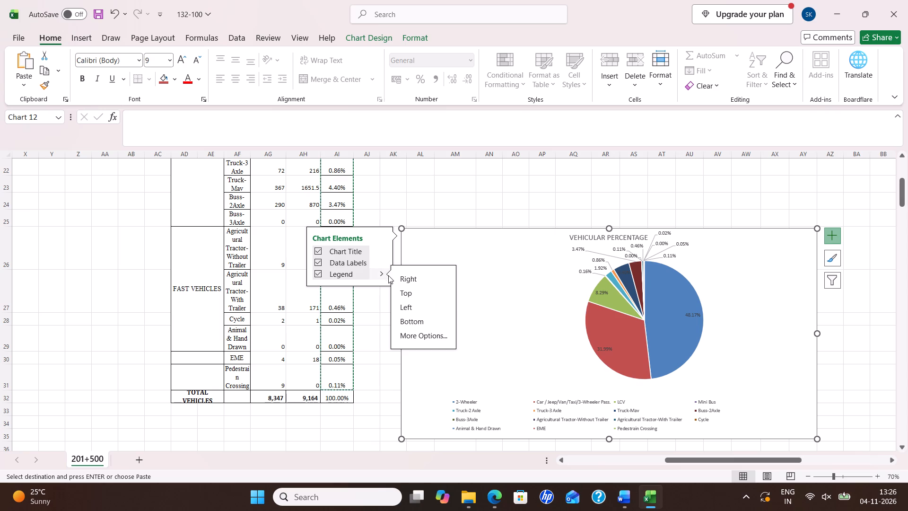
{"action": "left_click", "coordinate": [407, 283]}
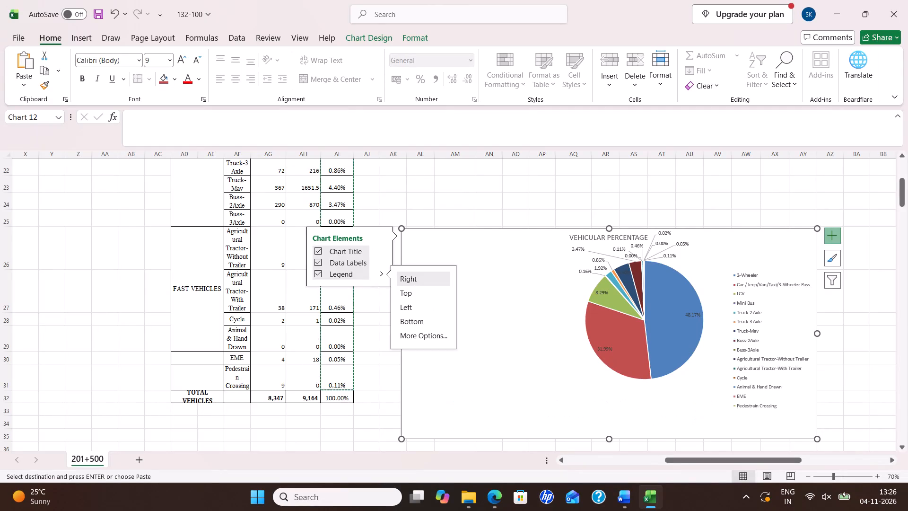
{"action": "left_click", "coordinate": [484, 353]}
{"action": "left_click", "coordinate": [408, 365]}
Reposition the Vehicular Percentage chart slightly on the workbook sheet and narrow it from both sides.
{"action": "left_click_drag", "start_coordinate": [402, 364], "coordinate": [432, 369]}
{"action": "left_click", "coordinate": [614, 365]}
{"action": "left_click_drag", "start_coordinate": [846, 338], "coordinate": [844, 338]}
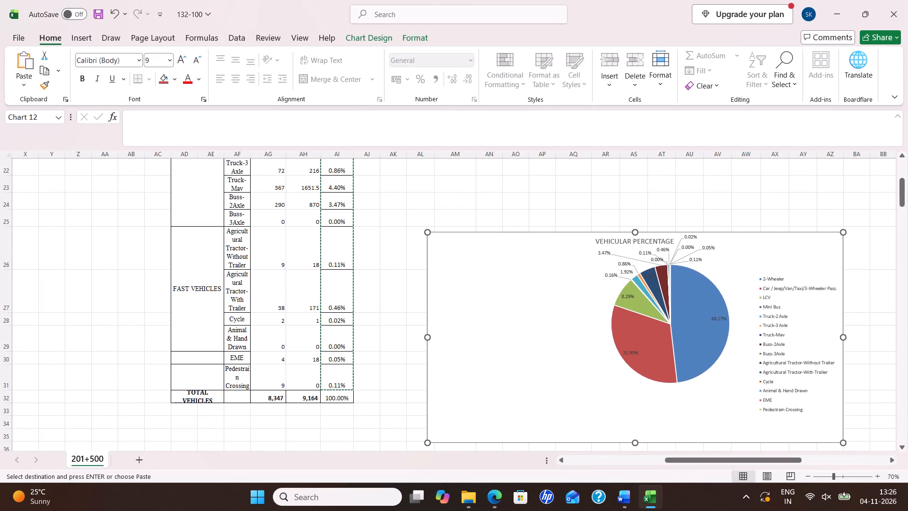
{"action": "left_click_drag", "start_coordinate": [844, 338], "coordinate": [791, 347]}
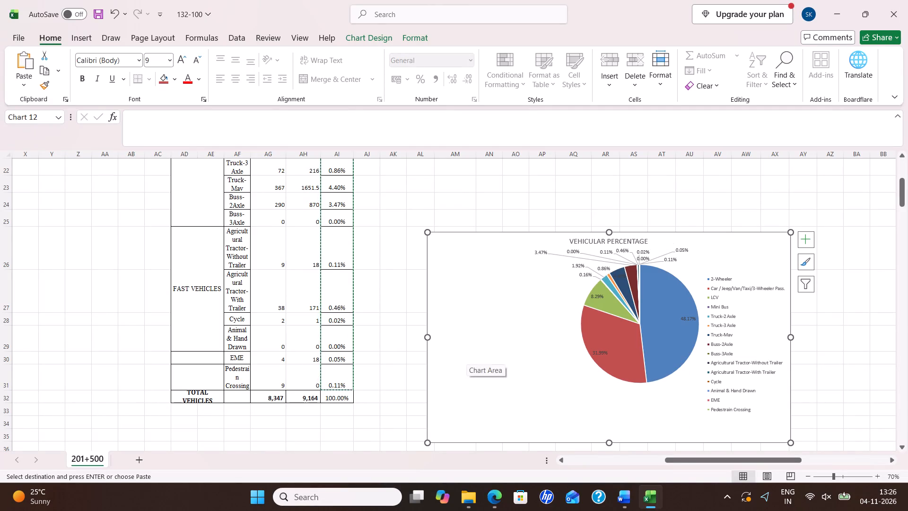
{"action": "left_click_drag", "start_coordinate": [427, 338], "coordinate": [518, 341]}
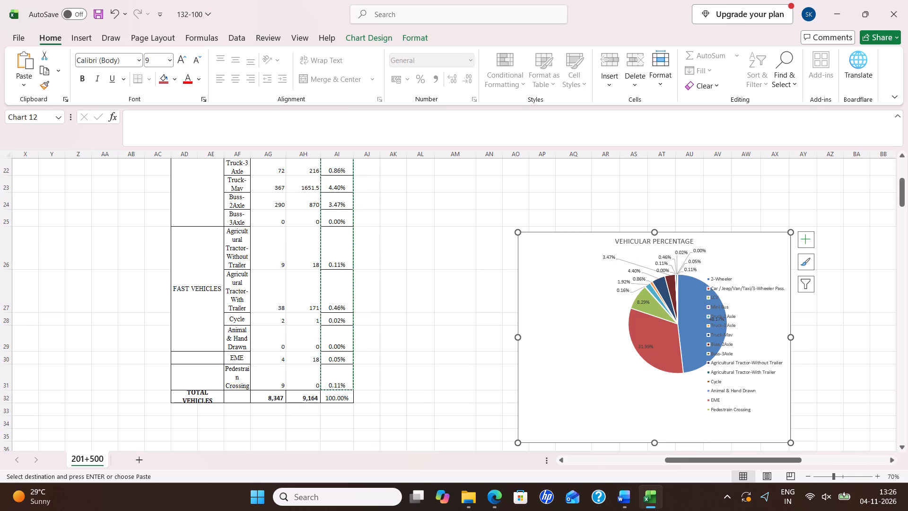
Copy the workbook's Vehicular Percentage chart and paste it above the Figure 12-14 caption in the report.
{"action": "left_click", "coordinate": [776, 247]}
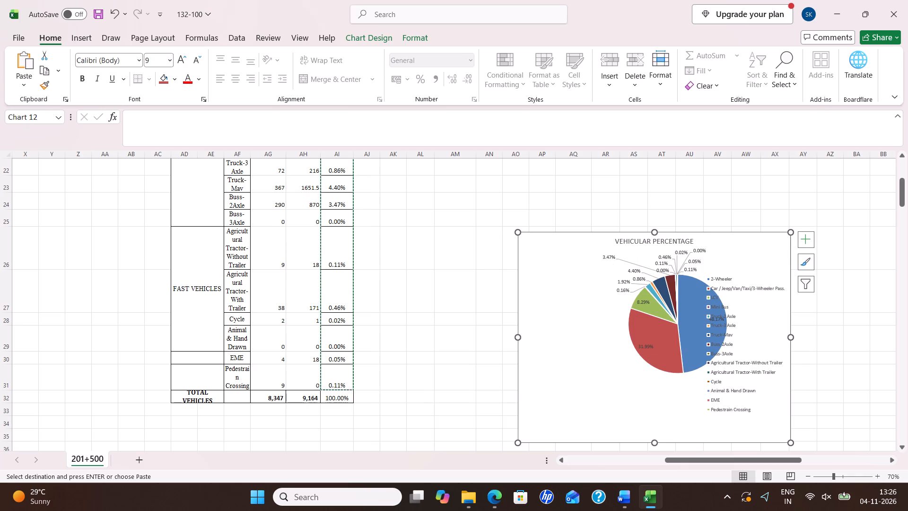
{"action": "left_click", "coordinate": [762, 233]}
{"action": "key", "text": "ctrl+c"}
{"action": "key", "text": "alt+Tab"}
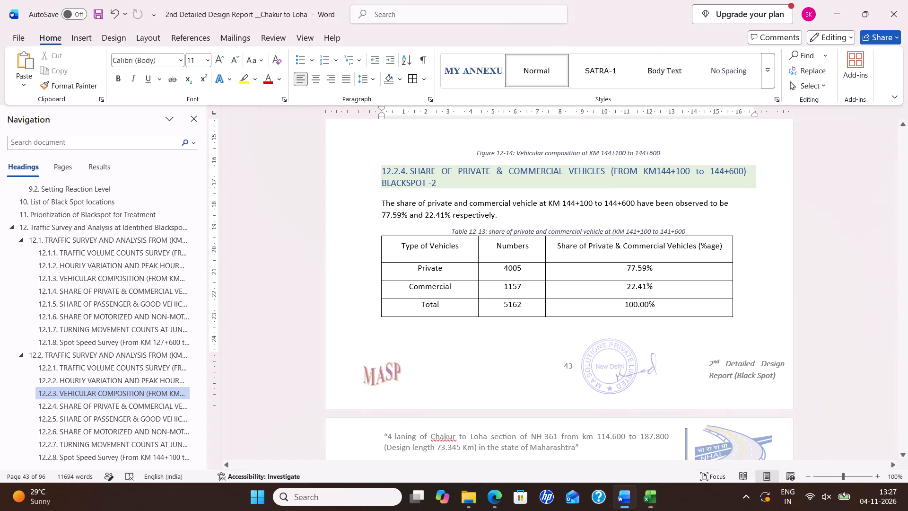
{"action": "key", "text": "ctrl+v"}
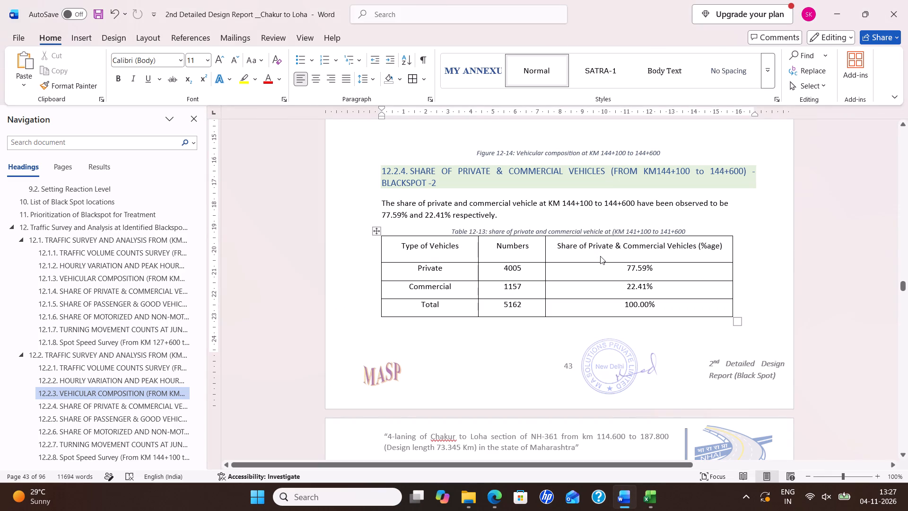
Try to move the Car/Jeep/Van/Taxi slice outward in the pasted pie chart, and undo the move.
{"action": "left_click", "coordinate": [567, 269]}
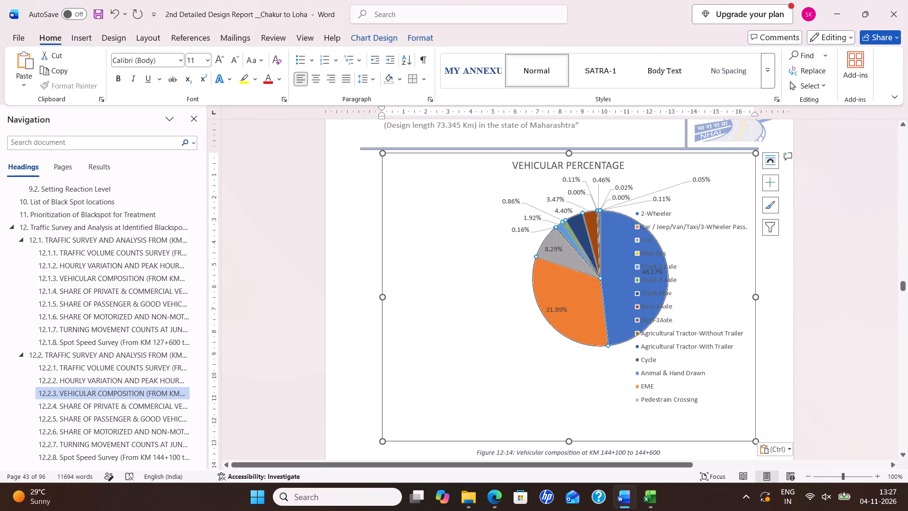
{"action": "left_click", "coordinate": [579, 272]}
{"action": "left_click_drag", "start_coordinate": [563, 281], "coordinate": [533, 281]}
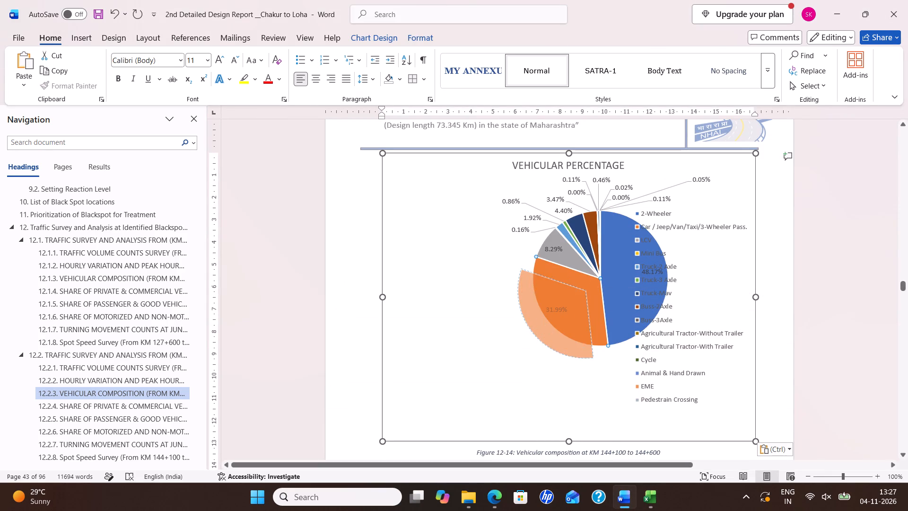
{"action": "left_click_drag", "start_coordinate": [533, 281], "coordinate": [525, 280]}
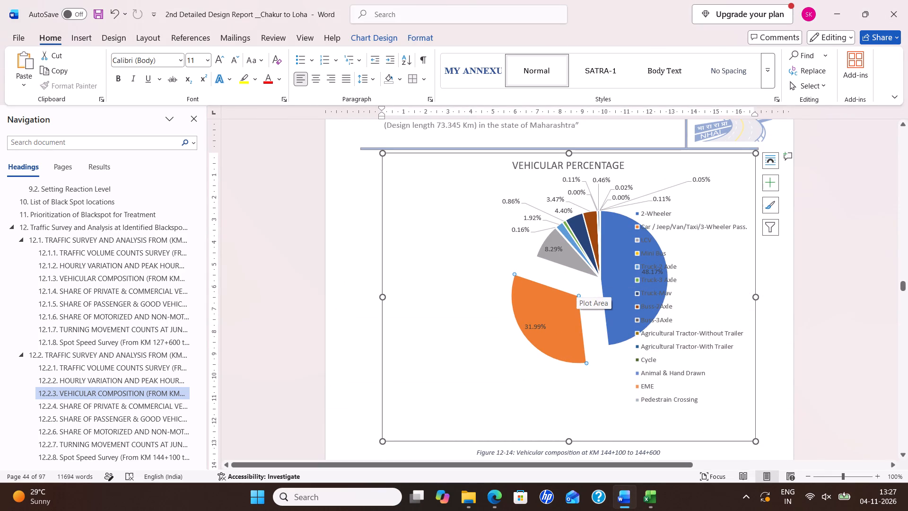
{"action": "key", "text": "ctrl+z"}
Narrow the legend of the report's Vehicular Percentage chart so that it clears the pie.
{"action": "left_click", "coordinate": [702, 204]}
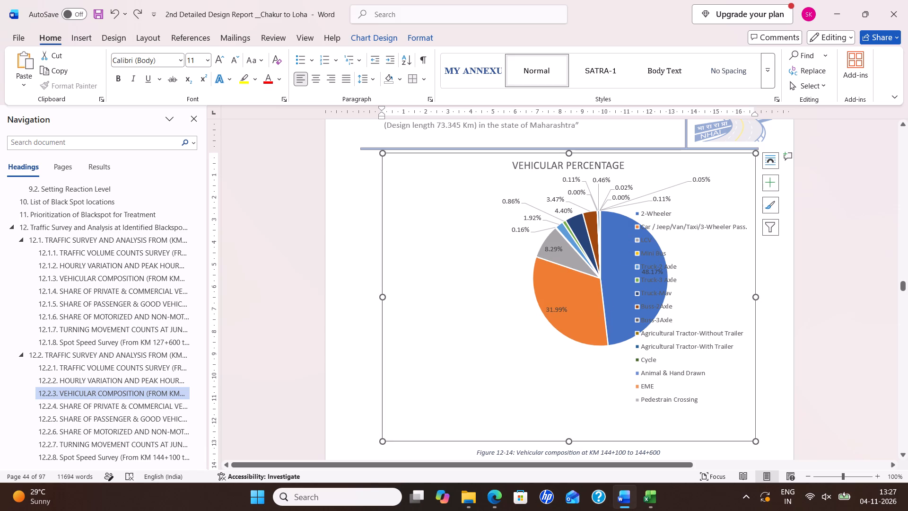
{"action": "left_click", "coordinate": [694, 273]}
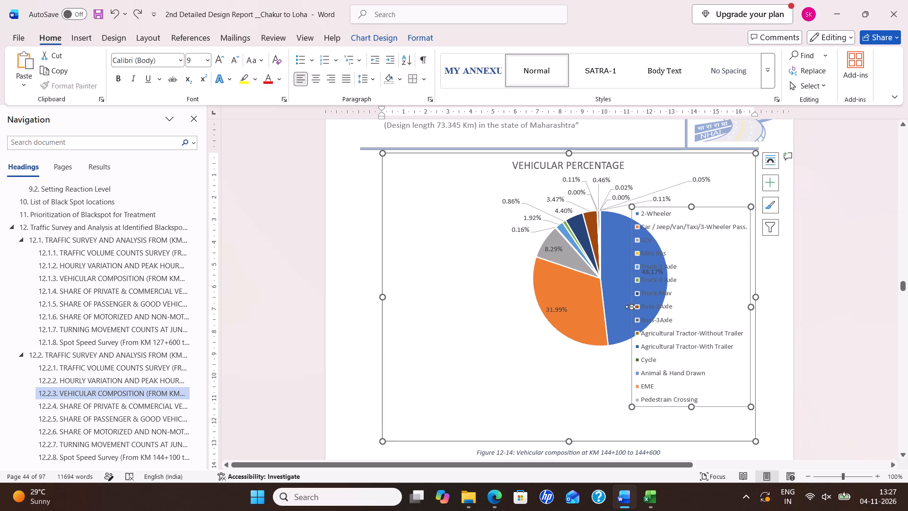
{"action": "left_click_drag", "start_coordinate": [630, 307], "coordinate": [672, 309]}
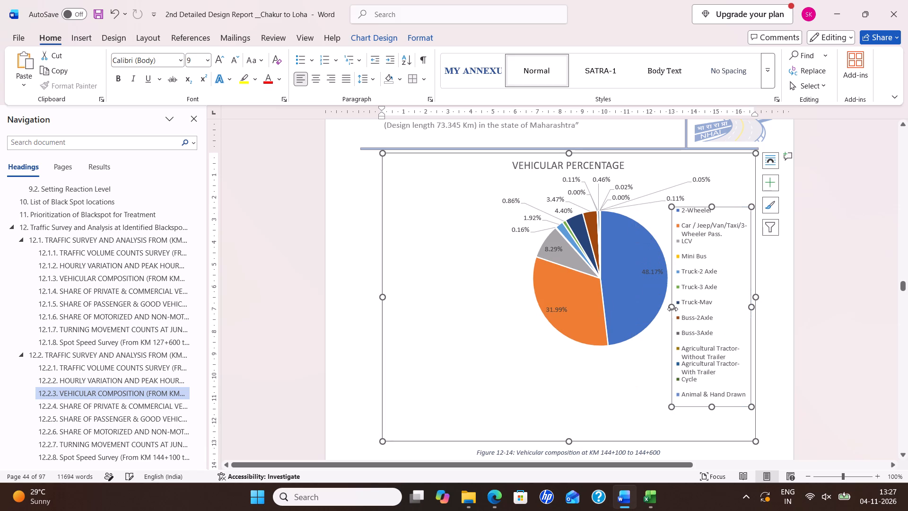
Reduce the height of the report's Vehicular Percentage chart by raising its bottom edge.
{"action": "left_click", "coordinate": [615, 321]}
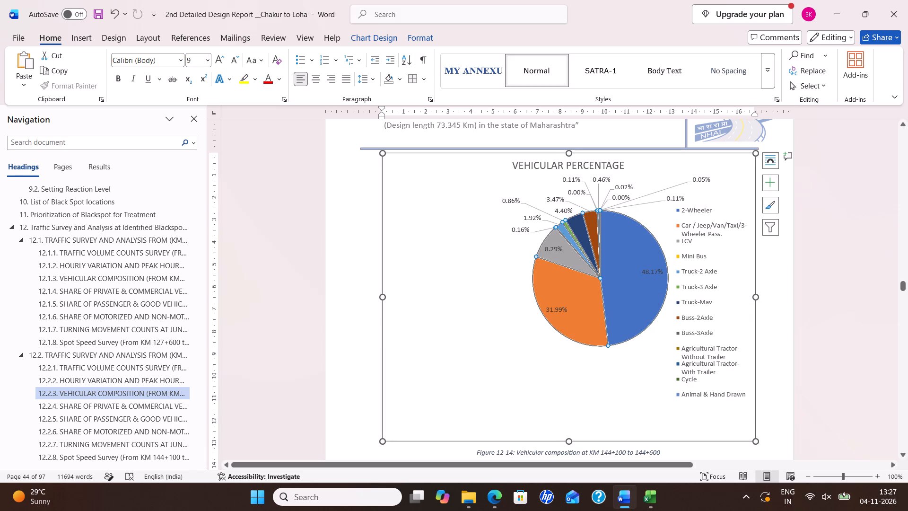
{"action": "left_click_drag", "start_coordinate": [565, 441], "coordinate": [564, 361]}
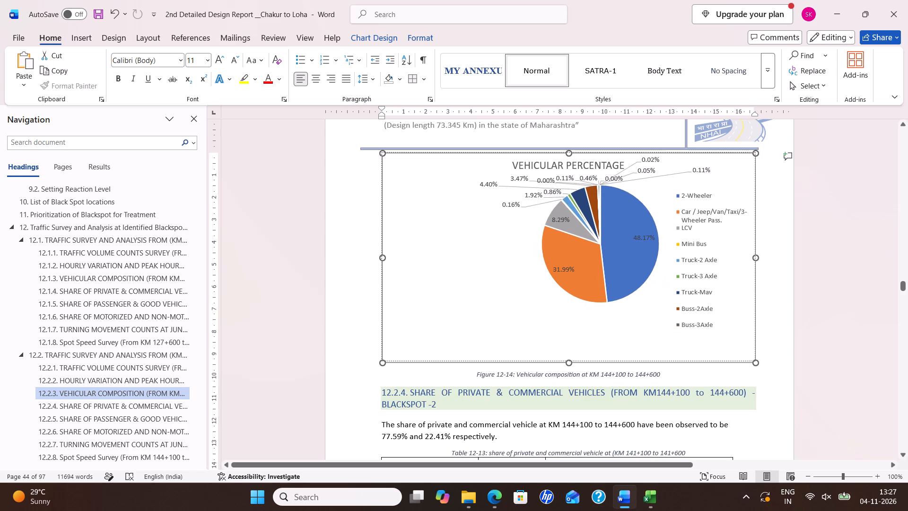
{"action": "left_click_drag", "start_coordinate": [564, 361], "coordinate": [564, 359]}
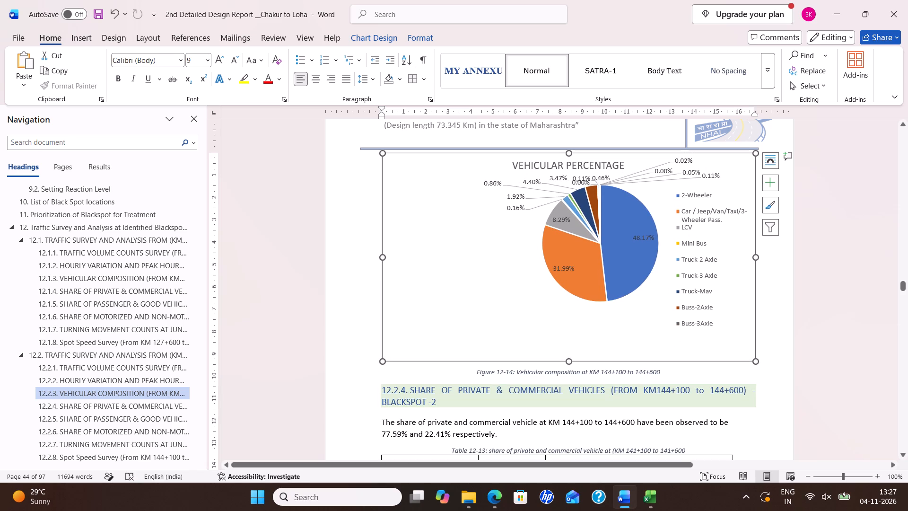
Extend the chart's legend down to near the chart's bottom edge and widen it slightly toward the pie.
{"action": "left_click", "coordinate": [697, 269]}
{"action": "left_click_drag", "start_coordinate": [712, 336], "coordinate": [711, 354]}
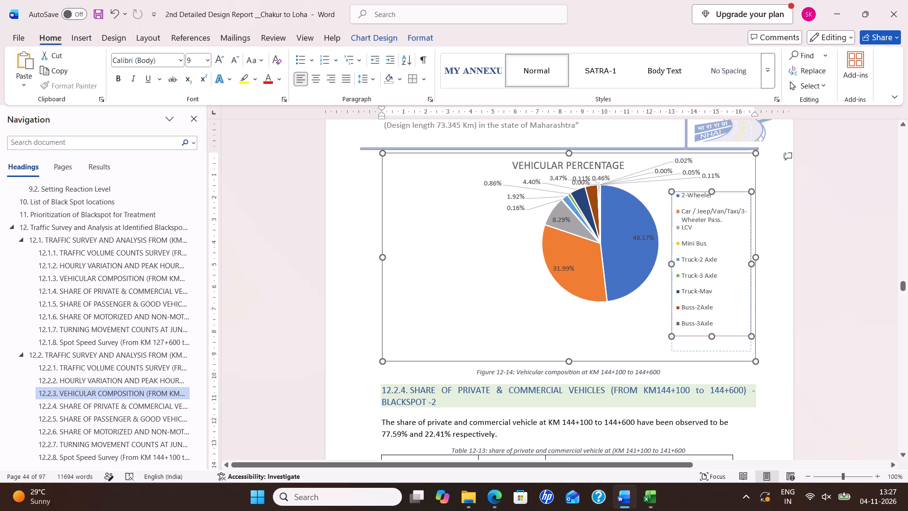
{"action": "left_click_drag", "start_coordinate": [711, 354], "coordinate": [711, 357]}
{"action": "left_click_drag", "start_coordinate": [668, 275], "coordinate": [661, 277]}
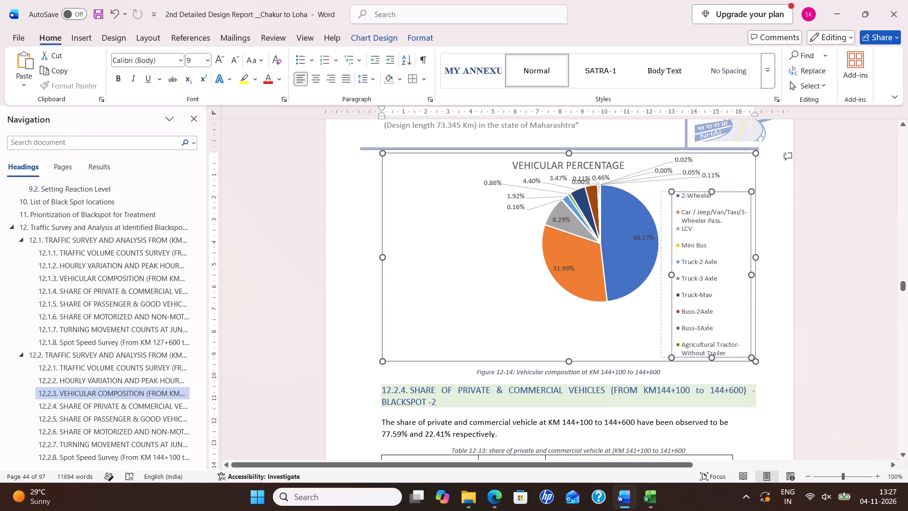
{"action": "left_click_drag", "start_coordinate": [661, 277], "coordinate": [660, 278]}
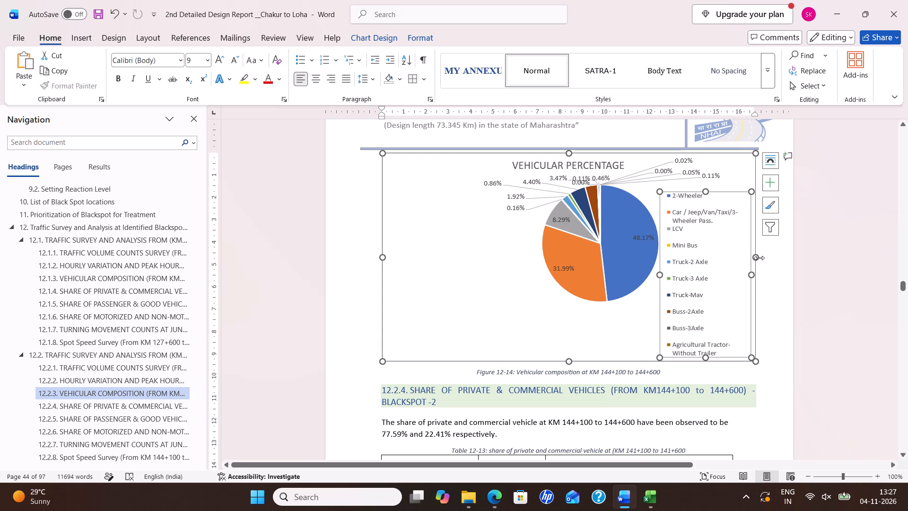
Undo the last narrowing of the Vehicular Percentage chart in the 132-100 workbook.
{"action": "key", "text": "alt+Tab"}
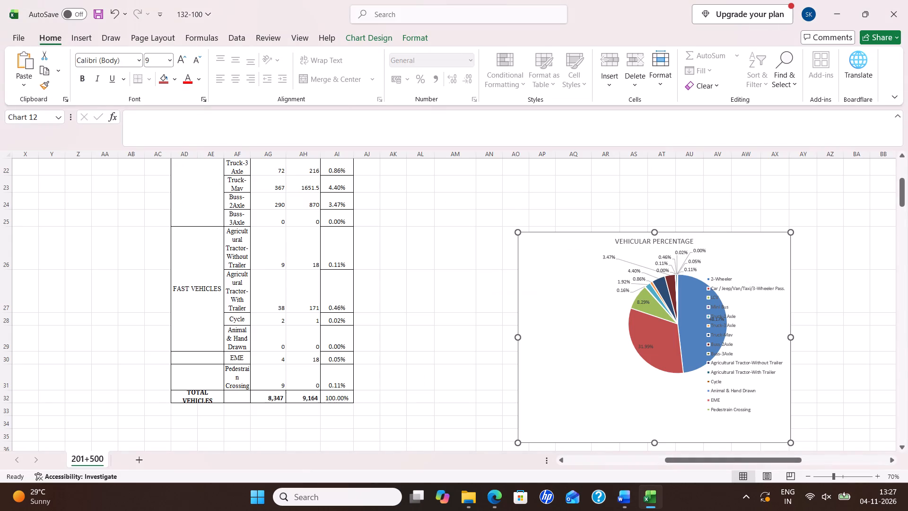
{"action": "key", "text": "ctrl+z"}
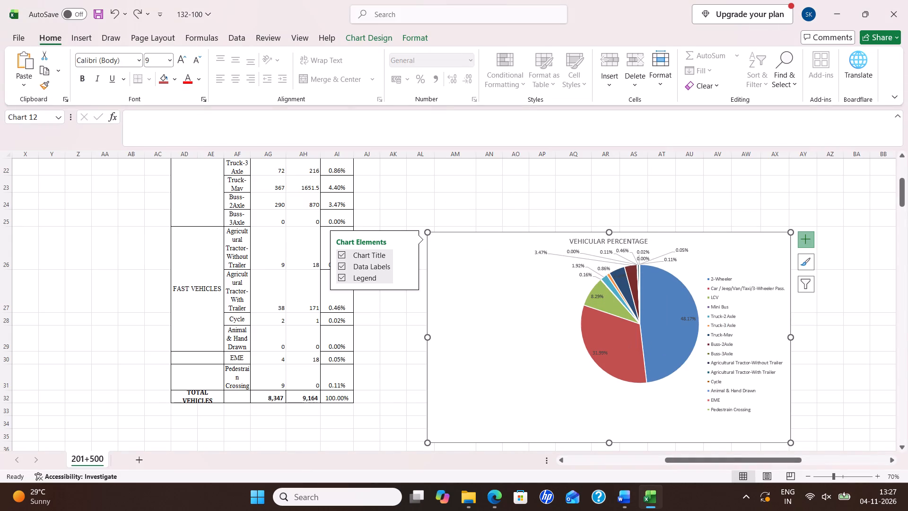
Shift the pie leftward within the workbook's Vehicular Percentage chart, away from the legend.
{"action": "left_click", "coordinate": [650, 322]}
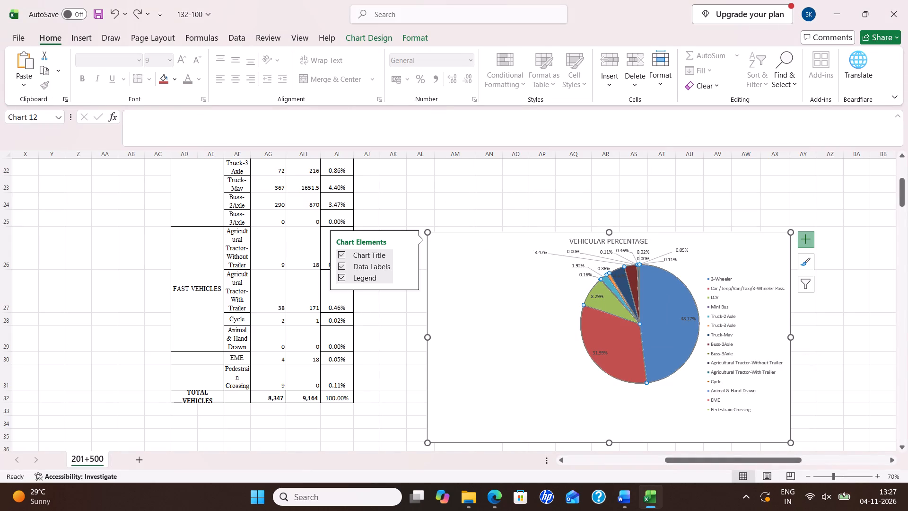
{"action": "left_click", "coordinate": [690, 267]}
{"action": "left_click_drag", "start_coordinate": [580, 291], "coordinate": [497, 302]}
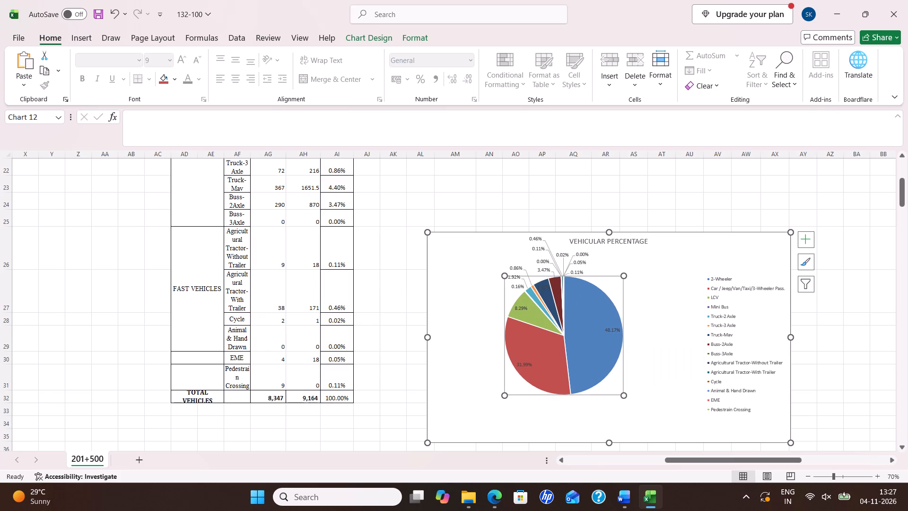
{"action": "left_click", "coordinate": [681, 289]}
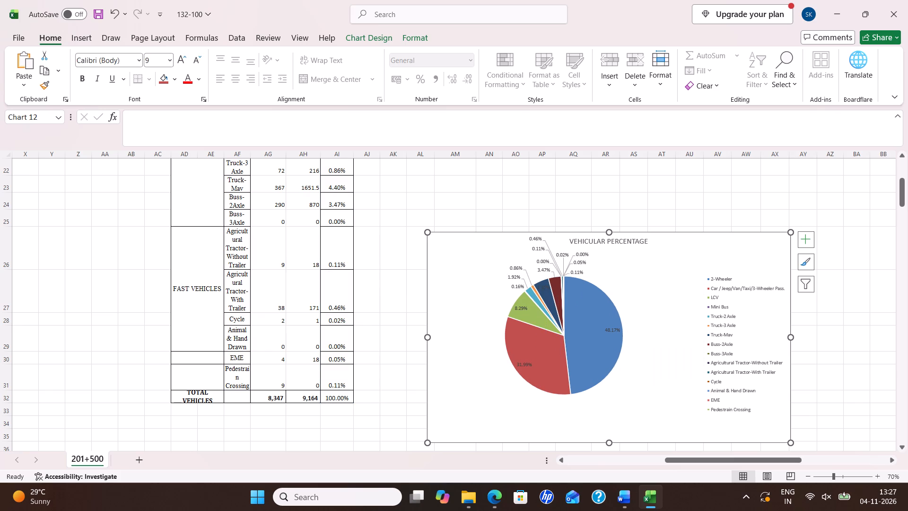
{"action": "left_click", "coordinate": [694, 234]}
Switch to the Word report and shift the pie left and slightly down within its Vehicular Percentage chart, away from the legend.
{"action": "key", "text": "alt+Tab"}
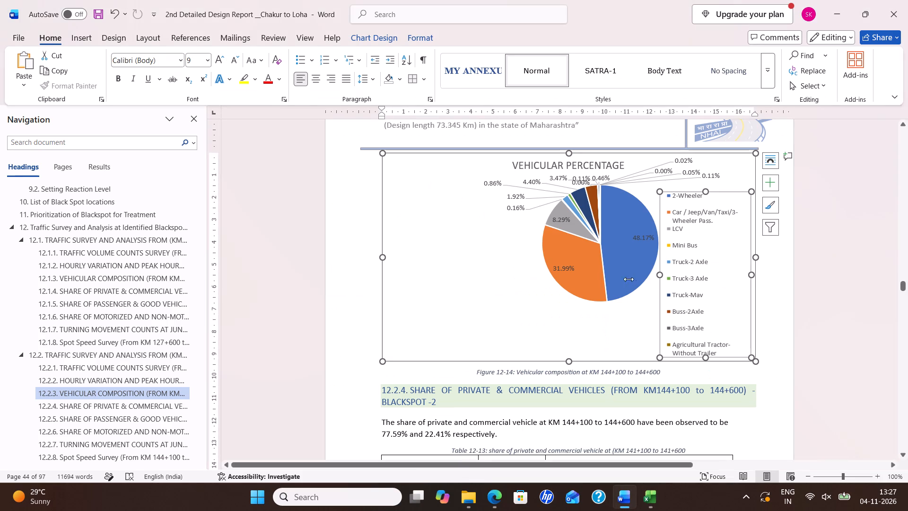
{"action": "left_click", "coordinate": [628, 279]}
{"action": "left_click", "coordinate": [622, 268]}
{"action": "left_click", "coordinate": [612, 271]}
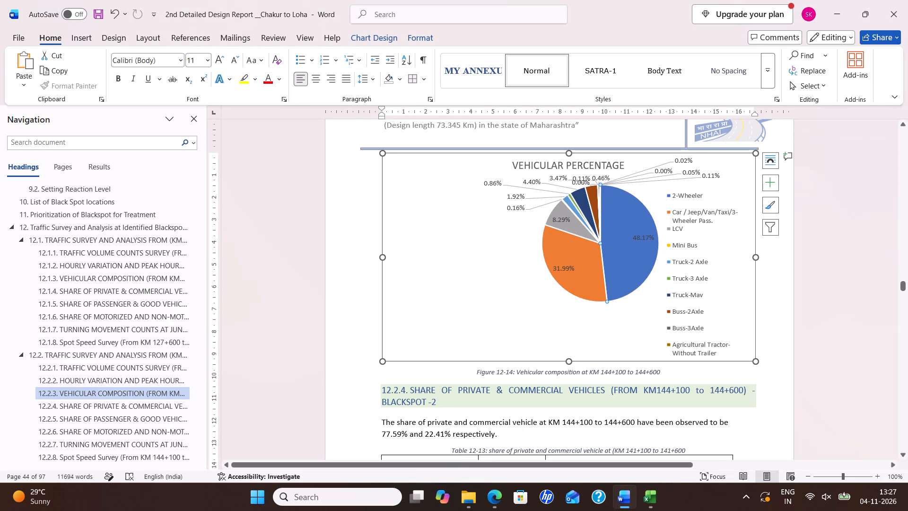
{"action": "left_click", "coordinate": [629, 293]}
{"action": "left_click", "coordinate": [628, 295]}
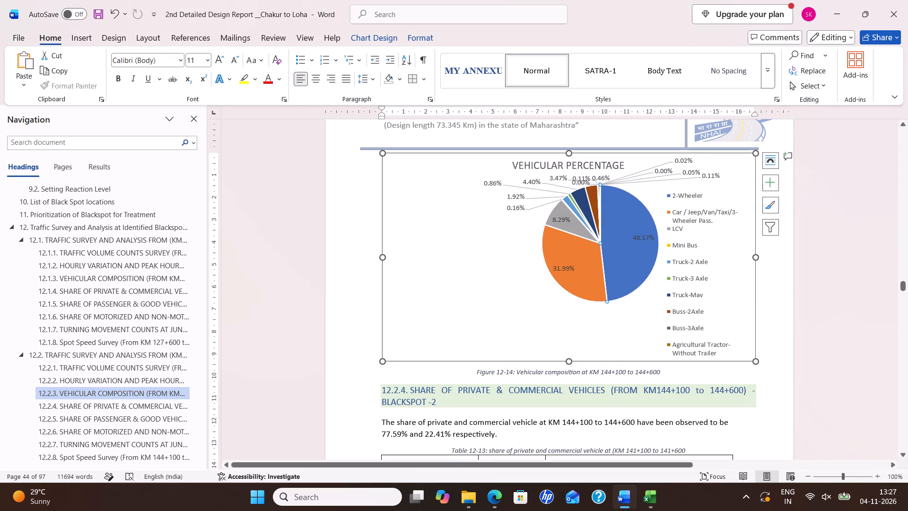
{"action": "left_click", "coordinate": [635, 194]}
{"action": "left_click", "coordinate": [638, 193]}
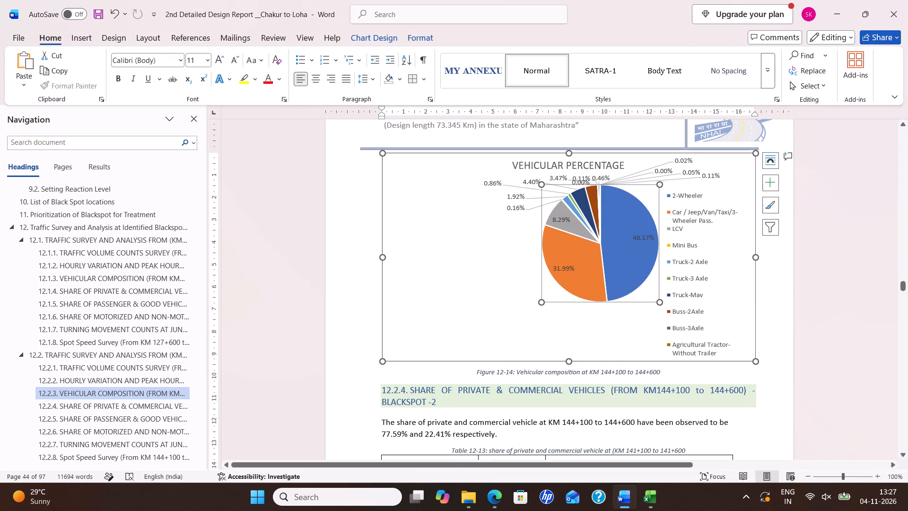
{"action": "left_click_drag", "start_coordinate": [541, 267], "coordinate": [489, 267]}
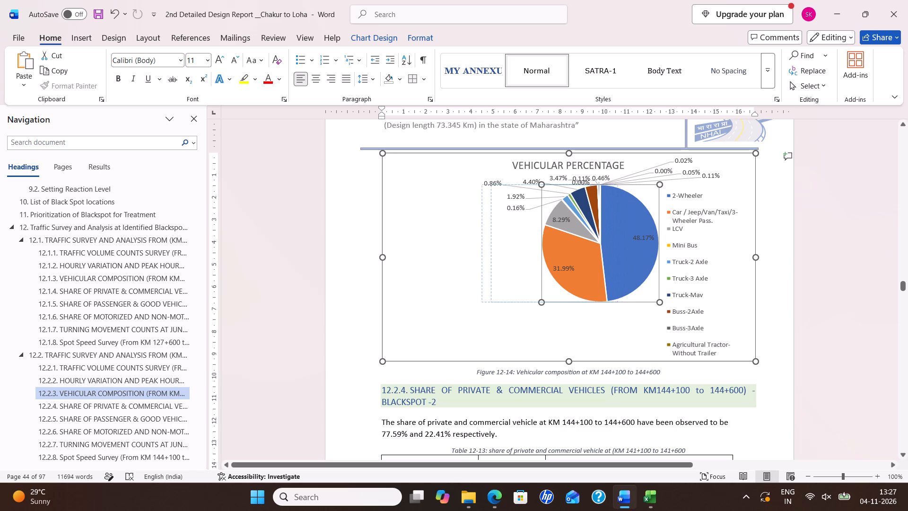
{"action": "left_click_drag", "start_coordinate": [489, 267], "coordinate": [456, 282]}
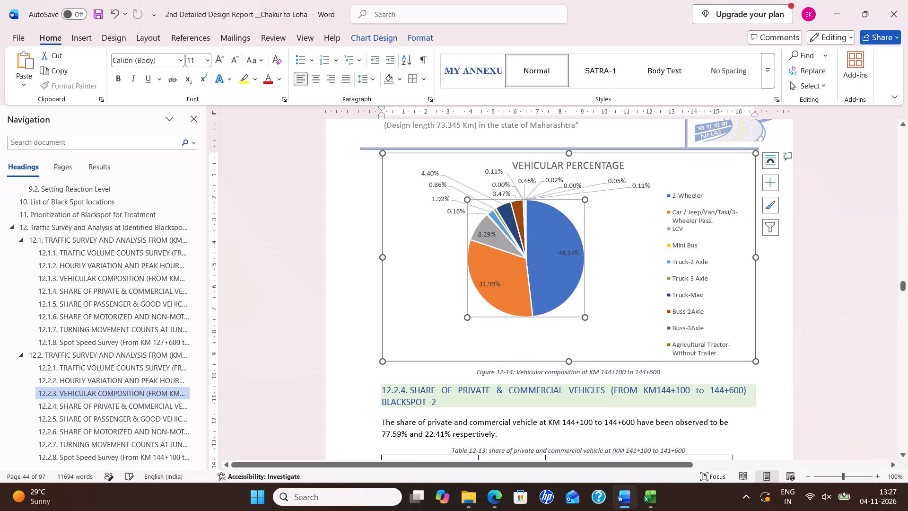
Extend the report chart's legend up to near the chart's top edge and widen it toward the pie so every vehicle category fits.
{"action": "left_click", "coordinate": [686, 219]}
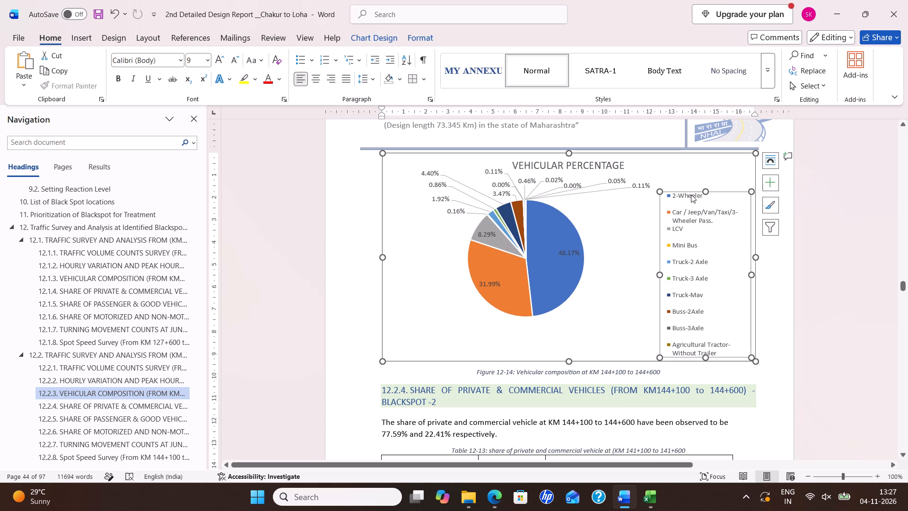
{"action": "left_click_drag", "start_coordinate": [708, 190], "coordinate": [704, 161]}
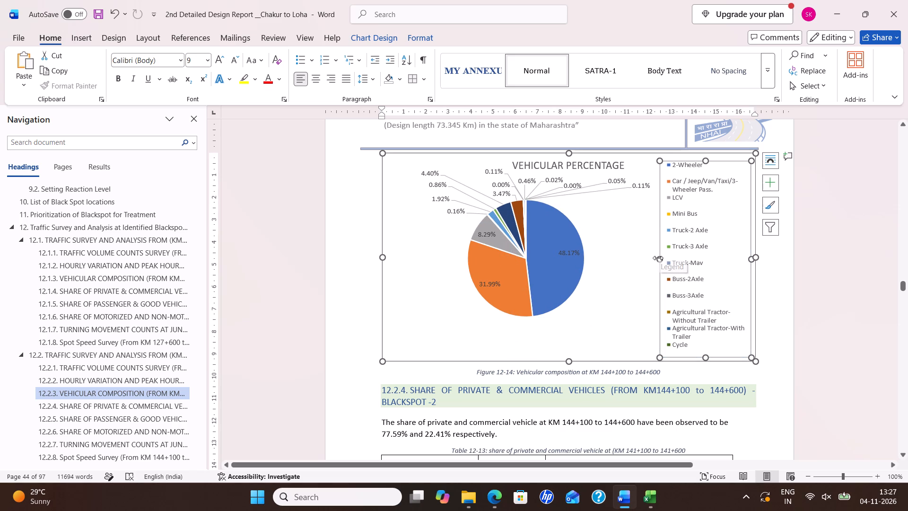
{"action": "left_click_drag", "start_coordinate": [657, 258], "coordinate": [650, 256]}
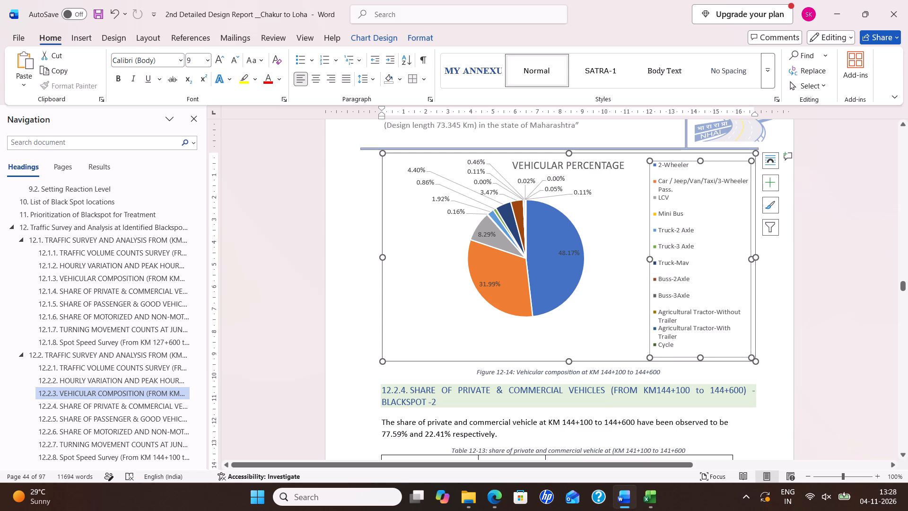
{"action": "left_click", "coordinate": [652, 264]}
{"action": "left_click", "coordinate": [647, 263]}
{"action": "left_click_drag", "start_coordinate": [646, 259], "coordinate": [635, 259]}
Set the font size of the report chart's VEHICULAR PERCENTAGE title to 12.
{"action": "left_click", "coordinate": [539, 166]}
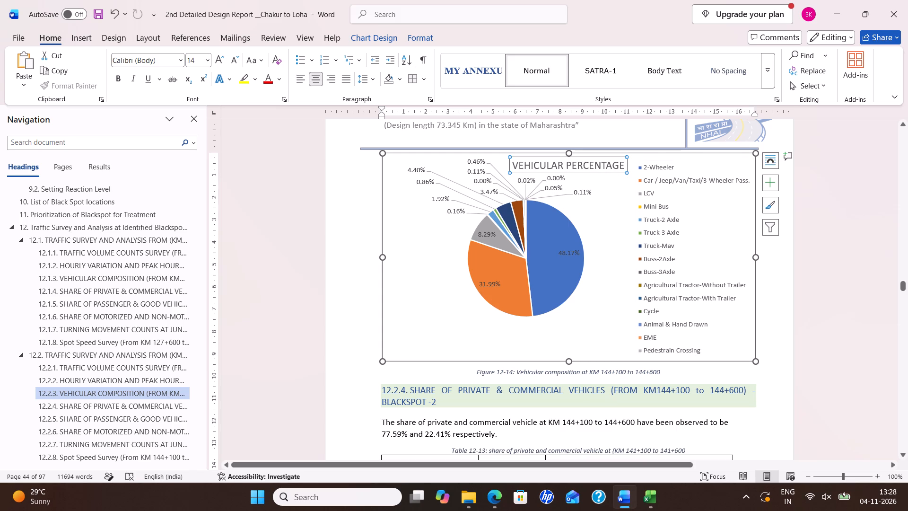
{"action": "left_click_drag", "start_coordinate": [516, 166], "coordinate": [609, 170]}
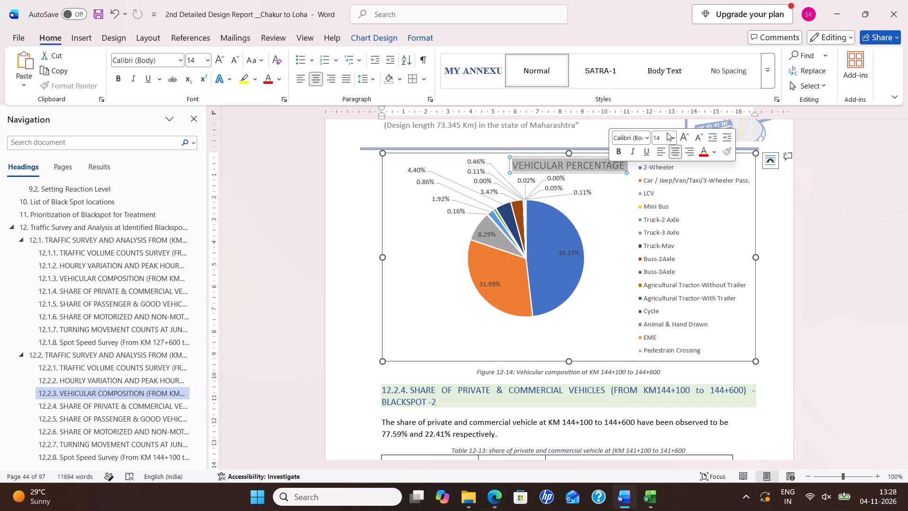
{"action": "left_click", "coordinate": [662, 134]}
{"action": "type", "text": "12"}
{"action": "key", "text": "Return"}
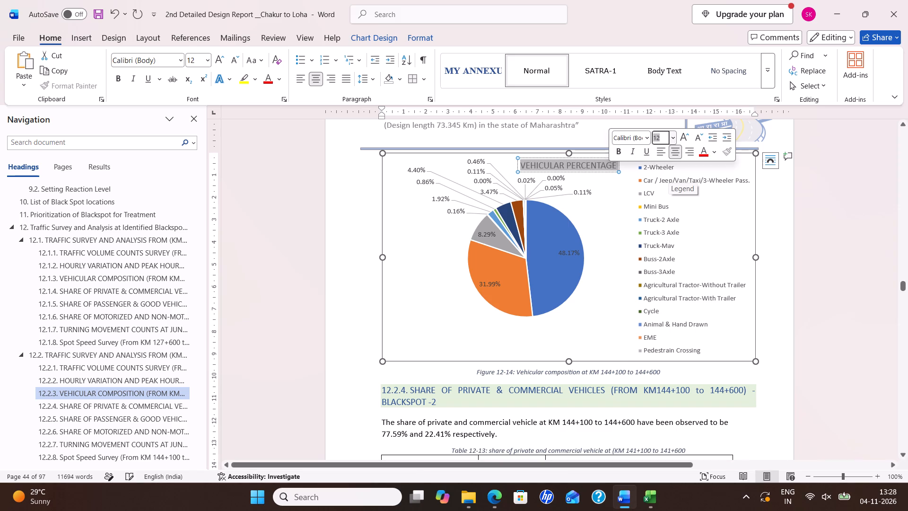
Change the chainage in the Figure 12-14 caption to KM 132+100 to 132+600 and save the report.
{"action": "left_click", "coordinate": [613, 369]}
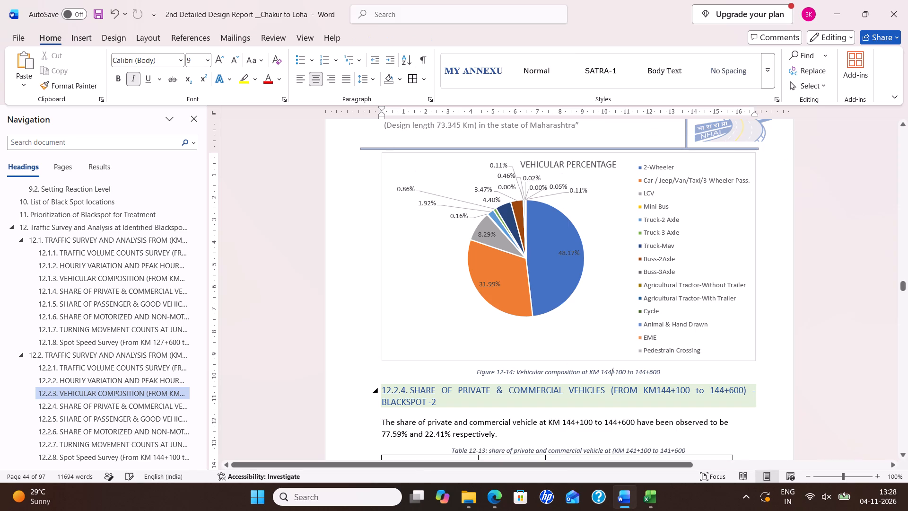
{"action": "key", "text": "BackSpace"}
{"action": "key", "text": "BackSpace"}
{"action": "type", "text": "32"}
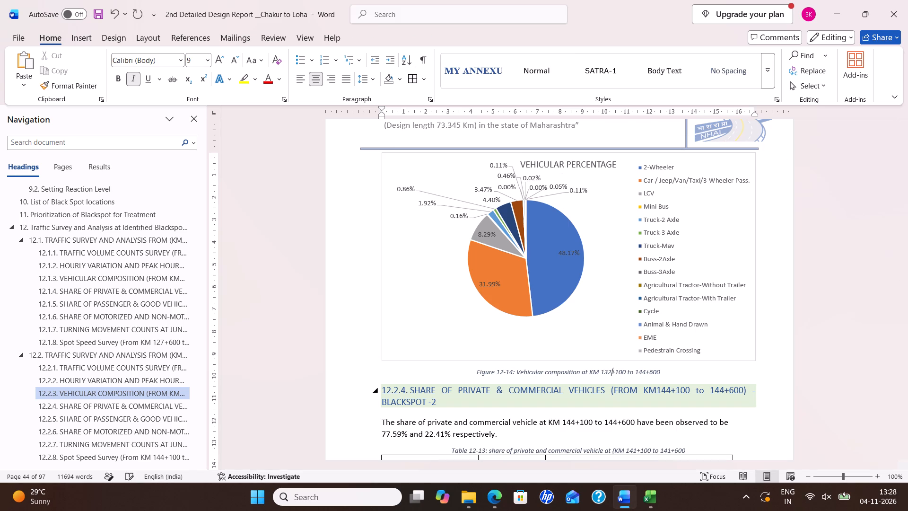
{"action": "key", "text": "Right"}
{"action": "key", "text": "Right"}
{"action": "key", "text": "Right"}
{"action": "key", "text": "Right"}
{"action": "key", "text": "Right"}
{"action": "key", "text": "Right"}
{"action": "key", "text": "Right"}
{"action": "key", "text": "Right"}
{"action": "key", "text": "Right"}
{"action": "key", "text": "Right"}
{"action": "key", "text": "Right"}
{"action": "key", "text": "BackSpace"}
{"action": "key", "text": "BackSpace"}
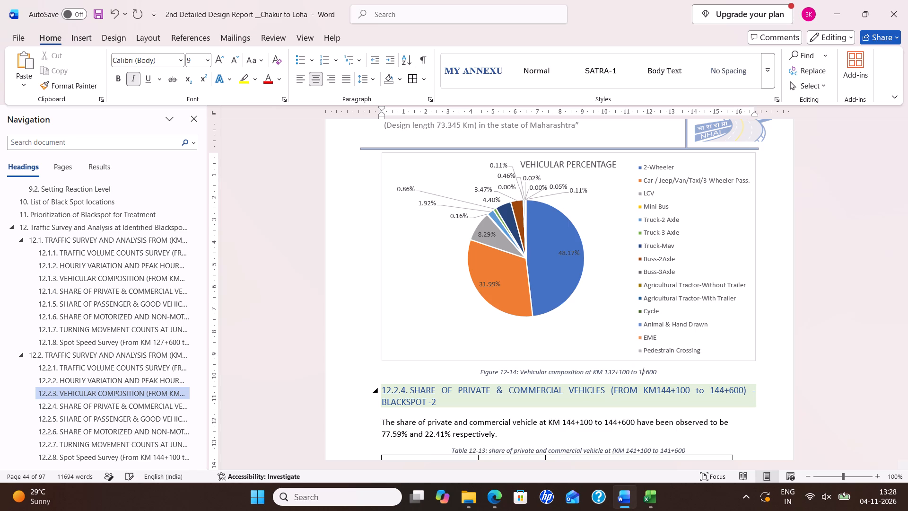
{"action": "type", "text": "32"}
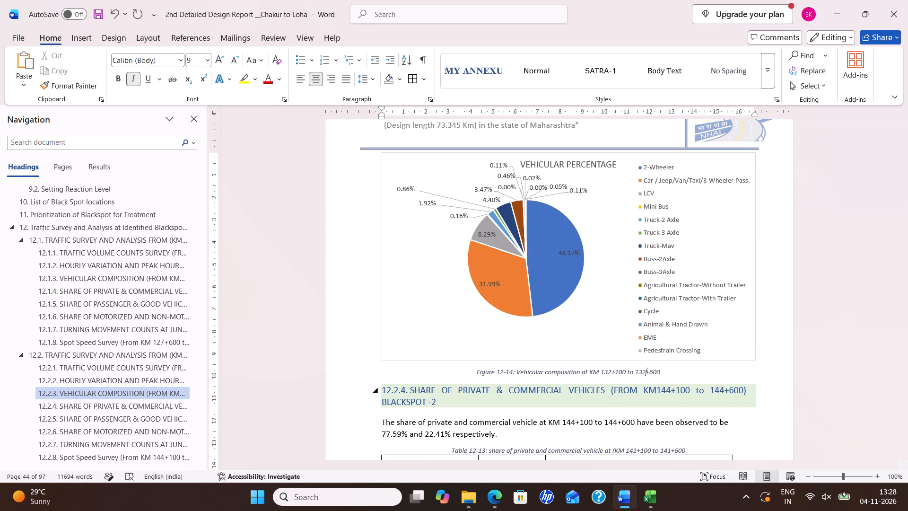
{"action": "key", "text": "ctrl+s"}
{"action": "key", "text": "ctrl+s"}
Change the chainage in heading 12.2.4, on private and commercial vehicle share, to KM132+100 to 132+600.
{"action": "scroll", "coordinate": [665, 281], "scroll_direction": "up", "scroll_amount": 2}
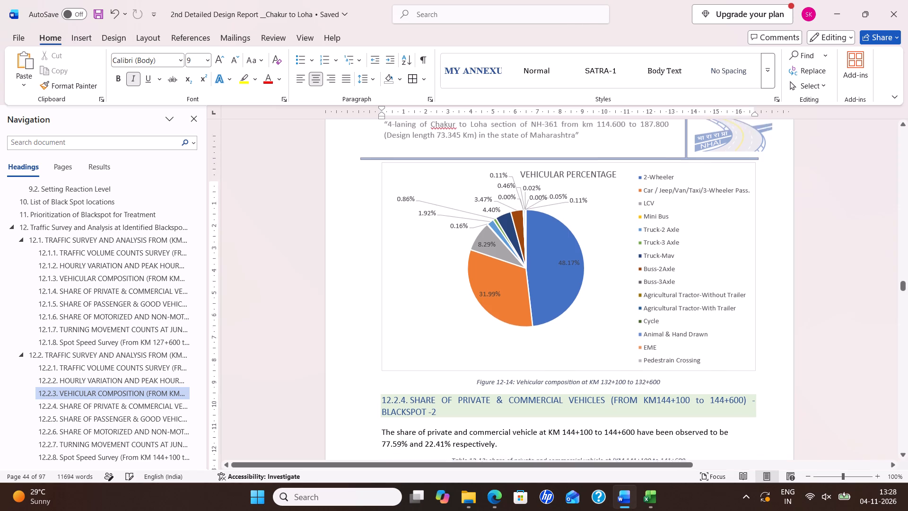
{"action": "scroll", "coordinate": [665, 281], "scroll_direction": "up", "scroll_amount": 15}
{"action": "scroll", "coordinate": [657, 284], "scroll_direction": "down", "scroll_amount": 3}
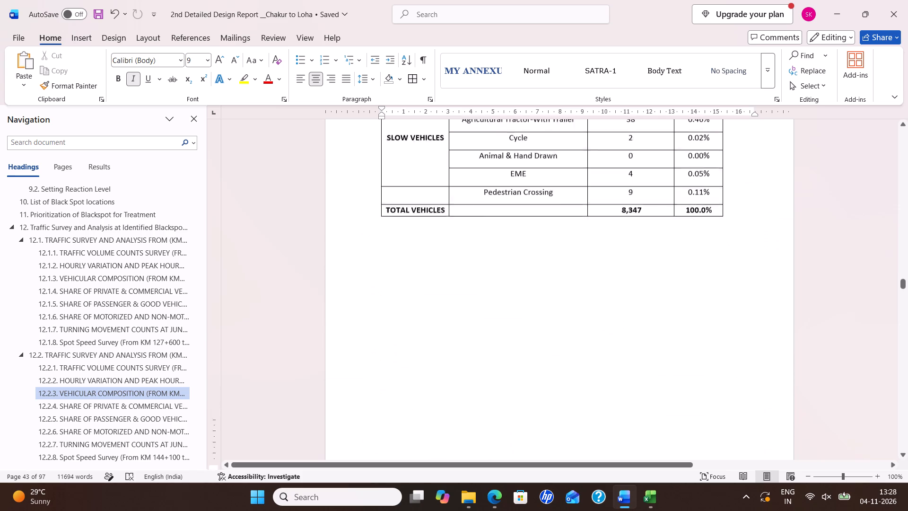
{"action": "scroll", "coordinate": [657, 284], "scroll_direction": "down", "scroll_amount": 7}
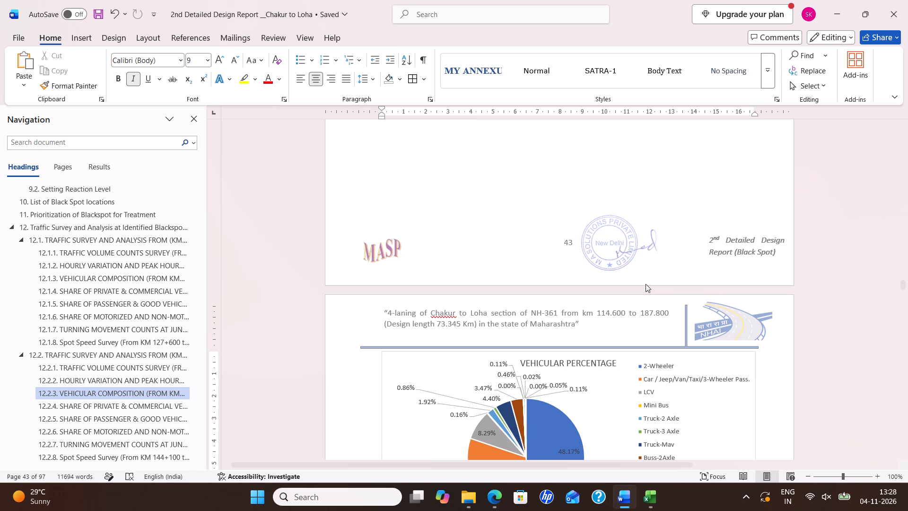
{"action": "scroll", "coordinate": [535, 309], "scroll_direction": "down", "scroll_amount": 7}
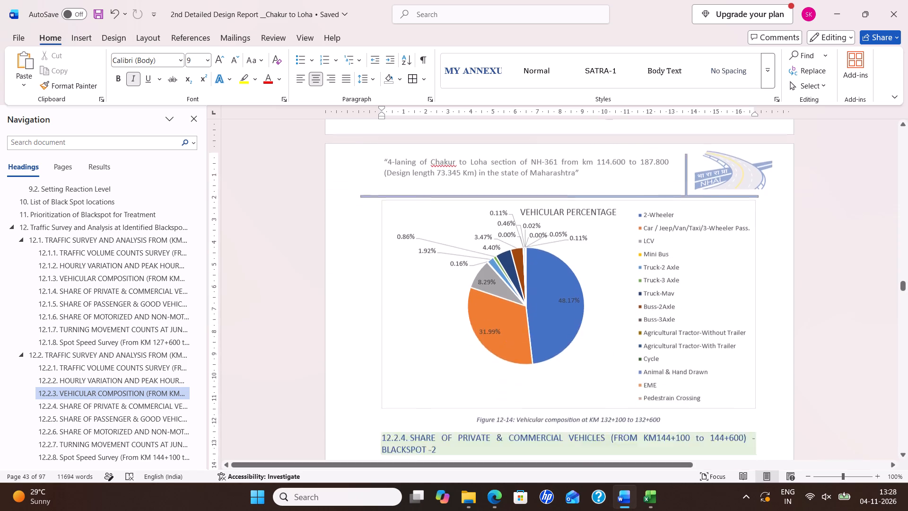
{"action": "scroll", "coordinate": [573, 317], "scroll_direction": "down", "scroll_amount": 4}
{"action": "left_click", "coordinate": [675, 277]}
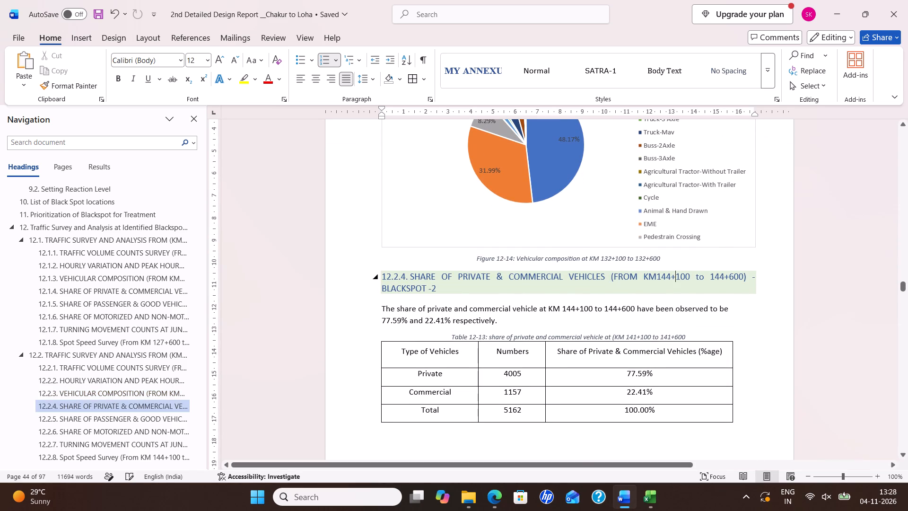
{"action": "left_click", "coordinate": [671, 276]}
{"action": "key", "text": "BackSpace"}
{"action": "key", "text": "BackSpace"}
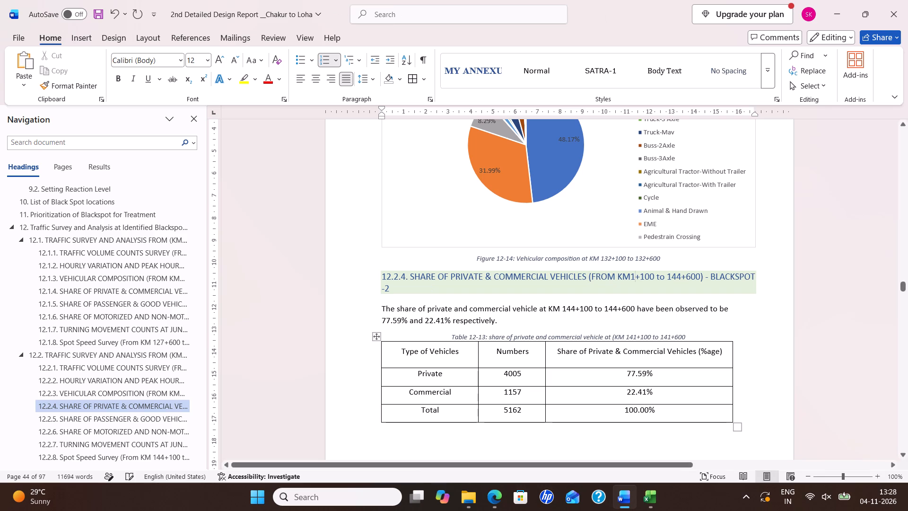
{"action": "type", "text": "32"}
{"action": "left_click", "coordinate": [725, 272]}
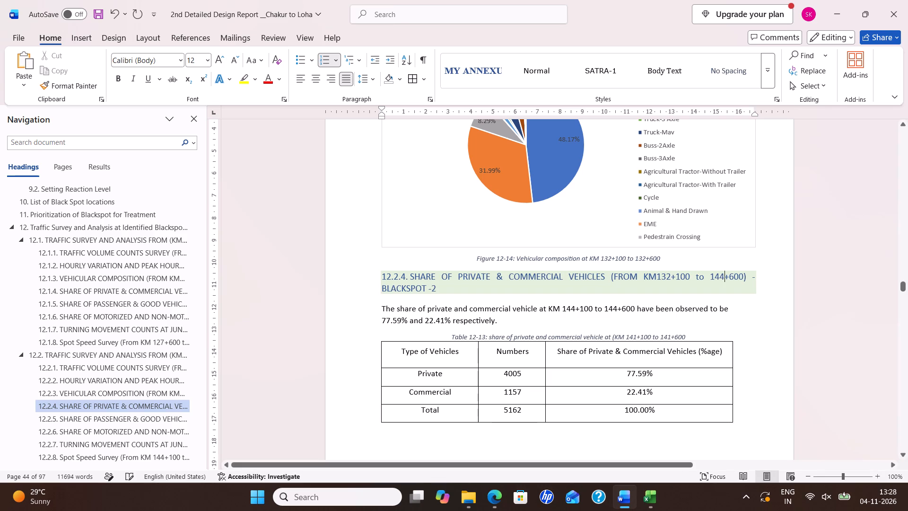
{"action": "key", "text": "BackSpace"}
{"action": "key", "text": "BackSpace"}
{"action": "type", "text": "32"}
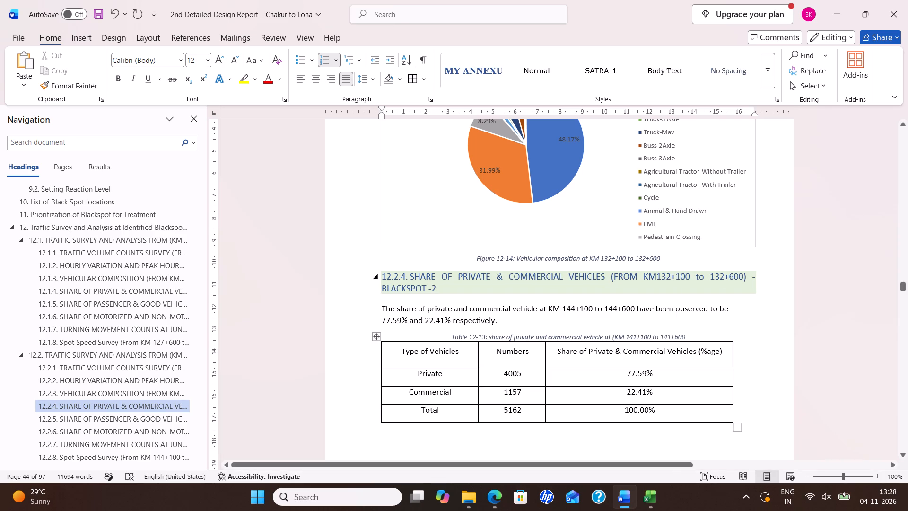
Change the chainage in the paragraph under heading 12.2.4 to KM 132+100 to 132+600 and save the report.
{"action": "left_click", "coordinate": [576, 308]}
{"action": "key", "text": "BackSpace"}
{"action": "key", "text": "BackSpace"}
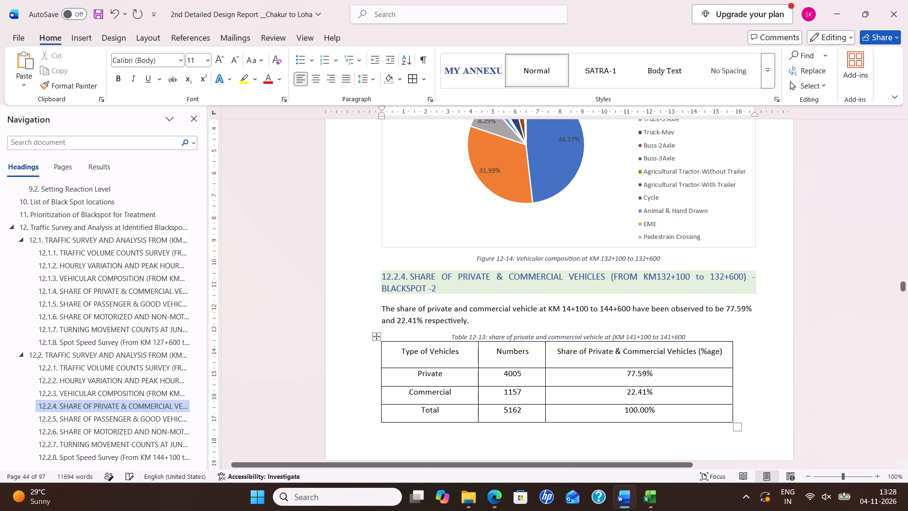
{"action": "type", "text": "32"}
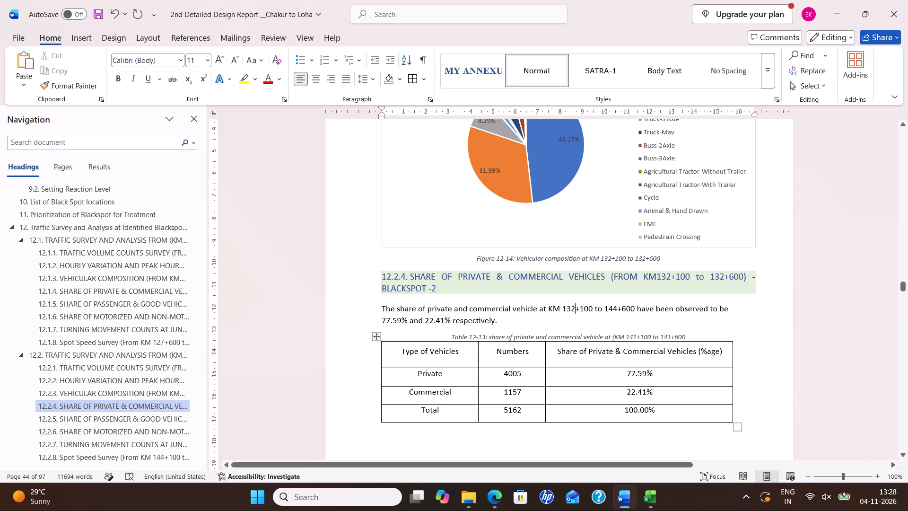
{"action": "left_click", "coordinate": [616, 309]}
{"action": "key", "text": "BackSpace"}
{"action": "key", "text": "BackSpace"}
{"action": "type", "text": "32"}
{"action": "key", "text": "ctrl+s"}
{"action": "key", "text": "ctrl+s"}
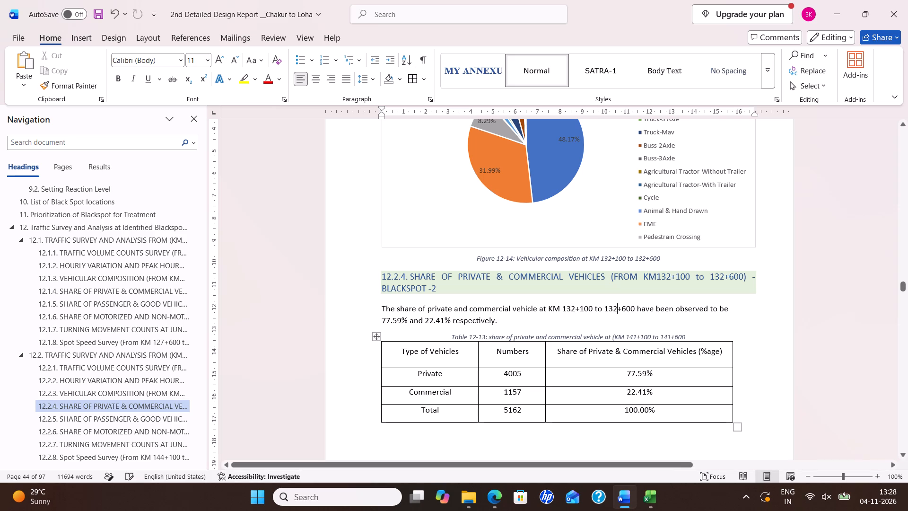
Replace the Table 12-13 figures with the workbook's values as text only: Private 6702, 80.38%; Commercial 1636, 19.62%; Total 8338, 100.00%.
{"action": "key", "text": "alt+Tab"}
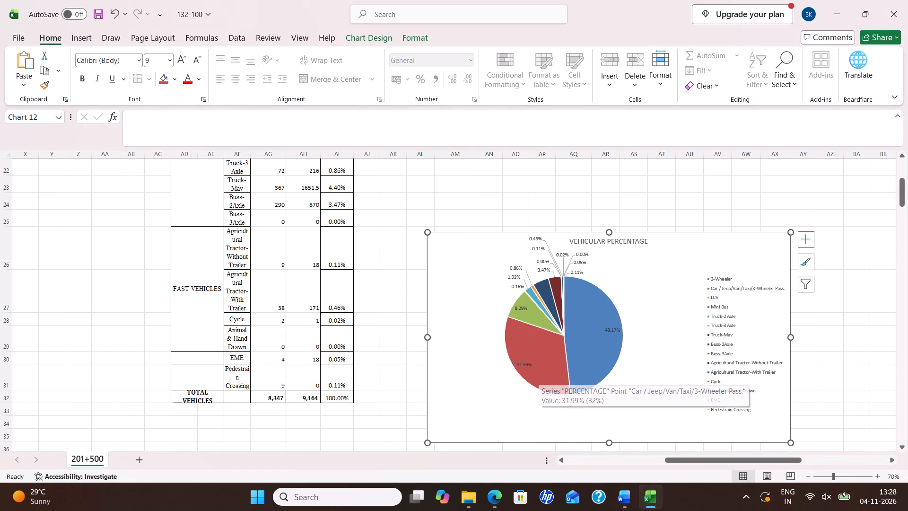
{"action": "scroll", "coordinate": [636, 322], "scroll_direction": "up", "scroll_amount": 10}
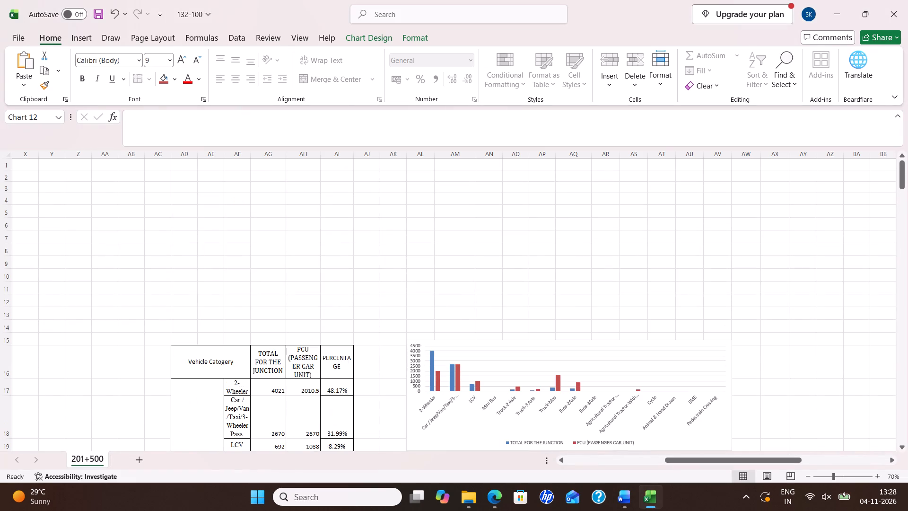
{"action": "scroll", "coordinate": [606, 314], "scroll_direction": "up", "scroll_amount": 8}
{"action": "scroll", "coordinate": [603, 314], "scroll_direction": "down", "scroll_amount": 11}
{"action": "scroll", "coordinate": [416, 314], "scroll_direction": "down", "scroll_amount": 2}
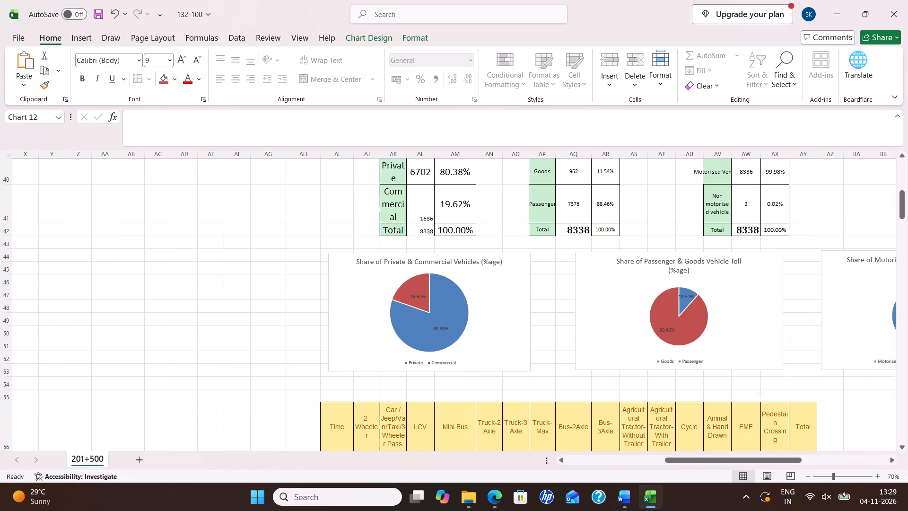
{"action": "scroll", "coordinate": [416, 299], "scroll_direction": "up", "scroll_amount": 1}
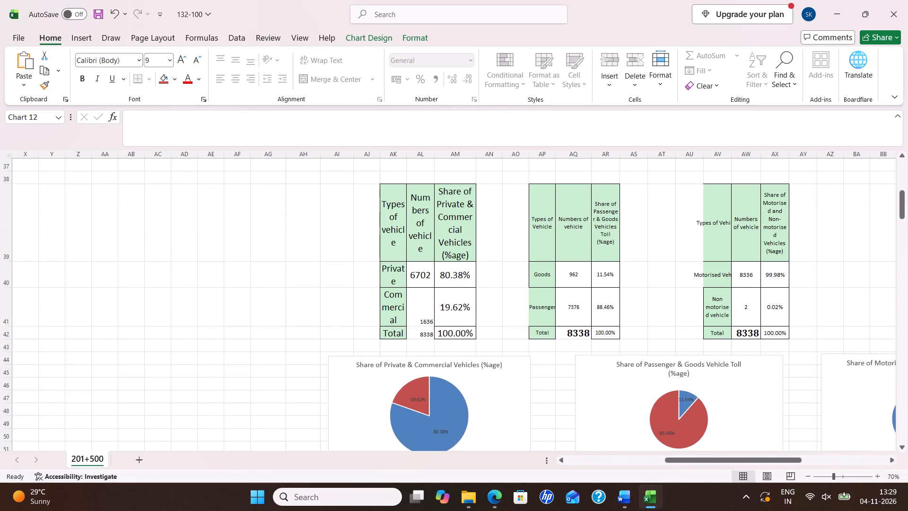
{"action": "left_click", "coordinate": [421, 268]}
{"action": "key", "text": "alt+Tab"}
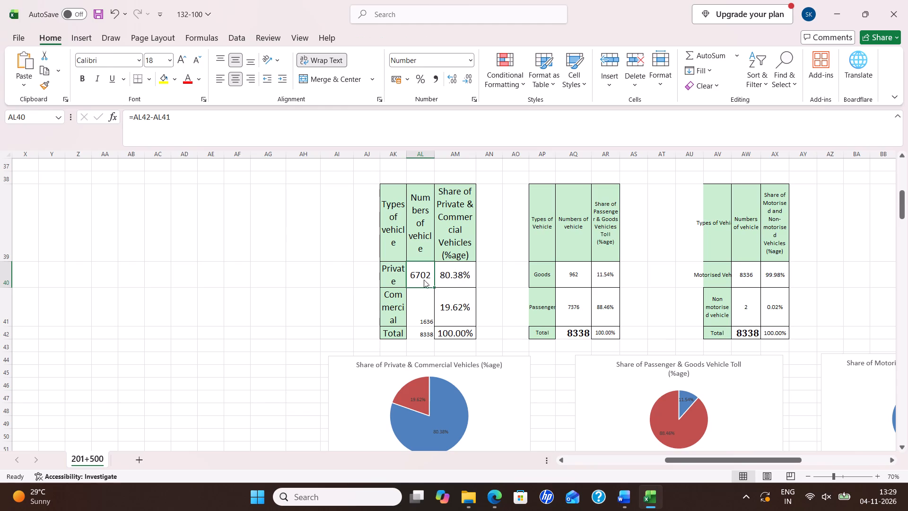
{"action": "key", "text": "alt+Tab"}
{"action": "left_click_drag", "start_coordinate": [423, 273], "coordinate": [426, 273]}
{"action": "left_click_drag", "start_coordinate": [426, 273], "coordinate": [451, 333]}
{"action": "key", "text": "ctrl+c"}
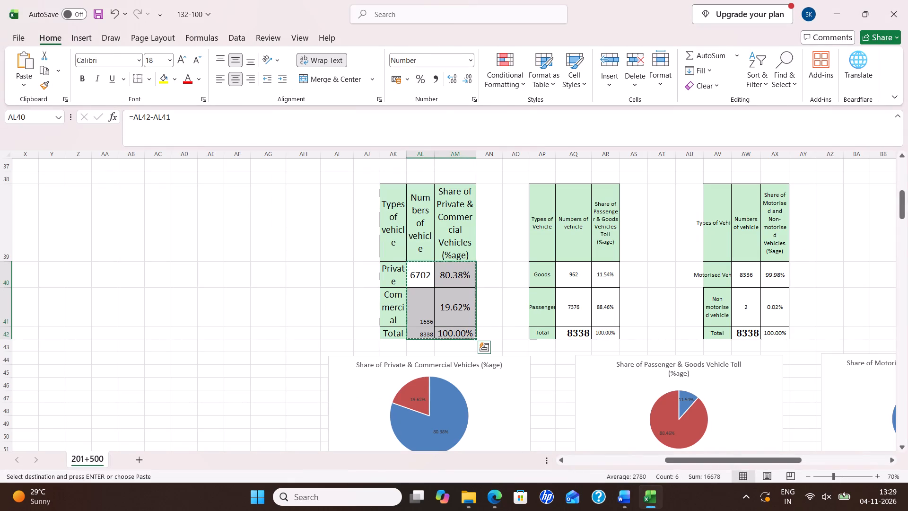
{"action": "key", "text": "alt+Tab"}
{"action": "left_click_drag", "start_coordinate": [492, 371], "coordinate": [514, 393]}
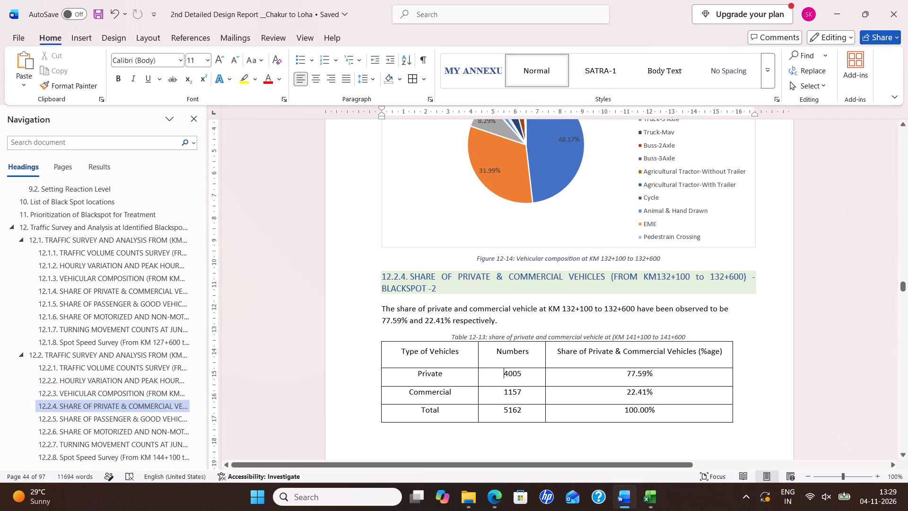
{"action": "left_click_drag", "start_coordinate": [514, 393], "coordinate": [621, 424]}
{"action": "left_click", "coordinate": [617, 422]}
{"action": "right_click", "coordinate": [612, 408]}
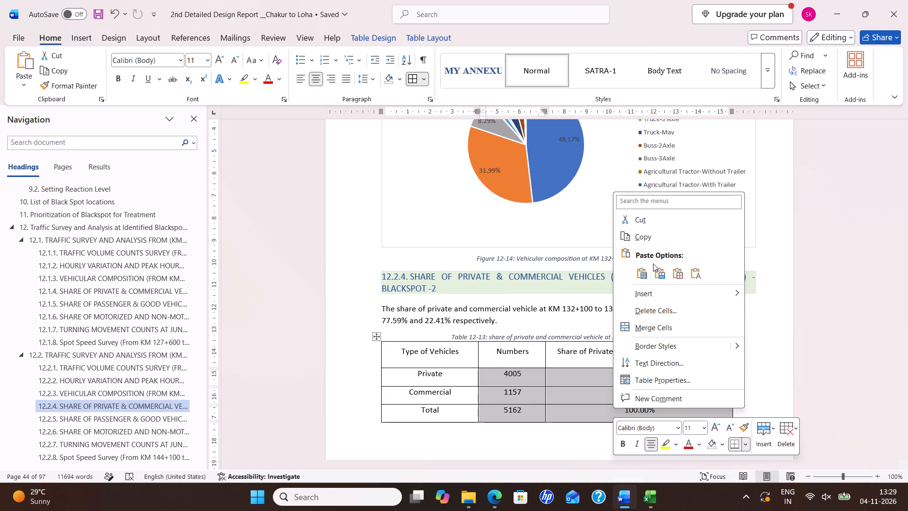
{"action": "left_click", "coordinate": [701, 274]}
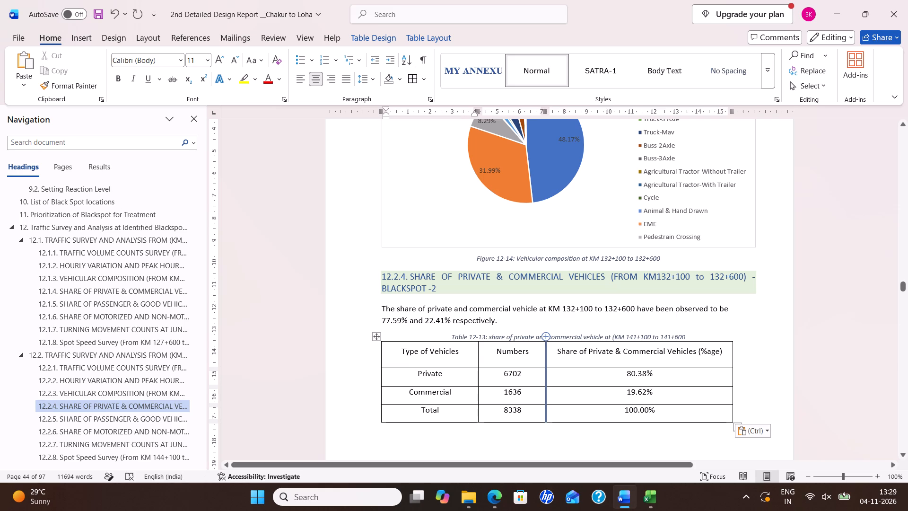
Change the private vehicle share in the paragraph under heading 12.2.4 to 80.38%.
{"action": "left_click", "coordinate": [391, 321]}
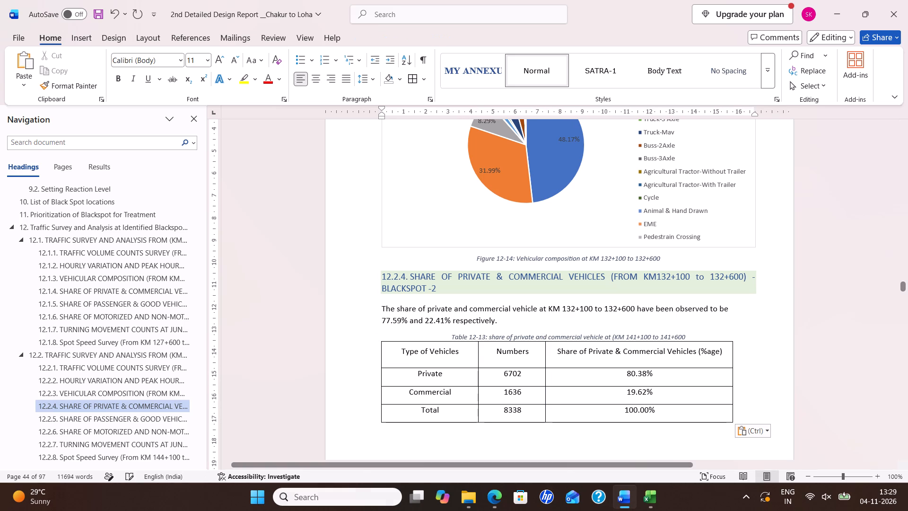
{"action": "key", "text": "BackSpace"}
{"action": "key", "text": "BackSpace"}
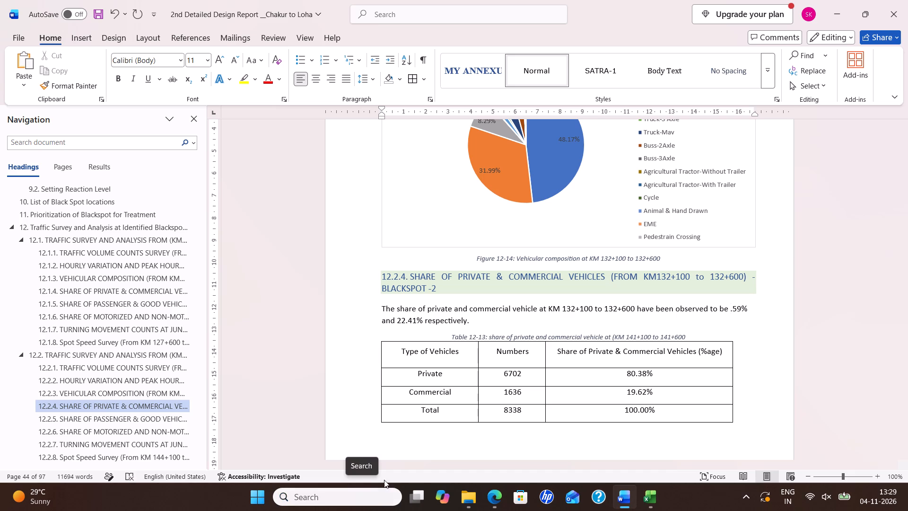
{"action": "type", "text": "80"}
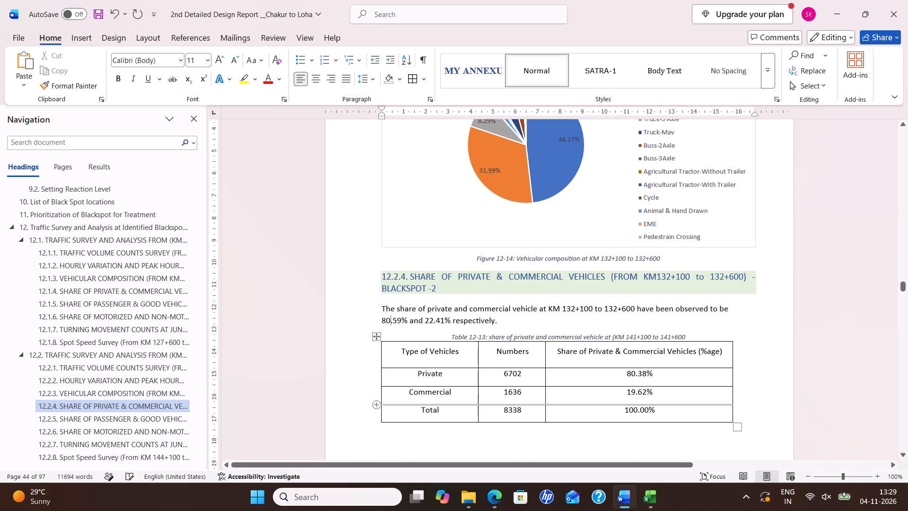
{"action": "left_click", "coordinate": [399, 319]}
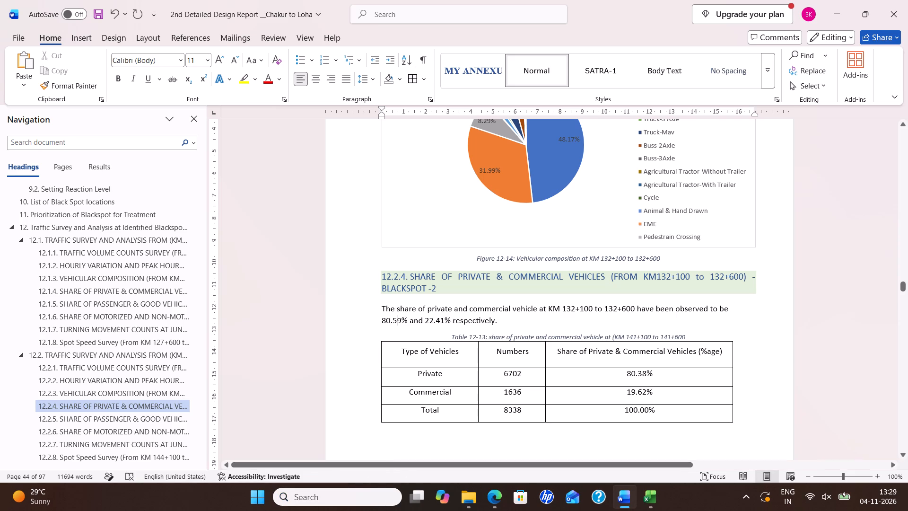
{"action": "key", "text": "Right"}
{"action": "key", "text": "BackSpace"}
{"action": "key", "text": "BackSpace"}
{"action": "type", "text": "38"}
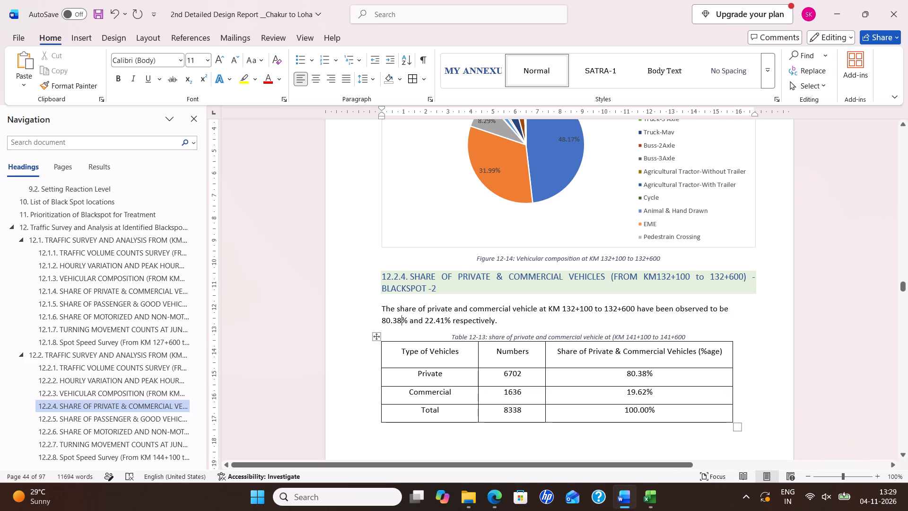
Change the commercial vehicle share in the paragraph under heading 12.2.4 to 19.62% and save the report.
{"action": "left_click", "coordinate": [444, 320]}
{"action": "key", "text": "BackSpace"}
{"action": "key", "text": "BackSpace"}
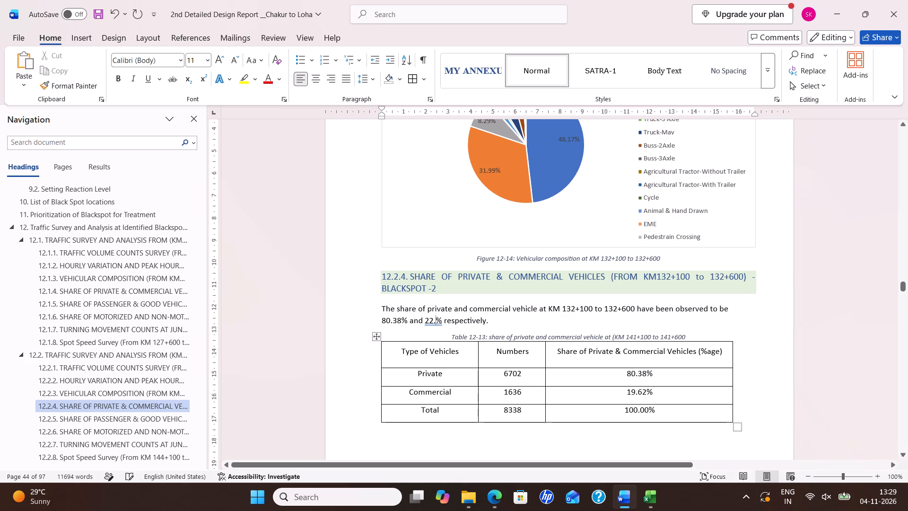
{"action": "type", "text": "62"}
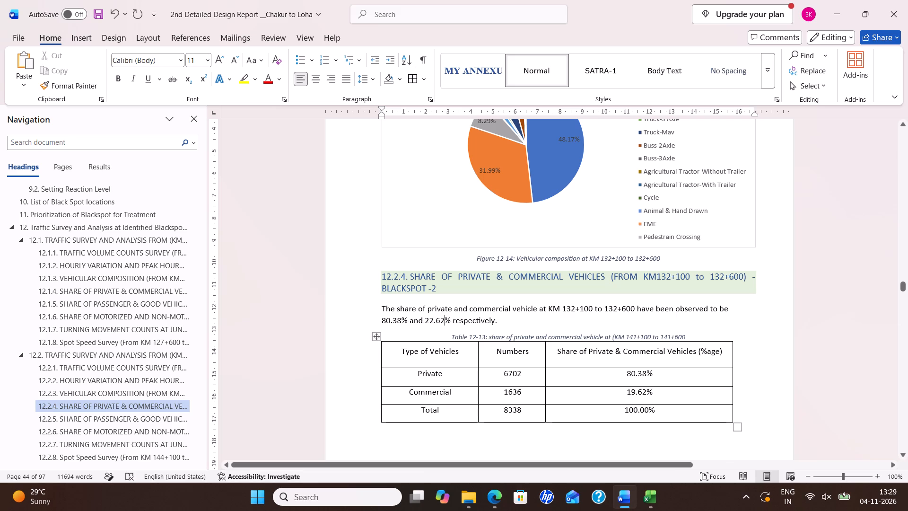
{"action": "key", "text": "Left"}
{"action": "key", "text": "Left"}
{"action": "key", "text": "Left"}
{"action": "key", "text": "BackSpace"}
{"action": "key", "text": "BackSpace"}
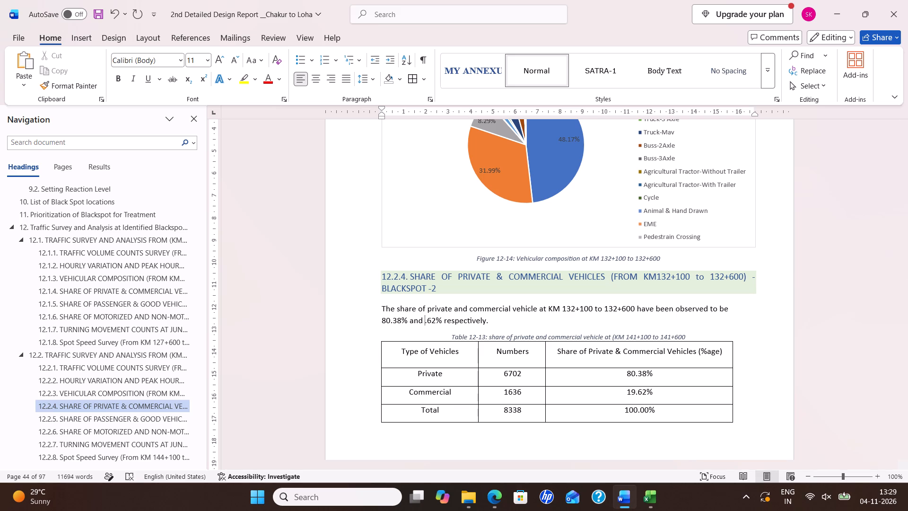
{"action": "type", "text": "19"}
{"action": "key", "text": "ctrl+s"}
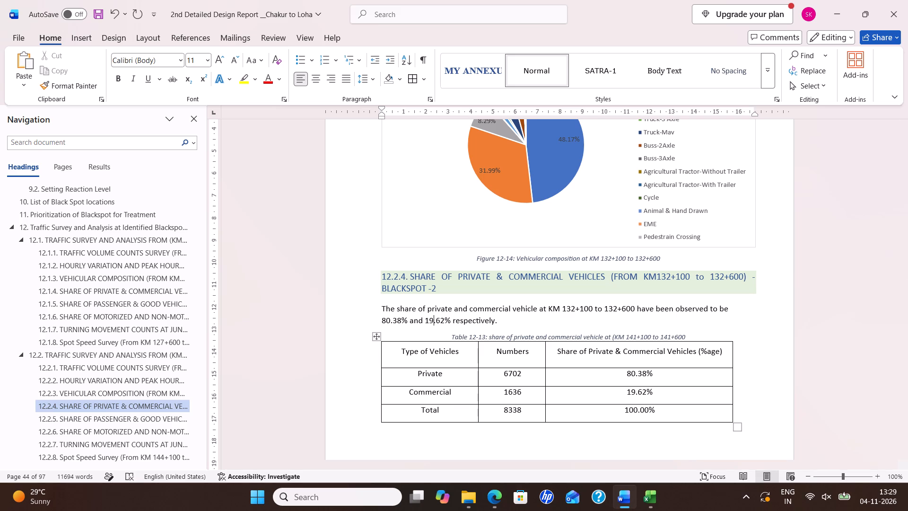
Replace the Figure 12-15 pie chart with the workbook's Share of Private & Commercial Vehicles (%age) chart.
{"action": "scroll", "coordinate": [493, 318], "scroll_direction": "down", "scroll_amount": 3}
{"action": "scroll", "coordinate": [568, 306], "scroll_direction": "down", "scroll_amount": 1}
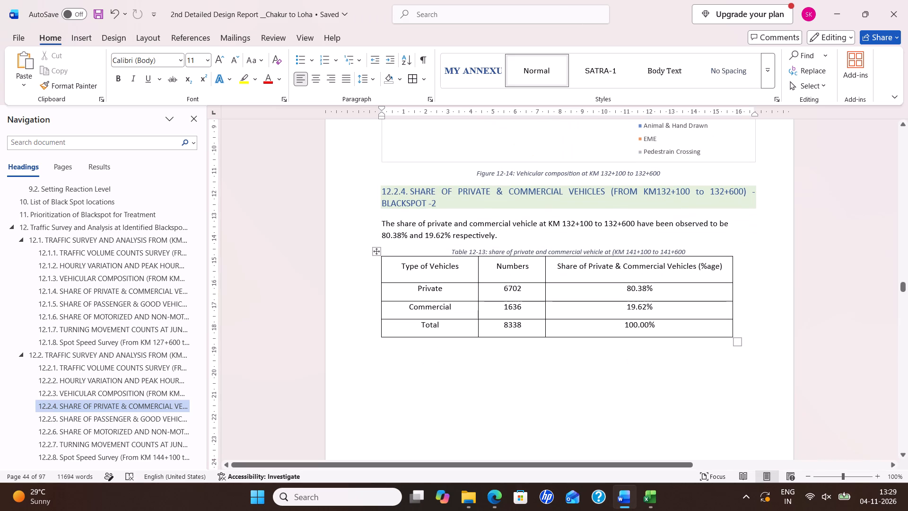
{"action": "scroll", "coordinate": [568, 306], "scroll_direction": "down", "scroll_amount": 14}
{"action": "left_click", "coordinate": [658, 299]}
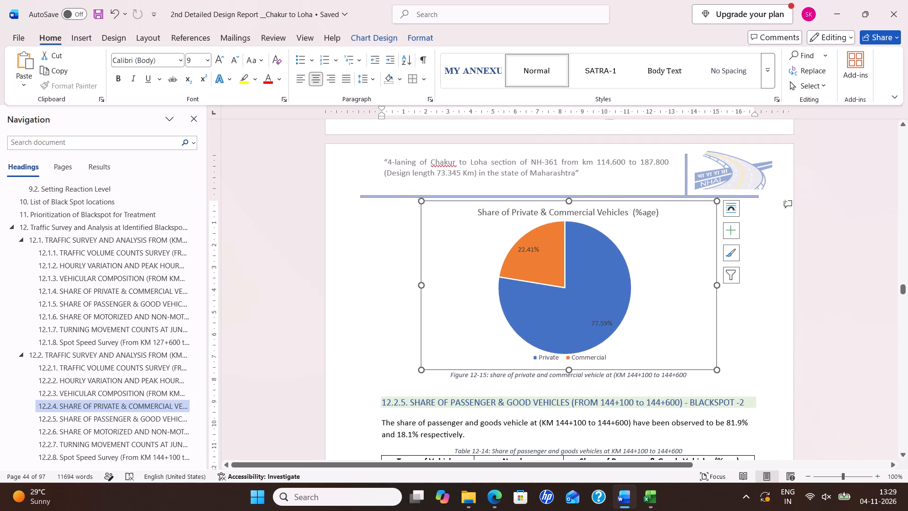
{"action": "key", "text": "Delete"}
{"action": "key", "text": "alt+Tab"}
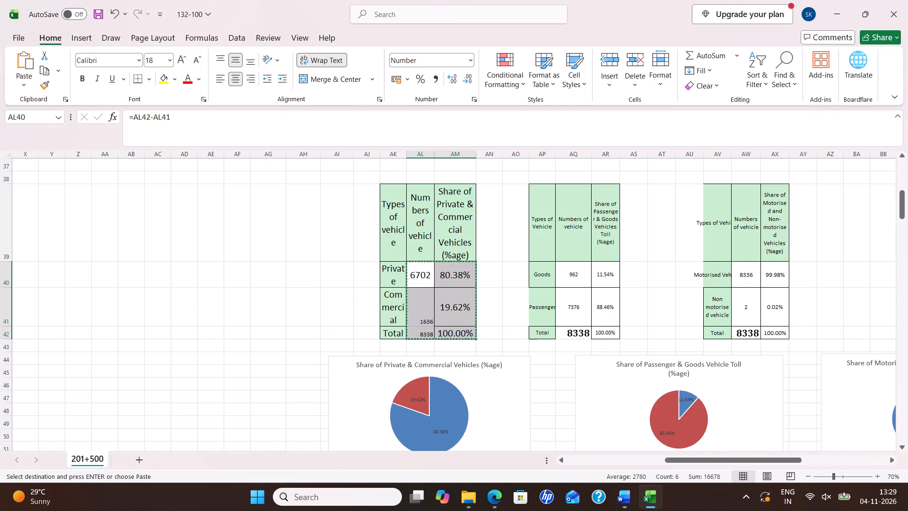
{"action": "left_click", "coordinate": [496, 409]}
{"action": "key", "text": "ctrl+c"}
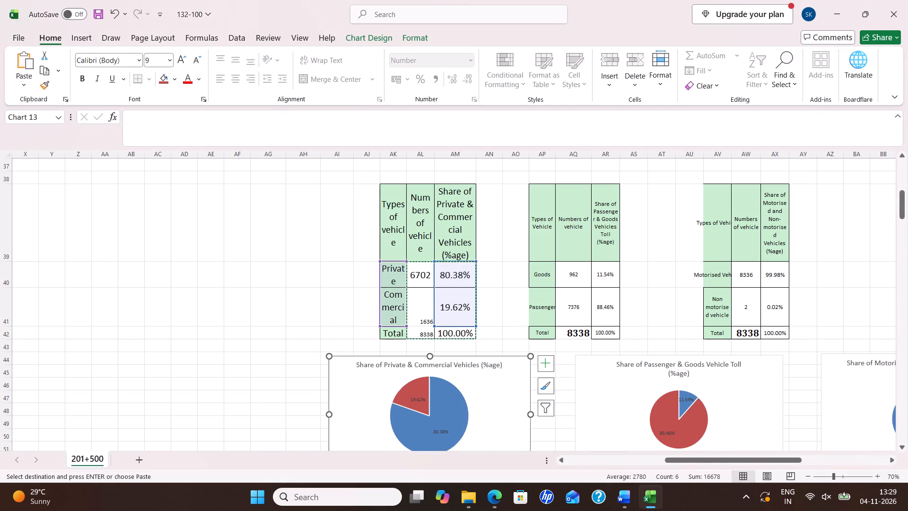
{"action": "key", "text": "alt+Tab"}
{"action": "scroll", "coordinate": [536, 409], "scroll_direction": "down", "scroll_amount": 5}
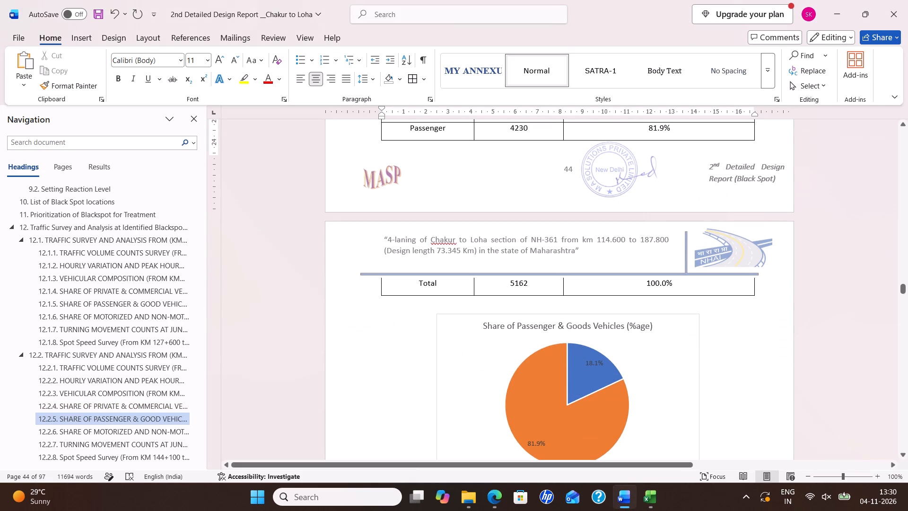
{"action": "scroll", "coordinate": [549, 349], "scroll_direction": "up", "scroll_amount": 8}
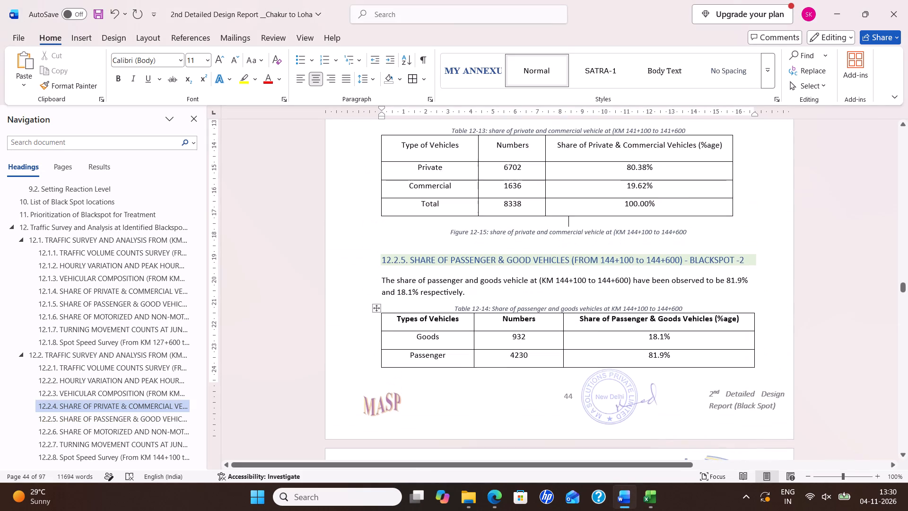
{"action": "key", "text": "ctrl+v"}
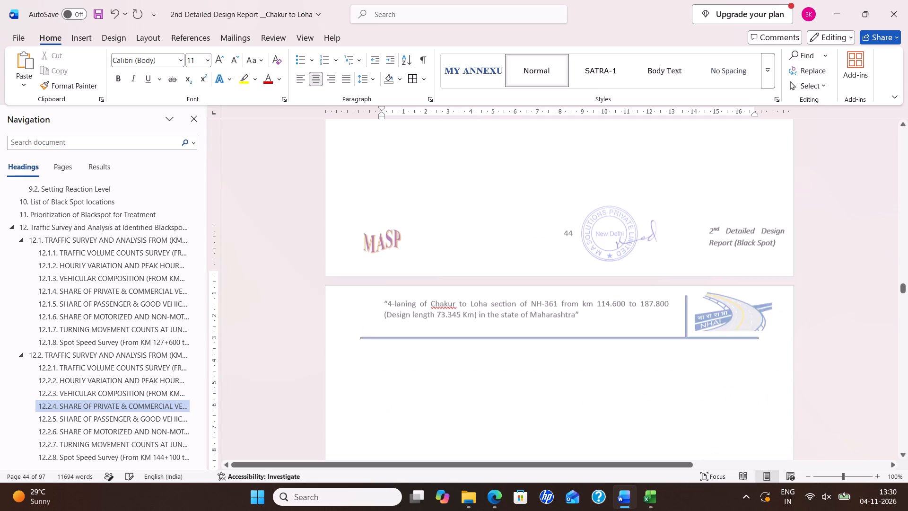
Set the font size of the pasted chart's Share of Private & Commercial Vehicles (%age) title to 12.
{"action": "left_click", "coordinate": [522, 305]}
{"action": "left_click", "coordinate": [498, 288]}
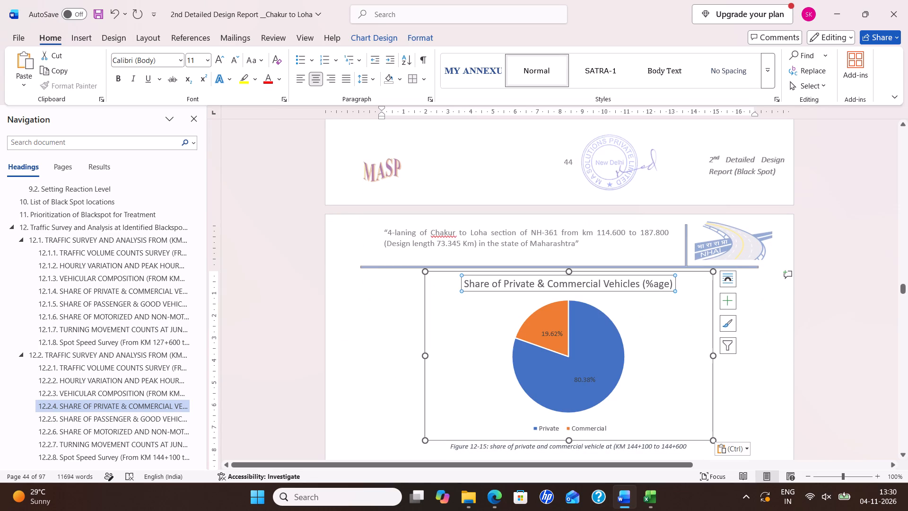
{"action": "left_click_drag", "start_coordinate": [473, 281], "coordinate": [670, 286]}
{"action": "left_click", "coordinate": [672, 283]}
{"action": "left_click_drag", "start_coordinate": [672, 283], "coordinate": [530, 283]}
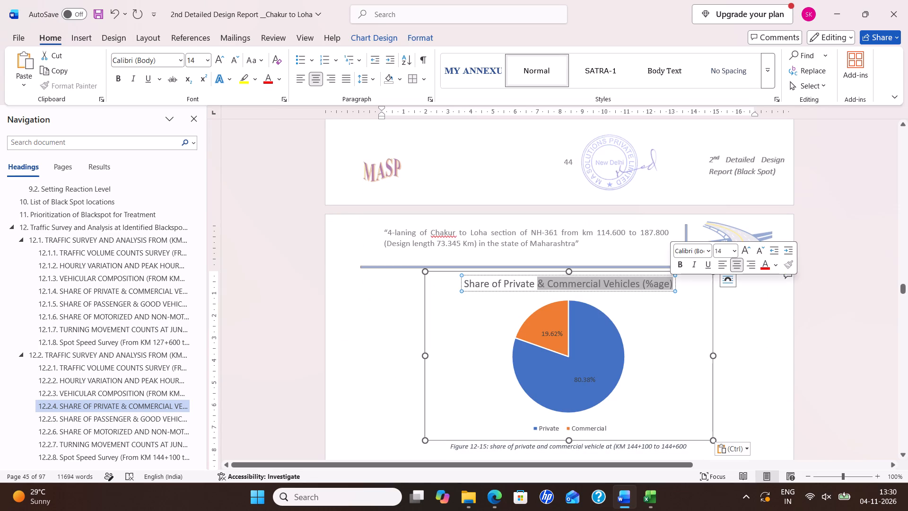
{"action": "left_click_drag", "start_coordinate": [530, 283], "coordinate": [477, 283]}
{"action": "left_click", "coordinate": [531, 249]}
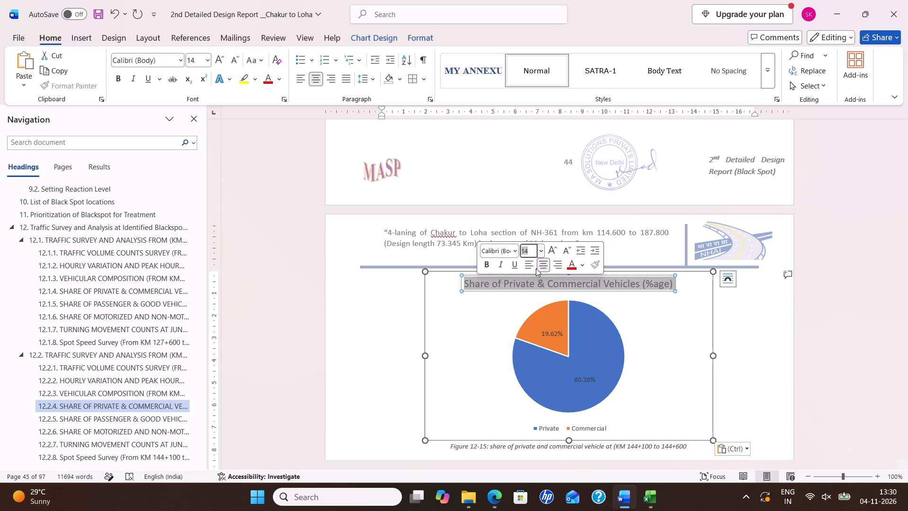
{"action": "key", "text": "1"}
{"action": "key", "text": "2"}
{"action": "key", "text": "Return"}
Change the data labels of the Share of Private & Commercial Vehicles (%age) chart to data callouts.
{"action": "left_click", "coordinate": [686, 349]}
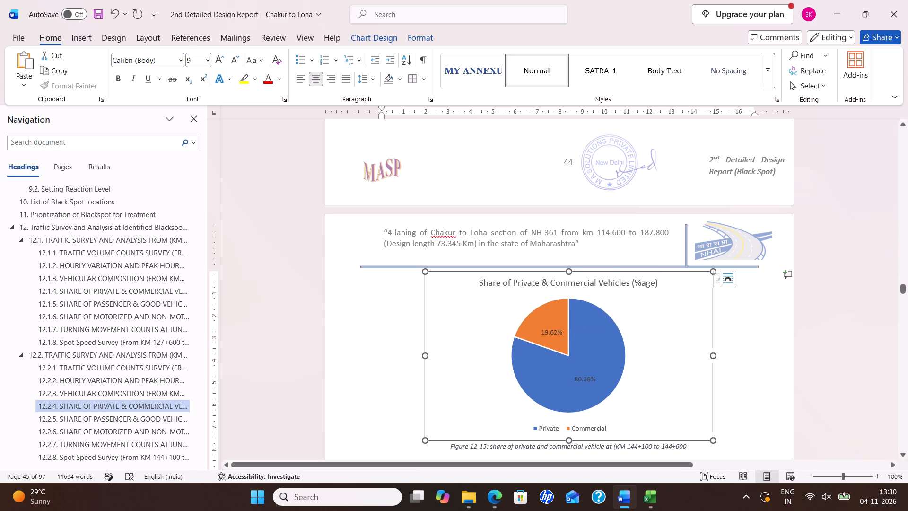
{"action": "left_click", "coordinate": [729, 298]}
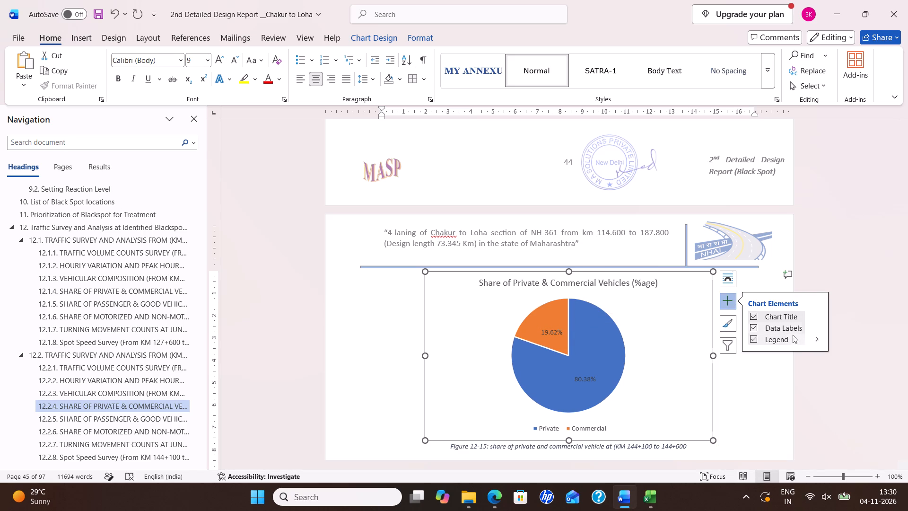
{"action": "left_click", "coordinate": [812, 338]}
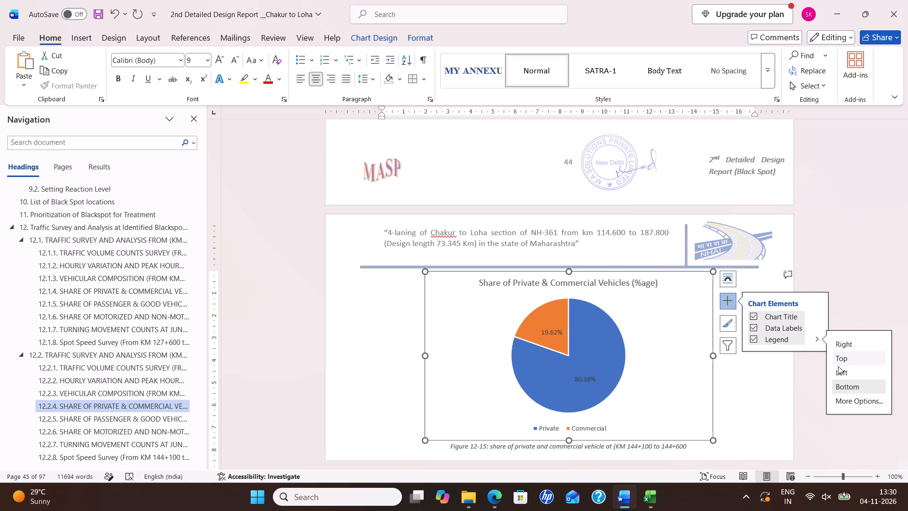
{"action": "left_click", "coordinate": [816, 327]}
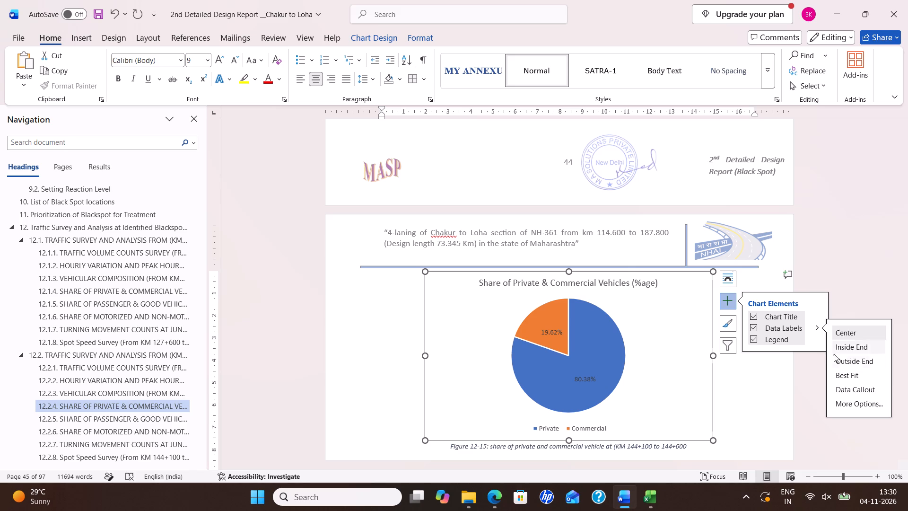
{"action": "left_click", "coordinate": [844, 387]}
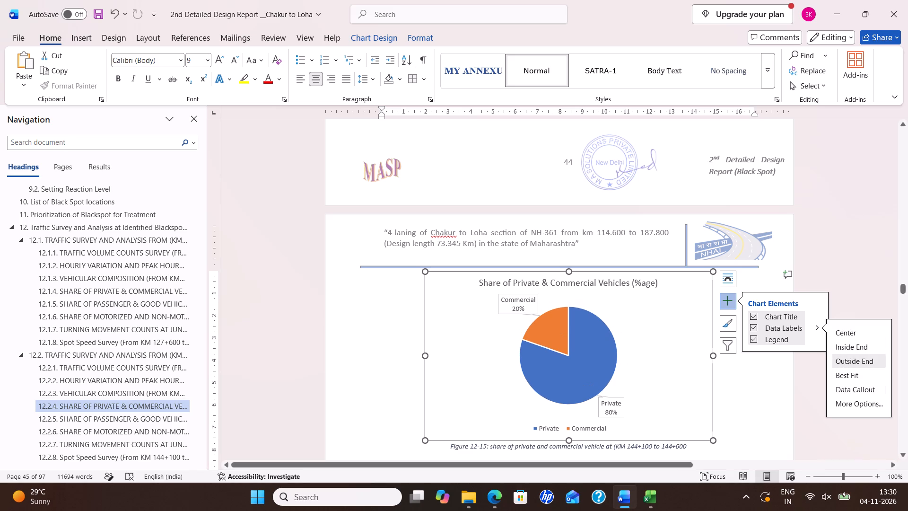
{"action": "left_click", "coordinate": [668, 358]}
Change the chainage in the Figure 12-15 caption to KM 132+100 to 132+600.
{"action": "scroll", "coordinate": [637, 344], "scroll_direction": "down", "scroll_amount": 5}
{"action": "left_click", "coordinate": [638, 302]}
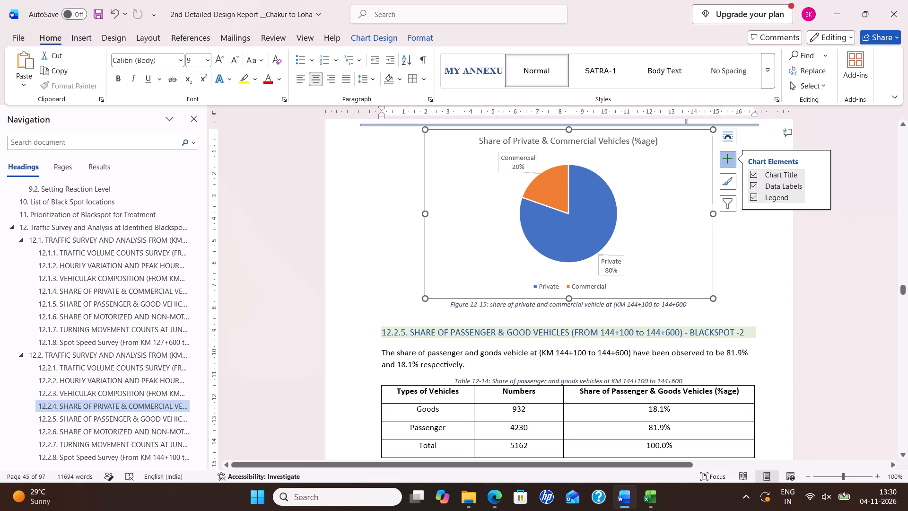
{"action": "key", "text": "BackSpace"}
{"action": "key", "text": "BackSpace"}
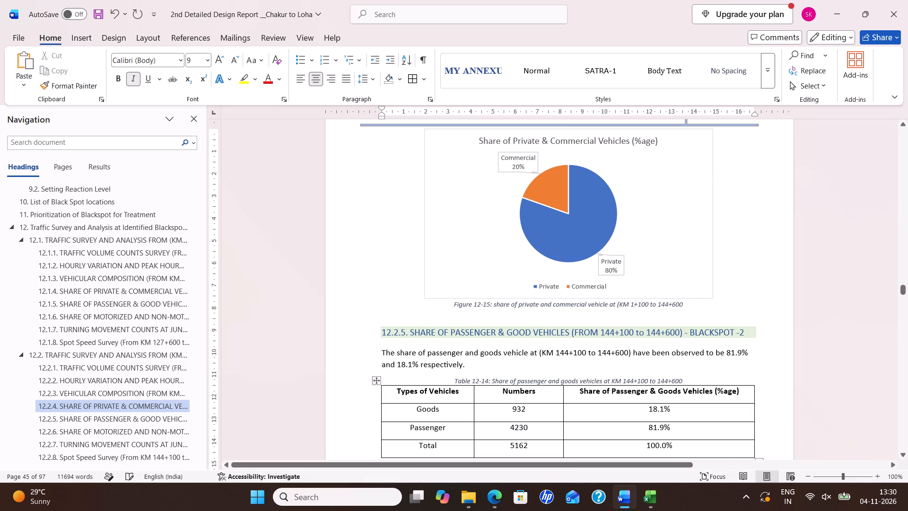
{"action": "type", "text": "32"}
{"action": "left_click", "coordinate": [672, 306]}
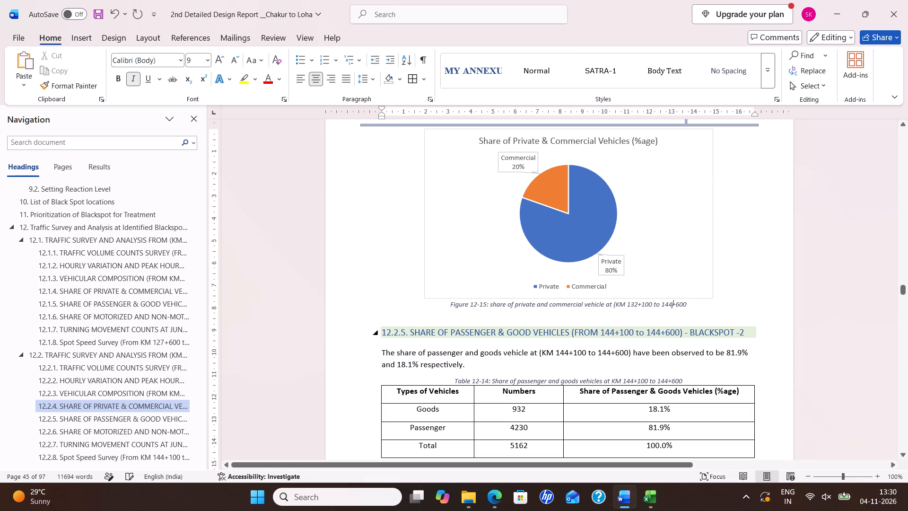
{"action": "key", "text": "BackSpace"}
{"action": "key", "text": "BackSpace"}
{"action": "type", "text": "32"}
Change the chainage in heading 12.2.5, Share of Passenger & Good Vehicles, to 132+100 to 132+600.
{"action": "left_click", "coordinate": [614, 335]}
{"action": "key", "text": "BackSpace"}
{"action": "key", "text": "BackSpace"}
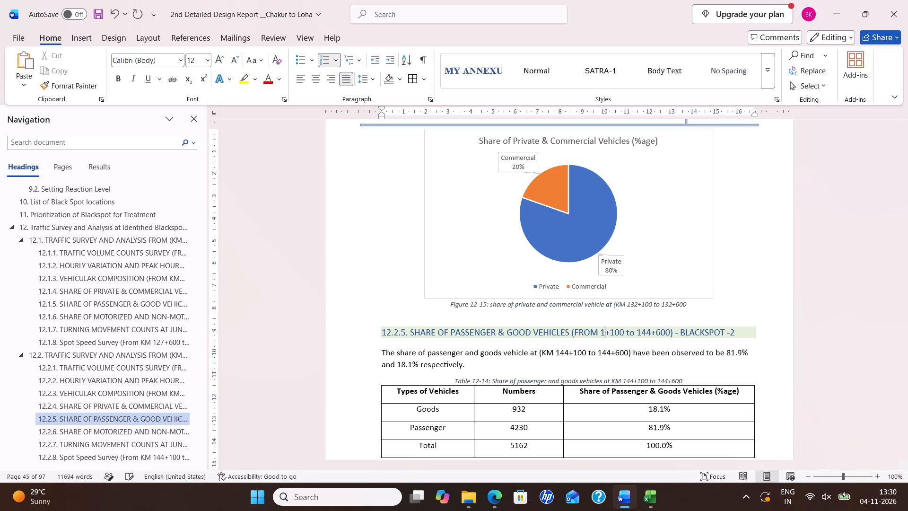
{"action": "type", "text": "32"}
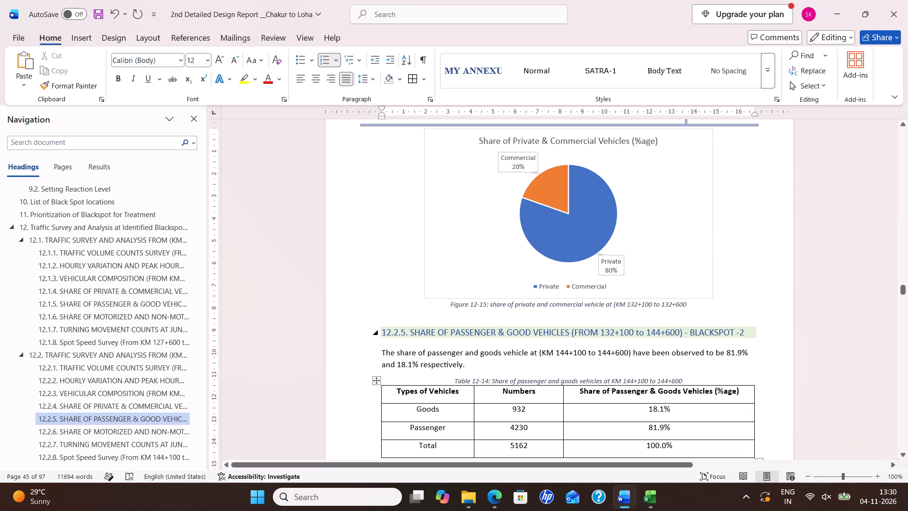
{"action": "left_click", "coordinate": [659, 335]}
{"action": "key", "text": "BackSpace"}
{"action": "key", "text": "BackSpace"}
{"action": "type", "text": "32"}
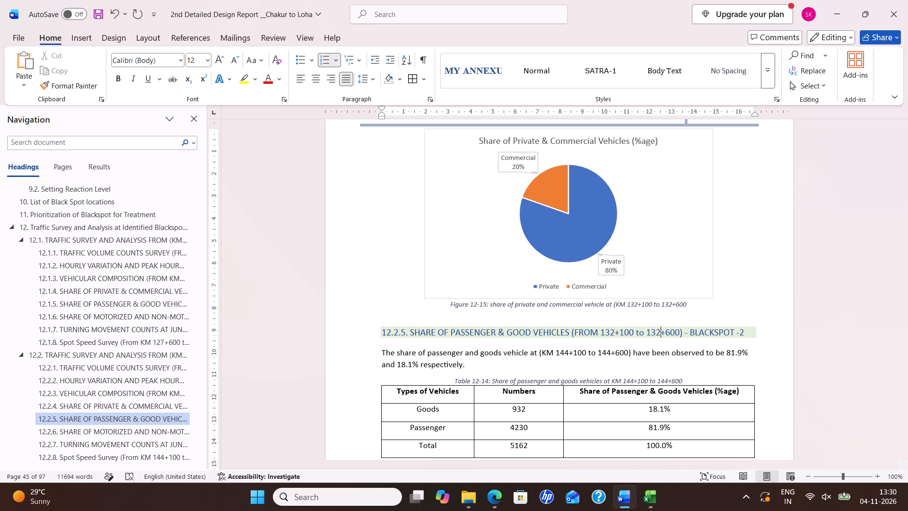
Change the chainage in the paragraph under heading 12.2.5 to KM 132+100 to 132+600.
{"action": "left_click", "coordinate": [570, 355]}
{"action": "key", "text": "BackSpace"}
{"action": "key", "text": "BackSpace"}
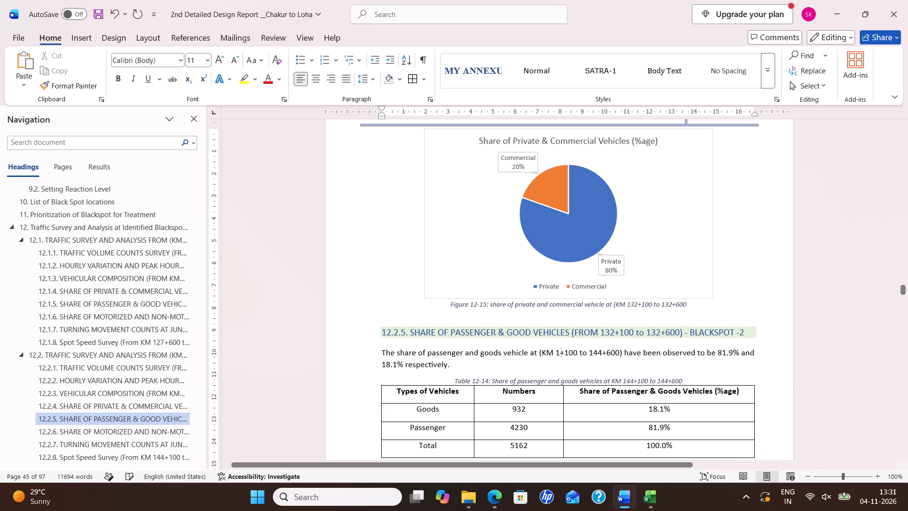
{"action": "type", "text": "32"}
{"action": "left_click", "coordinate": [614, 352]}
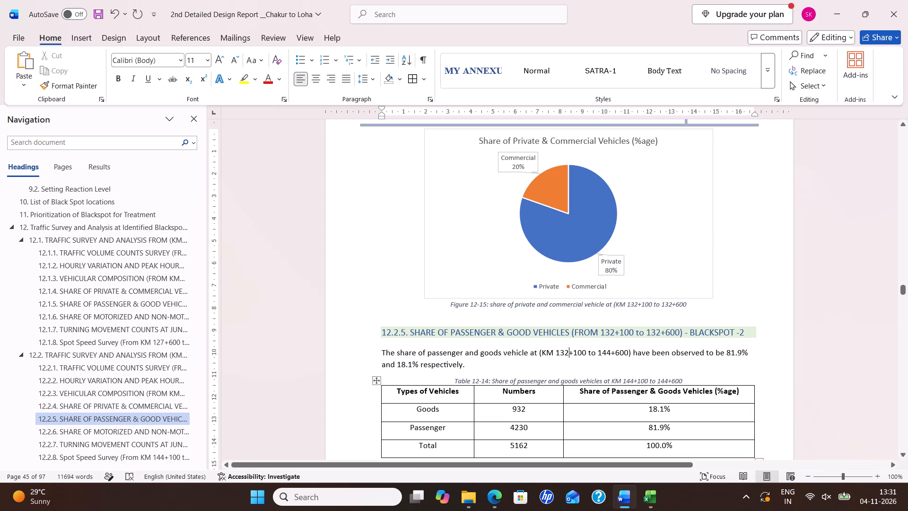
{"action": "left_click", "coordinate": [611, 351]}
{"action": "key", "text": "BackSpace"}
{"action": "key", "text": "BackSpace"}
{"action": "type", "text": "32"}
Add the missing closing parenthesis at the end of the Figure 12-15 caption.
{"action": "left_click", "coordinate": [688, 308]}
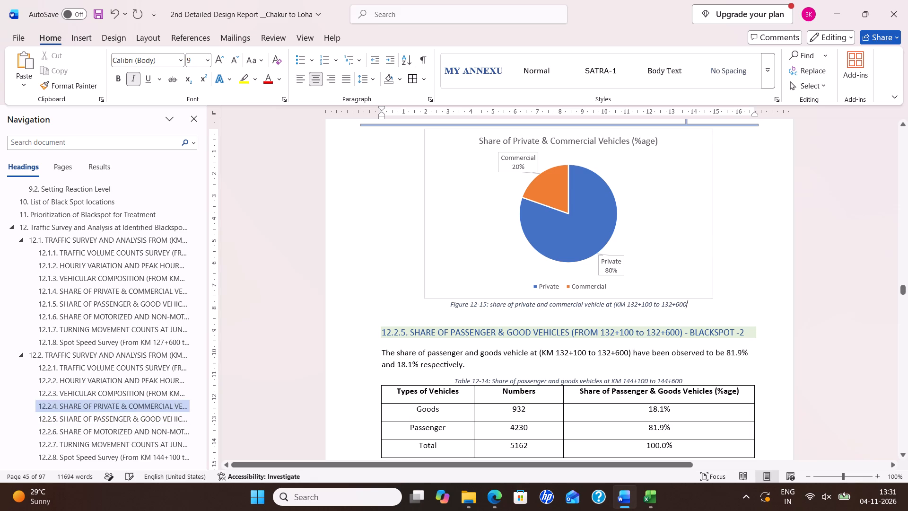
{"action": "key", "text": "shift+parenright"}
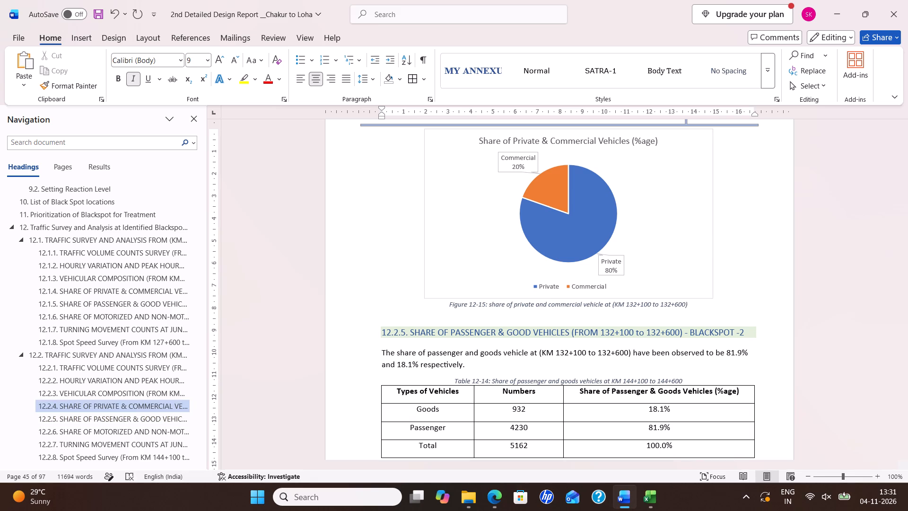
Replace Table 12-14's figures with the workbook's as plain text: Goods 962, 11.54%; Passenger 7376, 88.46%; Total 8338, 100.00%.
{"action": "key", "text": "alt+Tab"}
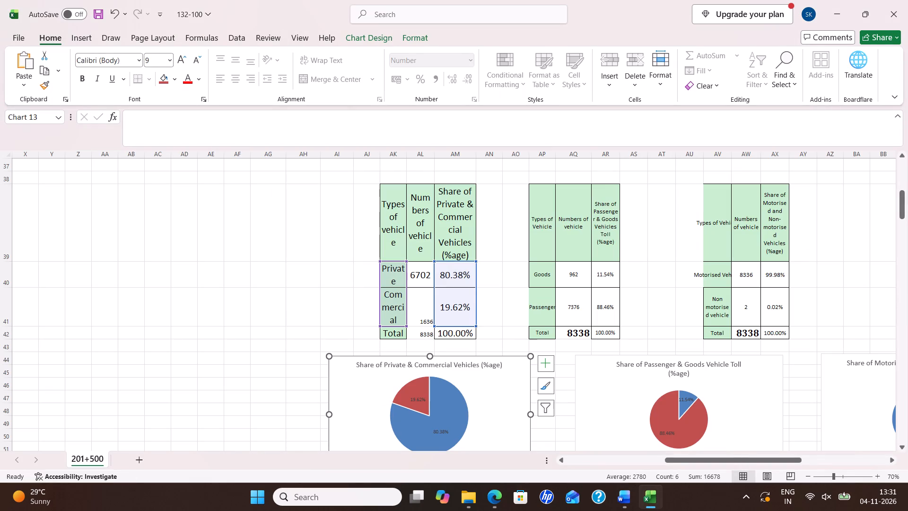
{"action": "left_click_drag", "start_coordinate": [569, 271], "coordinate": [602, 331]}
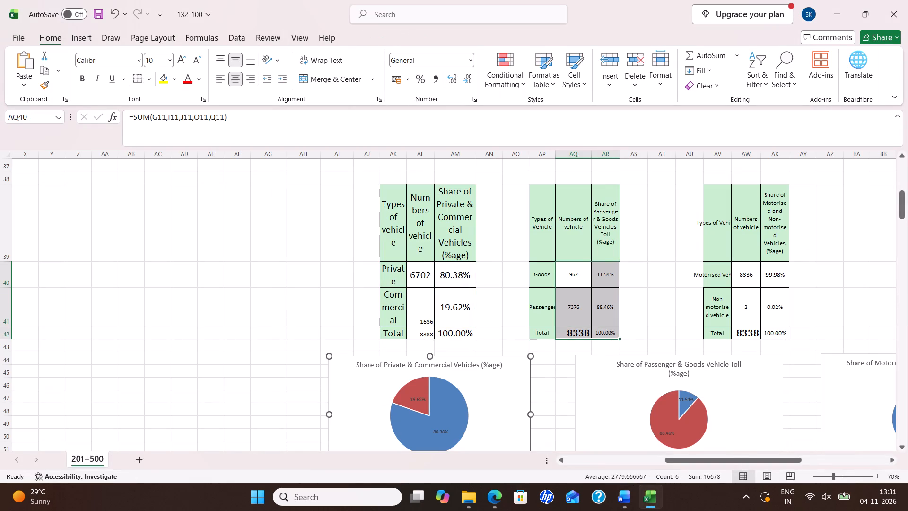
{"action": "key", "text": "ctrl+c"}
{"action": "key", "text": "alt+Tab"}
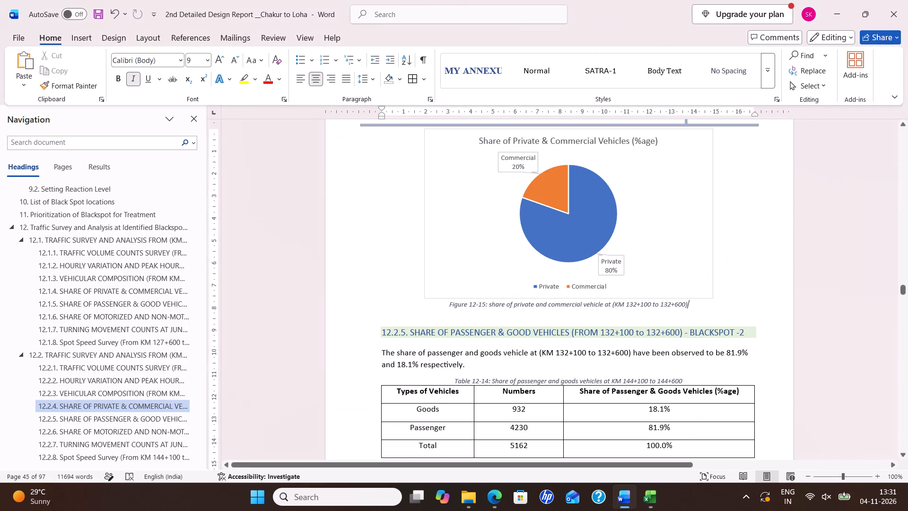
{"action": "scroll", "coordinate": [549, 397], "scroll_direction": "down", "scroll_amount": 2}
{"action": "left_click_drag", "start_coordinate": [520, 353], "coordinate": [551, 391]}
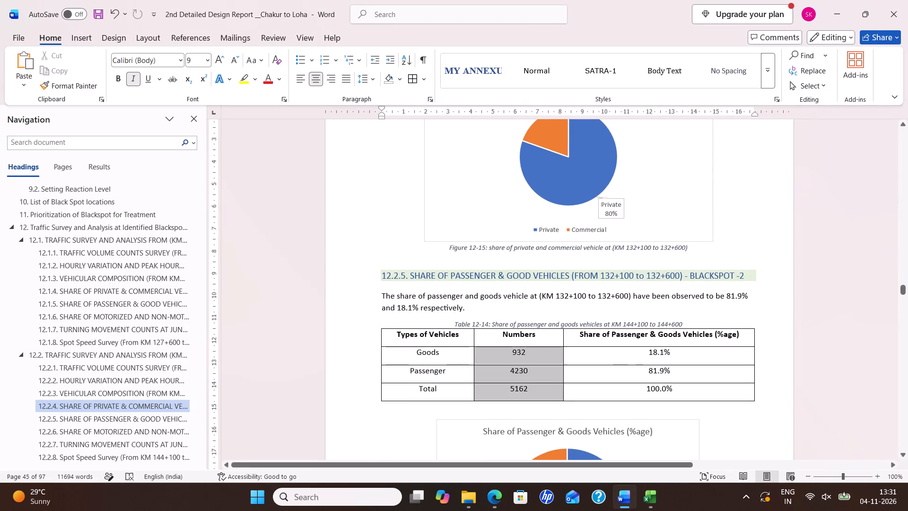
{"action": "left_click_drag", "start_coordinate": [551, 391], "coordinate": [649, 395]}
{"action": "right_click", "coordinate": [643, 393]}
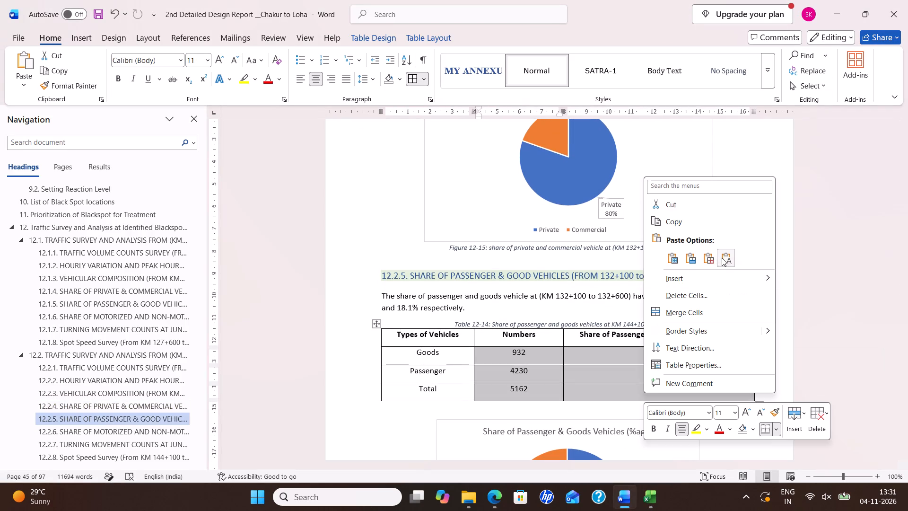
{"action": "left_click", "coordinate": [721, 258]}
Review the table and chart of section 12.2.4 and the figures in Table 12-14.
{"action": "scroll", "coordinate": [553, 369], "scroll_direction": "up", "scroll_amount": 7}
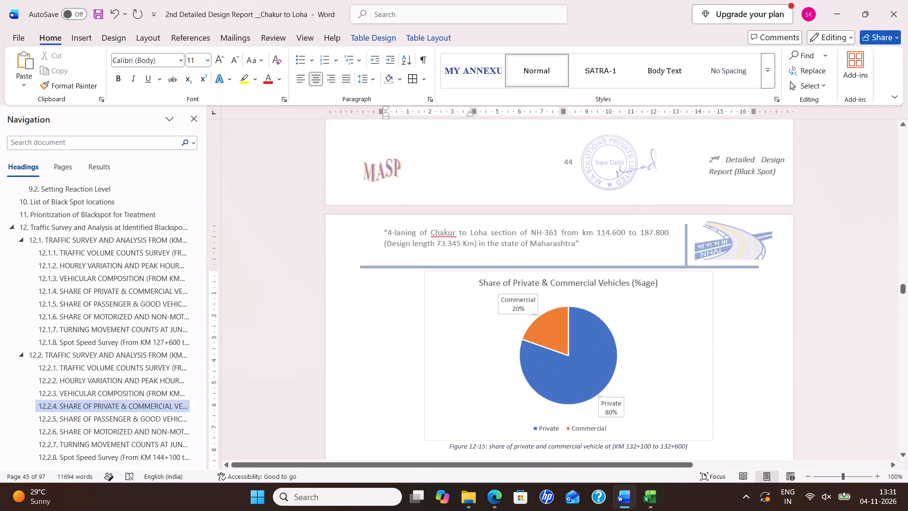
{"action": "scroll", "coordinate": [575, 373], "scroll_direction": "up", "scroll_amount": 8}
{"action": "scroll", "coordinate": [575, 373], "scroll_direction": "down", "scroll_amount": 10}
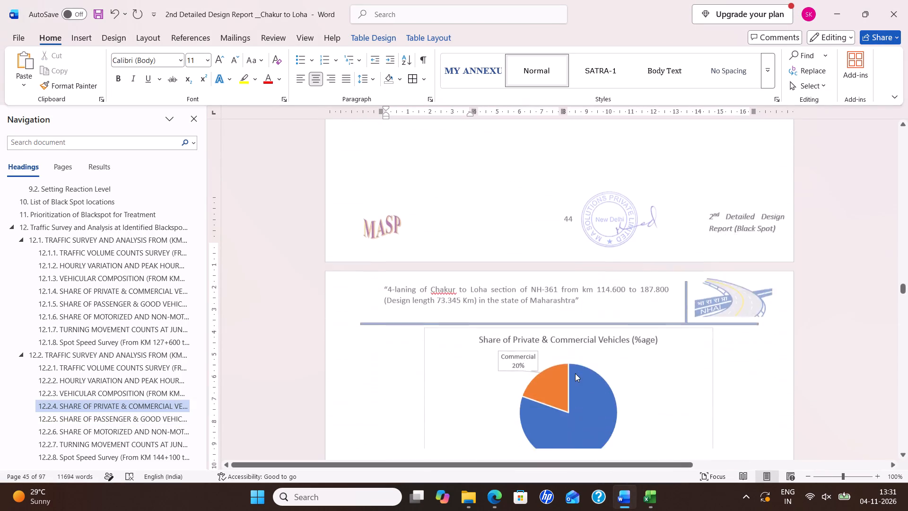
{"action": "scroll", "coordinate": [575, 373], "scroll_direction": "down", "scroll_amount": 4}
{"action": "scroll", "coordinate": [576, 374], "scroll_direction": "up", "scroll_amount": 8}
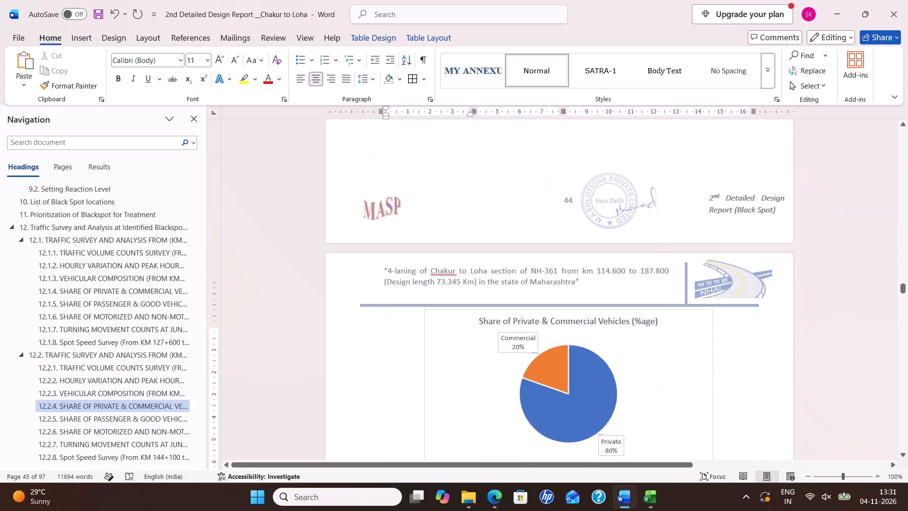
{"action": "scroll", "coordinate": [576, 382], "scroll_direction": "up", "scroll_amount": 8}
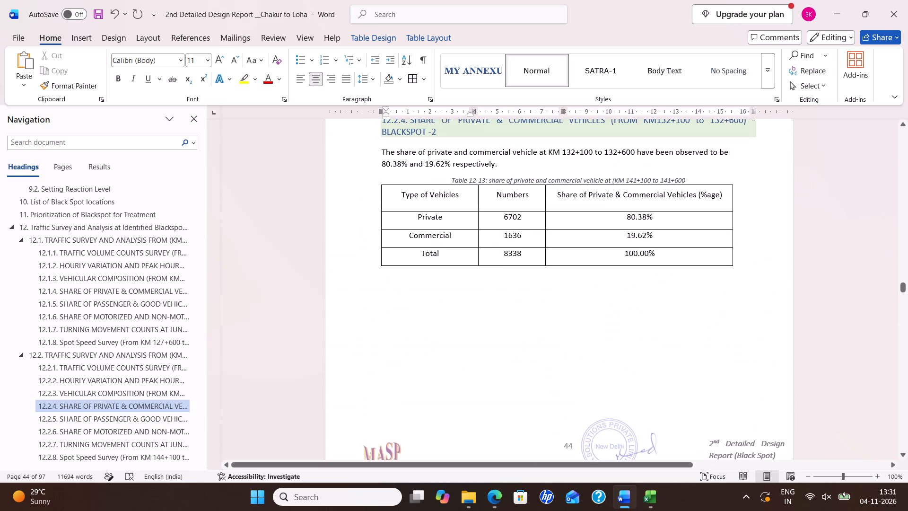
{"action": "scroll", "coordinate": [575, 385], "scroll_direction": "down", "scroll_amount": 14}
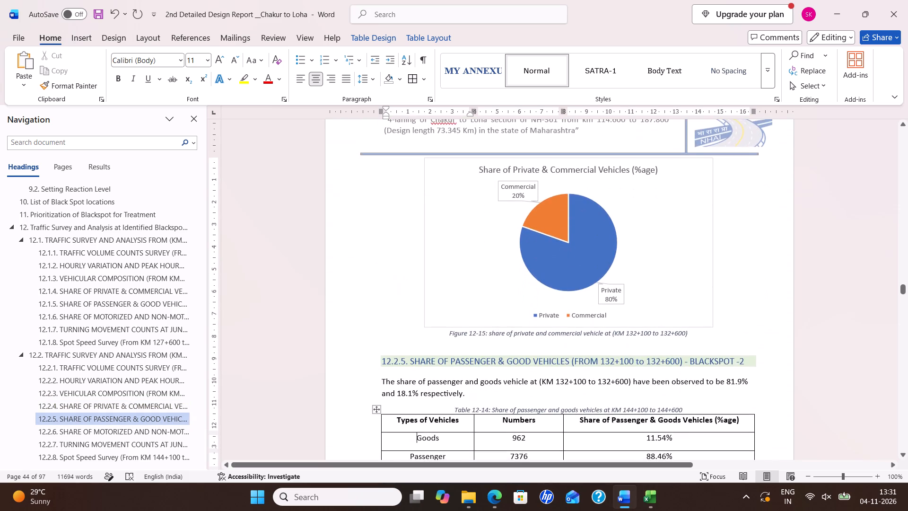
{"action": "scroll", "coordinate": [572, 383], "scroll_direction": "down", "scroll_amount": 1}
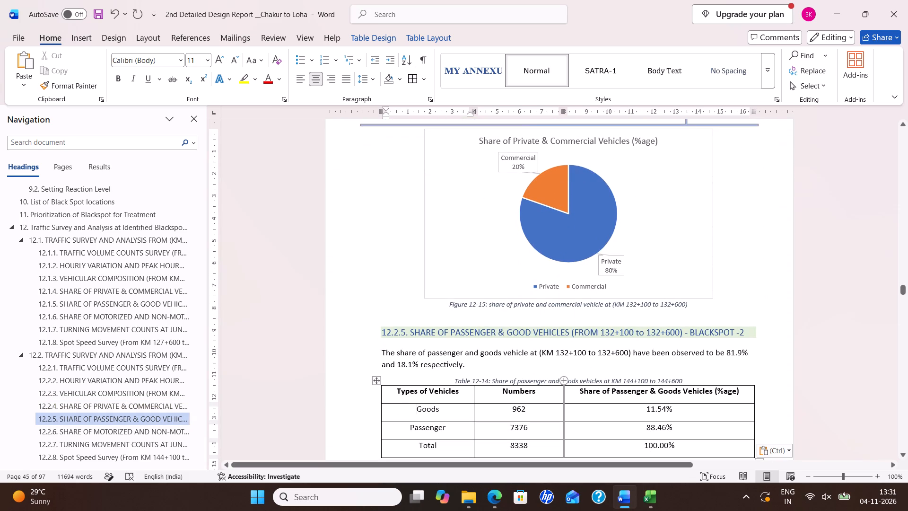
Replace the pie chart under Table 12-14 with the Share of Passenger & Goods Vehicle Toll chart from the 132-100 workbook.
{"action": "key", "text": "alt+Tab"}
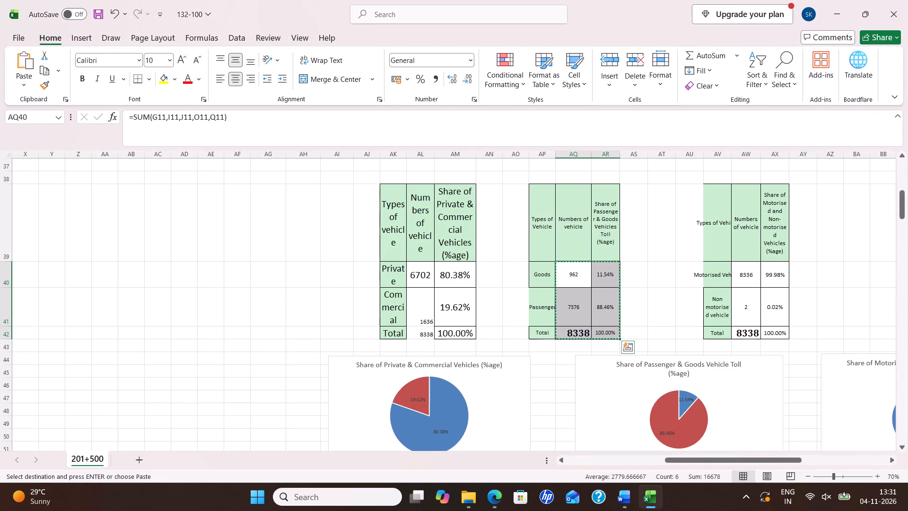
{"action": "left_click", "coordinate": [598, 411]}
{"action": "key", "text": "ctrl+c"}
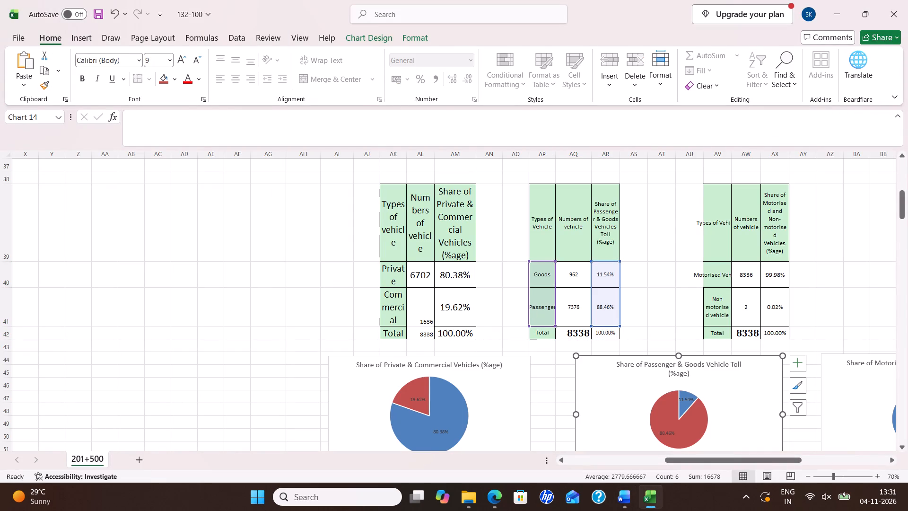
{"action": "key", "text": "alt+Tab"}
{"action": "scroll", "coordinate": [493, 364], "scroll_direction": "down", "scroll_amount": 4}
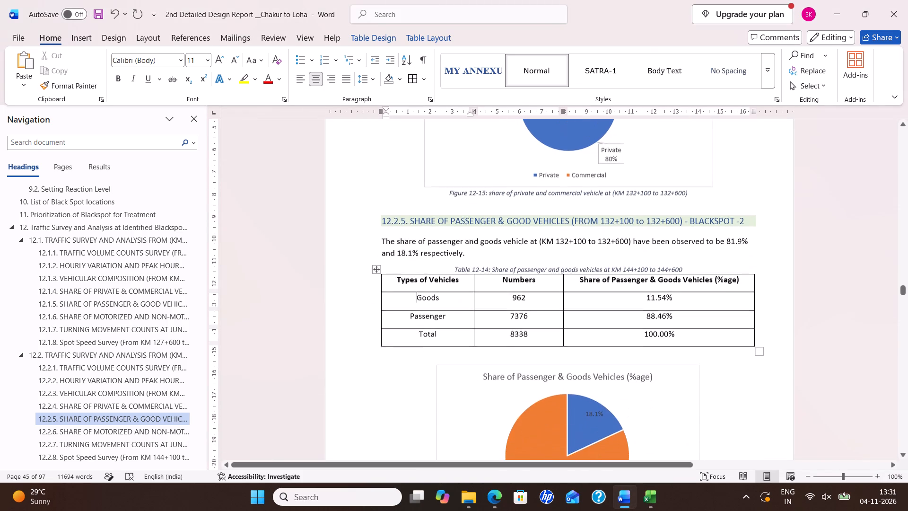
{"action": "scroll", "coordinate": [515, 398], "scroll_direction": "down", "scroll_amount": 2}
{"action": "left_click", "coordinate": [494, 357]}
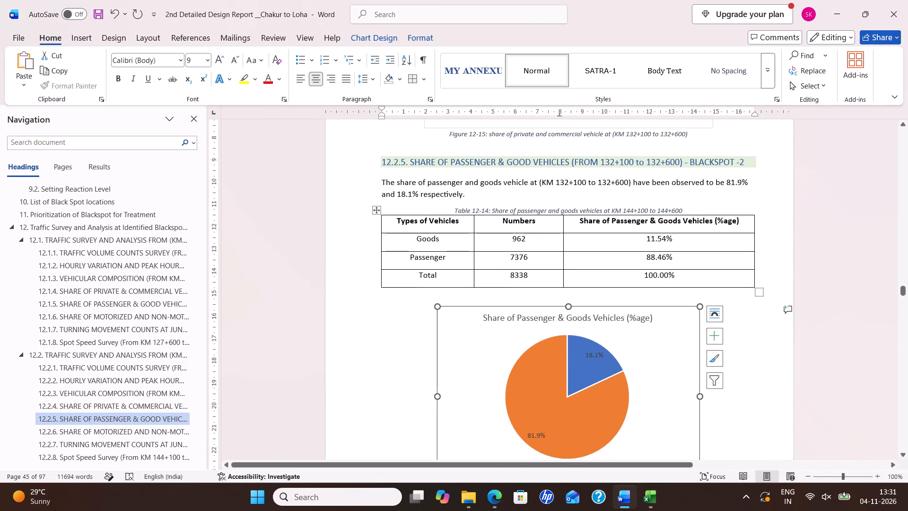
{"action": "key", "text": "Delete"}
{"action": "key", "text": "ctrl+v"}
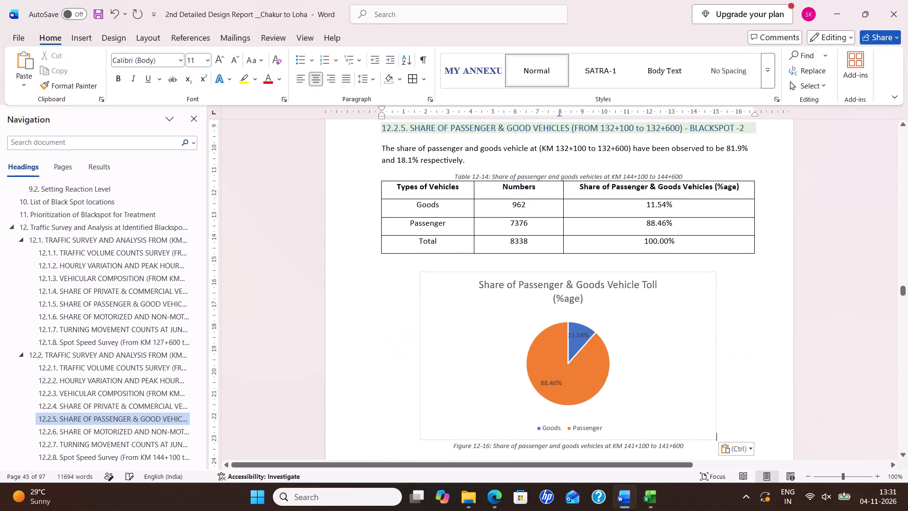
Set the font size of the new passenger and goods chart's title to 12.
{"action": "left_click", "coordinate": [507, 300]}
{"action": "left_click_drag", "start_coordinate": [483, 284], "coordinate": [593, 300]}
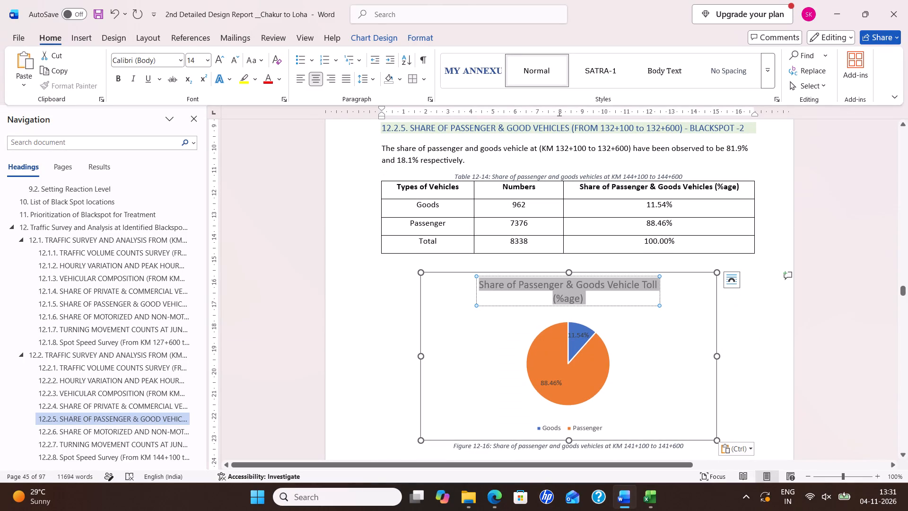
{"action": "left_click_drag", "start_coordinate": [593, 300], "coordinate": [594, 300]}
{"action": "left_click", "coordinate": [649, 269]}
{"action": "key", "text": "1"}
{"action": "key", "text": "2"}
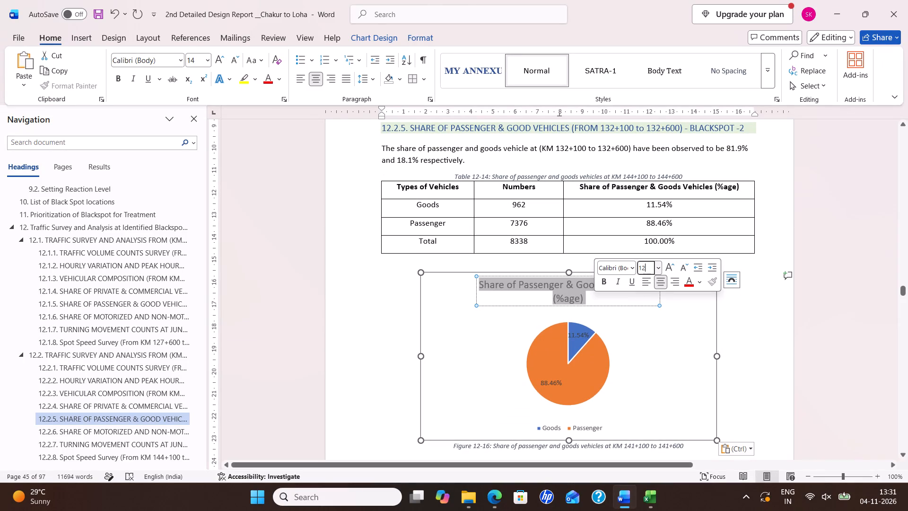
{"action": "key", "text": "Return"}
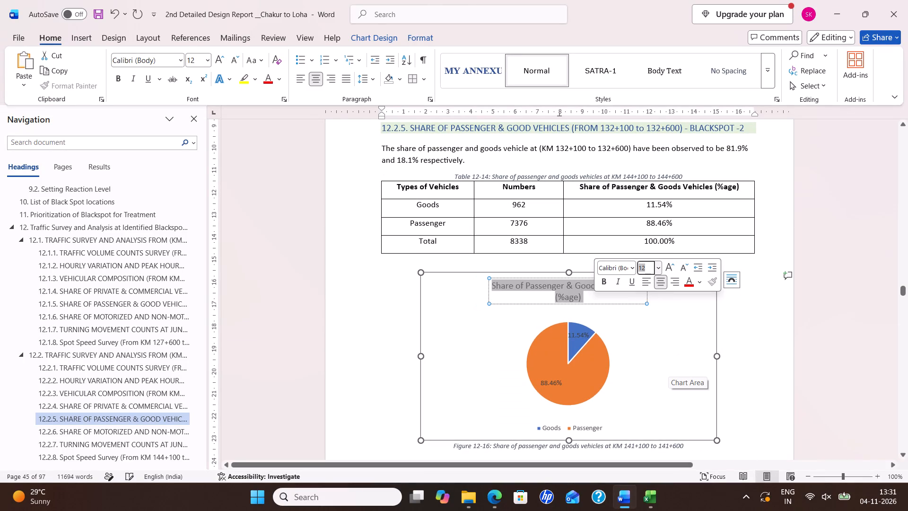
{"action": "left_click", "coordinate": [696, 326]}
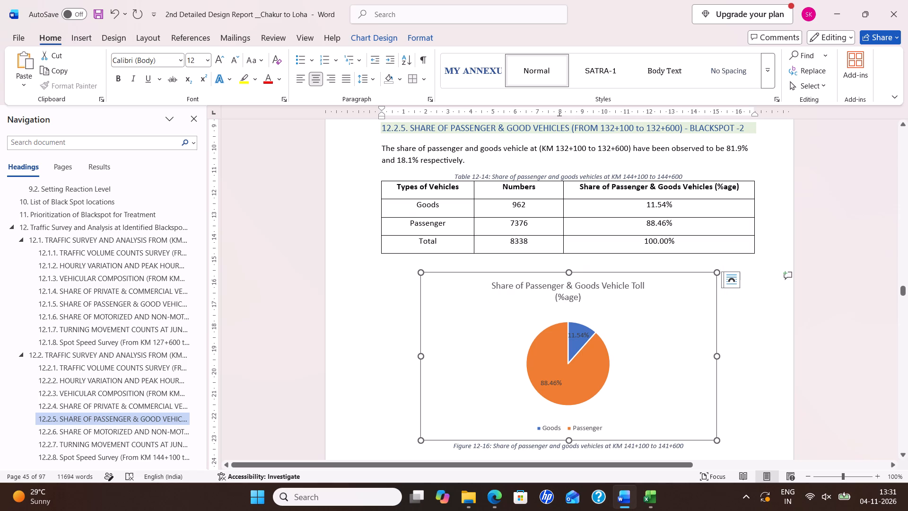
Show the passenger and goods pie chart's data labels as data callouts.
{"action": "left_click", "coordinate": [726, 307]}
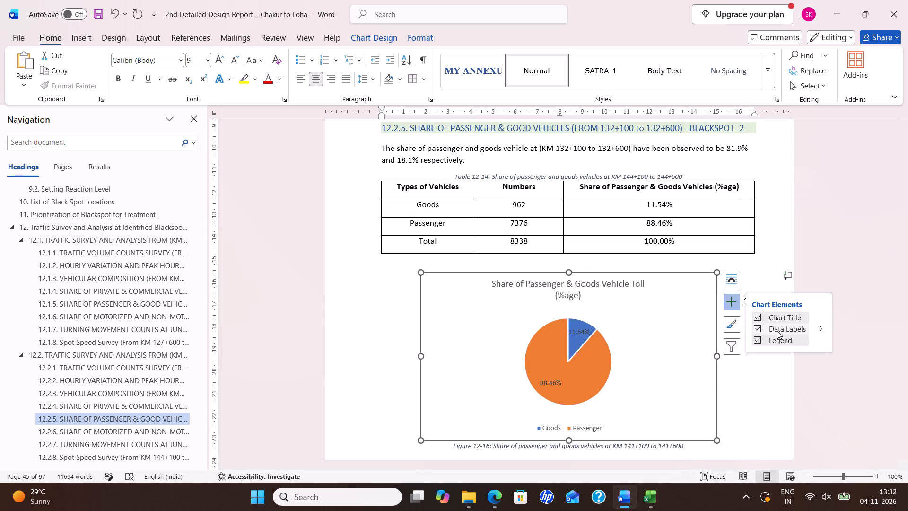
{"action": "left_click", "coordinate": [807, 327]}
{"action": "left_click", "coordinate": [813, 329]}
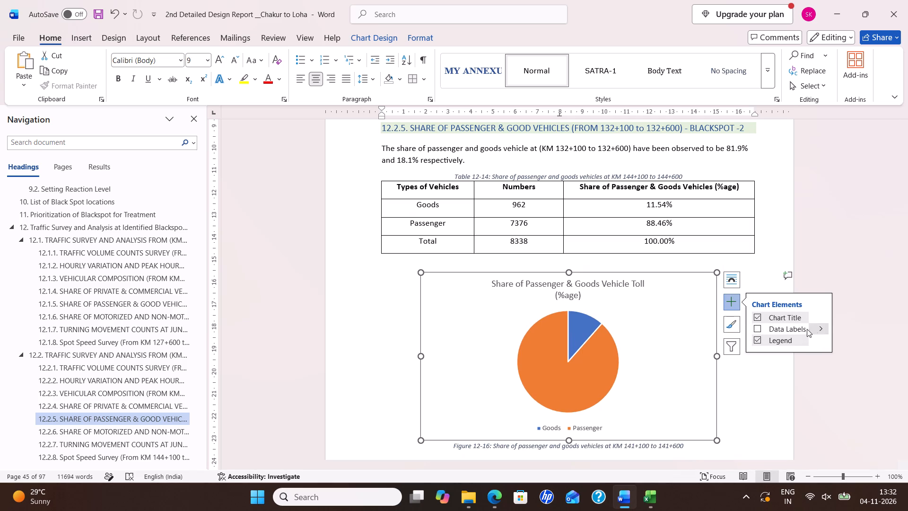
{"action": "left_click", "coordinate": [753, 331]}
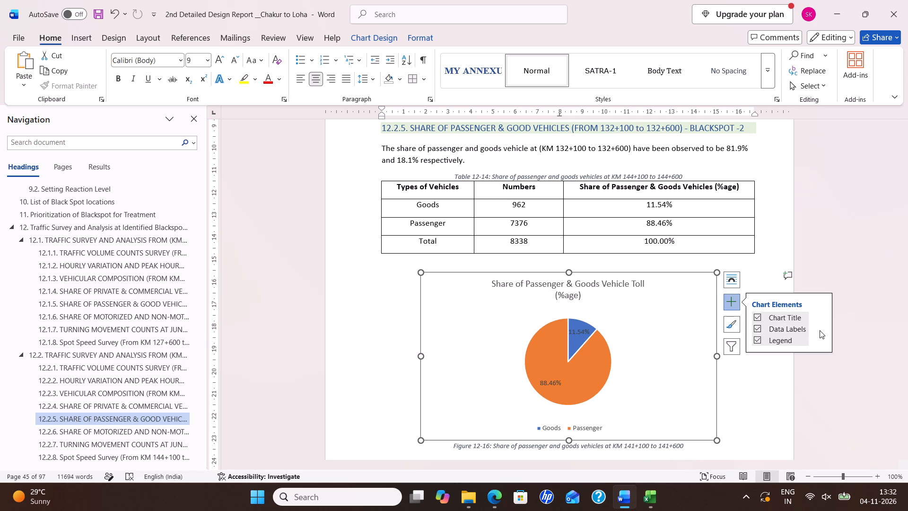
{"action": "left_click", "coordinate": [819, 330]}
{"action": "left_click", "coordinate": [869, 388]}
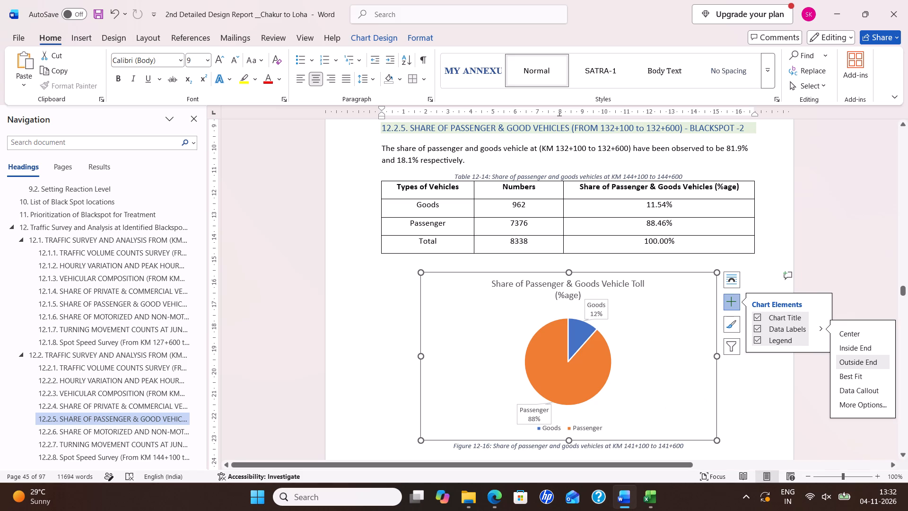
Change the chainage in the Figure 12-16 caption to KM 132+100 to 132+600.
{"action": "scroll", "coordinate": [635, 374], "scroll_direction": "down", "scroll_amount": 1}
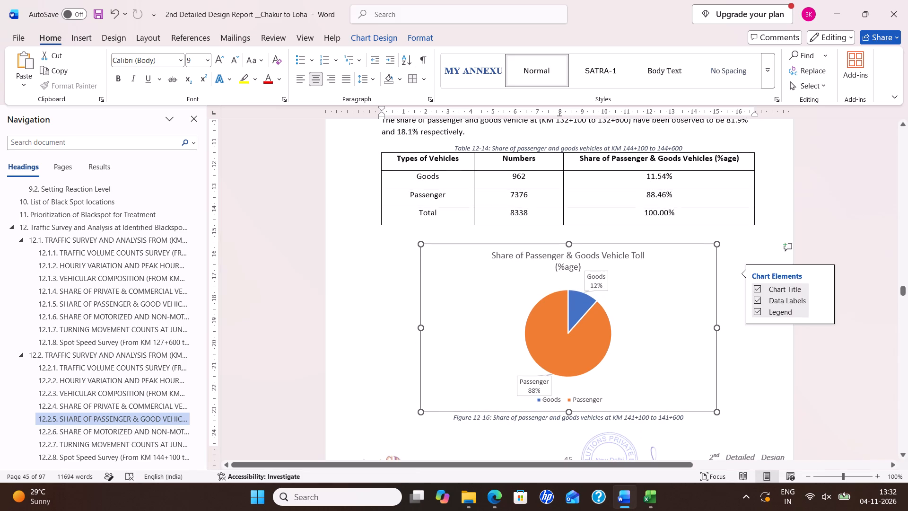
{"action": "left_click", "coordinate": [634, 415]}
{"action": "key", "text": "Right"}
{"action": "key", "text": "BackSpace"}
{"action": "key", "text": "BackSpace"}
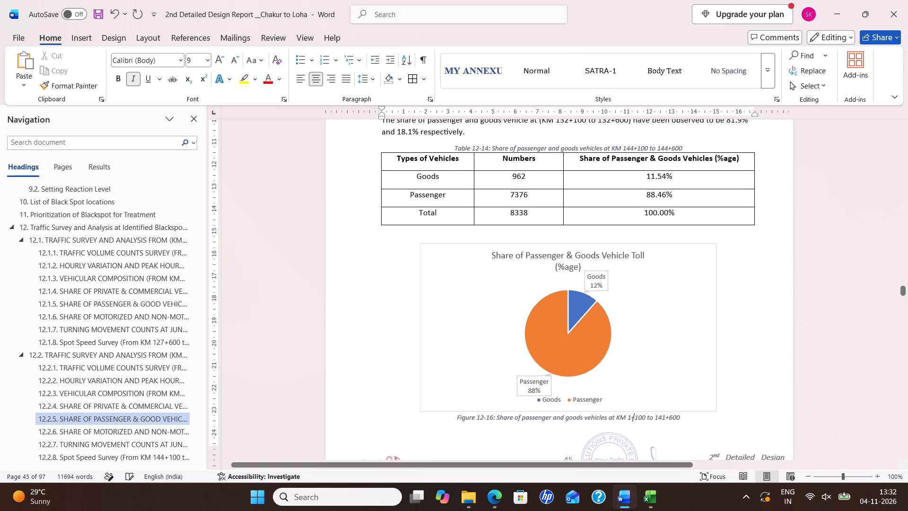
{"action": "key", "text": "3"}
{"action": "key", "text": "2"}
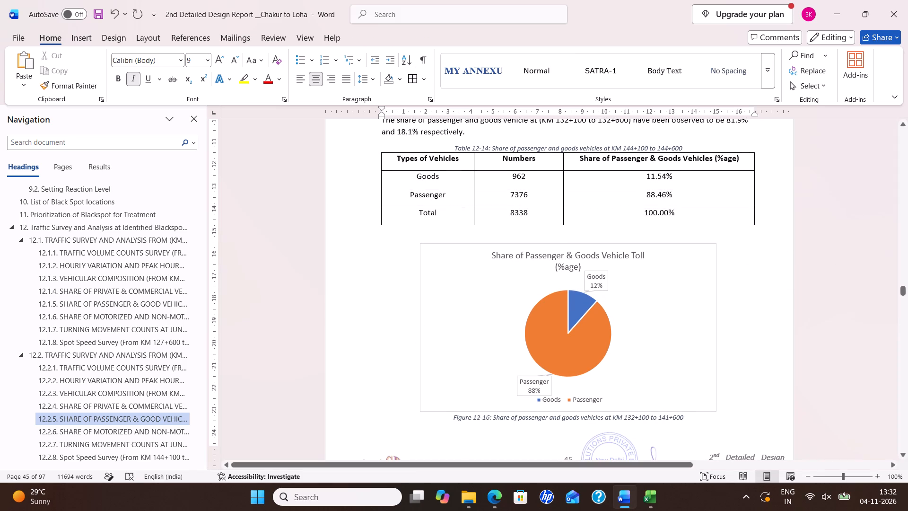
{"action": "left_click", "coordinate": [668, 415]}
{"action": "key", "text": "Right"}
{"action": "key", "text": "BackSpace"}
{"action": "key", "text": "BackSpace"}
{"action": "key", "text": "3"}
{"action": "key", "text": "2"}
Change the chainage in the Table 12-14 caption to KM 132+100 to 132+600.
{"action": "scroll", "coordinate": [626, 343], "scroll_direction": "up", "scroll_amount": 3}
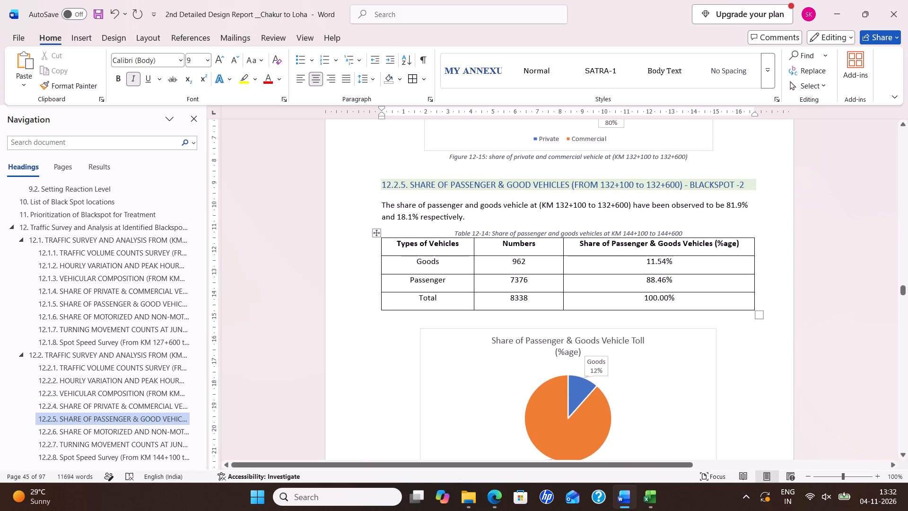
{"action": "left_click", "coordinate": [634, 237]}
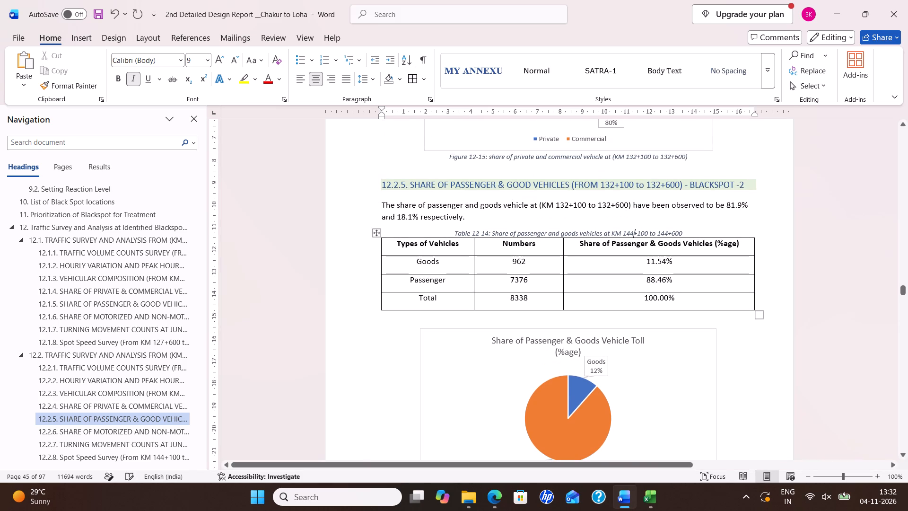
{"action": "key", "text": "BackSpace"}
{"action": "key", "text": "BackSpace"}
{"action": "key", "text": "3"}
{"action": "key", "text": "2"}
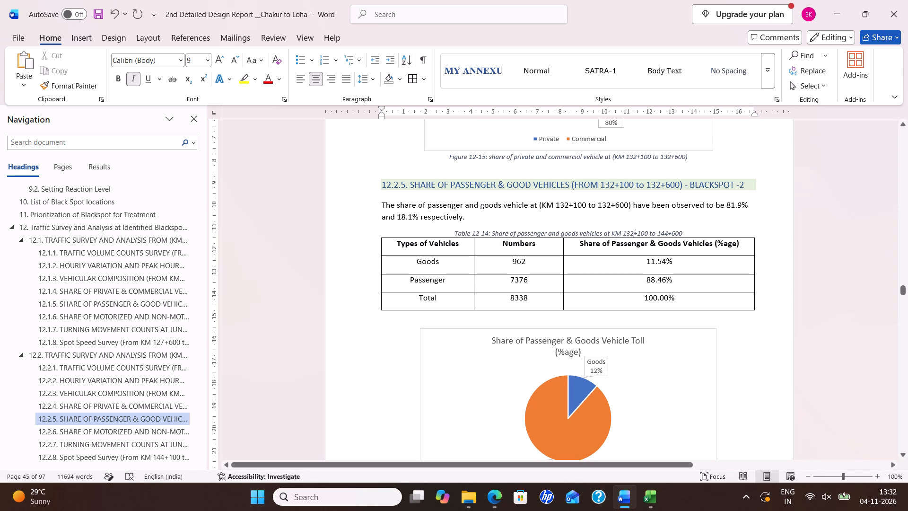
{"action": "left_click", "coordinate": [670, 230]}
{"action": "key", "text": "BackSpace"}
{"action": "key", "text": "BackSpace"}
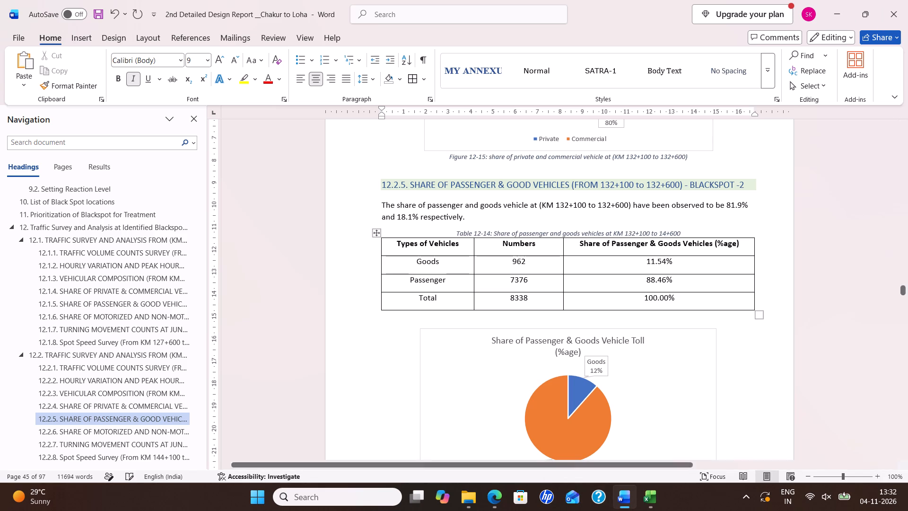
{"action": "type", "text": "32"}
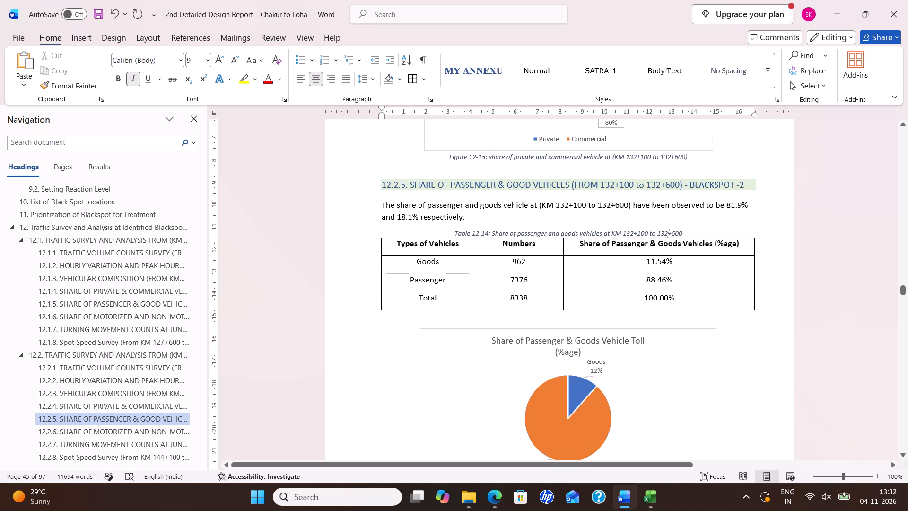
Update the shares in the paragraph under heading 12.2.5 to 11.54% and 88.46%, and save the report.
{"action": "left_click", "coordinate": [733, 209]}
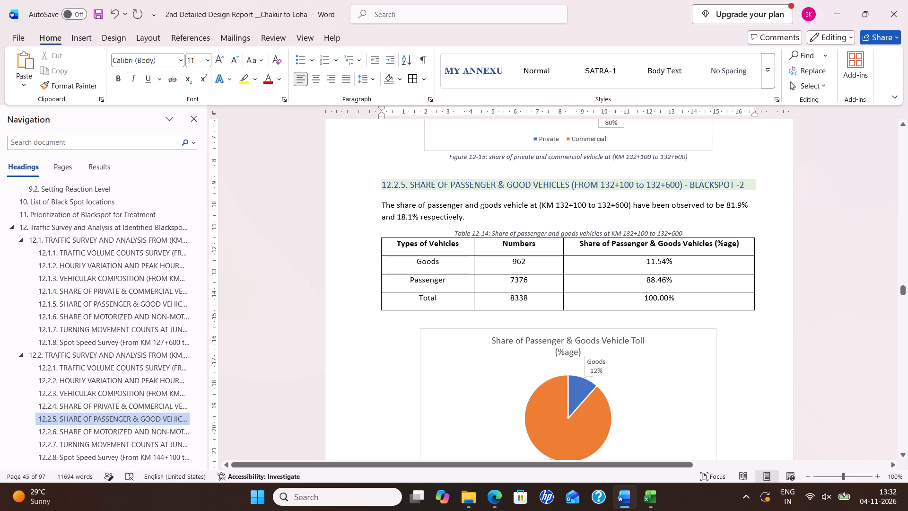
{"action": "key", "text": "Right"}
{"action": "key", "text": "BackSpace"}
{"action": "key", "text": "BackSpace"}
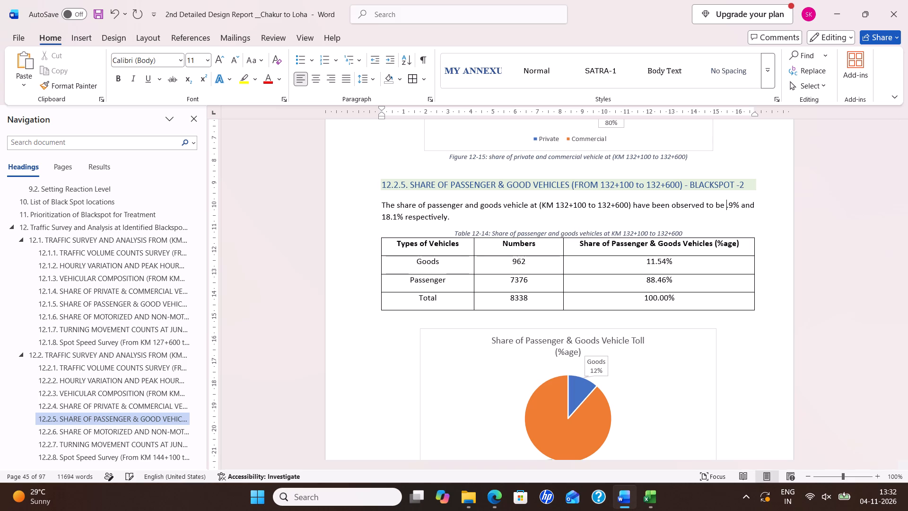
{"action": "type", "text": "11"}
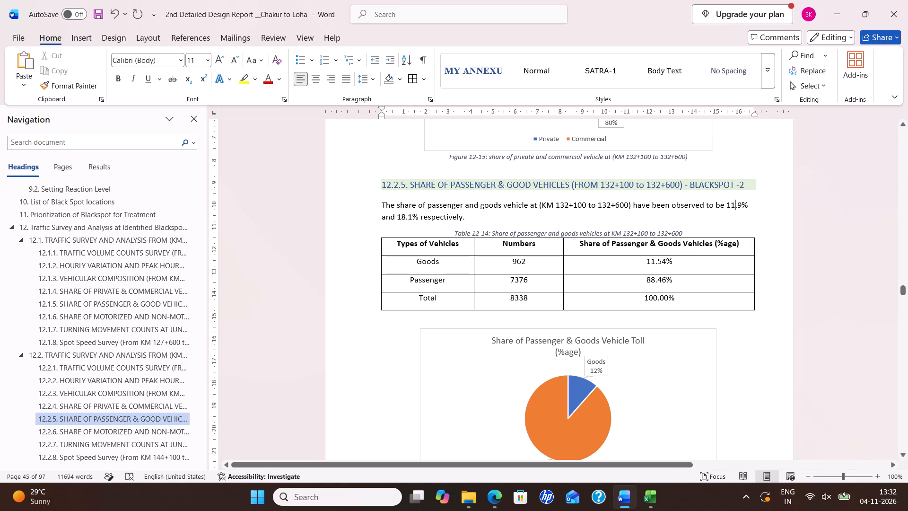
{"action": "key", "text": "Right"}
{"action": "key", "text": "Right"}
{"action": "key", "text": "BackSpace"}
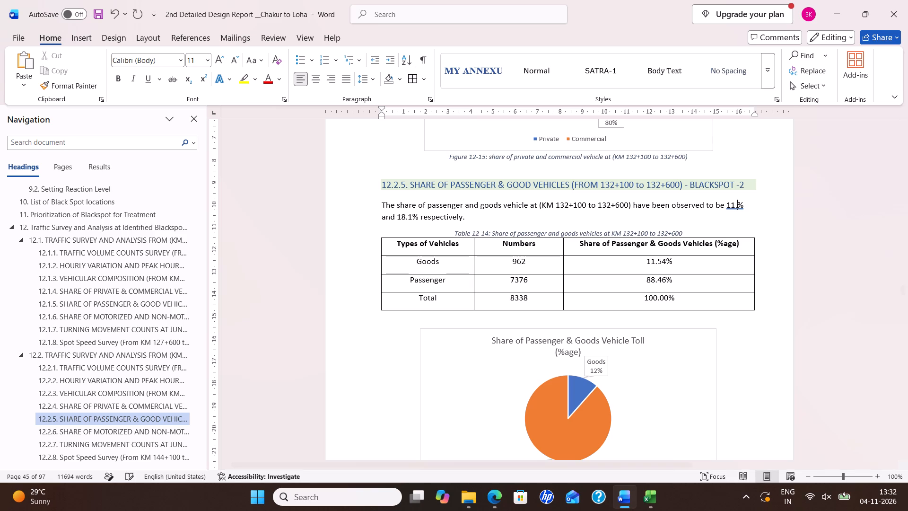
{"action": "type", "text": "54"}
{"action": "left_click", "coordinate": [402, 218]}
{"action": "key", "text": "BackSpace"}
{"action": "key", "text": "8"}
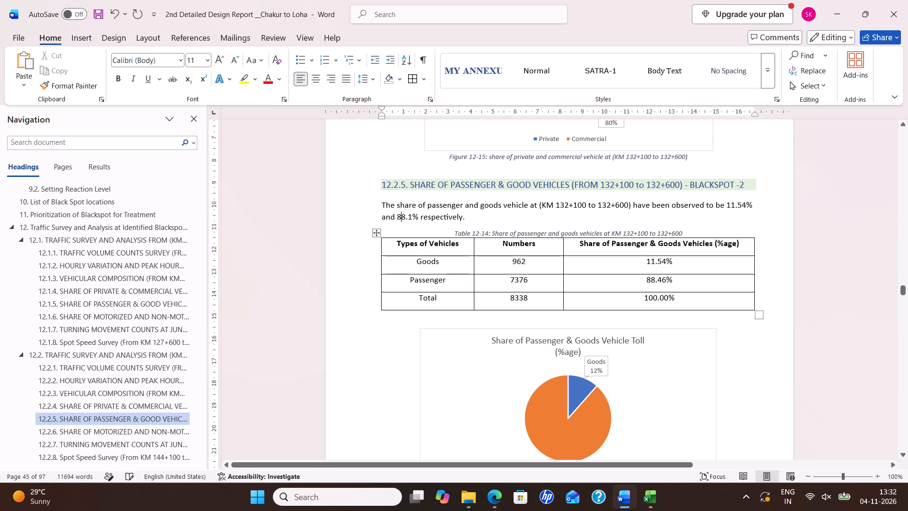
{"action": "left_click", "coordinate": [410, 216]}
{"action": "key", "text": "BackSpace"}
{"action": "key", "text": "4"}
{"action": "key", "text": "6"}
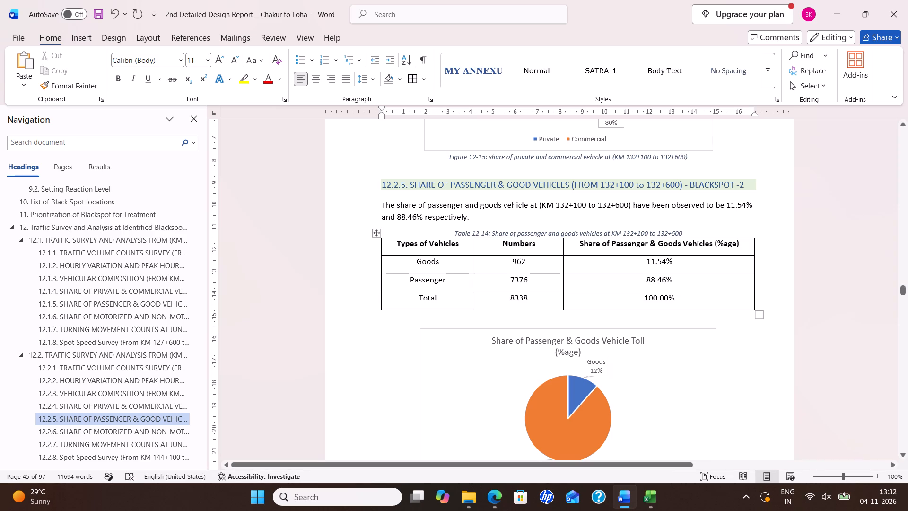
{"action": "key", "text": "ctrl+s"}
Review the updated tables, pie charts and captions in sections 12.2.4 and 12.2.5.
{"action": "scroll", "coordinate": [629, 299], "scroll_direction": "down", "scroll_amount": 2}
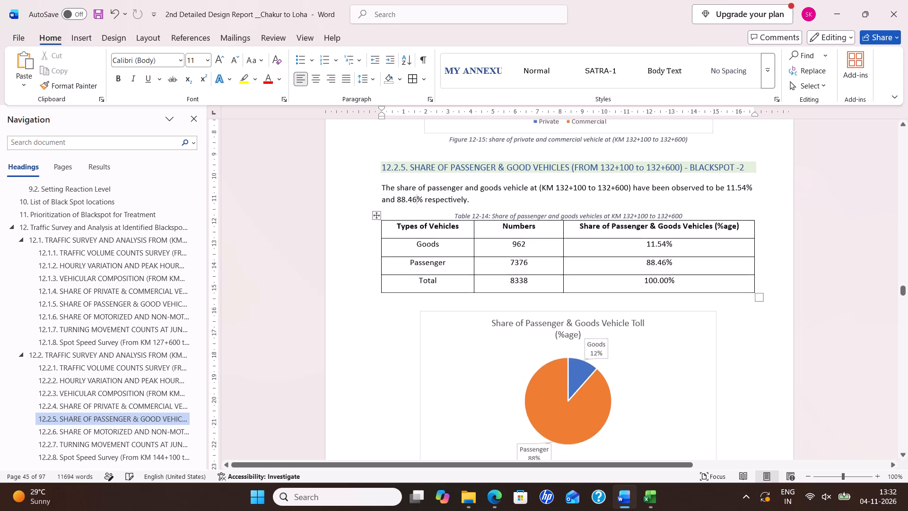
{"action": "scroll", "coordinate": [629, 299], "scroll_direction": "down", "scroll_amount": 5}
{"action": "left_click", "coordinate": [646, 261]}
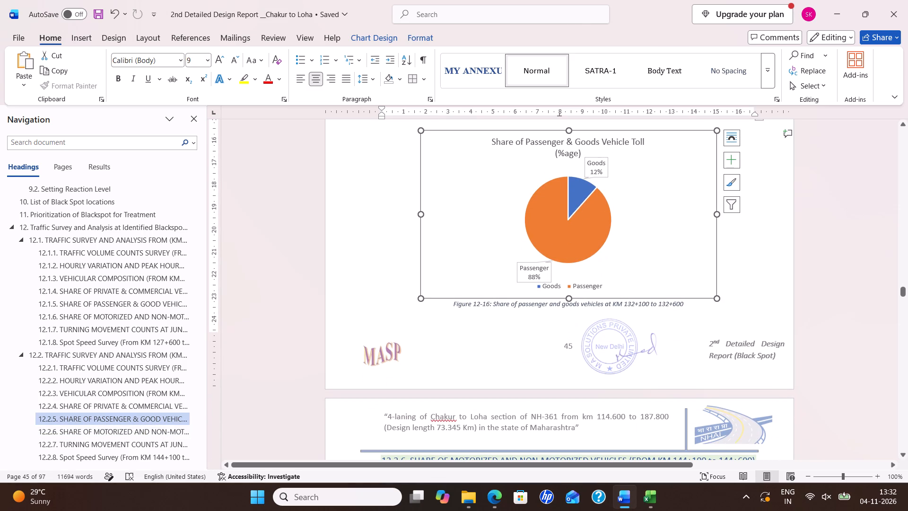
{"action": "scroll", "coordinate": [593, 265], "scroll_direction": "down", "scroll_amount": 4}
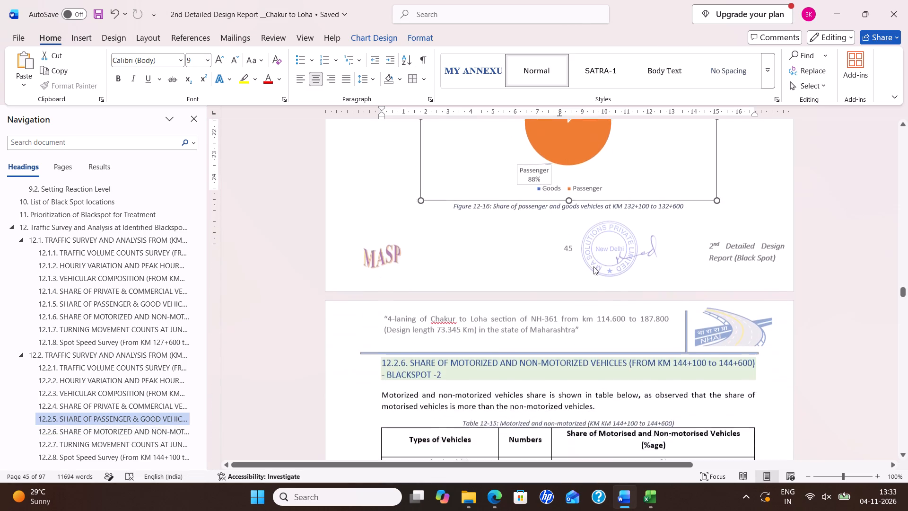
{"action": "scroll", "coordinate": [594, 266], "scroll_direction": "down", "scroll_amount": 5}
{"action": "scroll", "coordinate": [594, 266], "scroll_direction": "up", "scroll_amount": 7}
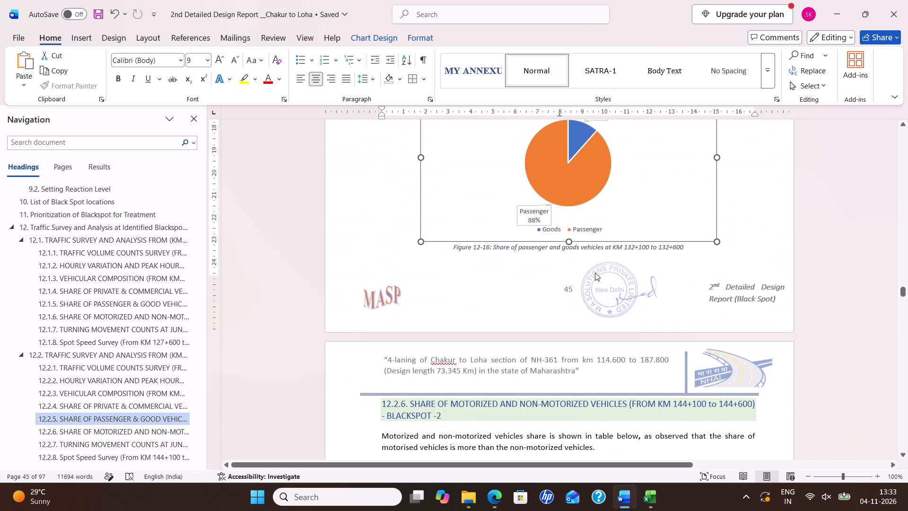
{"action": "scroll", "coordinate": [596, 272], "scroll_direction": "up", "scroll_amount": 8}
{"action": "scroll", "coordinate": [565, 245], "scroll_direction": "up", "scroll_amount": 6}
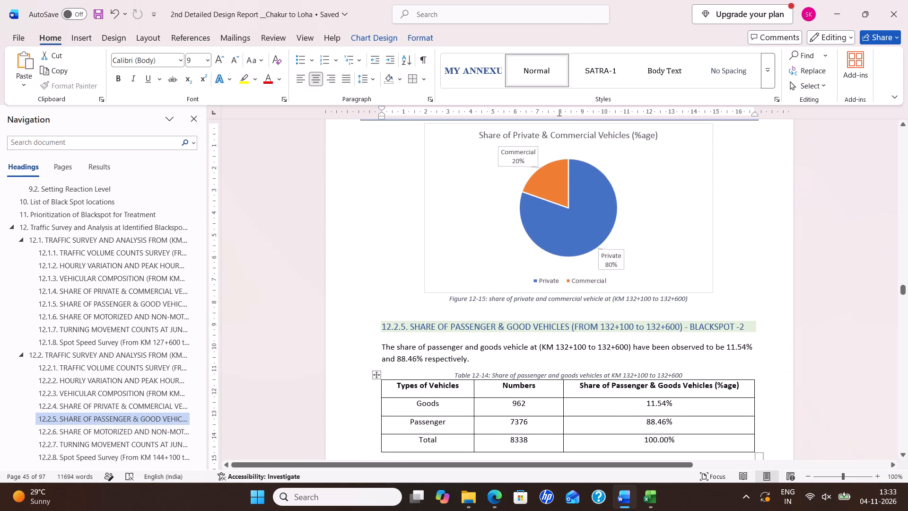
{"action": "scroll", "coordinate": [605, 294], "scroll_direction": "up", "scroll_amount": 16}
{"action": "scroll", "coordinate": [634, 325], "scroll_direction": "up", "scroll_amount": 6}
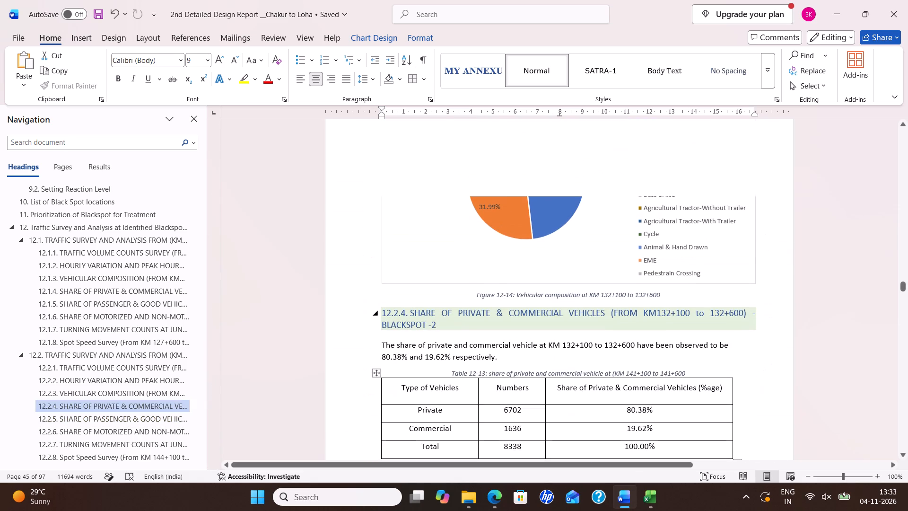
{"action": "scroll", "coordinate": [626, 288], "scroll_direction": "down", "scroll_amount": 17}
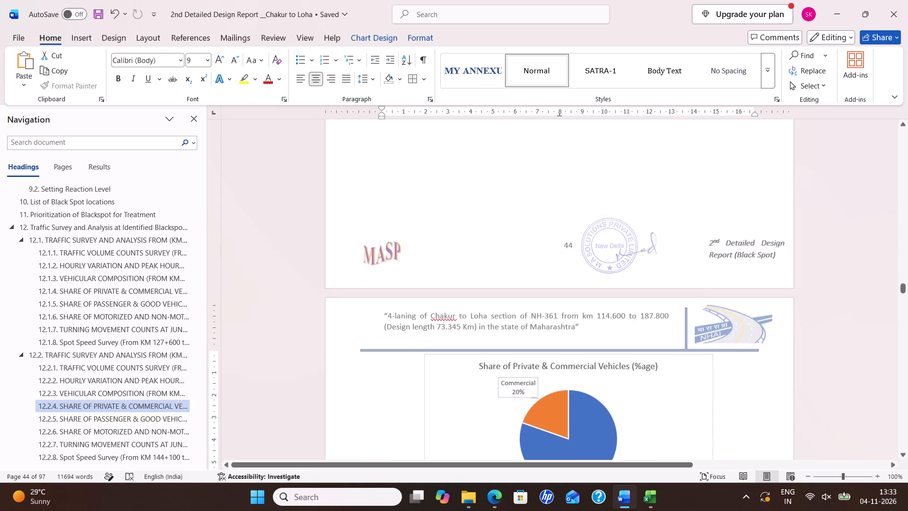
{"action": "scroll", "coordinate": [607, 292], "scroll_direction": "down", "scroll_amount": 20}
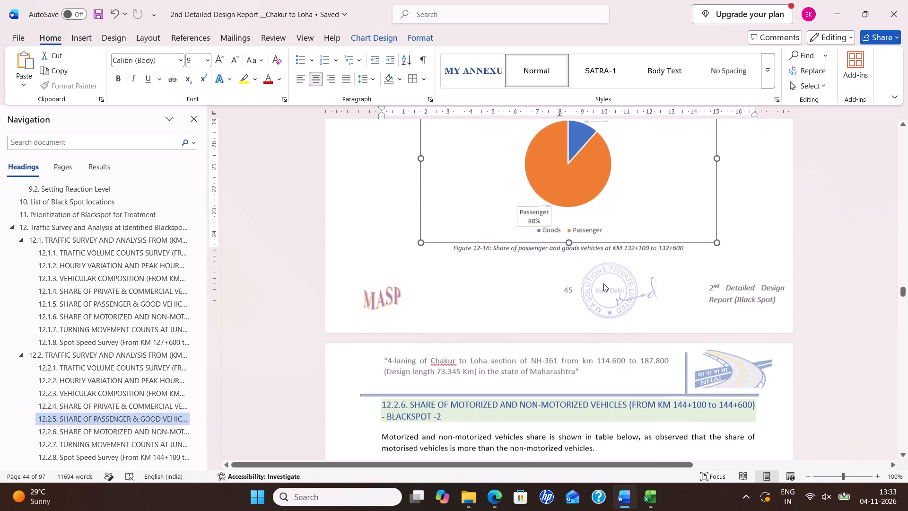
Replace the Table 12-15 figures with the workbook's motorised and non-motorised values: 8336, 2, 8338 and 99.98%, 0.02%, 100.00%.
{"action": "scroll", "coordinate": [603, 283], "scroll_direction": "down", "scroll_amount": 6}
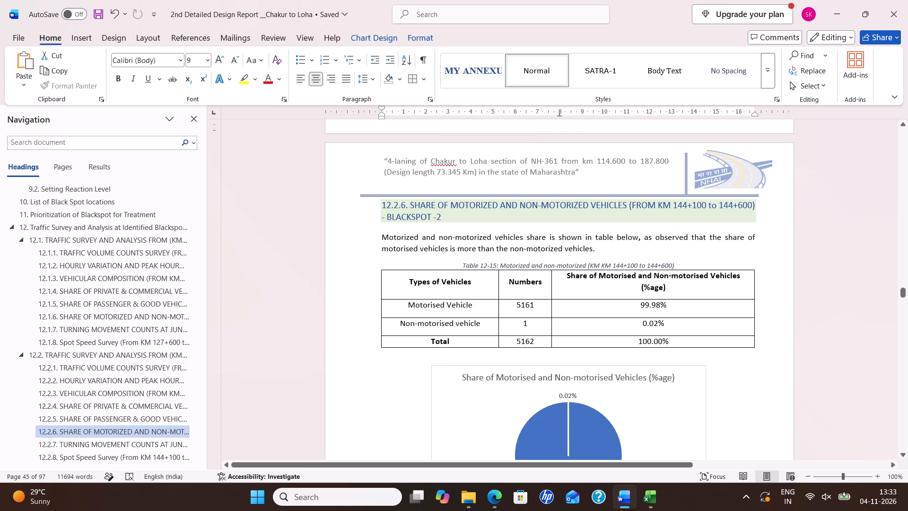
{"action": "key", "text": "alt+Tab"}
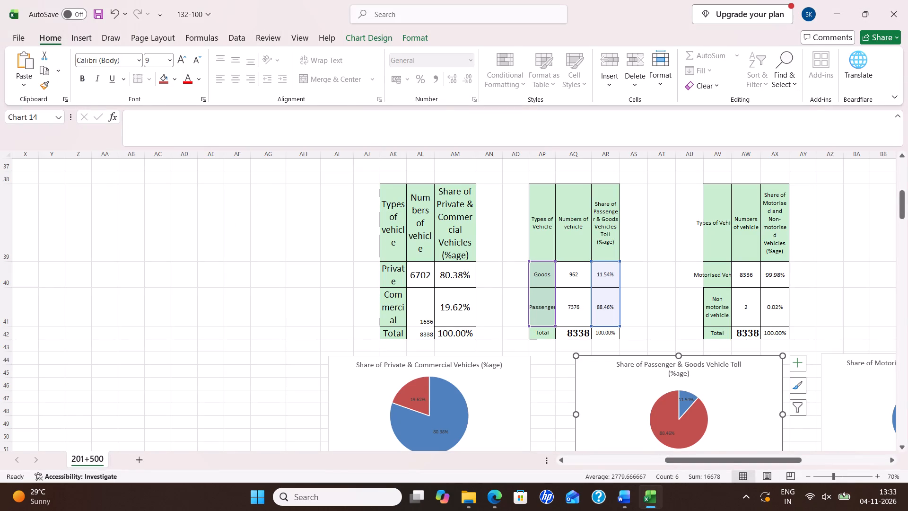
{"action": "left_click_drag", "start_coordinate": [740, 270], "coordinate": [775, 330]}
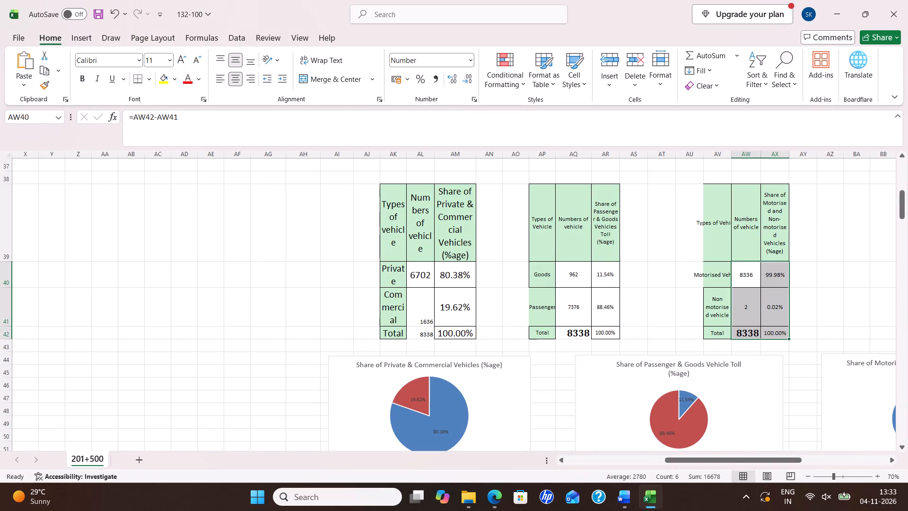
{"action": "key", "text": "ctrl+c"}
{"action": "key", "text": "alt+Tab"}
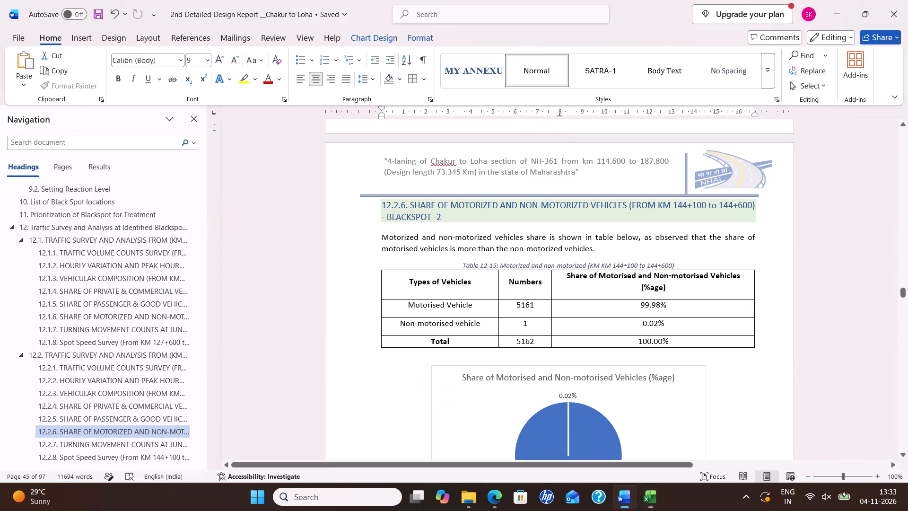
{"action": "left_click_drag", "start_coordinate": [526, 306], "coordinate": [639, 342]}
{"action": "right_click", "coordinate": [641, 342]}
{"action": "left_click", "coordinate": [725, 207]}
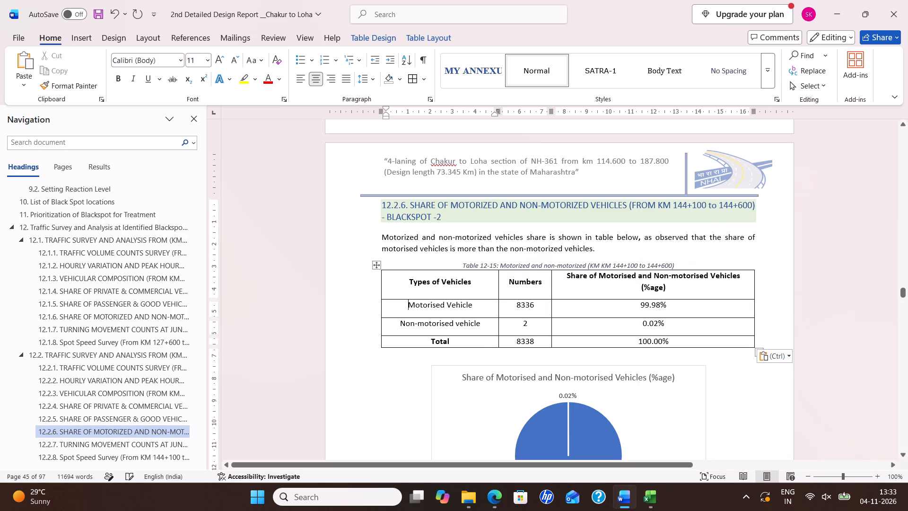
Replace the pie chart above the Figure 12-17 caption with the workbook's motorised and non-motorised vehicles chart.
{"action": "scroll", "coordinate": [524, 306], "scroll_direction": "down", "scroll_amount": 3}
{"action": "left_click", "coordinate": [480, 318]}
{"action": "key", "text": "Delete"}
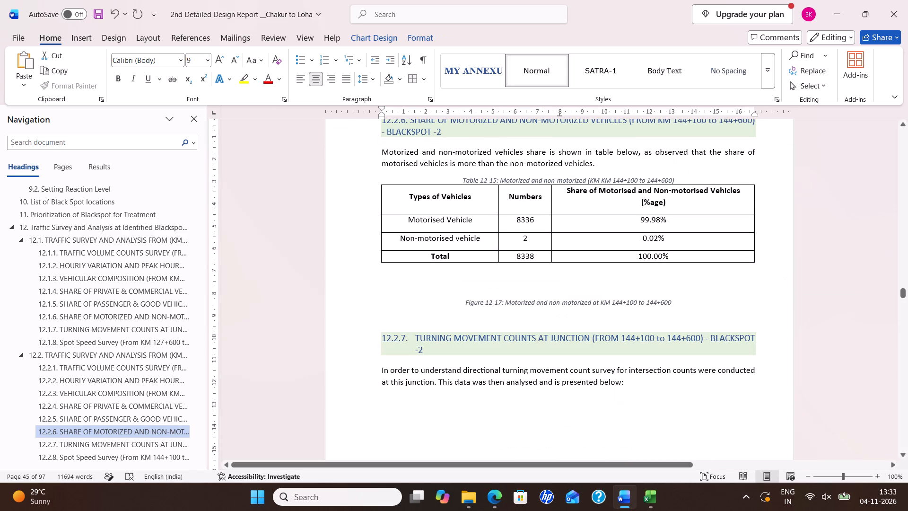
{"action": "key", "text": "alt+Tab"}
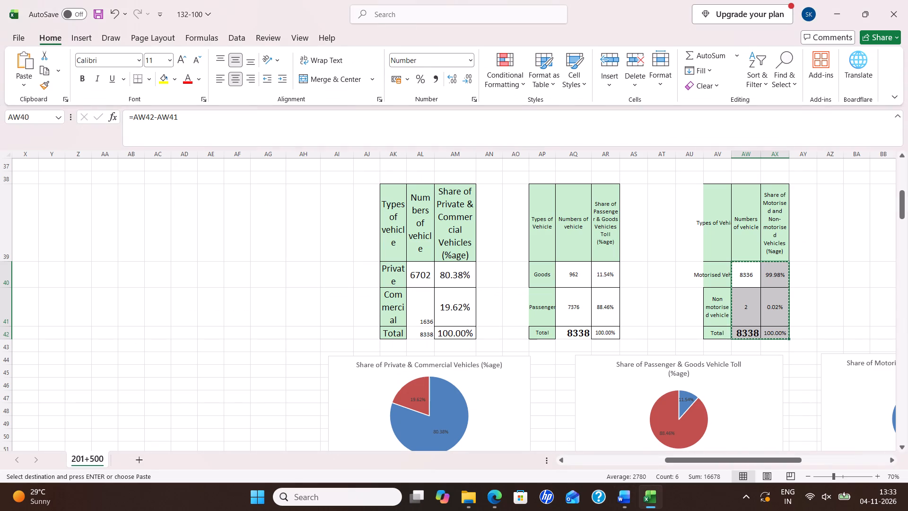
{"action": "left_click_drag", "start_coordinate": [780, 463], "coordinate": [810, 468]}
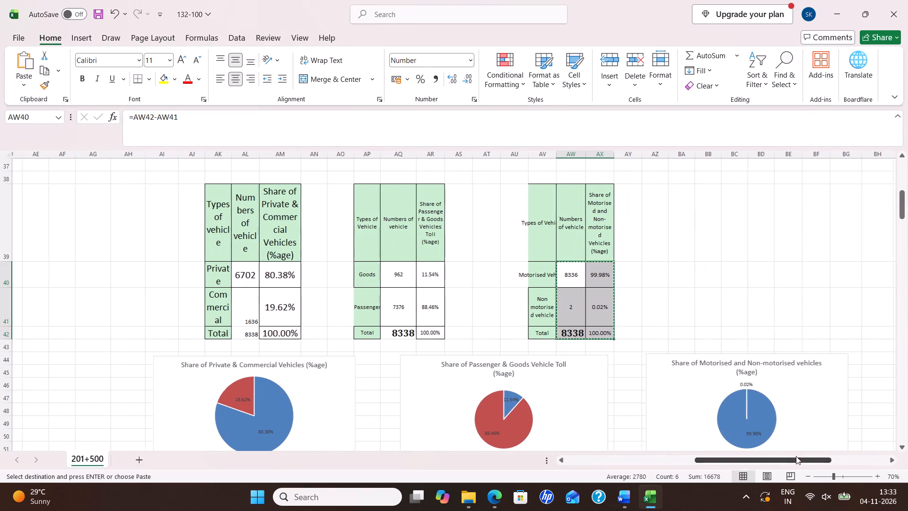
{"action": "left_click", "coordinate": [663, 387]}
{"action": "key", "text": "ctrl+c"}
{"action": "key", "text": "alt+Tab"}
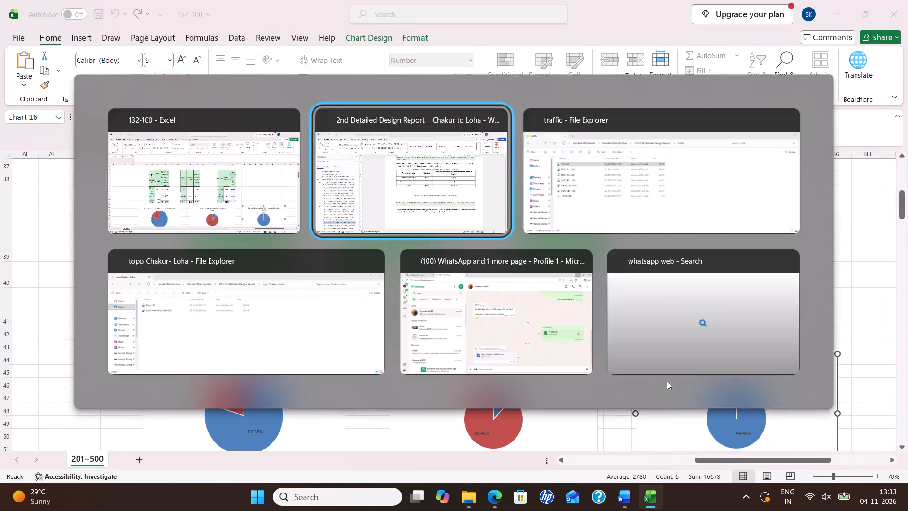
{"action": "key", "text": "ctrl+v"}
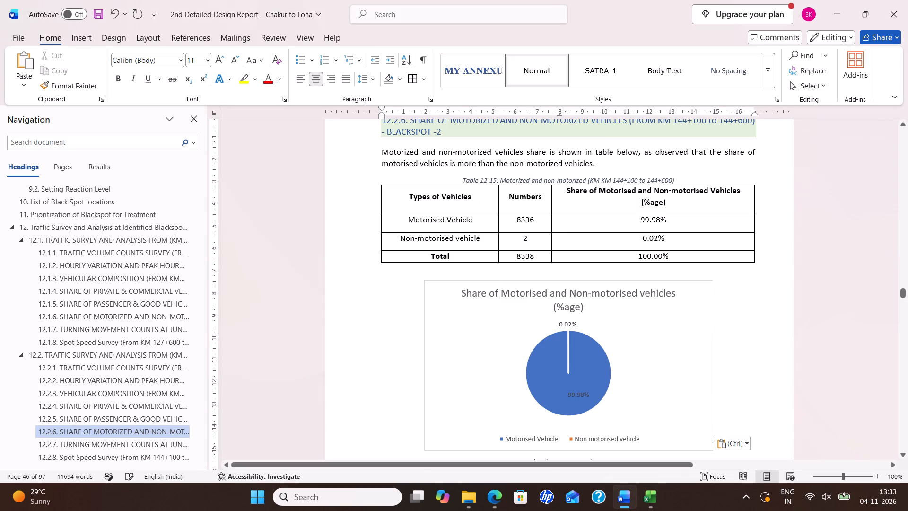
Set the font size of the motorised and non-motorised chart's title to 12.
{"action": "left_click", "coordinate": [532, 296]}
{"action": "left_click_drag", "start_coordinate": [466, 295], "coordinate": [476, 300]}
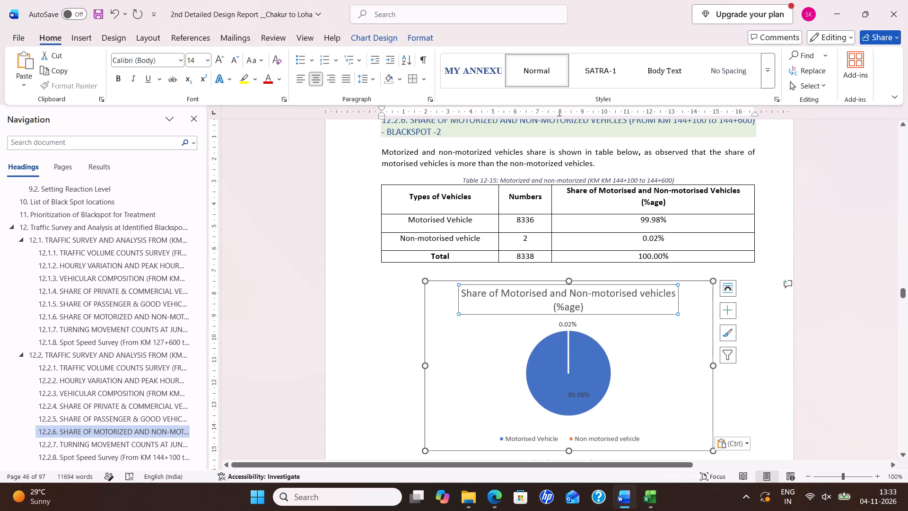
{"action": "left_click_drag", "start_coordinate": [476, 300], "coordinate": [597, 313]}
{"action": "left_click", "coordinate": [650, 282]}
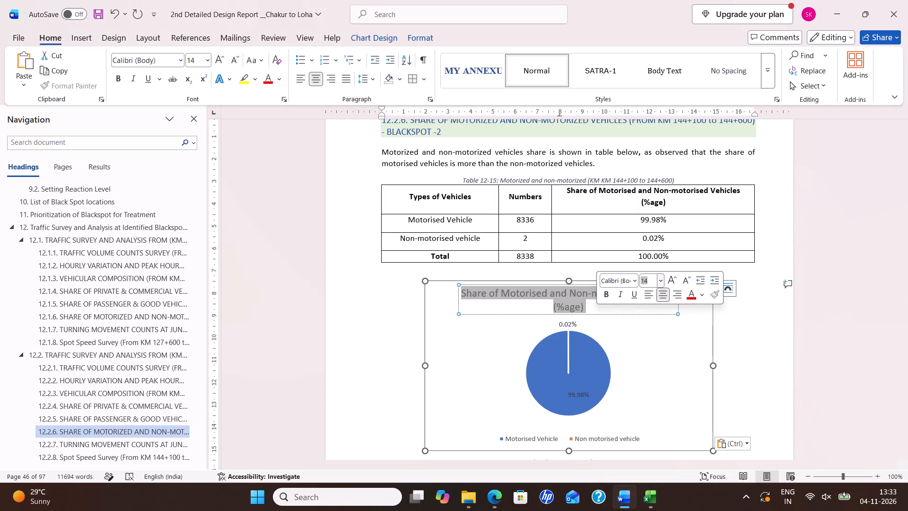
{"action": "type", "text": "12"}
{"action": "key", "text": "Return"}
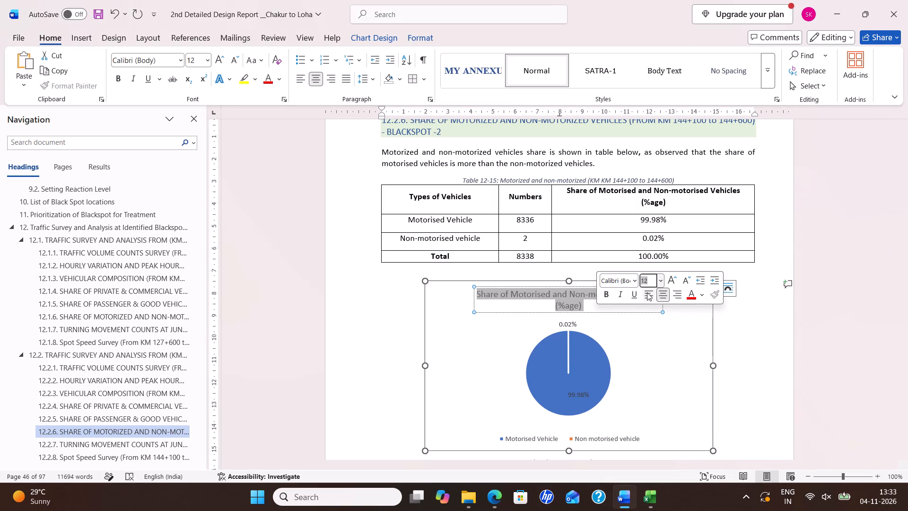
{"action": "left_click", "coordinate": [693, 343]}
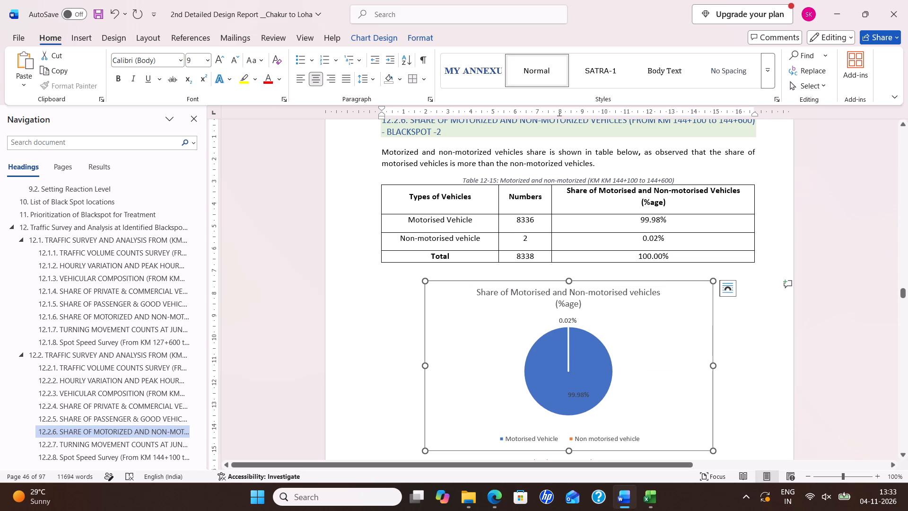
Show the motorised and non-motorised pie chart's data labels as data callouts.
{"action": "left_click", "coordinate": [725, 312]}
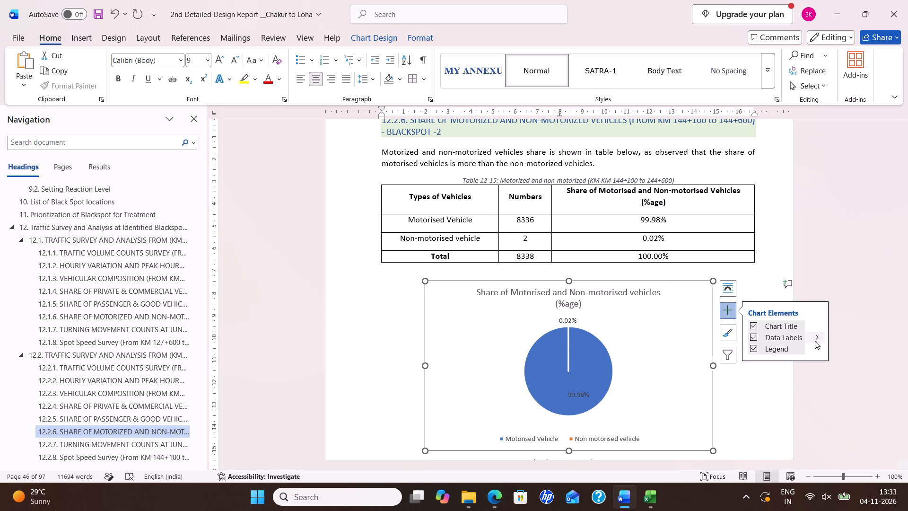
{"action": "left_click", "coordinate": [817, 341]}
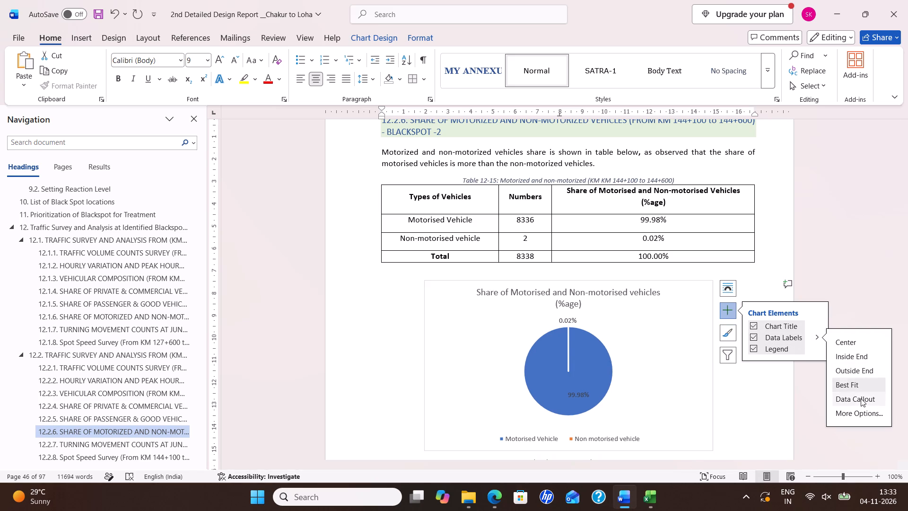
{"action": "left_click", "coordinate": [861, 398]}
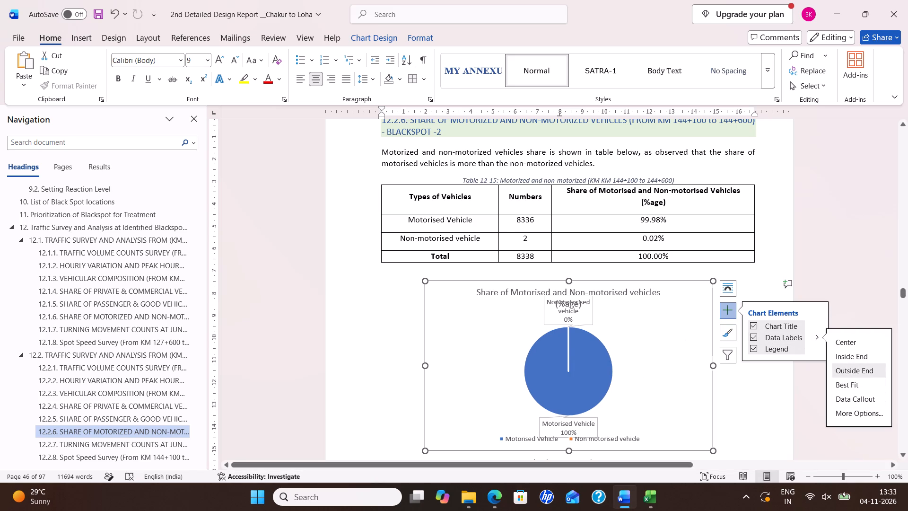
Move the Motorised Vehicle callout to the pie's lower right and the Non motorised vehicle callout to its upper left, clear of legend and title.
{"action": "left_click_drag", "start_coordinate": [591, 315], "coordinate": [668, 324]}
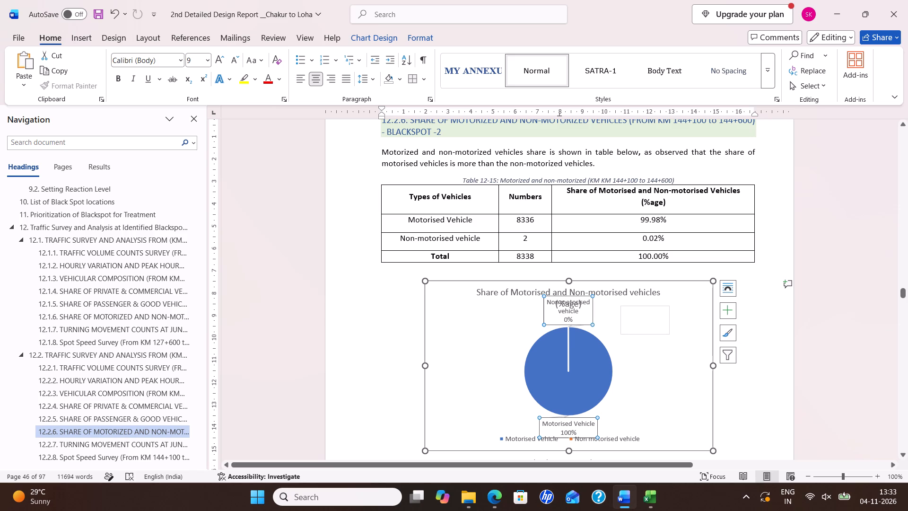
{"action": "left_click_drag", "start_coordinate": [597, 426], "coordinate": [686, 406]}
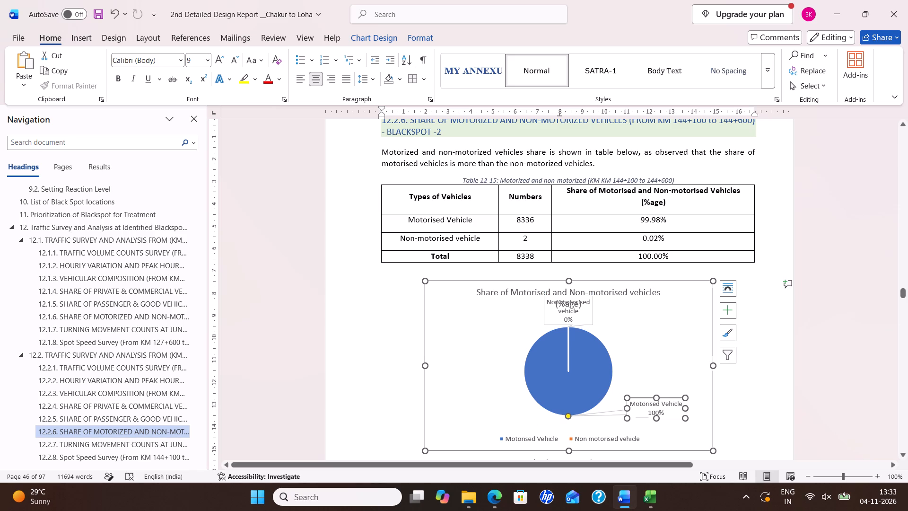
{"action": "left_click_drag", "start_coordinate": [546, 312], "coordinate": [532, 312]}
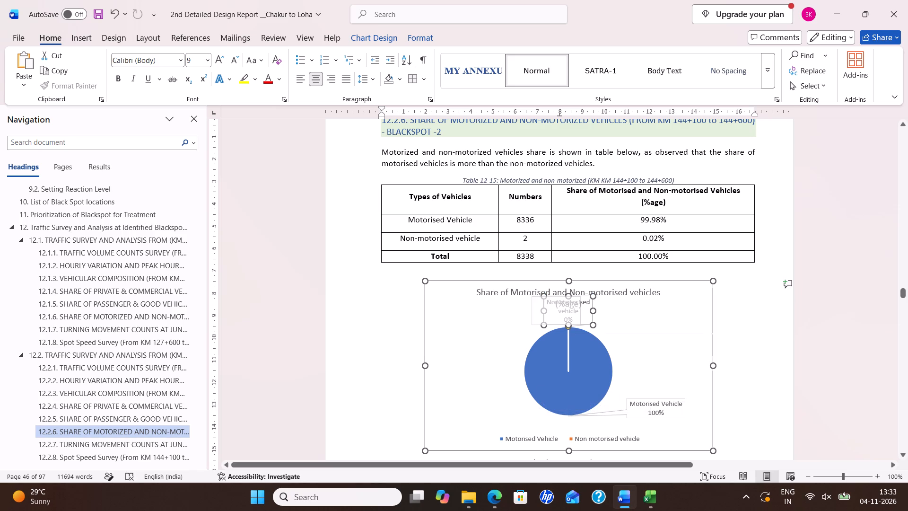
{"action": "left_click_drag", "start_coordinate": [532, 312], "coordinate": [472, 330]}
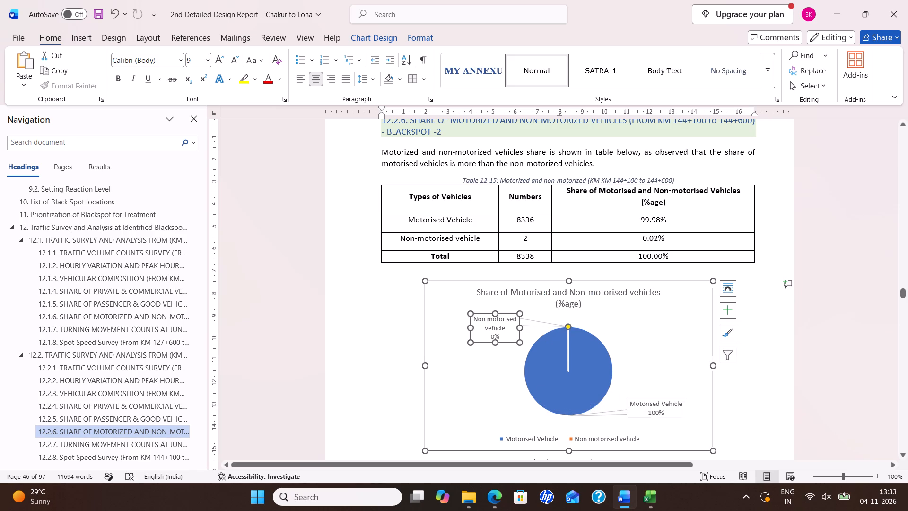
Change the chainage in the Table 12-15 caption to KM 132+100 to 132+600.
{"action": "scroll", "coordinate": [593, 338], "scroll_direction": "down", "scroll_amount": 8}
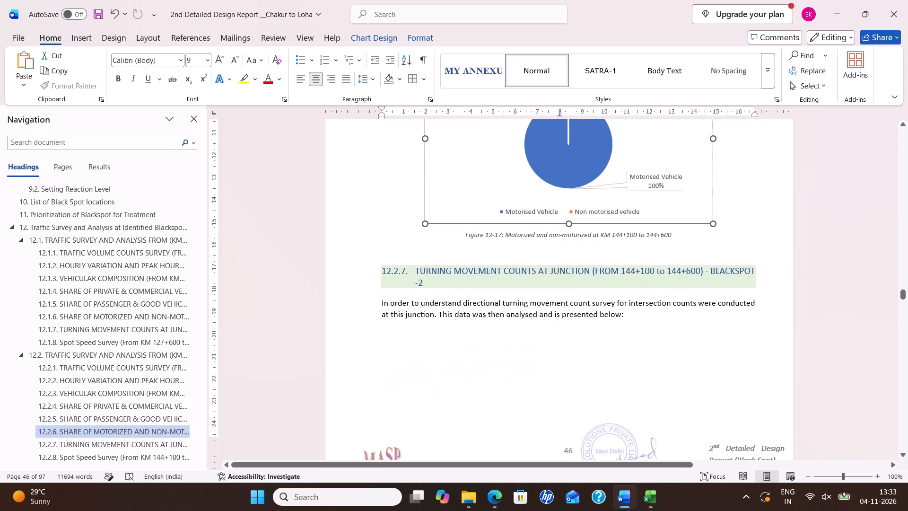
{"action": "scroll", "coordinate": [619, 283], "scroll_direction": "up", "scroll_amount": 11}
{"action": "left_click", "coordinate": [620, 261]}
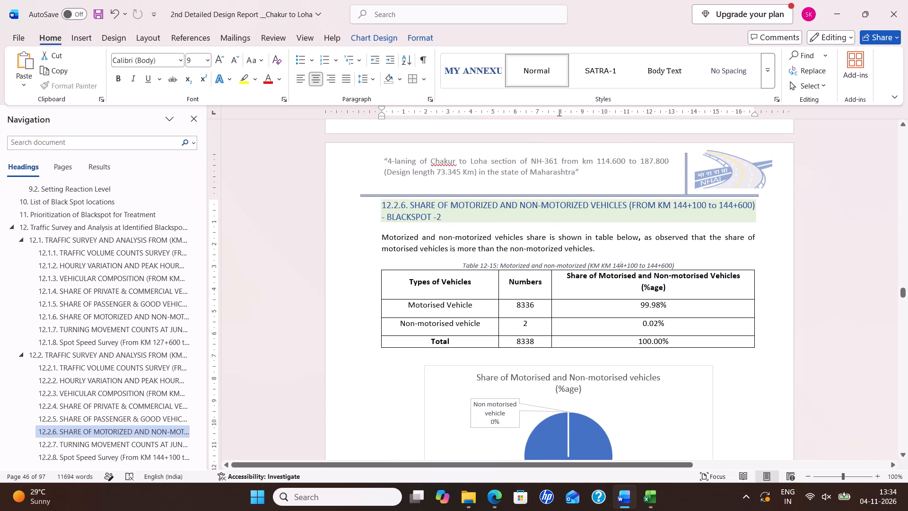
{"action": "left_click", "coordinate": [621, 267]}
{"action": "left_click", "coordinate": [623, 268]}
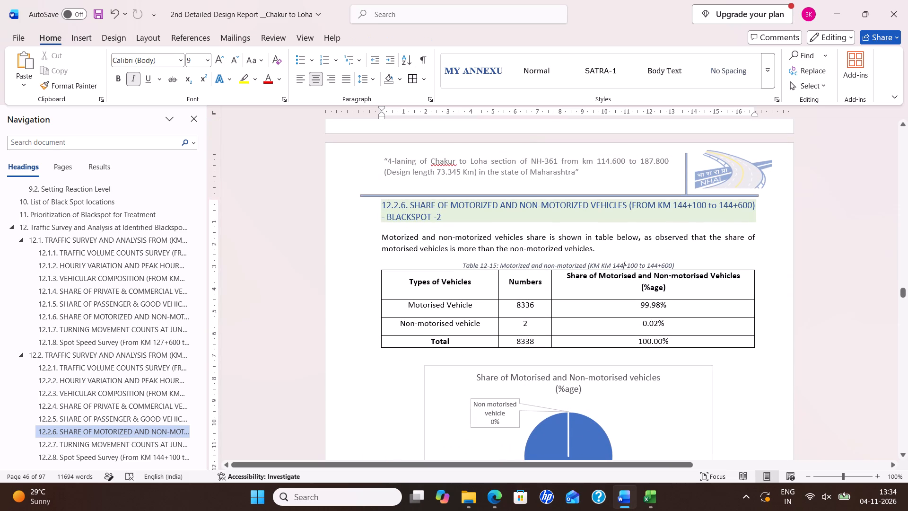
{"action": "key", "text": "BackSpace"}
{"action": "key", "text": "BackSpace"}
{"action": "type", "text": "32"}
{"action": "left_click", "coordinate": [660, 262]}
{"action": "key", "text": "BackSpace"}
{"action": "key", "text": "BackSpace"}
{"action": "type", "text": "32"}
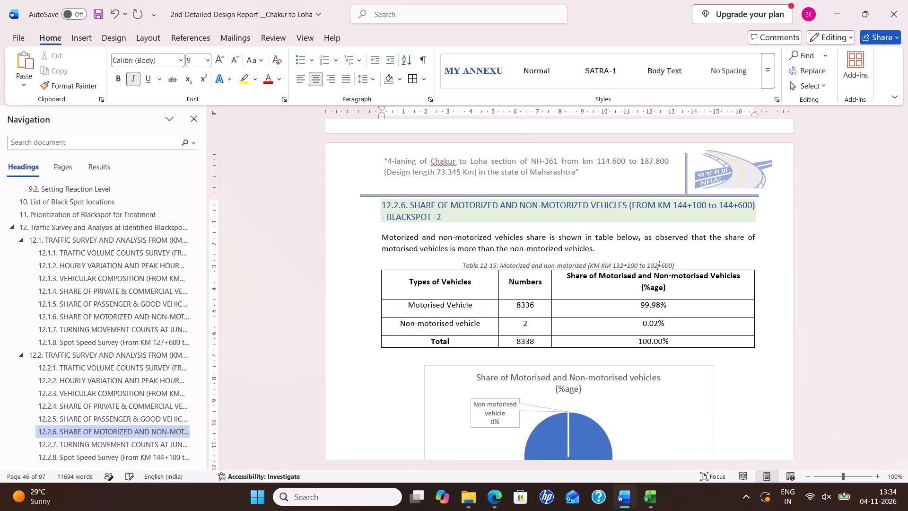
Change the chainage in the Figure 12-17 caption to KM 132+100 to 132+600 and save the report.
{"action": "scroll", "coordinate": [720, 256], "scroll_direction": "down", "scroll_amount": 8}
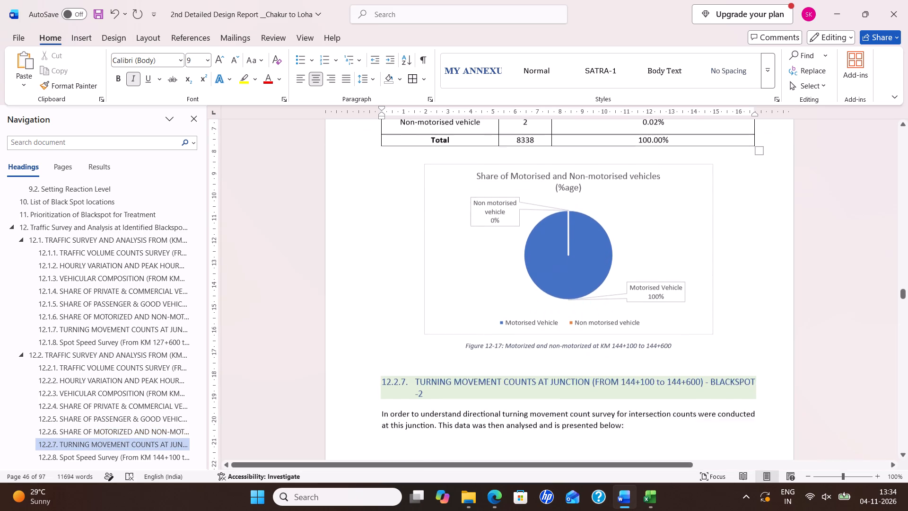
{"action": "left_click", "coordinate": [621, 324]}
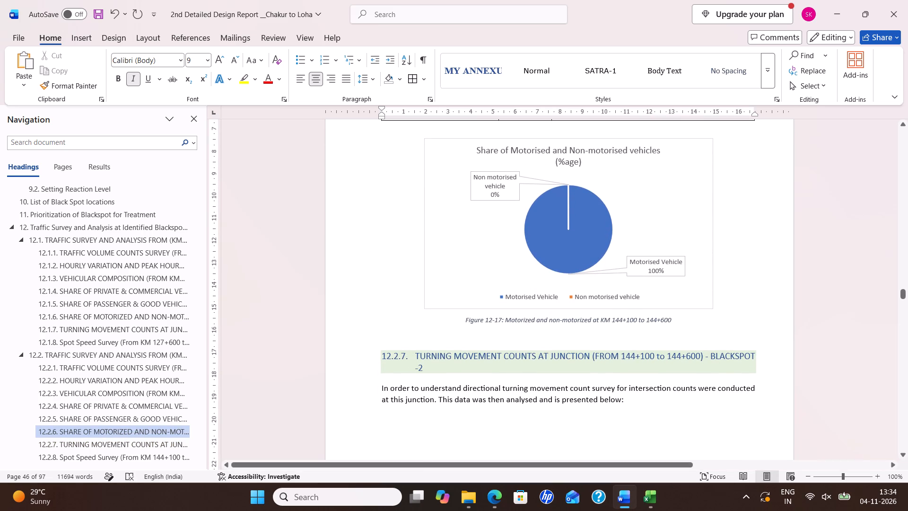
{"action": "key", "text": "Right"}
{"action": "key", "text": "BackSpace"}
{"action": "key", "text": "BackSpace"}
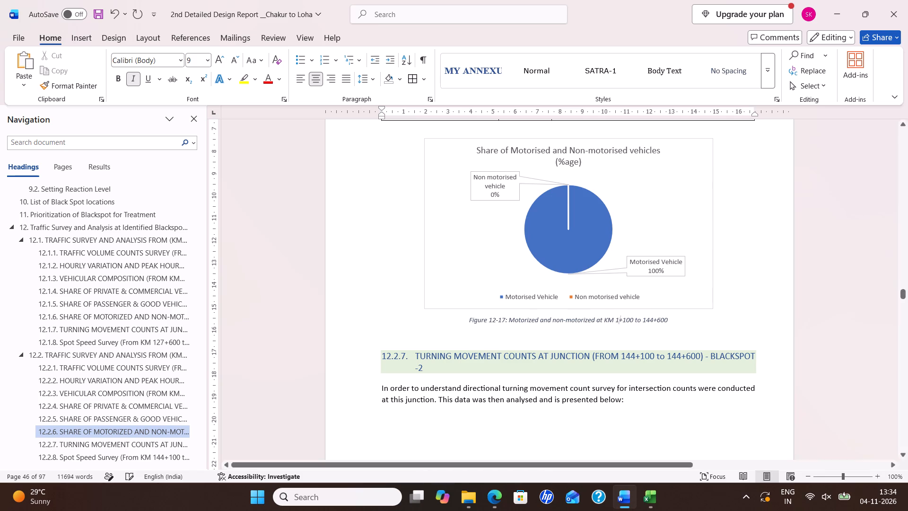
{"action": "key", "text": "3"}
{"action": "key", "text": "2"}
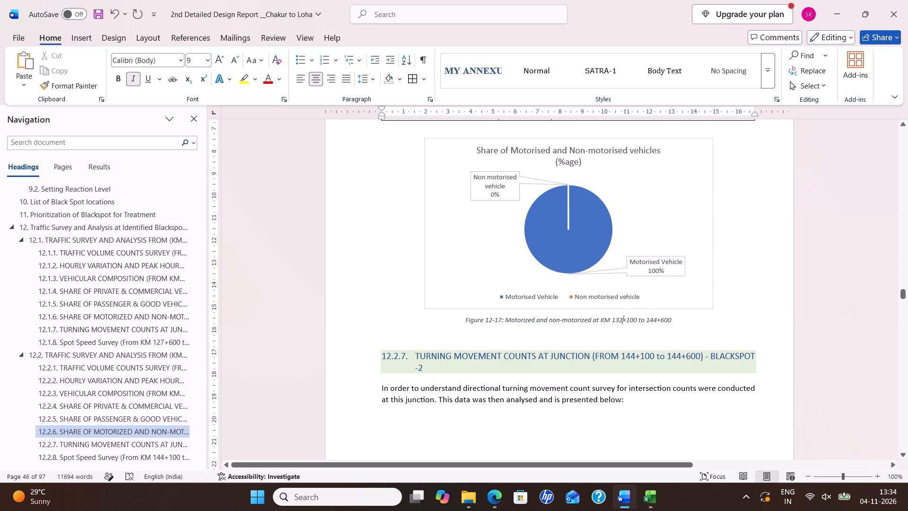
{"action": "left_click", "coordinate": [656, 318]}
{"action": "key", "text": "BackSpace"}
{"action": "key", "text": "BackSpace"}
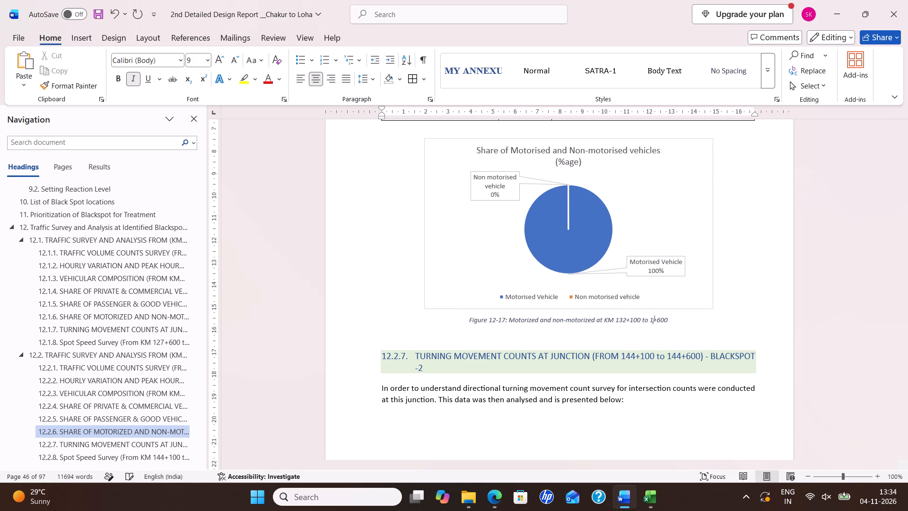
{"action": "type", "text": "32"}
{"action": "key", "text": "ctrl+s"}
{"action": "key", "text": "ctrl+s"}
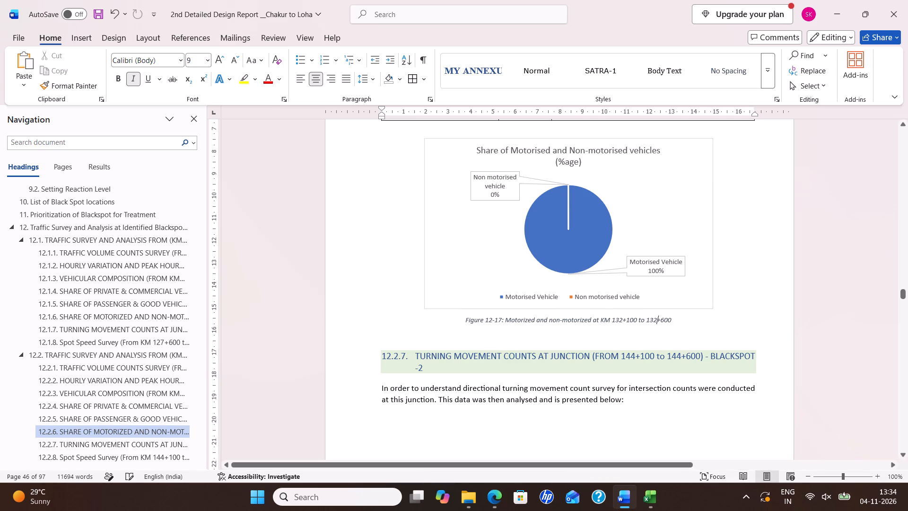
Change the chainage in heading 12.2.7, Turning Movement Counts at Junction, to 132+100 to 132+600.
{"action": "left_click", "coordinate": [636, 355]}
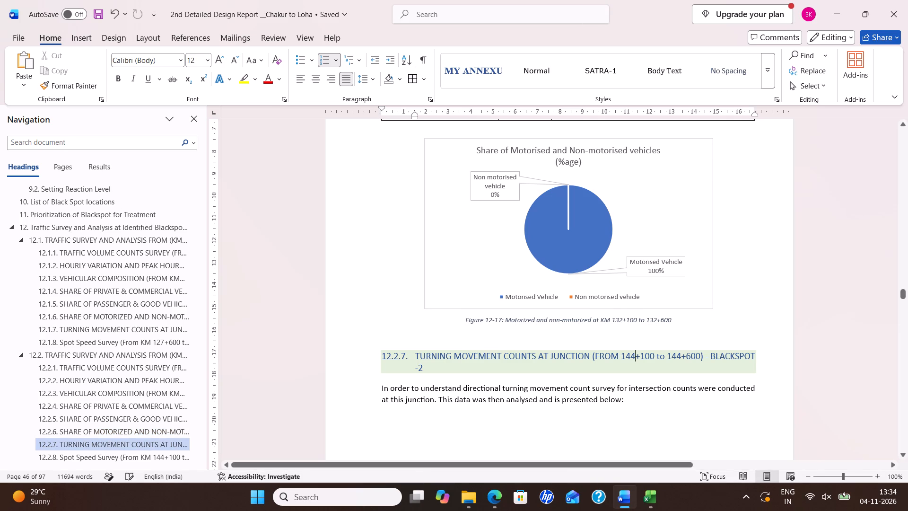
{"action": "key", "text": "BackSpace"}
{"action": "key", "text": "BackSpace"}
{"action": "type", "text": "32"}
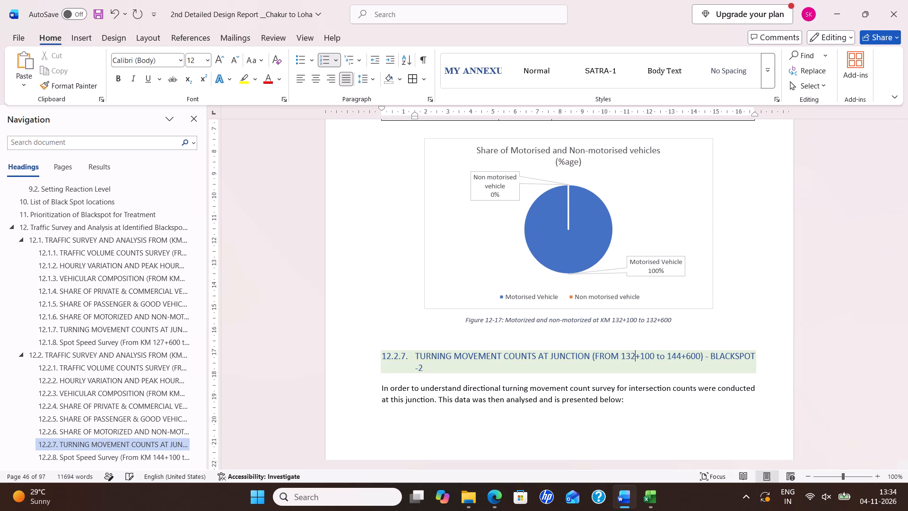
{"action": "left_click", "coordinate": [682, 356]}
{"action": "key", "text": "BackSpace"}
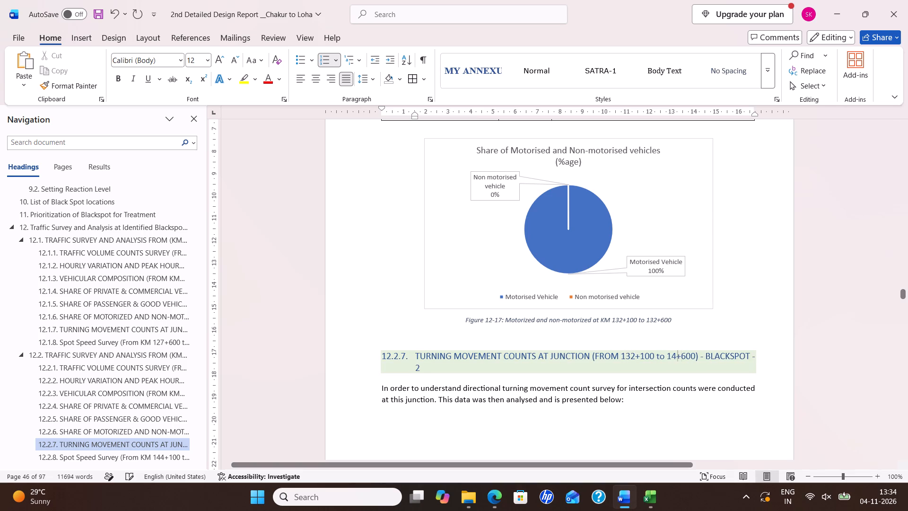
{"action": "key", "text": "BackSpace"}
{"action": "type", "text": "32"}
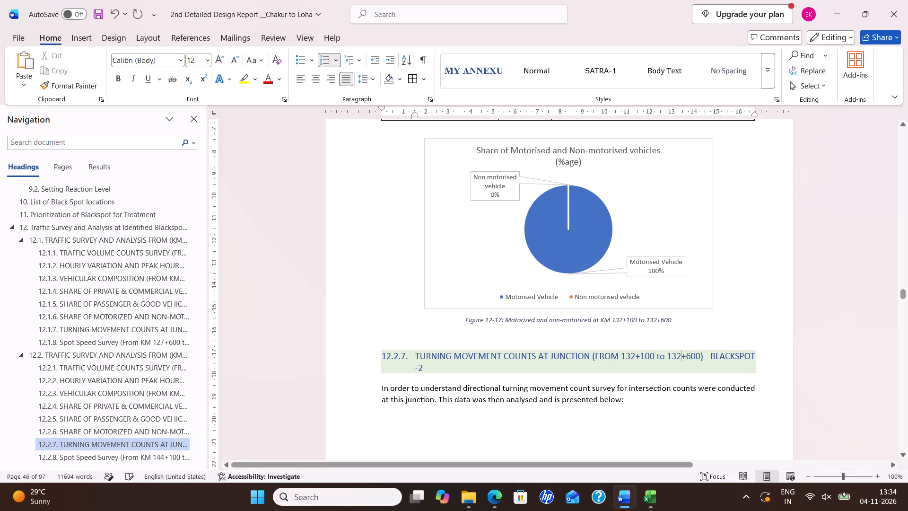
Delete the TMC morning peak hour diagram for CH. 144+100 from section 12.2.7.
{"action": "scroll", "coordinate": [508, 360], "scroll_direction": "down", "scroll_amount": 17}
{"action": "left_click", "coordinate": [456, 281]}
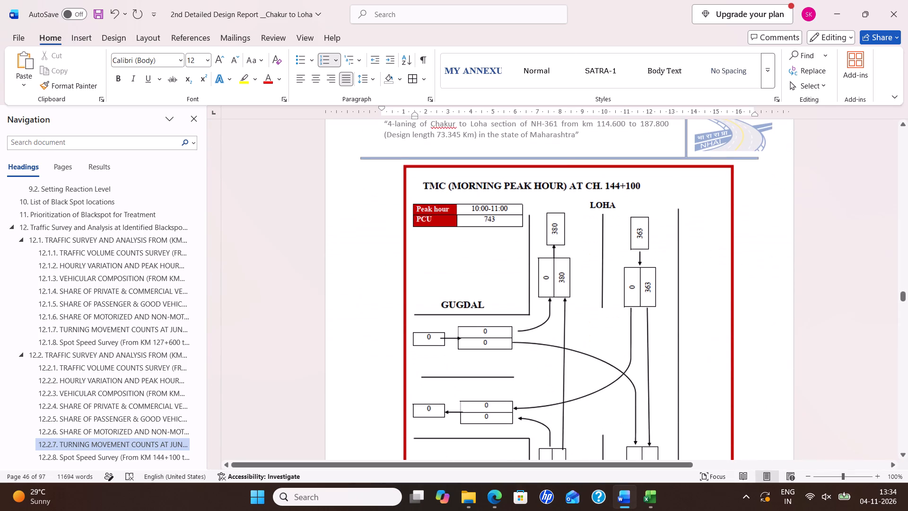
{"action": "key", "text": "Delete"}
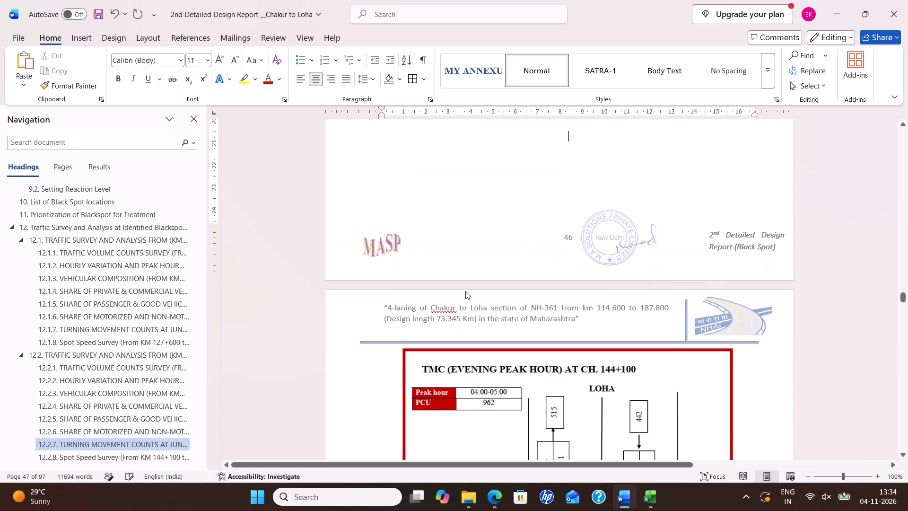
Switch to the 132-100 workbook in Excel and close it, saving the changes.
{"action": "key", "text": "alt+Tab"}
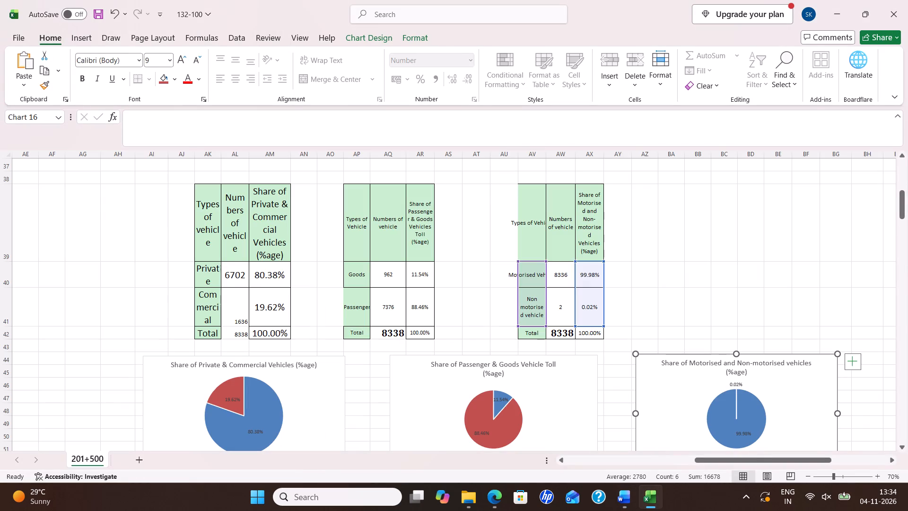
{"action": "left_click", "coordinate": [907, 9]}
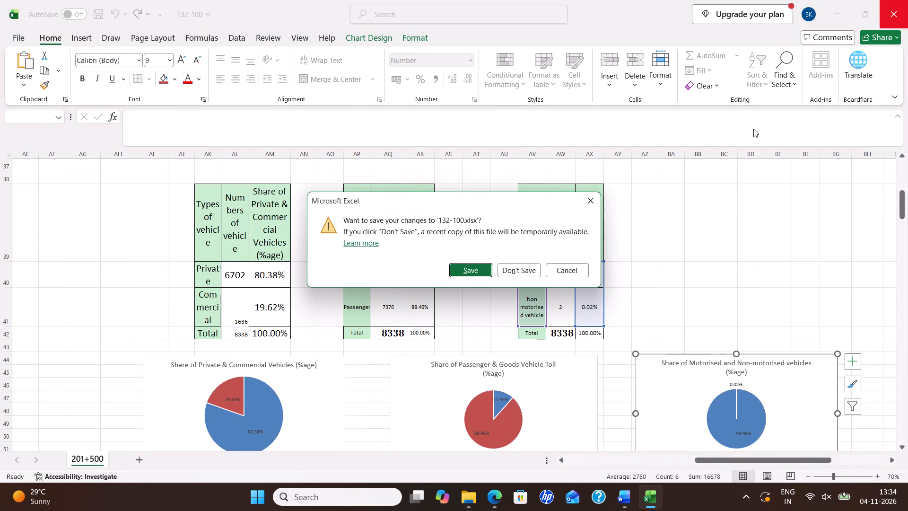
{"action": "left_click", "coordinate": [478, 266]}
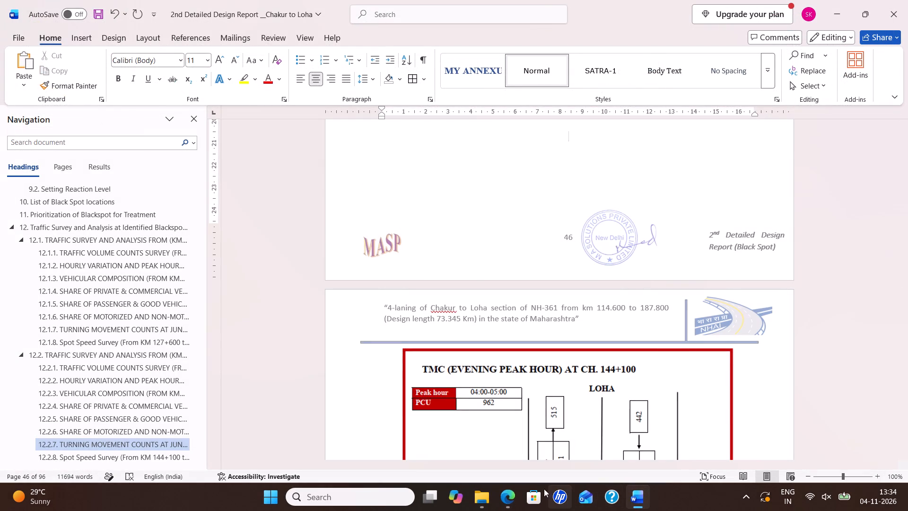
Open the TMC 132+100 Word document from the traffic folder.
{"action": "left_click", "coordinate": [488, 502]}
{"action": "left_click", "coordinate": [526, 434]}
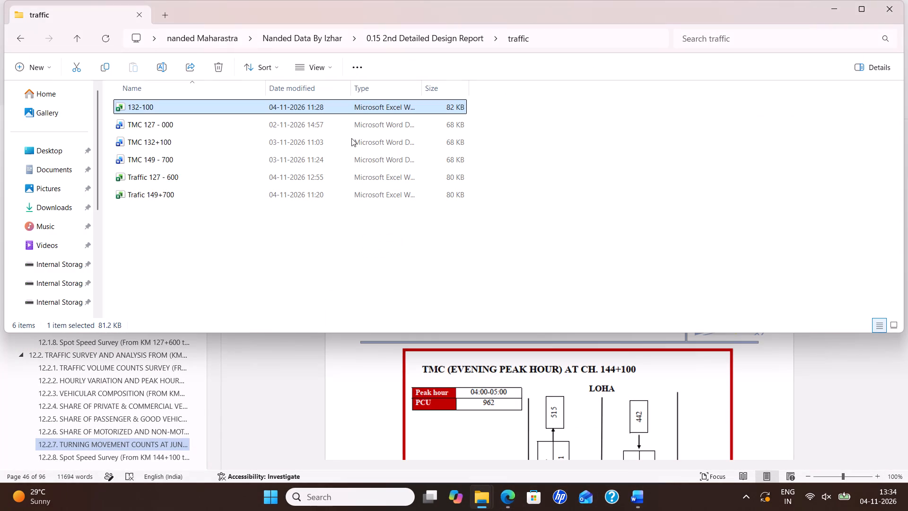
{"action": "double_click", "coordinate": [190, 140]}
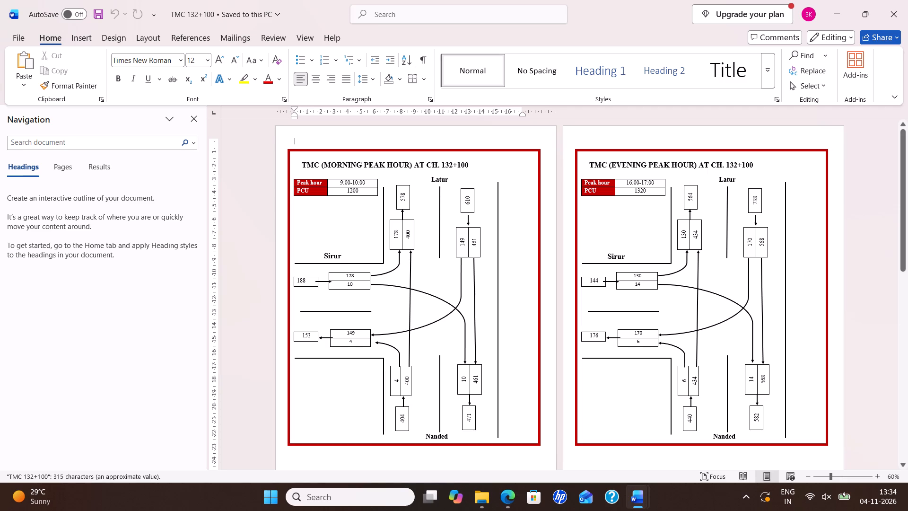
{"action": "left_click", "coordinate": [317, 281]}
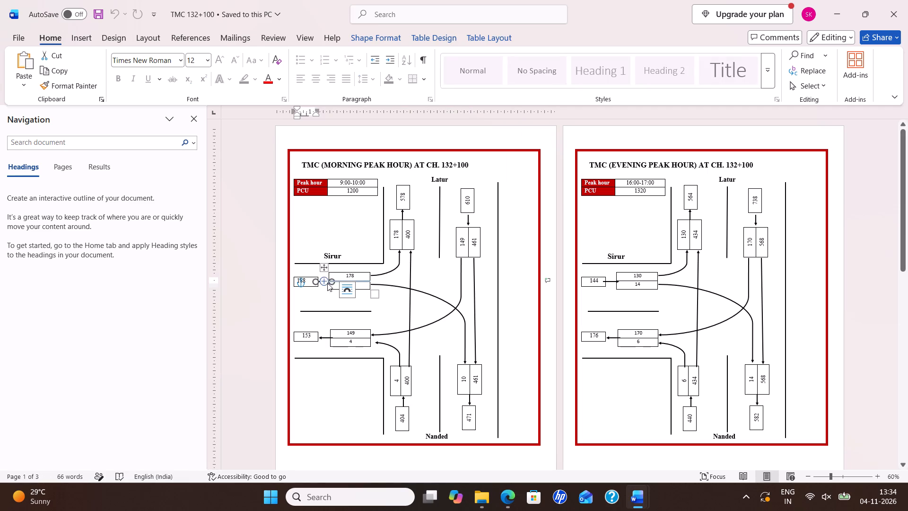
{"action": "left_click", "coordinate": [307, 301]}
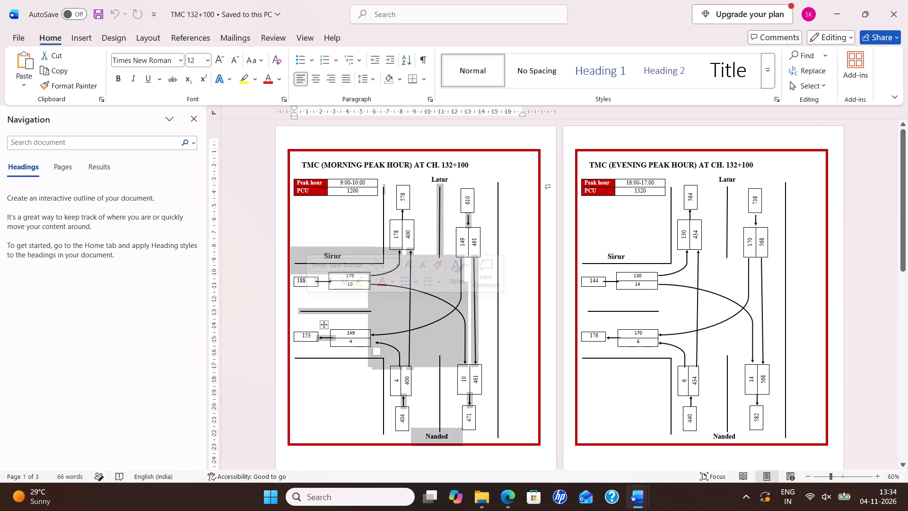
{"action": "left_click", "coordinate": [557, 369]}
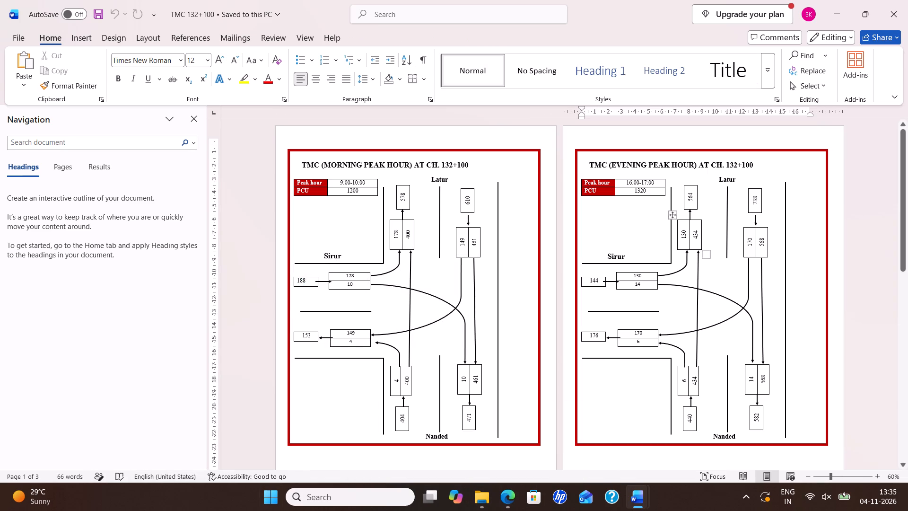
Snip the framed morning peak hour diagram for CH. 132+100 and paste it into section 12.2.7 of the design report.
{"action": "key", "text": "Print"}
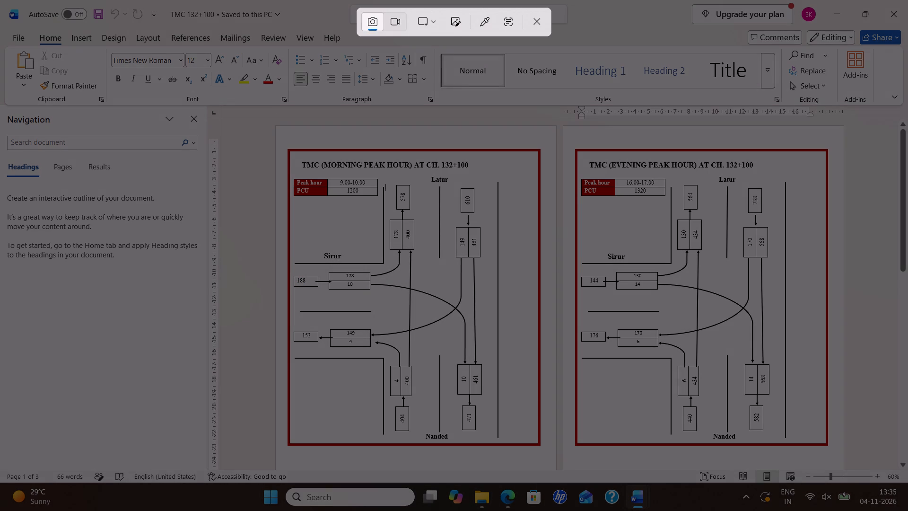
{"action": "left_click_drag", "start_coordinate": [283, 142], "coordinate": [509, 479]}
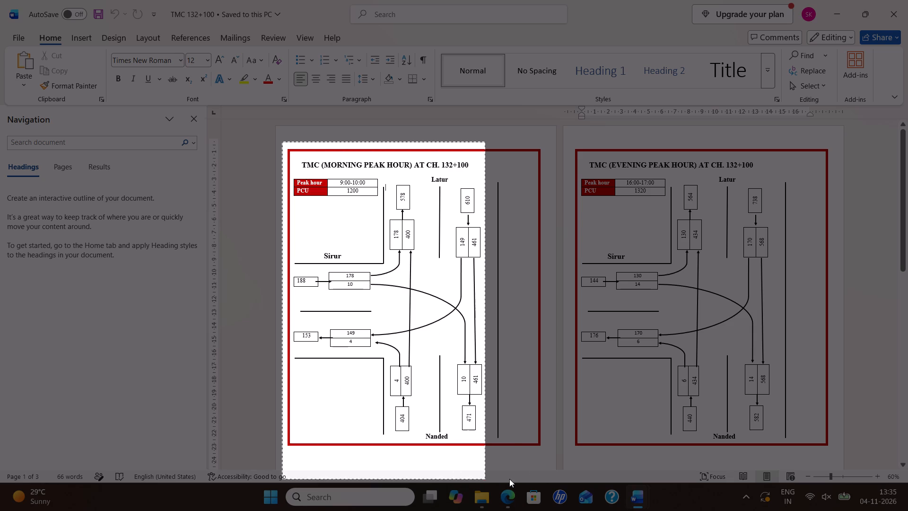
{"action": "left_click_drag", "start_coordinate": [509, 479], "coordinate": [547, 453]}
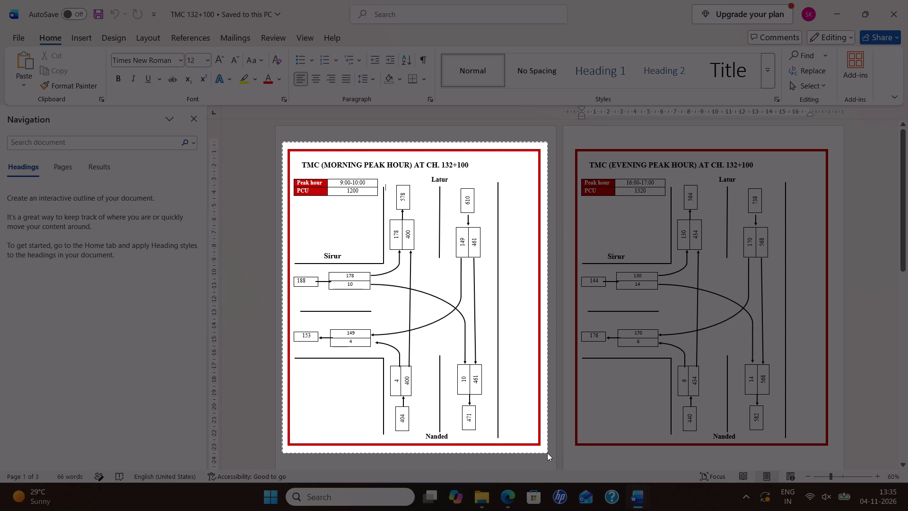
{"action": "left_click_drag", "start_coordinate": [547, 453], "coordinate": [547, 452]}
{"action": "key", "text": "alt+Tab"}
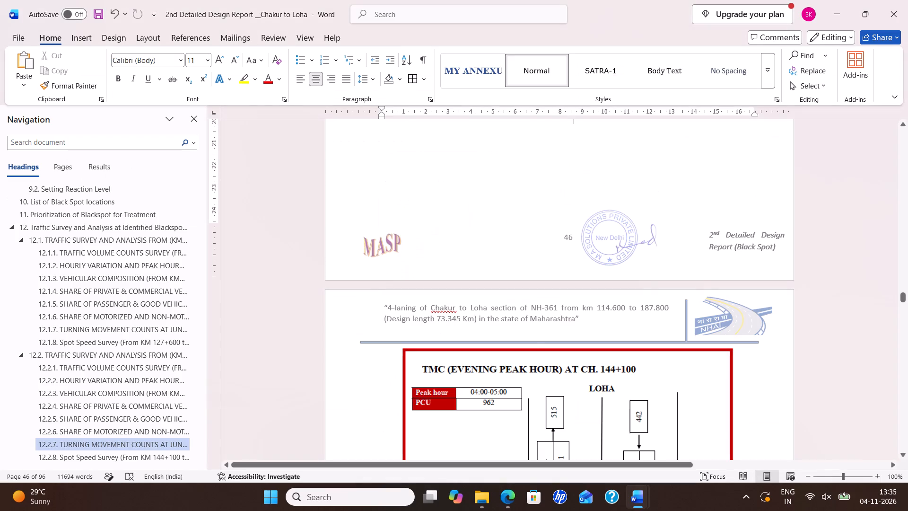
{"action": "key", "text": "ctrl+v"}
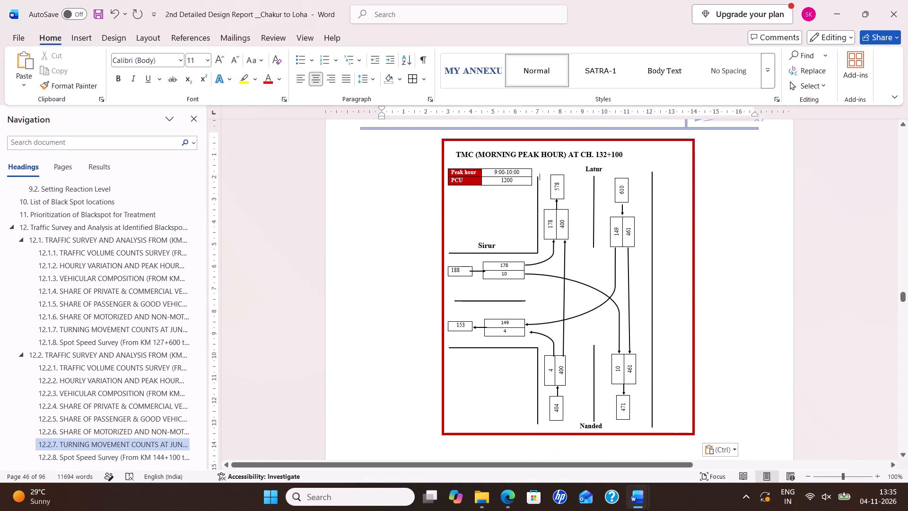
Delete the TMC evening peak hour diagram for CH. 144+100 that follows the morning diagram.
{"action": "scroll", "coordinate": [569, 274], "scroll_direction": "down", "scroll_amount": 14}
{"action": "scroll", "coordinate": [572, 268], "scroll_direction": "up", "scroll_amount": 1}
{"action": "scroll", "coordinate": [572, 268], "scroll_direction": "down", "scroll_amount": 4}
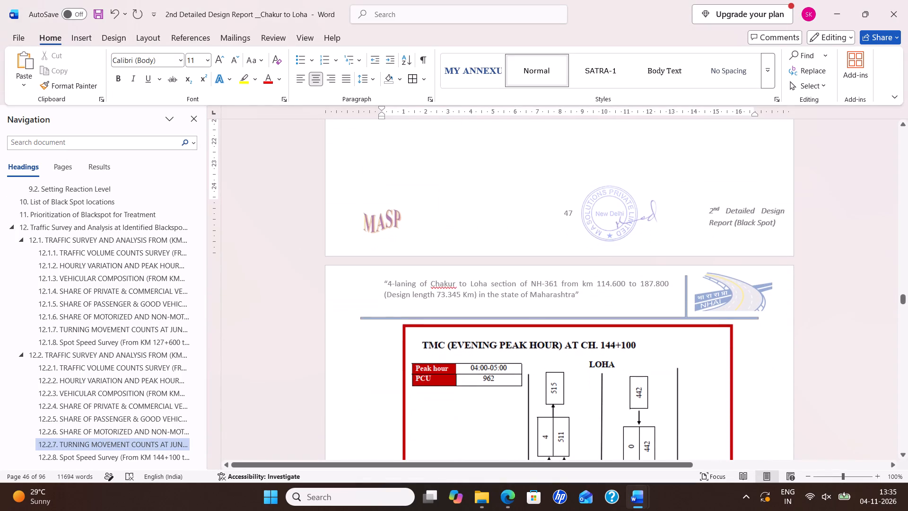
{"action": "left_click", "coordinate": [699, 364]}
{"action": "key", "text": "Delete"}
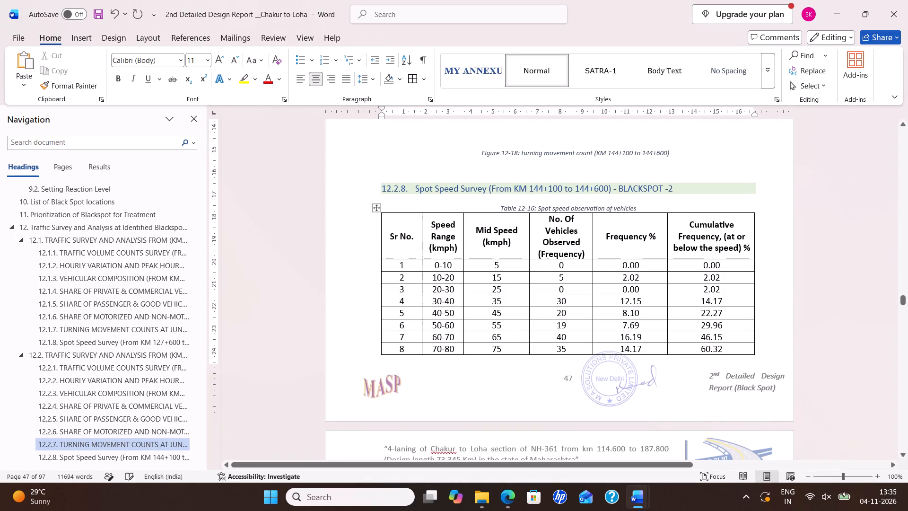
Snip the whole framed evening peak hour diagram for CH. 132+100 from the TMC 132+100 document.
{"action": "key", "text": "alt+Tab"}
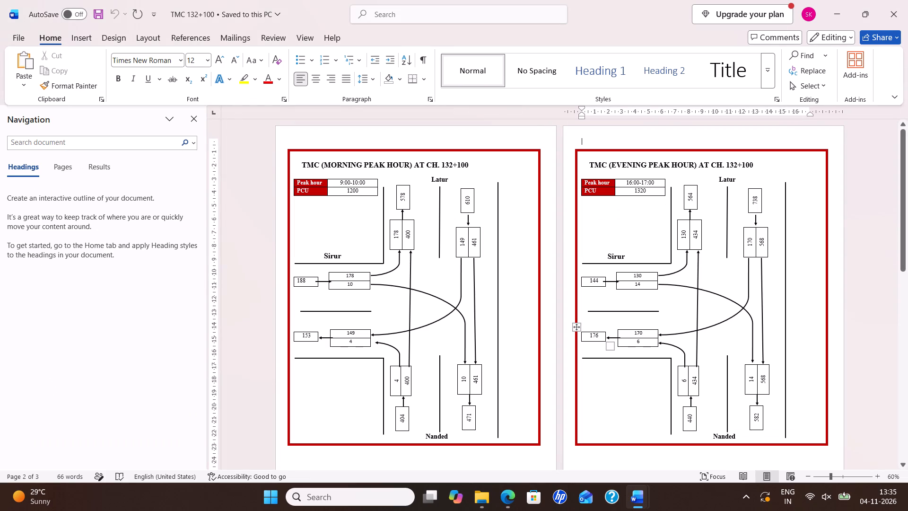
{"action": "key", "text": "Print"}
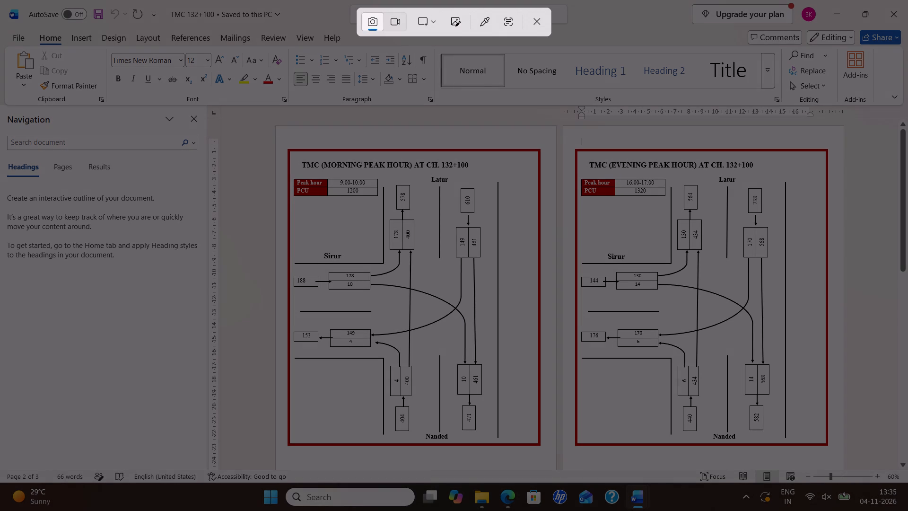
{"action": "left_click_drag", "start_coordinate": [577, 144], "coordinate": [594, 271]}
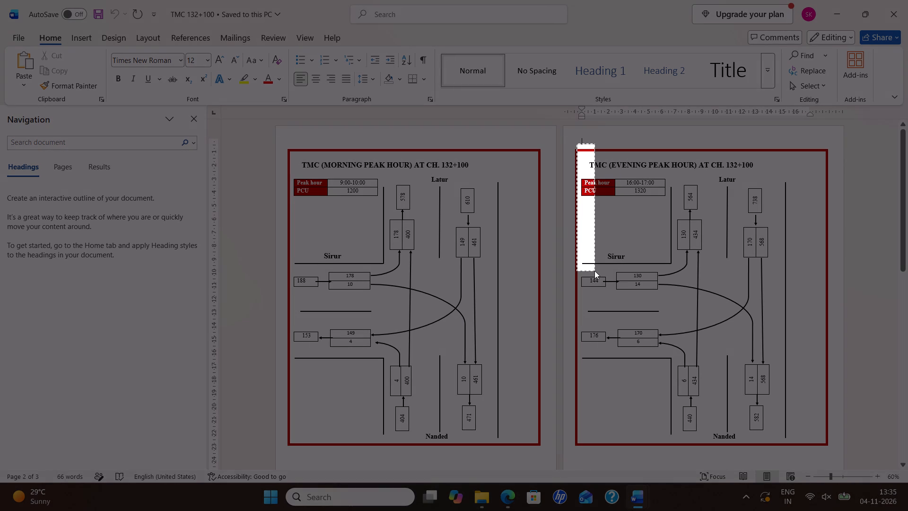
{"action": "left_click_drag", "start_coordinate": [594, 271], "coordinate": [579, 139]}
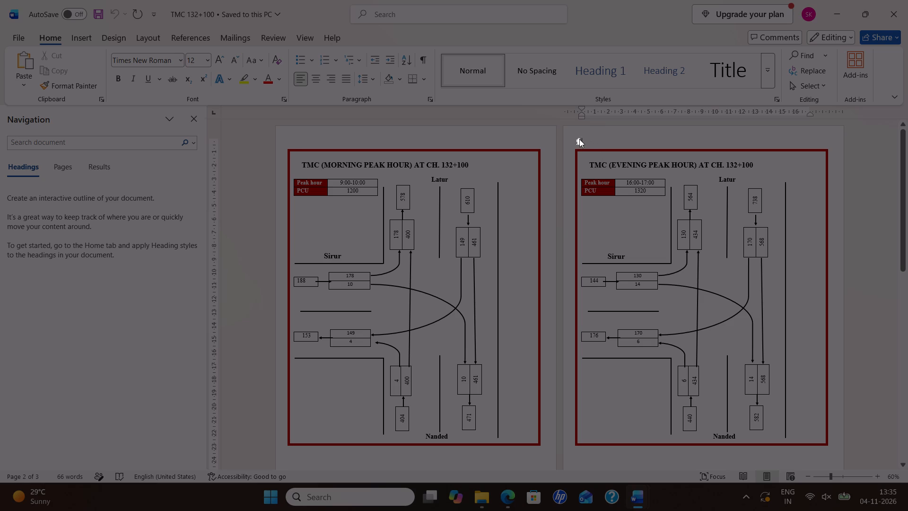
{"action": "left_click_drag", "start_coordinate": [579, 139], "coordinate": [578, 139]}
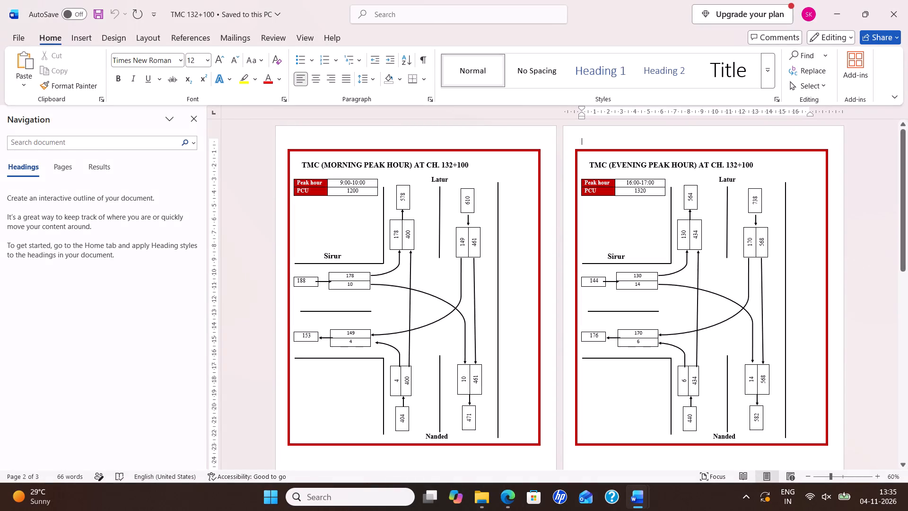
{"action": "key", "text": "Print"}
{"action": "left_click_drag", "start_coordinate": [568, 139], "coordinate": [579, 277]}
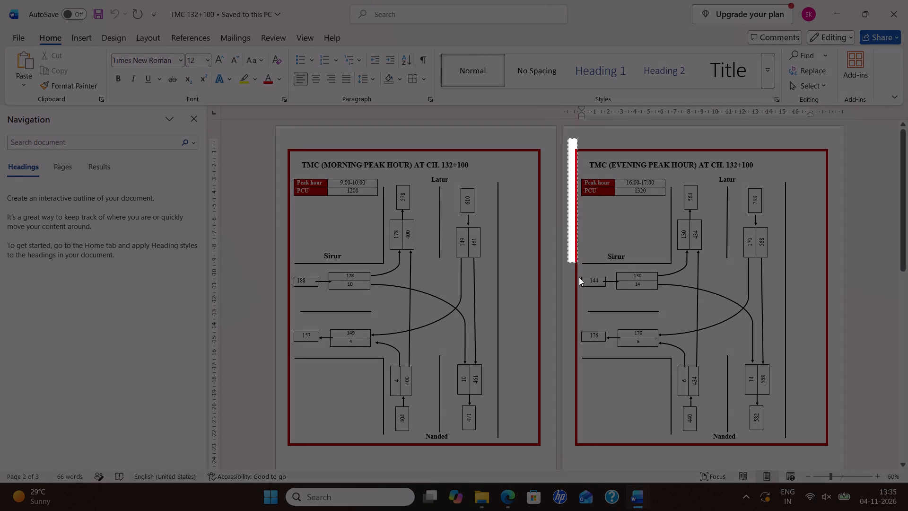
{"action": "left_click_drag", "start_coordinate": [579, 277], "coordinate": [835, 456]}
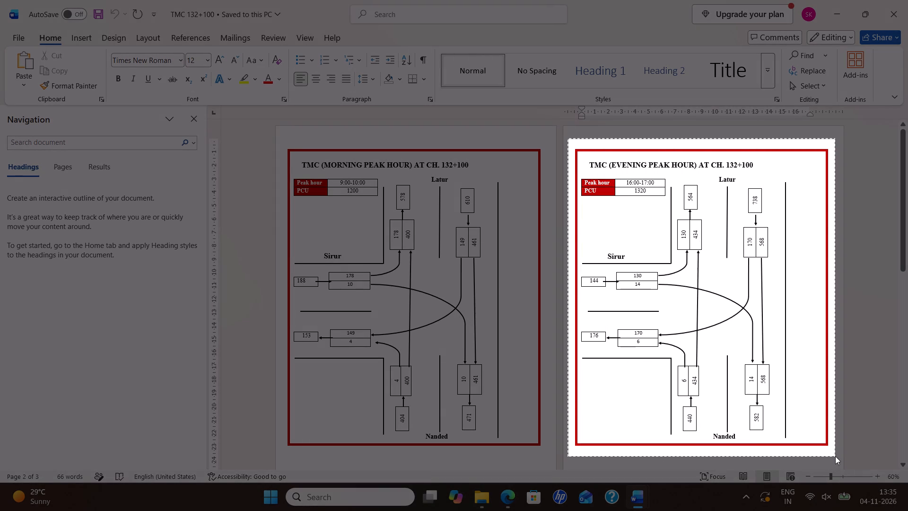
{"action": "left_click_drag", "start_coordinate": [835, 456], "coordinate": [835, 455]}
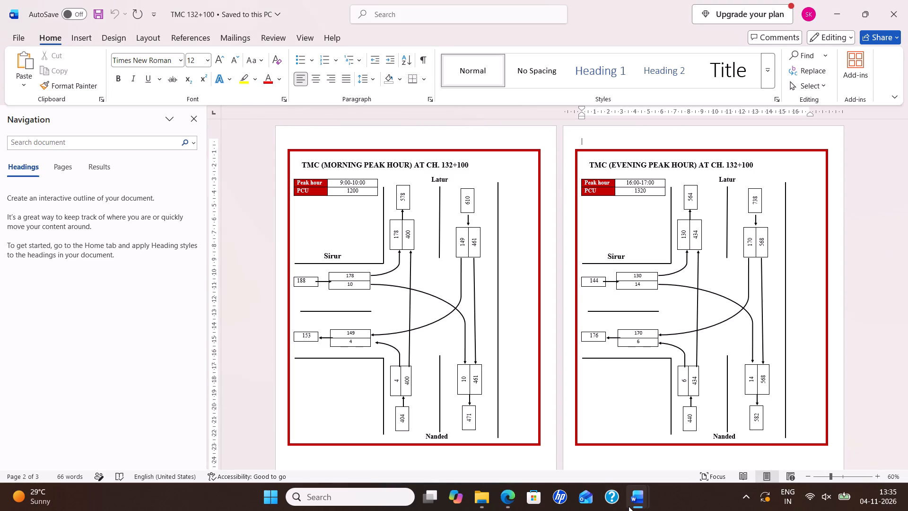
Paste the snipped evening peak hour diagram for CH. 132+100 above the Figure 12-18 caption in the design report.
{"action": "left_click", "coordinate": [623, 451]}
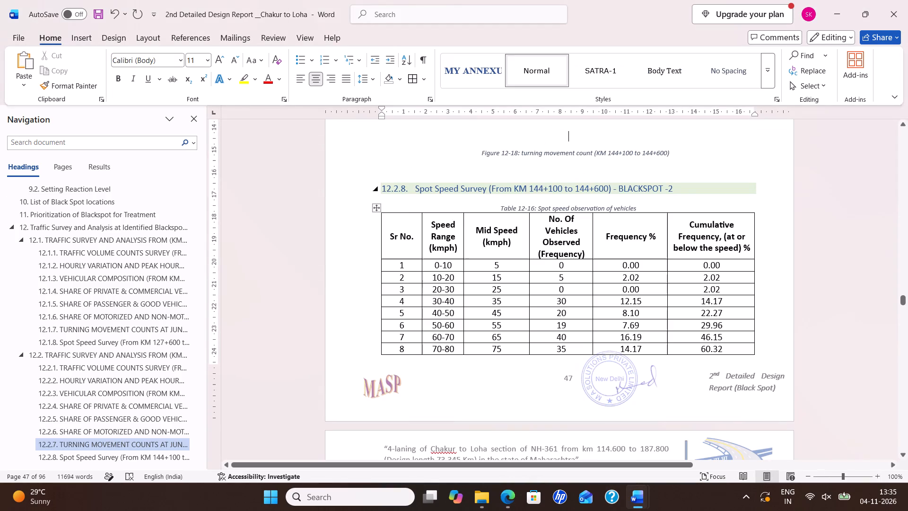
{"action": "key", "text": "ctrl+v"}
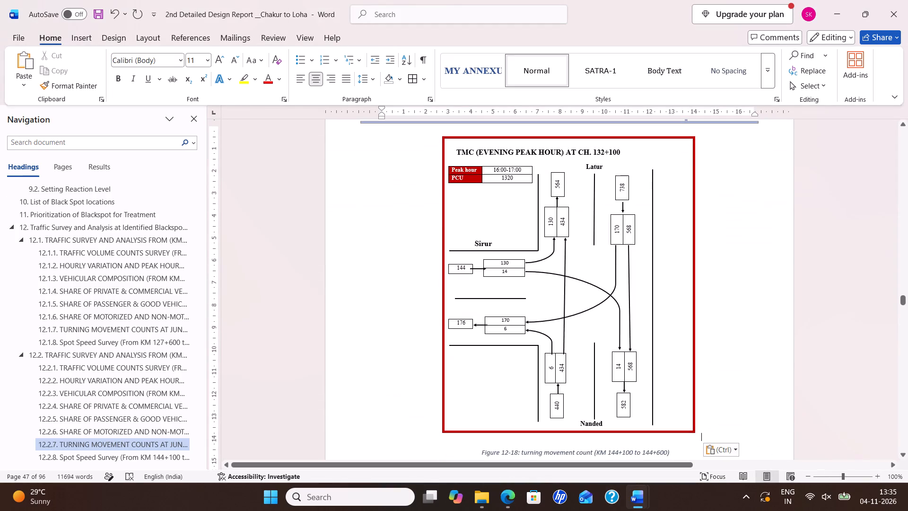
{"action": "scroll", "coordinate": [570, 236], "scroll_direction": "up", "scroll_amount": 13}
{"action": "scroll", "coordinate": [576, 260], "scroll_direction": "up", "scroll_amount": 8}
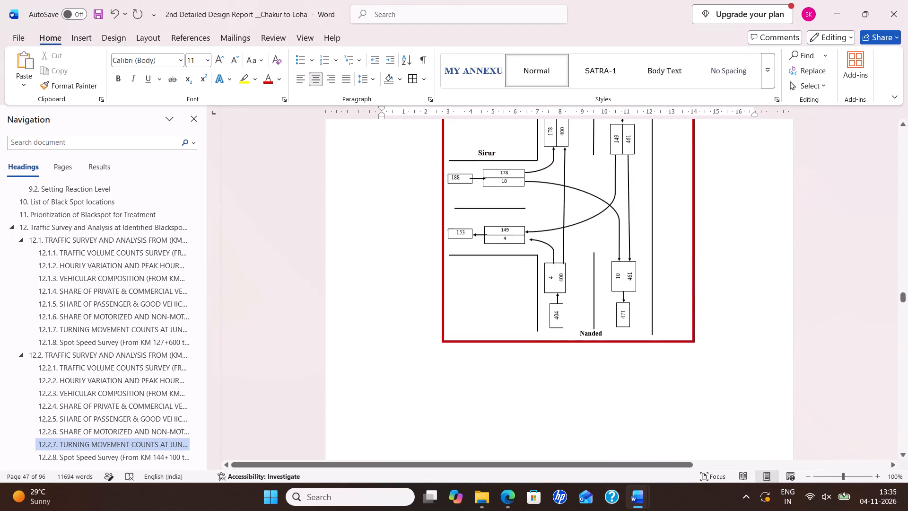
{"action": "scroll", "coordinate": [590, 263], "scroll_direction": "up", "scroll_amount": 6}
Change the Figure 12-18 turning movement count caption's range to KM 132+100 to 132+600 and save the report.
{"action": "scroll", "coordinate": [588, 255], "scroll_direction": "down", "scroll_amount": 15}
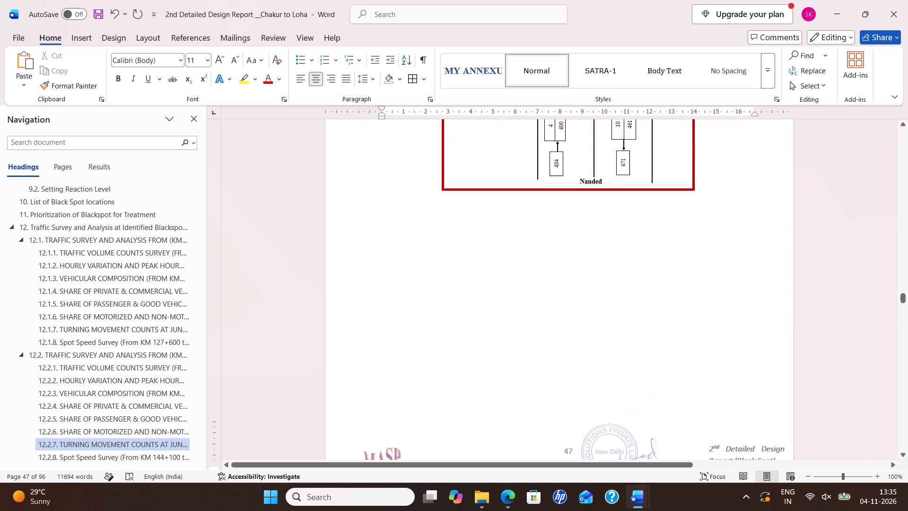
{"action": "scroll", "coordinate": [612, 248], "scroll_direction": "down", "scroll_amount": 11}
{"action": "scroll", "coordinate": [616, 258], "scroll_direction": "down", "scroll_amount": 10}
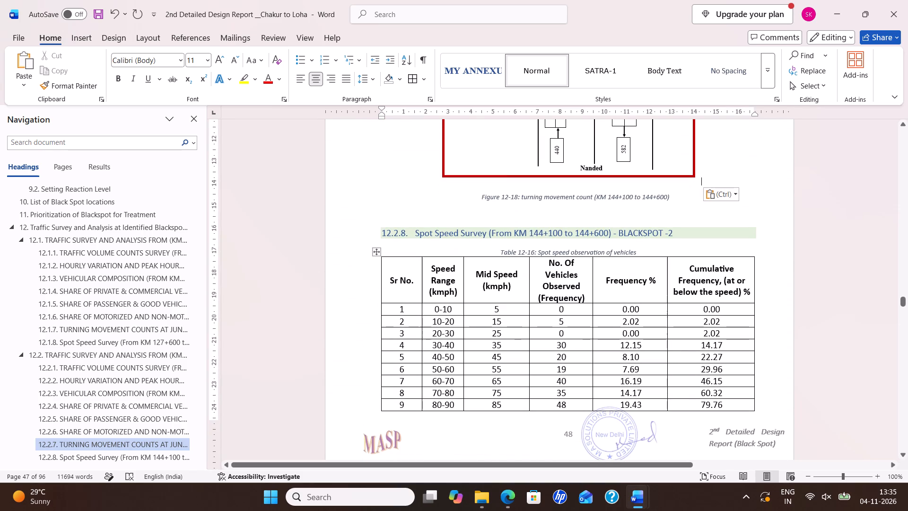
{"action": "left_click", "coordinate": [619, 196]}
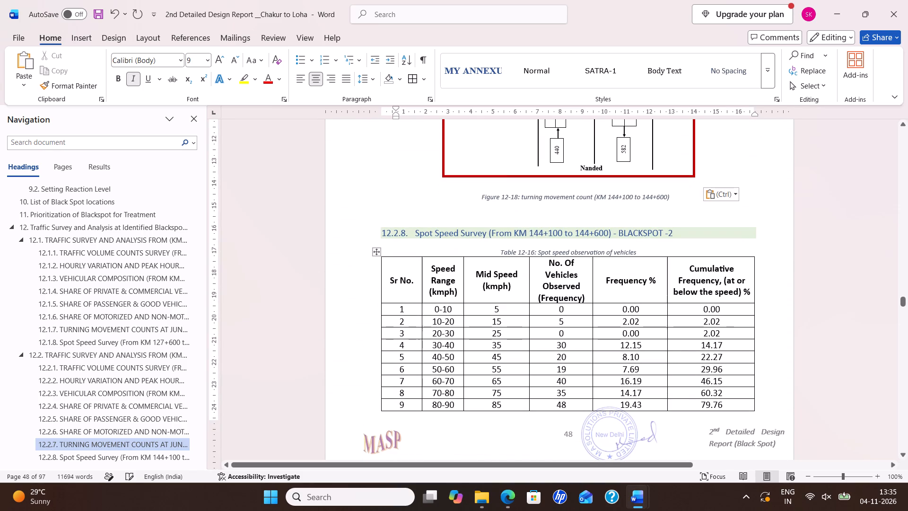
{"action": "key", "text": "BackSpace"}
{"action": "key", "text": "BackSpace"}
{"action": "key", "text": "3"}
{"action": "key", "text": "2"}
{"action": "left_click", "coordinate": [652, 199]}
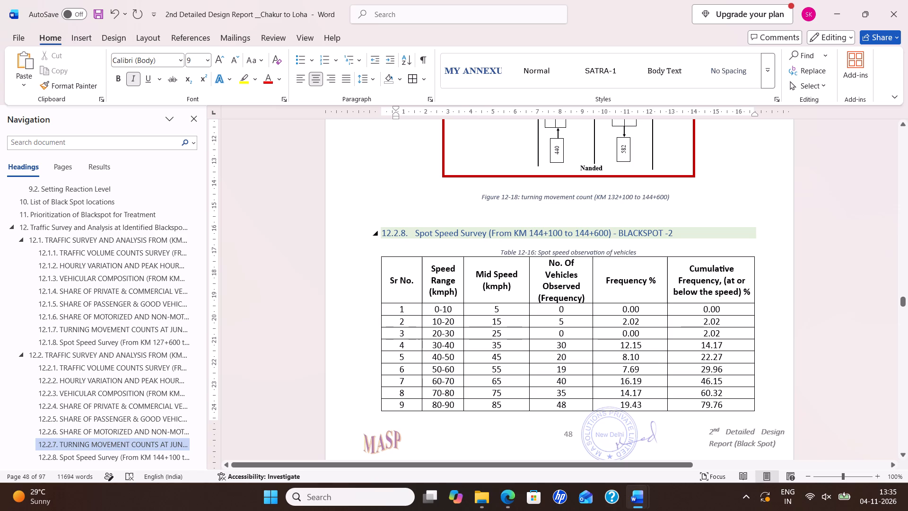
{"action": "key", "text": "Right"}
{"action": "key", "text": "BackSpace"}
{"action": "key", "text": "BackSpace"}
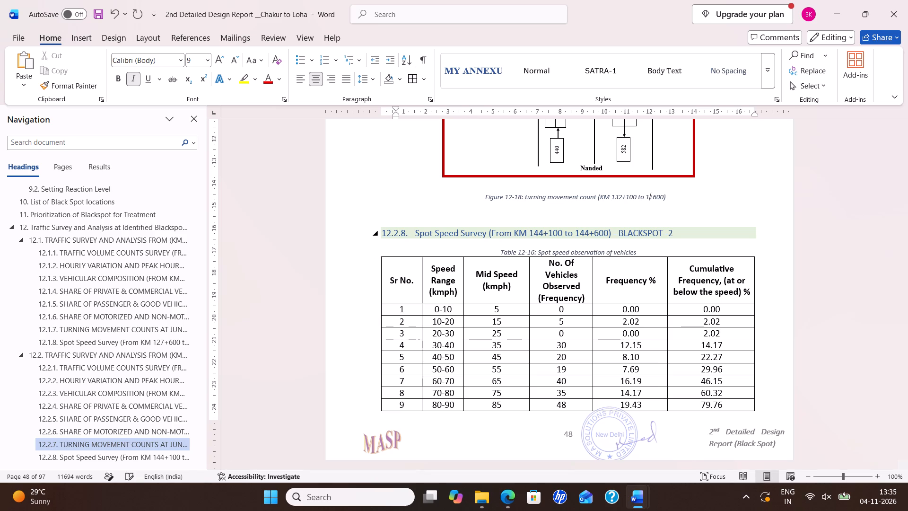
{"action": "type", "text": "32"}
{"action": "key", "text": "ctrl+s"}
{"action": "key", "text": "ctrl+s"}
{"action": "key", "text": "ctrl+s"}
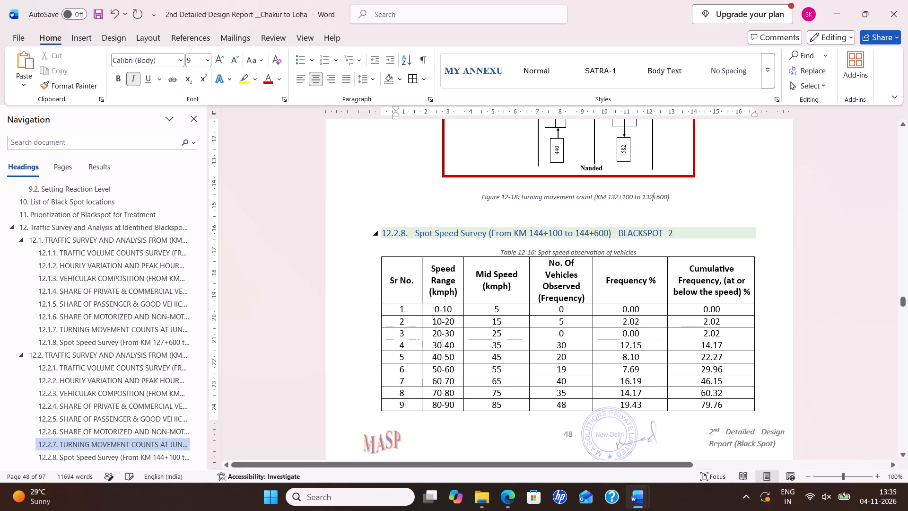
{"action": "key", "text": "ctrl+s"}
{"action": "key", "text": "ctrl+s"}
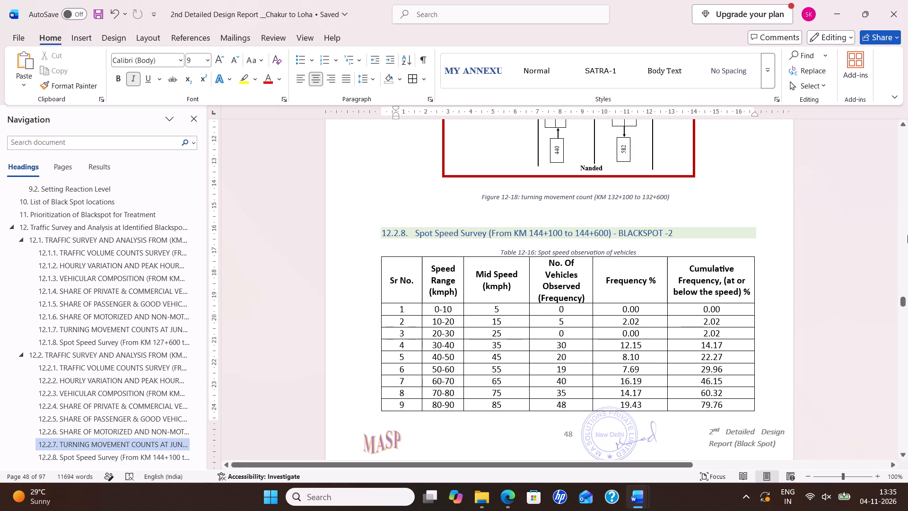
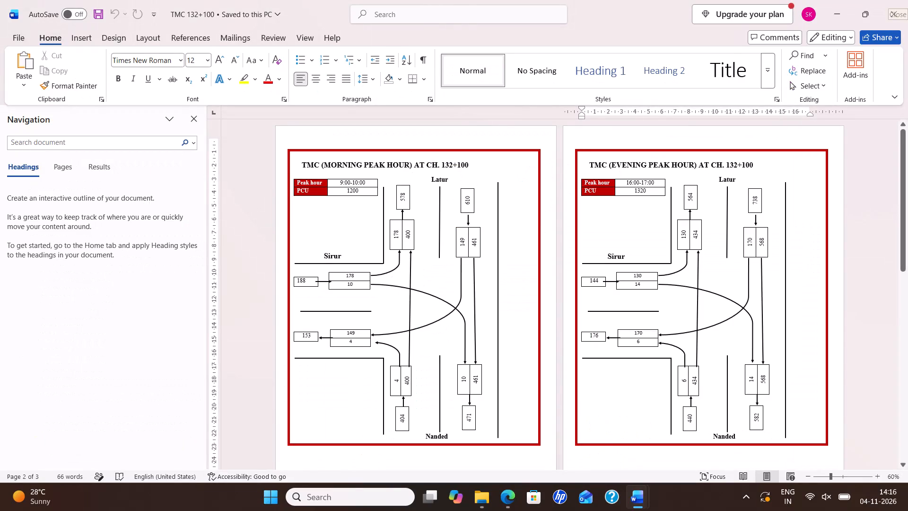
In the 2nd Detailed Design Report, set the section 12.2.8 Spot Speed Survey heading's chainage to KM 132+100 to 132+600 and save.
{"action": "key", "text": "alt+Tab"}
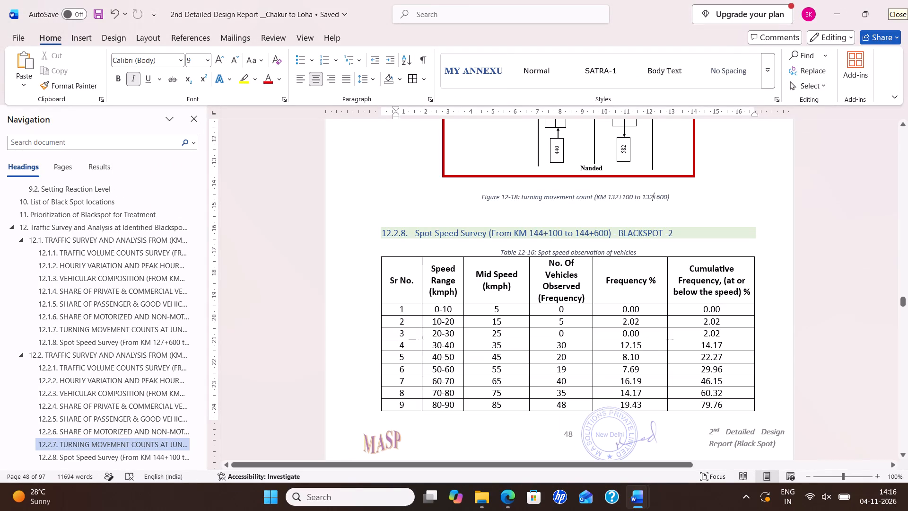
{"action": "left_click", "coordinate": [543, 229]}
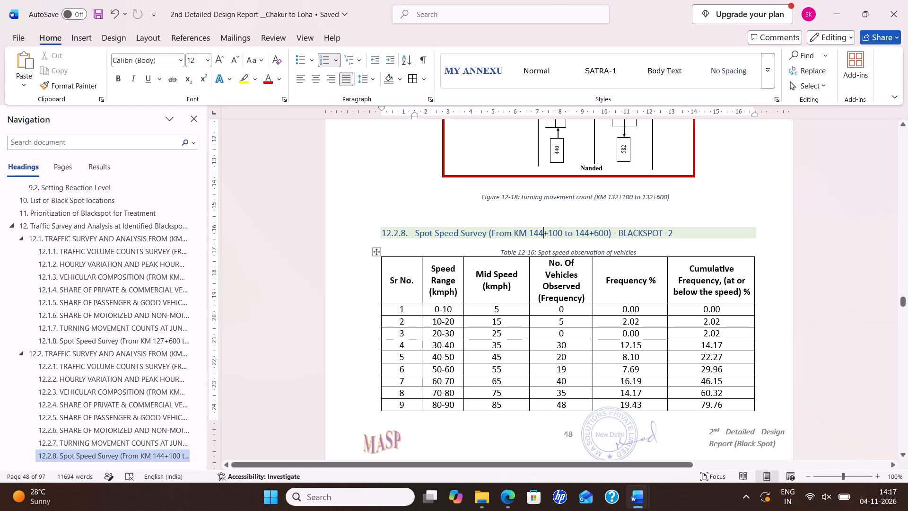
{"action": "key", "text": "BackSpace"}
{"action": "key", "text": "BackSpace"}
{"action": "type", "text": "32"}
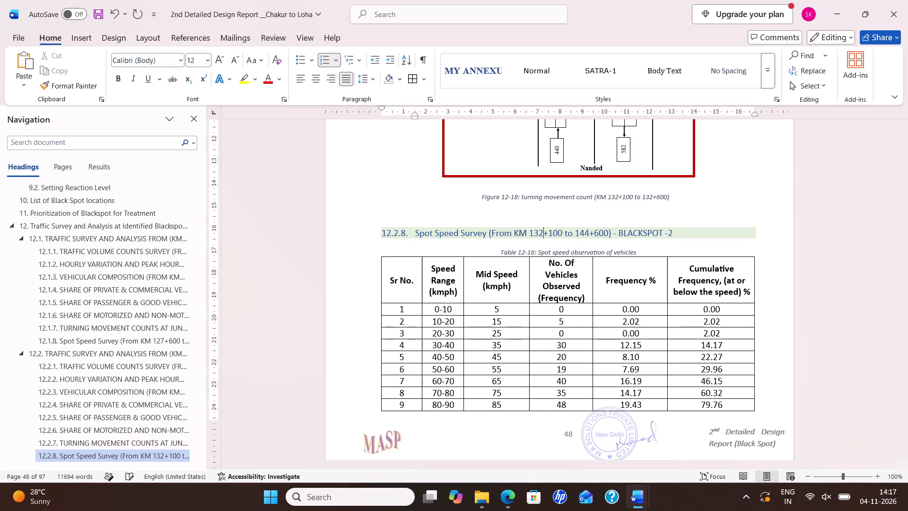
{"action": "key", "text": "Right"}
{"action": "key", "text": "Right"}
{"action": "key", "text": "Right"}
{"action": "key", "text": "Right"}
{"action": "key", "text": "Right"}
{"action": "key", "text": "Right"}
{"action": "key", "text": "Right"}
{"action": "key", "text": "Right"}
{"action": "key", "text": "Right"}
{"action": "key", "text": "Right"}
{"action": "key", "text": "Right"}
{"action": "key", "text": "BackSpace"}
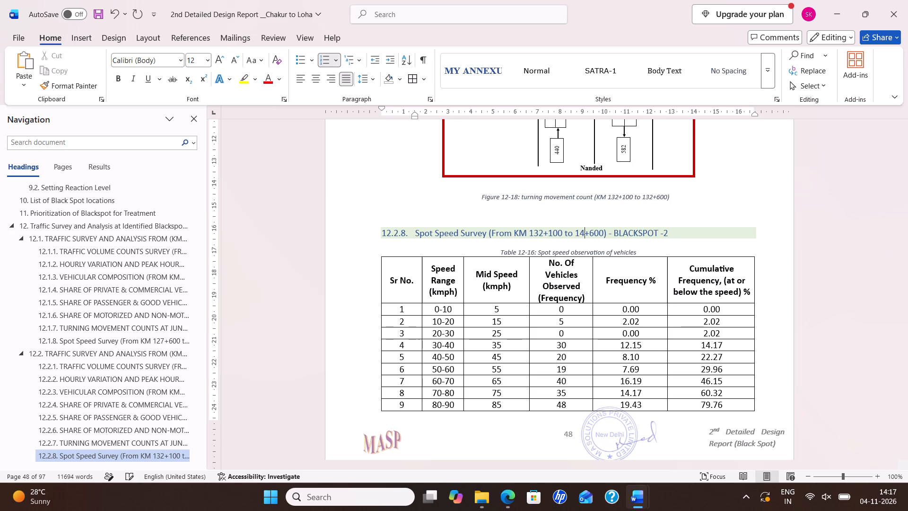
{"action": "key", "text": "BackSpace"}
{"action": "type", "text": "32"}
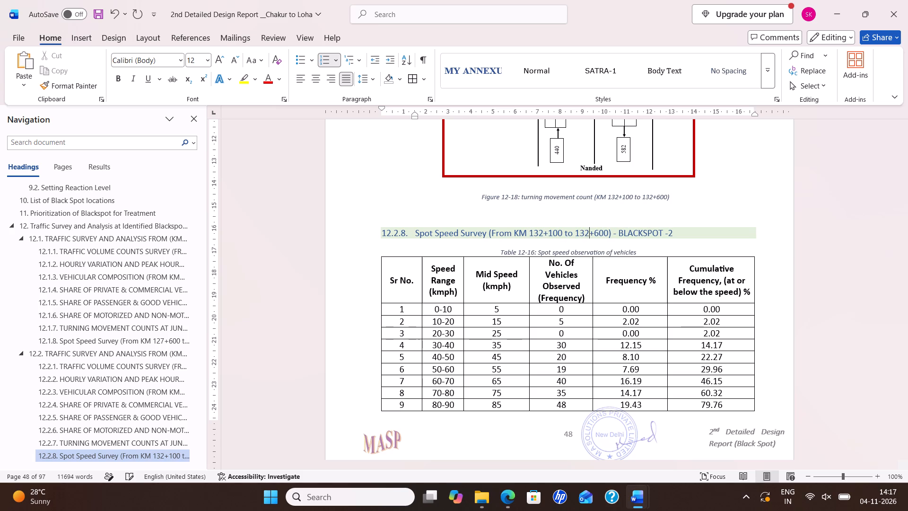
{"action": "key", "text": "ctrl+s"}
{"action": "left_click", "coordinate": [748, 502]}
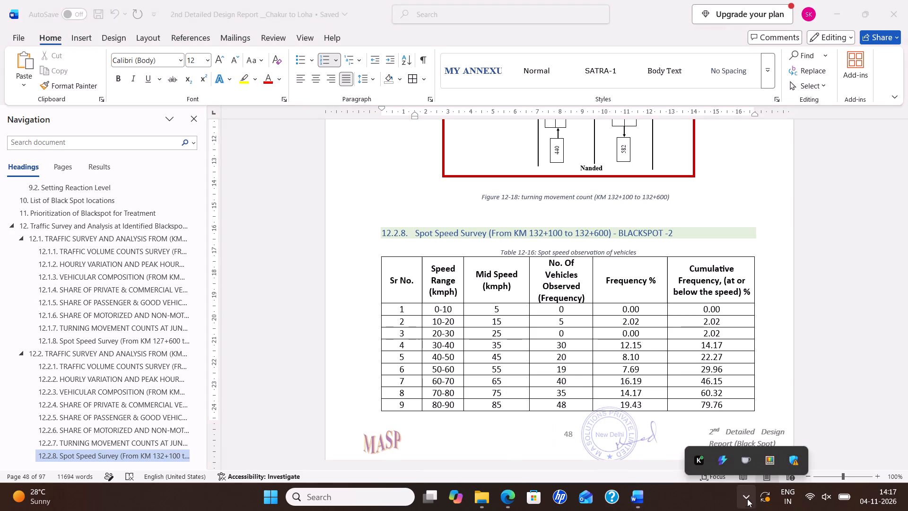
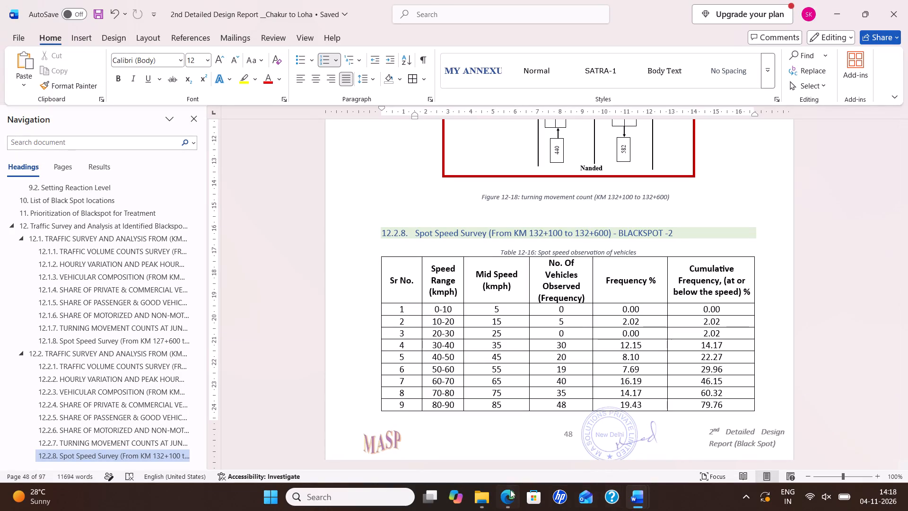
Open the Analysis Spot Speed Survey workbook from the Spot Speed folder of the 0.15 2nd Detailed Design Report project folder.
{"action": "left_click", "coordinate": [502, 451]}
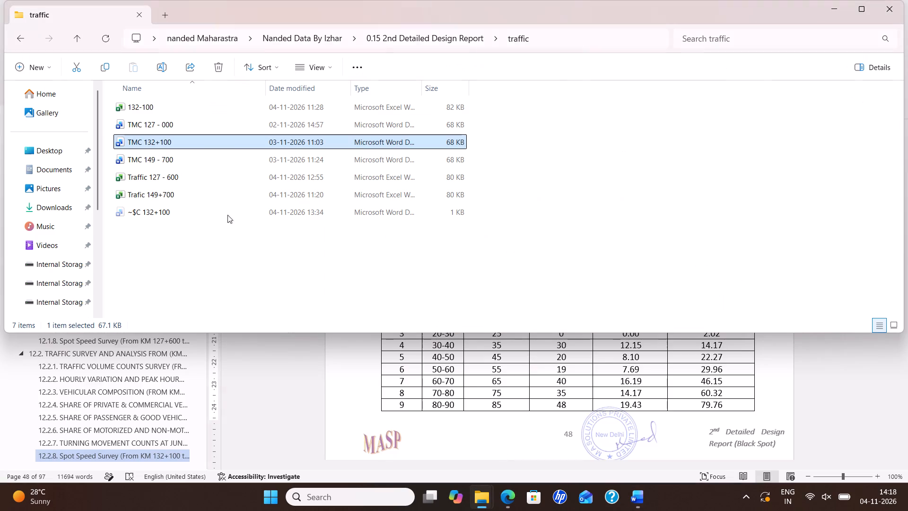
{"action": "left_click", "coordinate": [74, 41]}
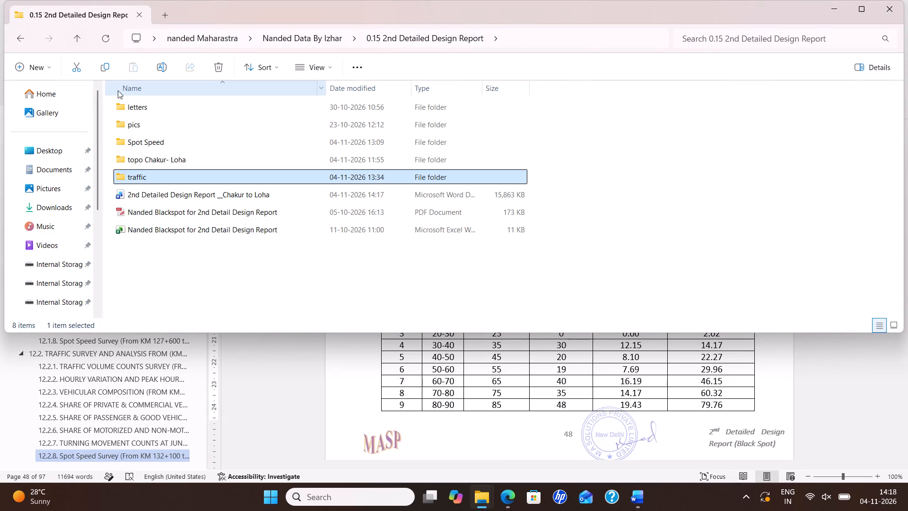
{"action": "double_click", "coordinate": [133, 144]}
{"action": "double_click", "coordinate": [129, 111]}
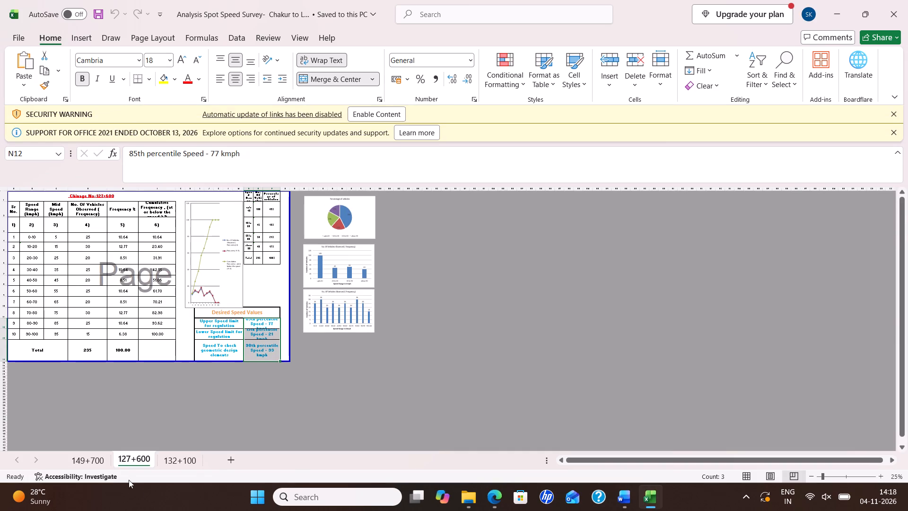
On the 132+100 sheet, copy the ten speed-range rows and the Total row of the spot speed table.
{"action": "left_click", "coordinate": [174, 467]}
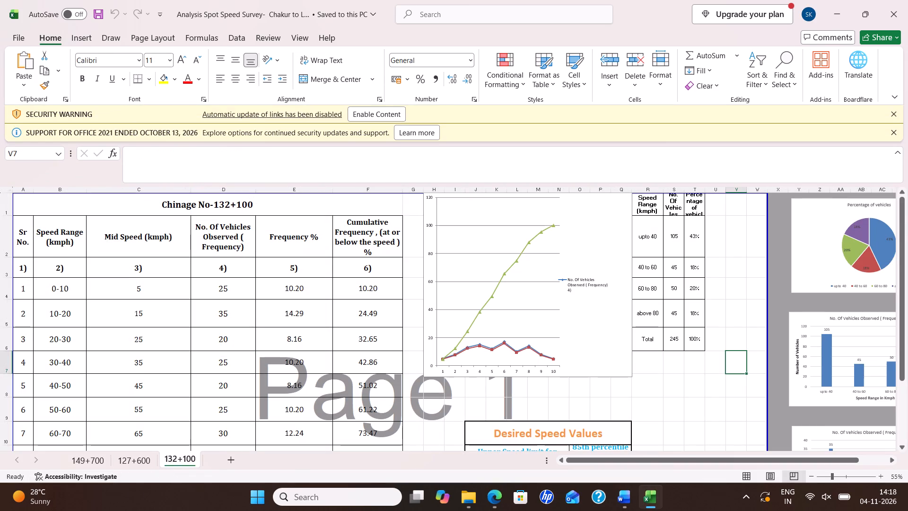
{"action": "scroll", "coordinate": [184, 305], "scroll_direction": "down", "scroll_amount": 4}
{"action": "scroll", "coordinate": [185, 306], "scroll_direction": "up", "scroll_amount": 2}
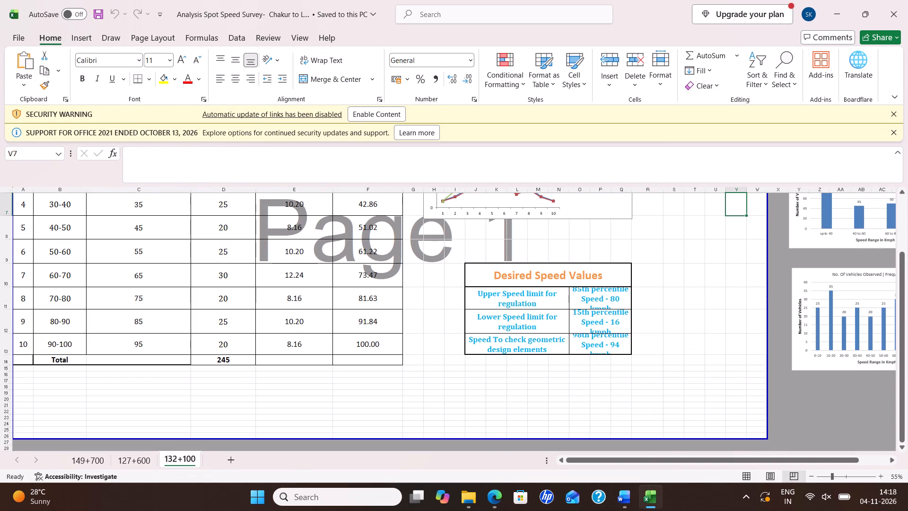
{"action": "scroll", "coordinate": [187, 320], "scroll_direction": "up", "scroll_amount": 1}
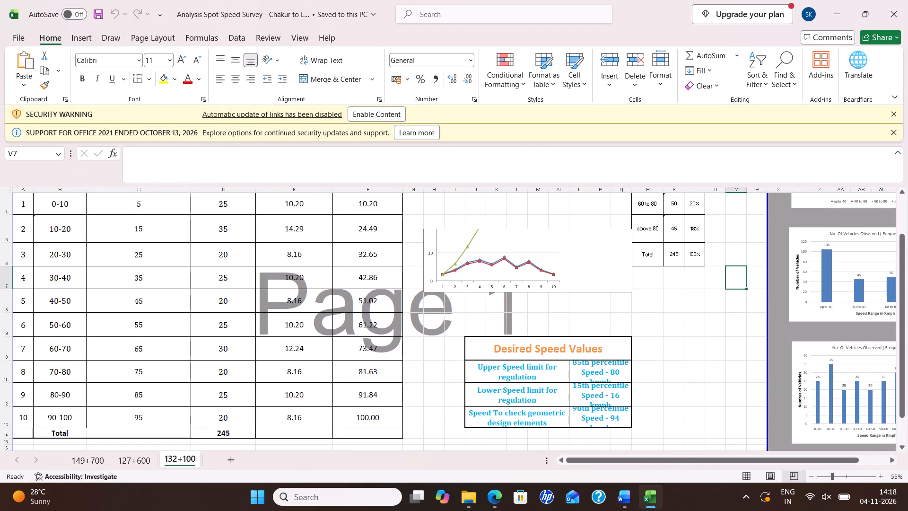
{"action": "left_click_drag", "start_coordinate": [30, 209], "coordinate": [316, 418]}
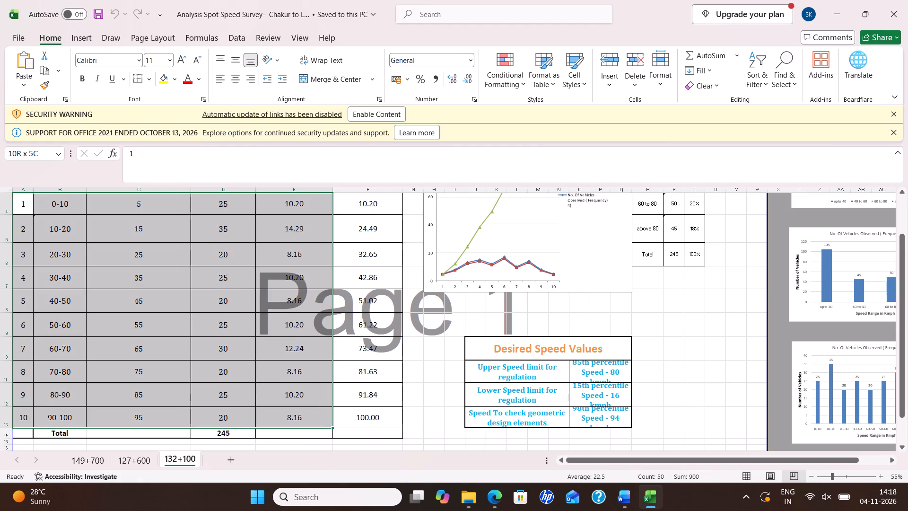
{"action": "left_click_drag", "start_coordinate": [316, 418], "coordinate": [358, 429]}
{"action": "key", "text": "ctrl+c"}
Switch to the 2nd Detailed Design Report in Word and delete the blank line above the 12.2.8 Spot Speed Survey heading.
{"action": "key", "text": "alt+Tab"}
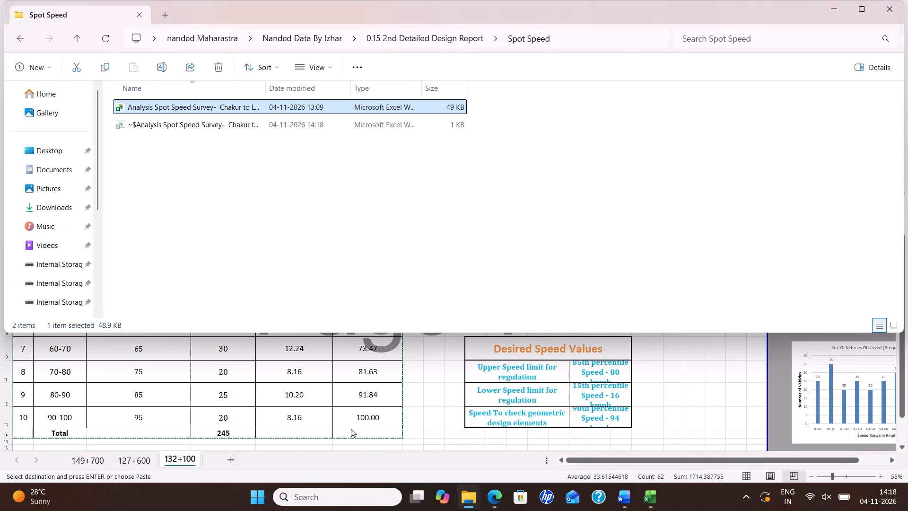
{"action": "left_click", "coordinate": [634, 494]}
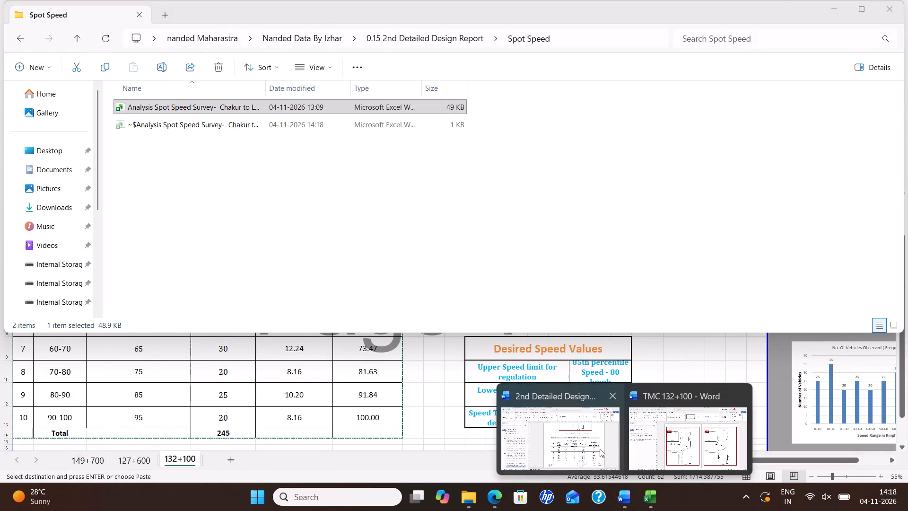
{"action": "left_click", "coordinate": [600, 449]}
{"action": "scroll", "coordinate": [514, 275], "scroll_direction": "down", "scroll_amount": 7}
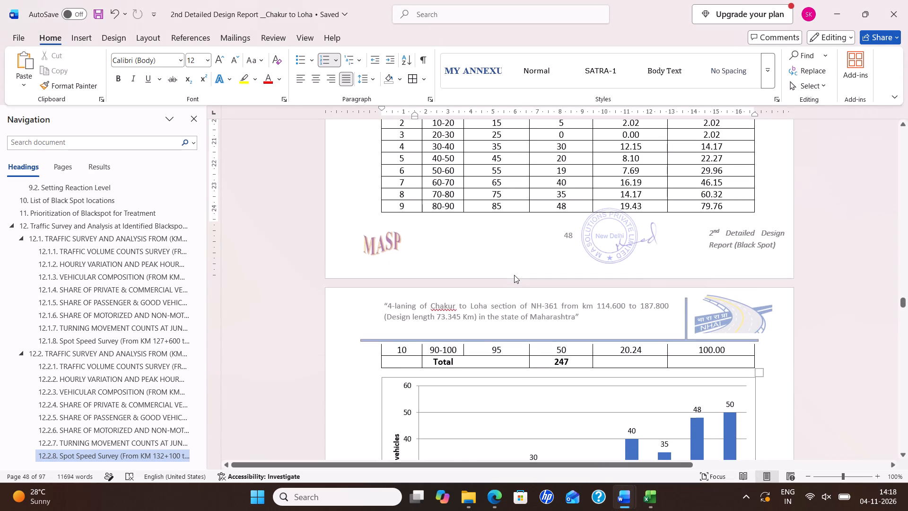
{"action": "scroll", "coordinate": [514, 275], "scroll_direction": "up", "scroll_amount": 7}
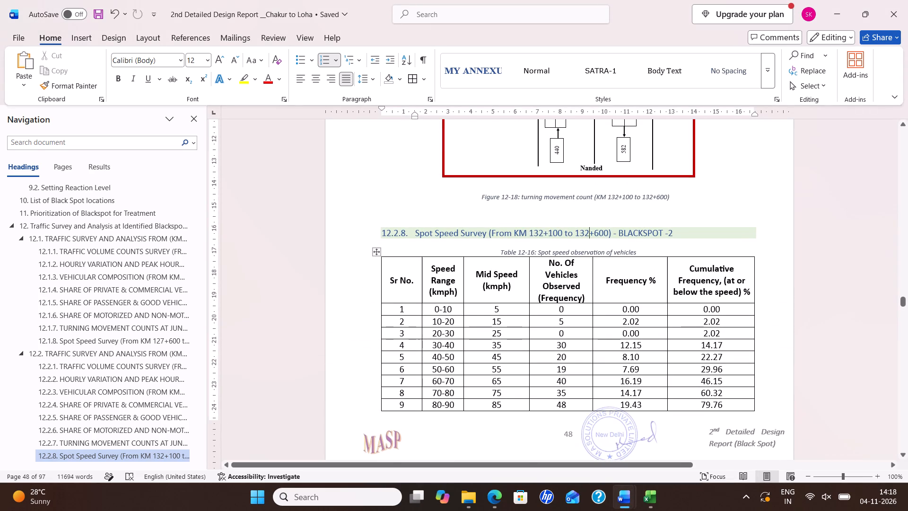
{"action": "left_click_drag", "start_coordinate": [417, 305], "coordinate": [639, 382]}
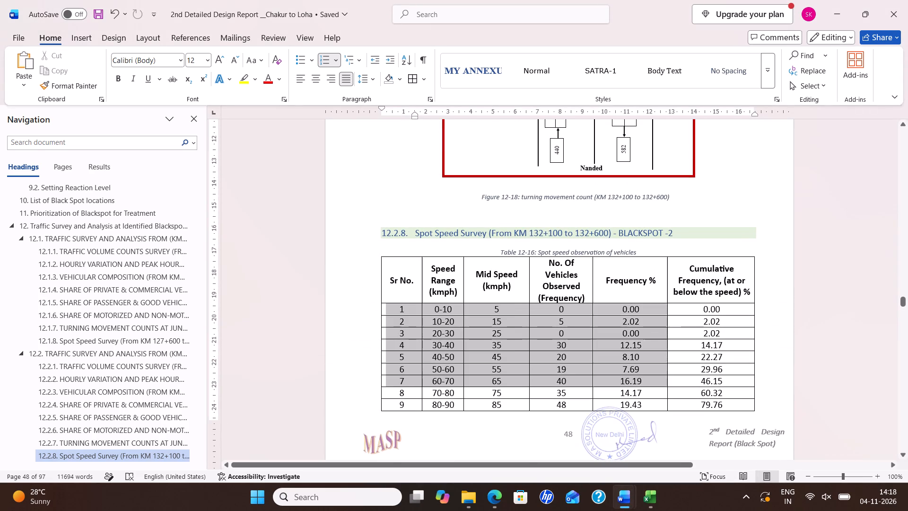
{"action": "left_click_drag", "start_coordinate": [639, 382], "coordinate": [709, 412]}
{"action": "scroll", "coordinate": [628, 335], "scroll_direction": "down", "scroll_amount": 9}
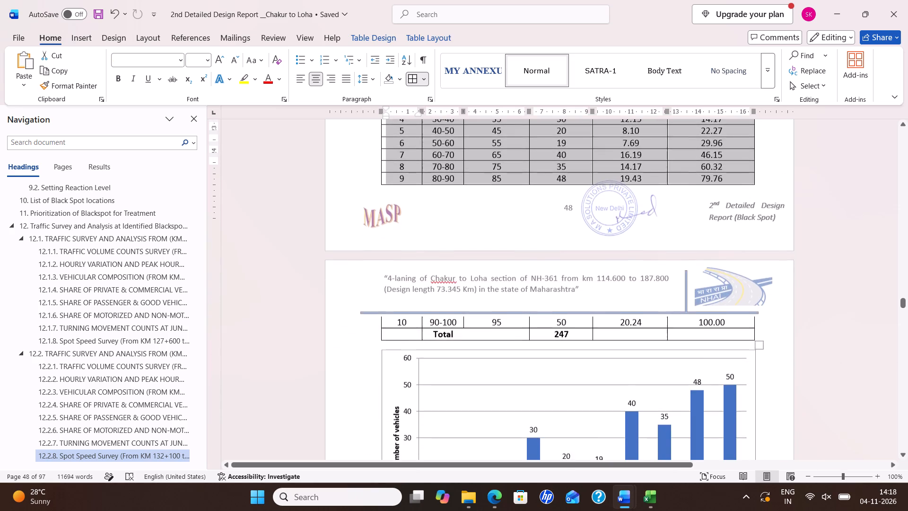
{"action": "scroll", "coordinate": [554, 340], "scroll_direction": "up", "scroll_amount": 10}
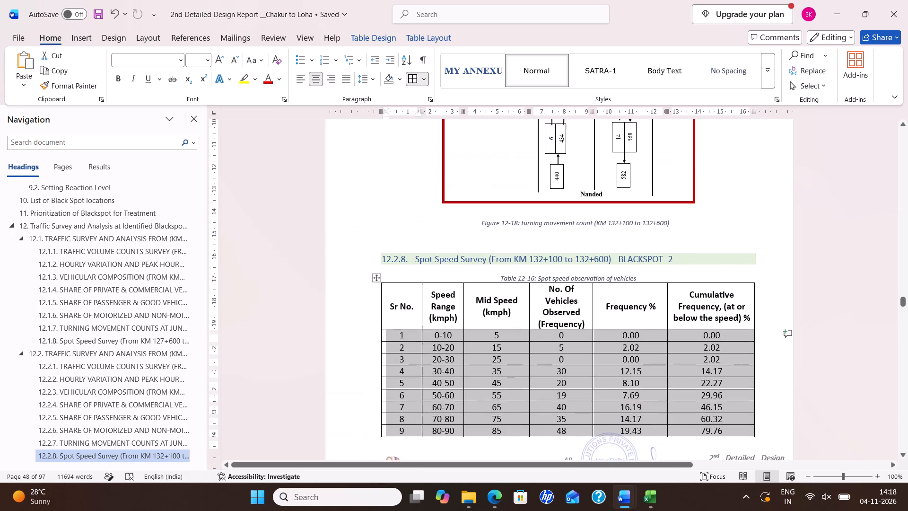
{"action": "left_click", "coordinate": [506, 247]}
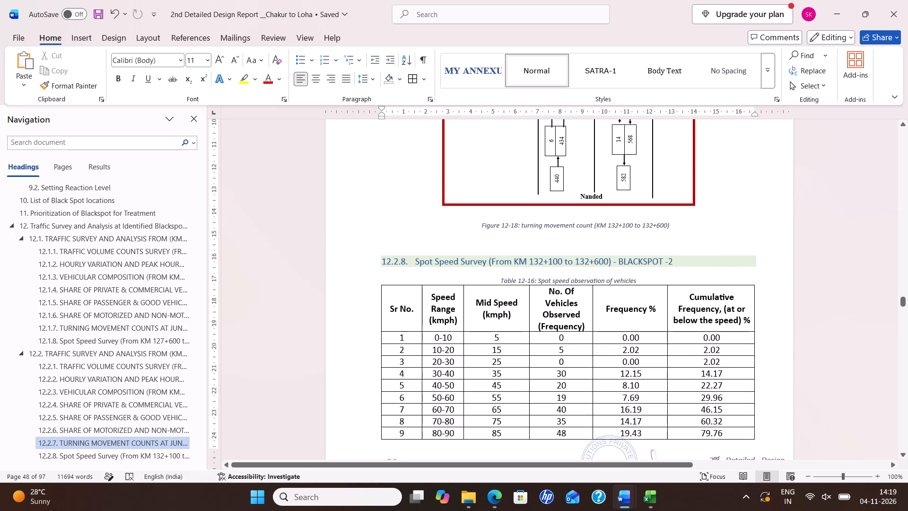
{"action": "key", "text": "BackSpace"}
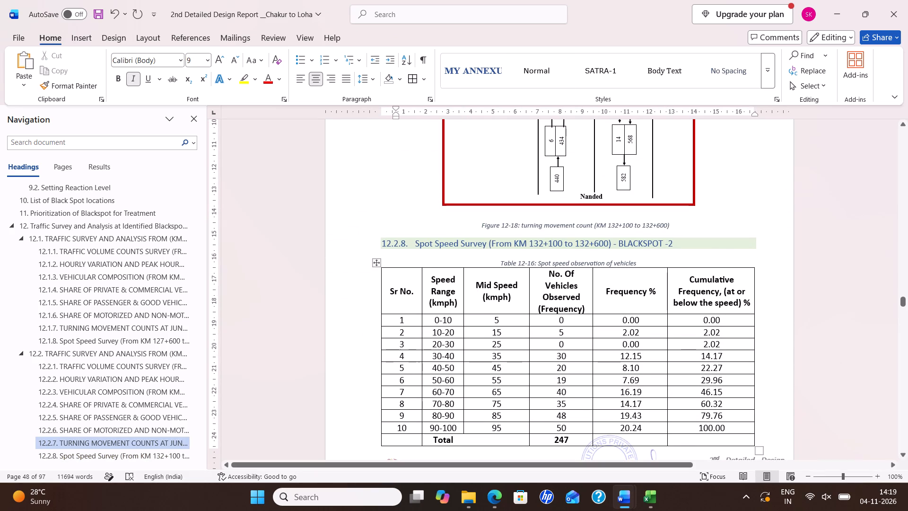
Replace rows 1 to 10 and the Total row of Table 12-16 with the copied survey data, pasted as text only.
{"action": "left_click_drag", "start_coordinate": [397, 316], "coordinate": [753, 328]}
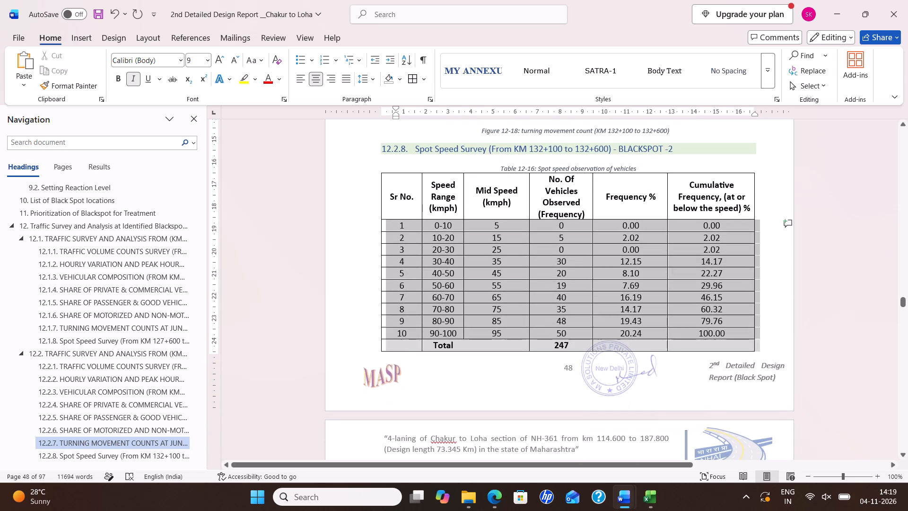
{"action": "left_click_drag", "start_coordinate": [753, 328], "coordinate": [737, 342]}
{"action": "right_click", "coordinate": [711, 324]}
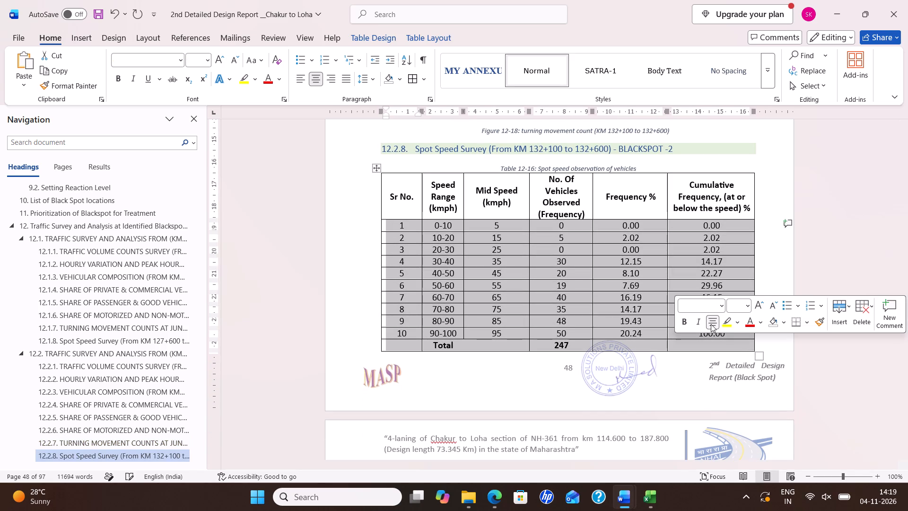
{"action": "right_click", "coordinate": [694, 337]}
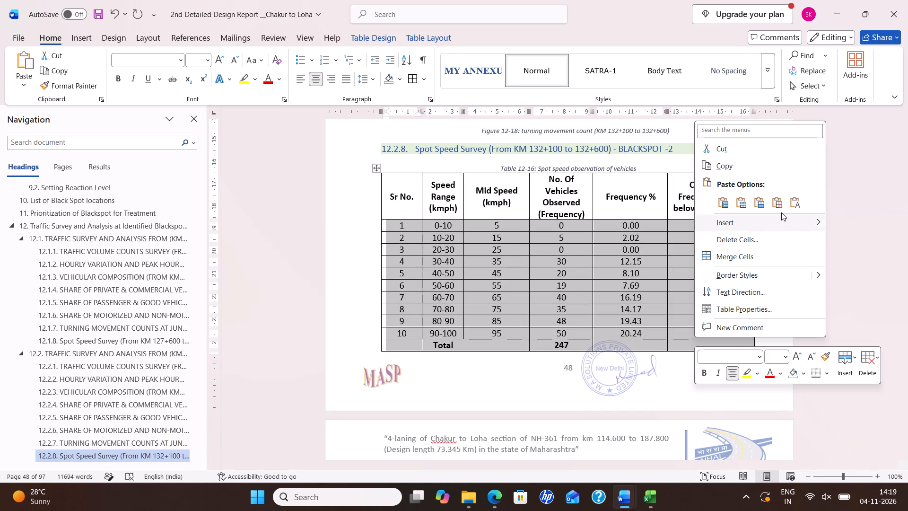
{"action": "left_click", "coordinate": [798, 201]}
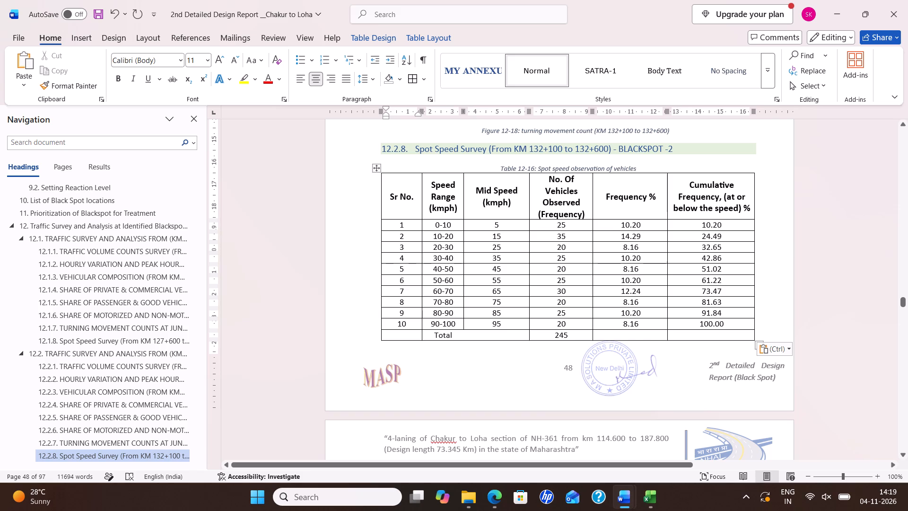
Make the Total label and its 245 value bold in the last row of Table 12-16.
{"action": "left_click_drag", "start_coordinate": [431, 335], "coordinate": [460, 335]}
{"action": "left_click", "coordinate": [471, 313]}
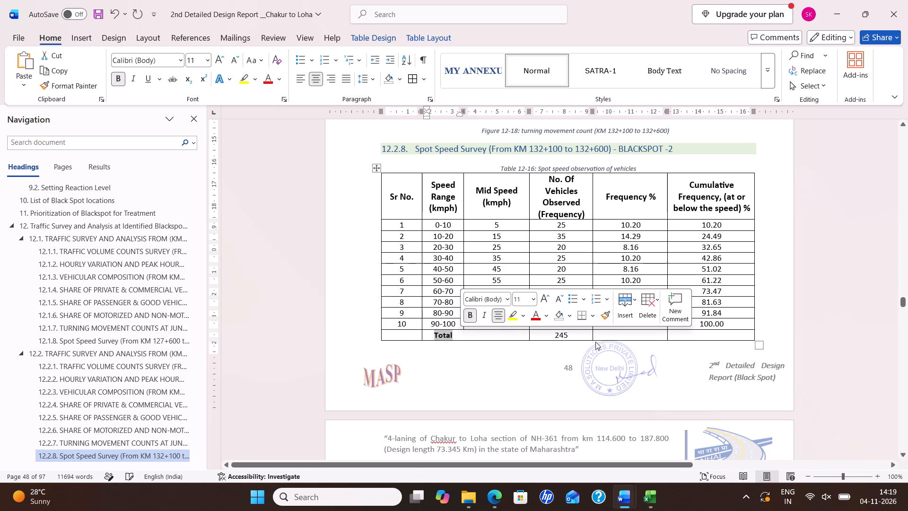
{"action": "left_click_drag", "start_coordinate": [581, 334], "coordinate": [550, 334]}
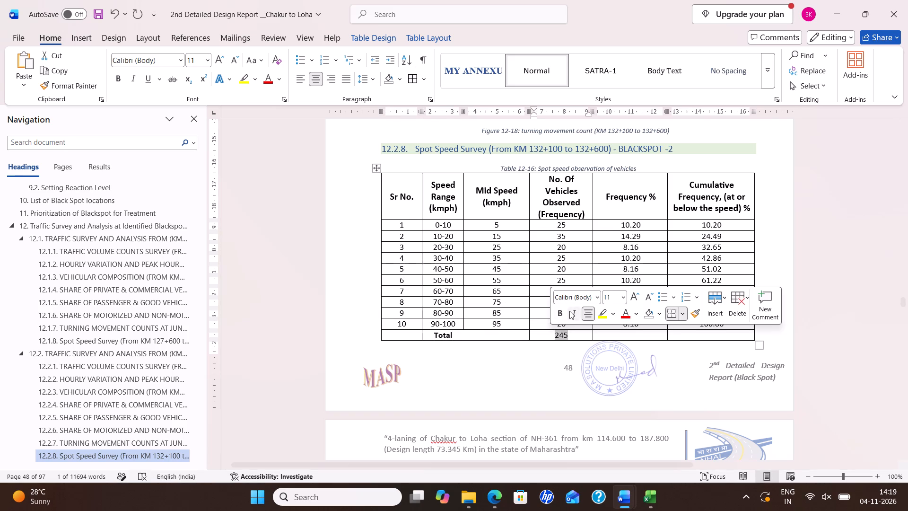
{"action": "left_click", "coordinate": [561, 309]}
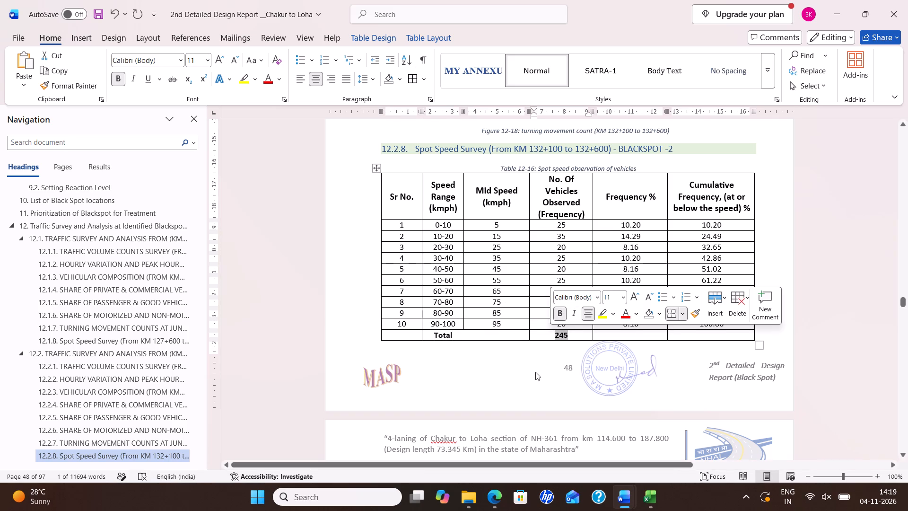
Select the spot speed bar chart of Figure 12-19 below the table.
{"action": "scroll", "coordinate": [533, 372], "scroll_direction": "down", "scroll_amount": 7}
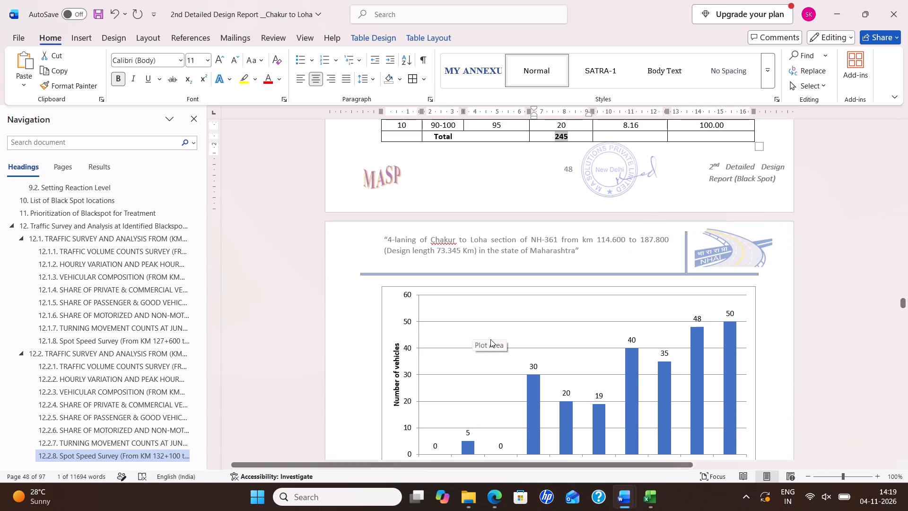
{"action": "scroll", "coordinate": [461, 321], "scroll_direction": "down", "scroll_amount": 3}
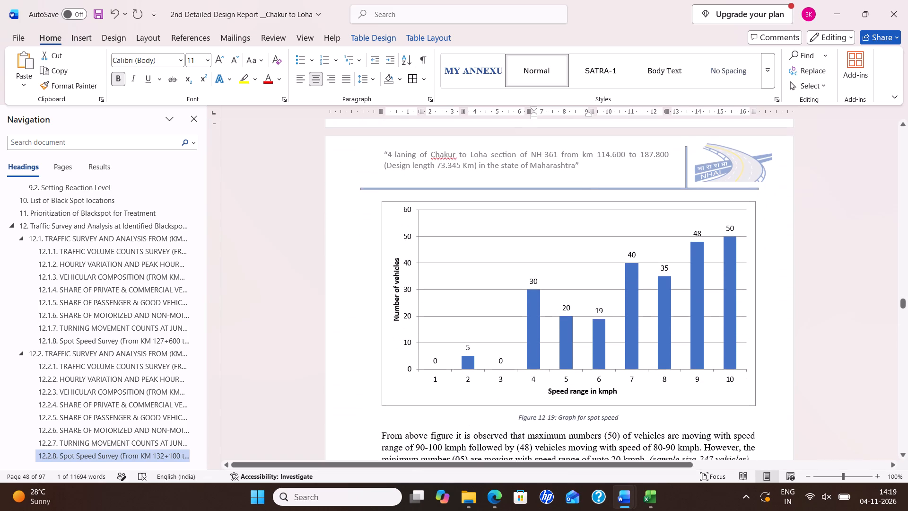
{"action": "left_click", "coordinate": [473, 394]}
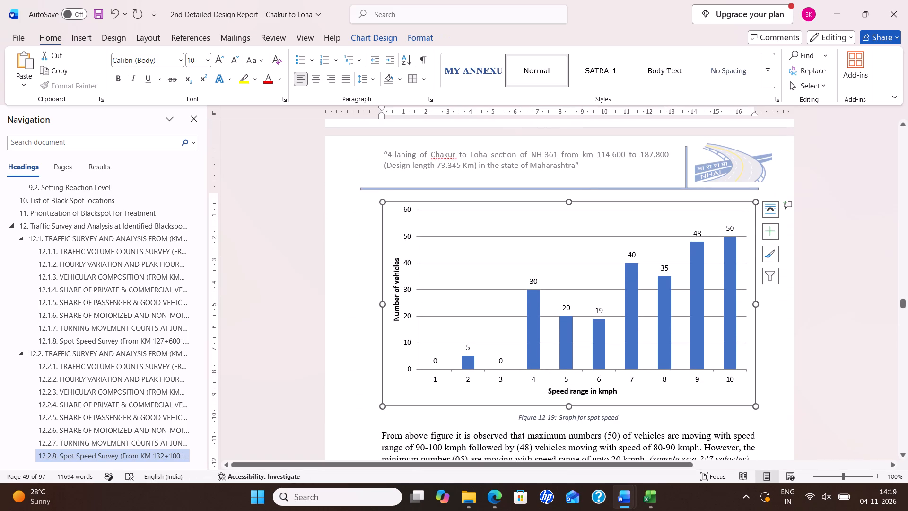
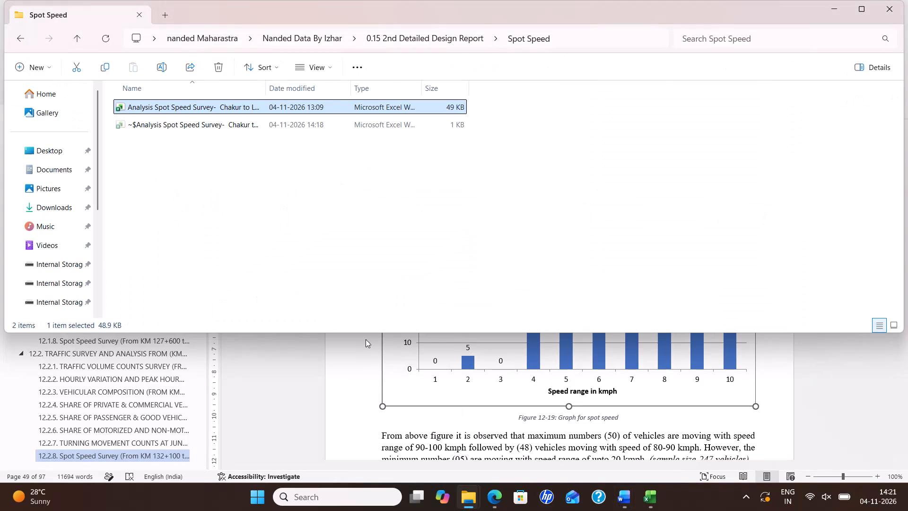
Compare the report's Figure 12-19 chart and Table 12-17 with the data and charts on the workbook's 132+100 sheet.
{"action": "key", "text": "alt+Tab"}
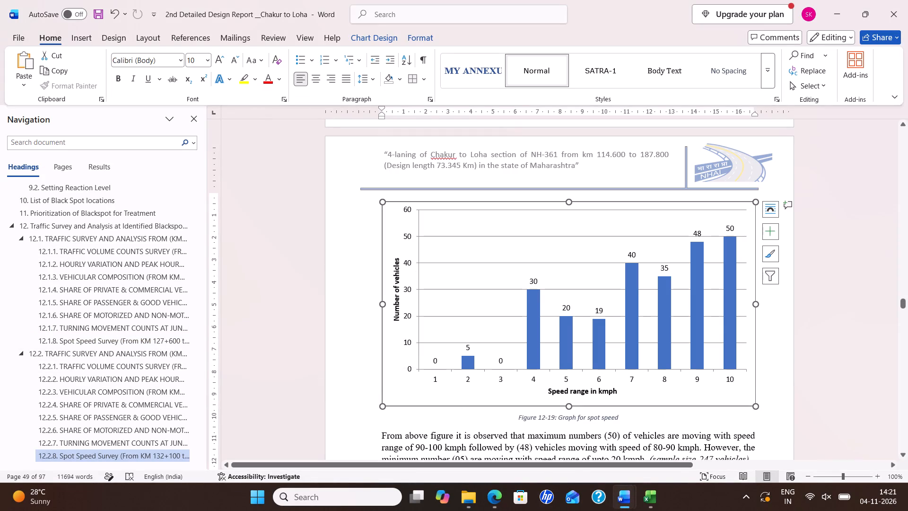
{"action": "key", "text": "alt+Tab"}
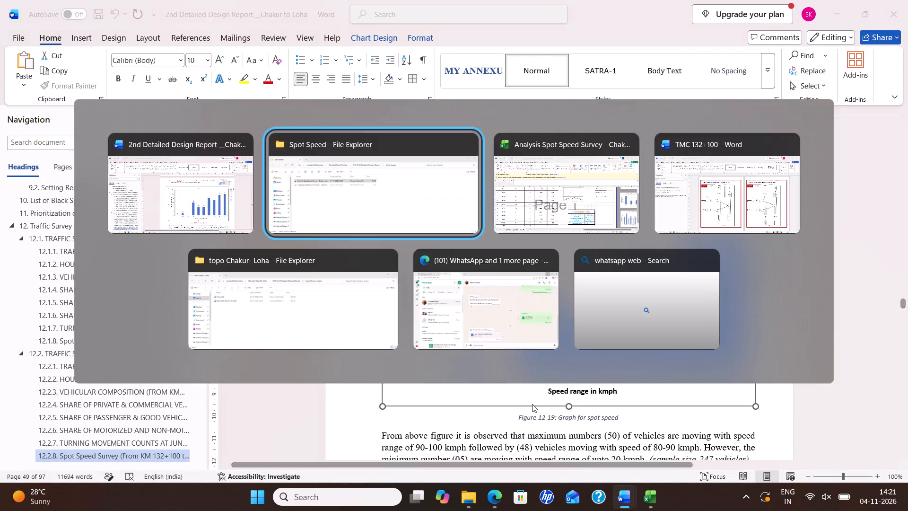
{"action": "left_click", "coordinate": [656, 505]}
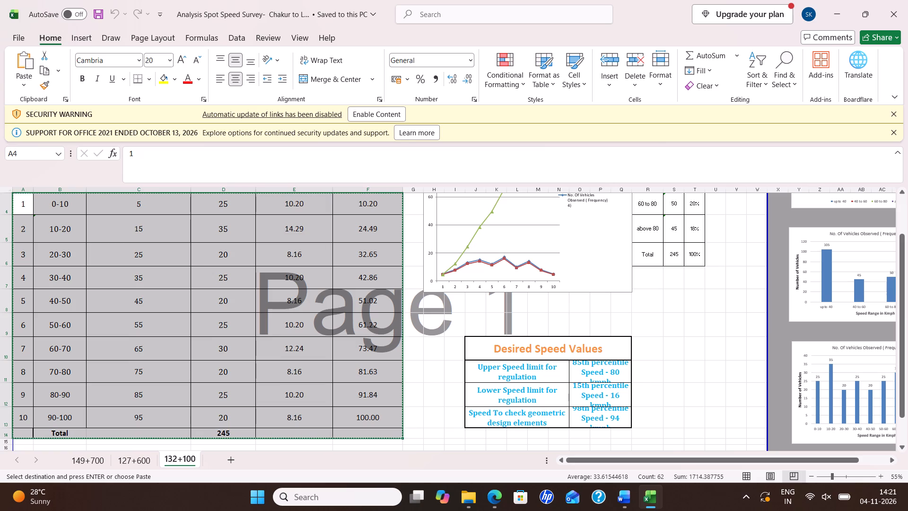
{"action": "scroll", "coordinate": [710, 299], "scroll_direction": "down", "scroll_amount": 2, "text": "ctrl"}
{"action": "scroll", "coordinate": [456, 322], "scroll_direction": "up", "scroll_amount": 2, "text": "ctrl"}
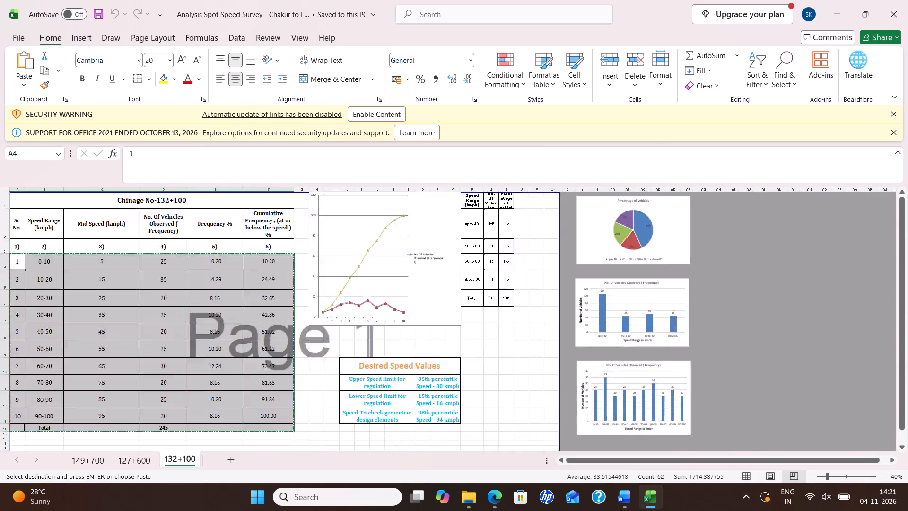
{"action": "scroll", "coordinate": [626, 338], "scroll_direction": "down", "scroll_amount": 1, "text": "ctrl"}
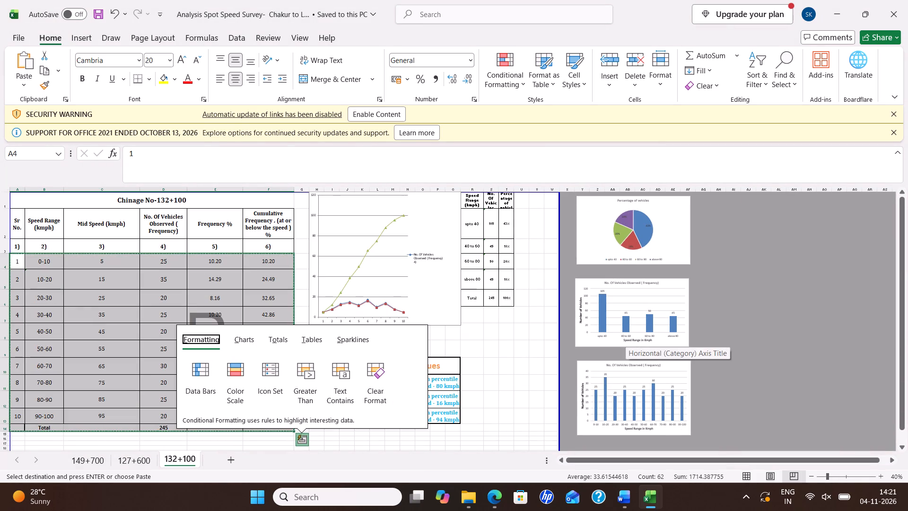
{"action": "scroll", "coordinate": [538, 336], "scroll_direction": "up", "scroll_amount": 1, "text": "ctrl"}
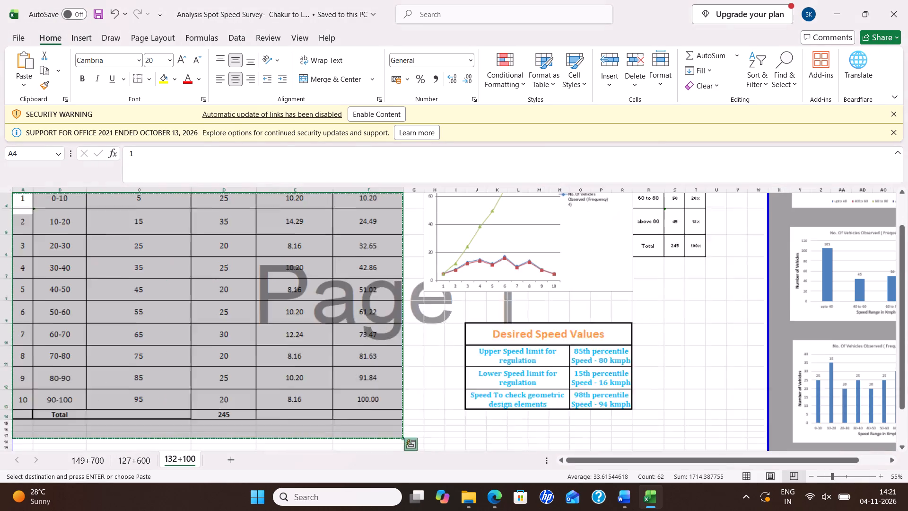
{"action": "key", "text": "alt+Tab"}
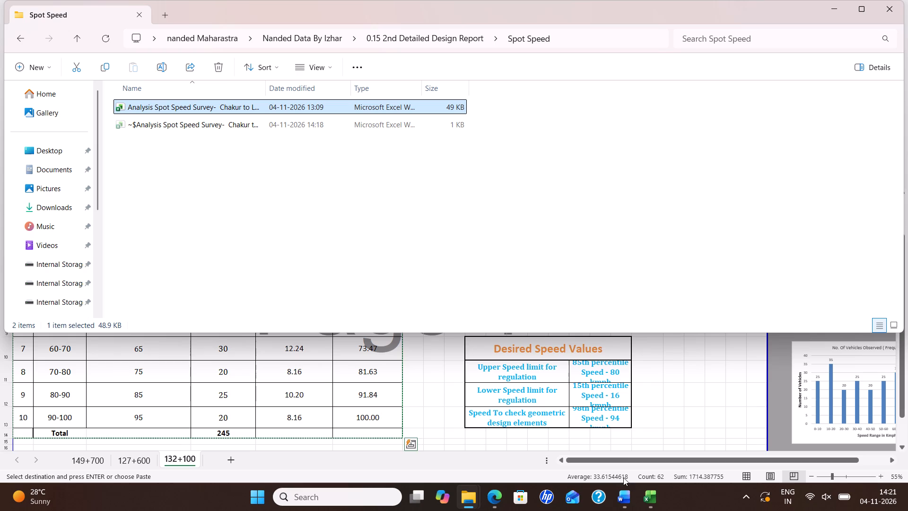
{"action": "left_click", "coordinate": [646, 494]}
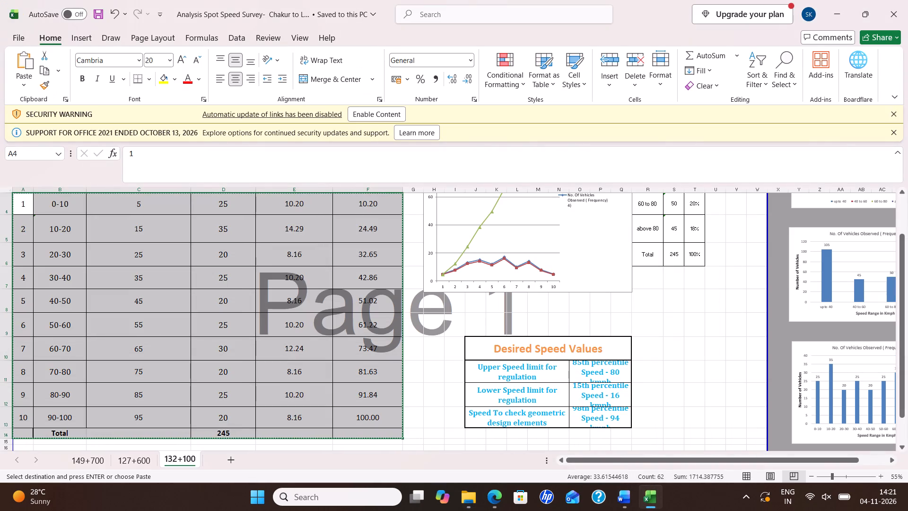
{"action": "left_click", "coordinate": [606, 501]}
{"action": "left_click", "coordinate": [621, 500]}
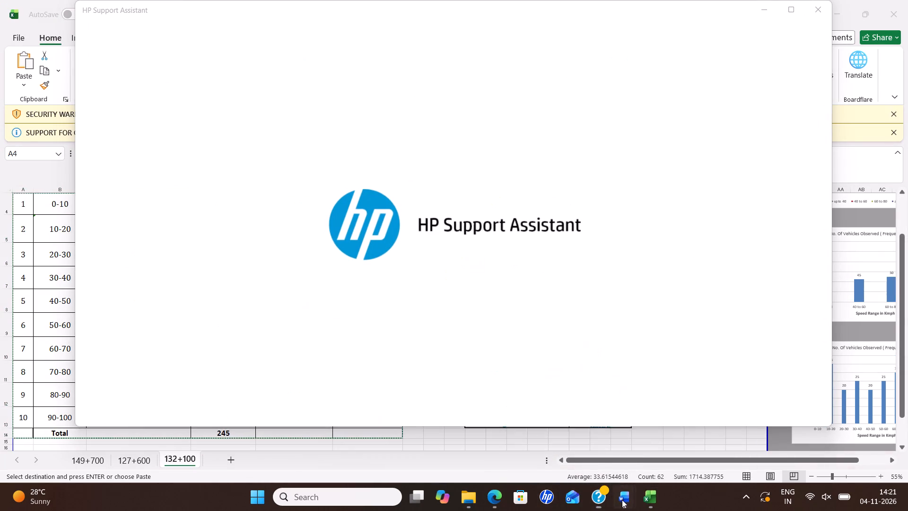
{"action": "left_click", "coordinate": [812, 10]}
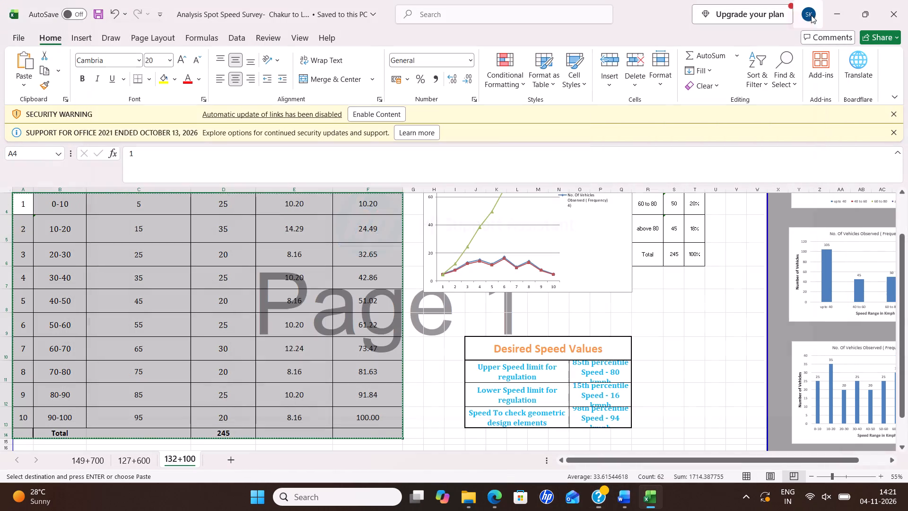
{"action": "left_click", "coordinate": [624, 488]}
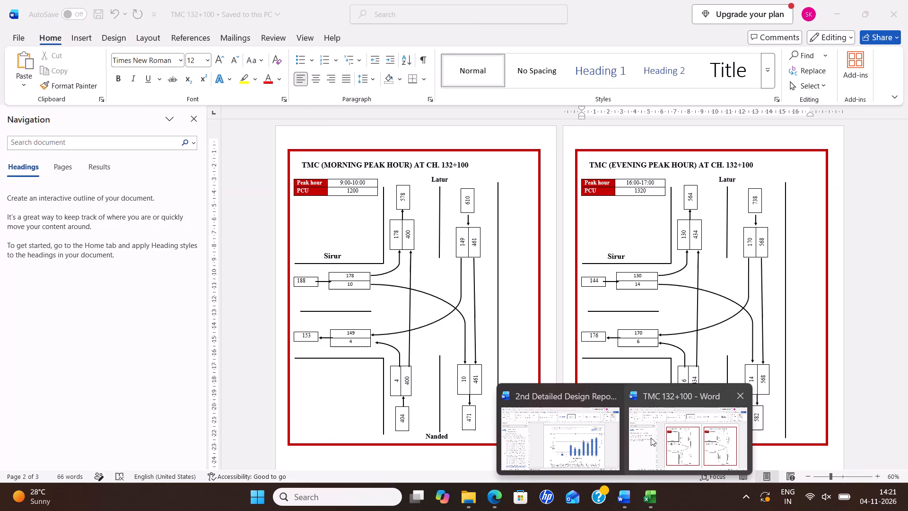
{"action": "left_click", "coordinate": [568, 450]}
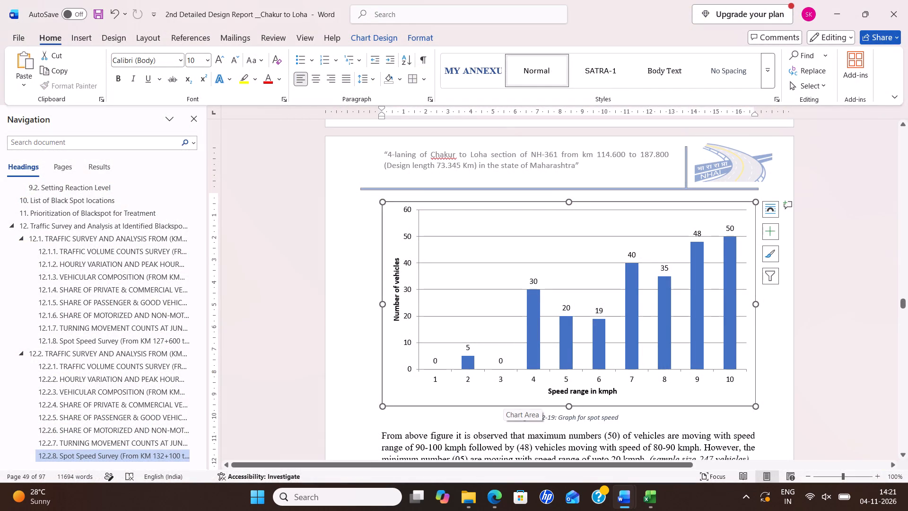
{"action": "key", "text": "alt+Tab"}
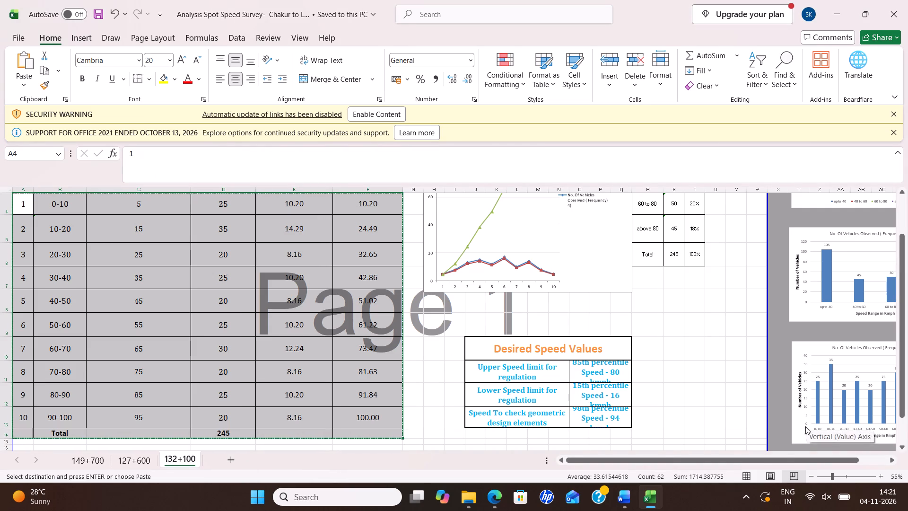
{"action": "left_click_drag", "start_coordinate": [776, 458], "coordinate": [826, 462]}
{"action": "key", "text": "alt+Tab"}
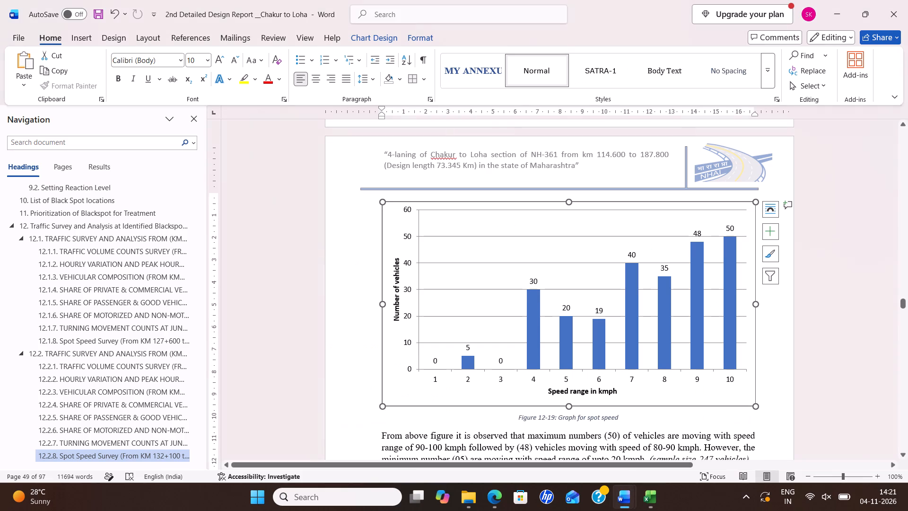
{"action": "scroll", "coordinate": [569, 372], "scroll_direction": "up", "scroll_amount": 5}
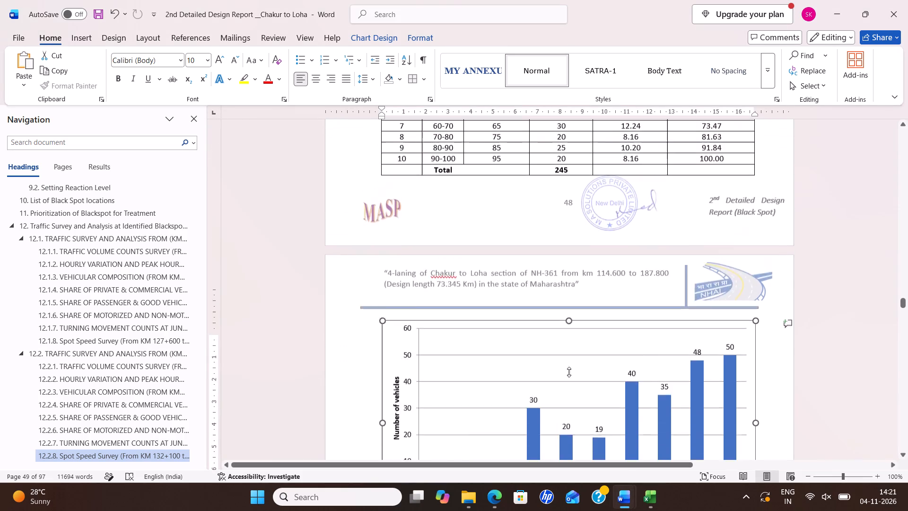
{"action": "scroll", "coordinate": [569, 372], "scroll_direction": "up", "scroll_amount": 3}
{"action": "scroll", "coordinate": [569, 372], "scroll_direction": "down", "scroll_amount": 15}
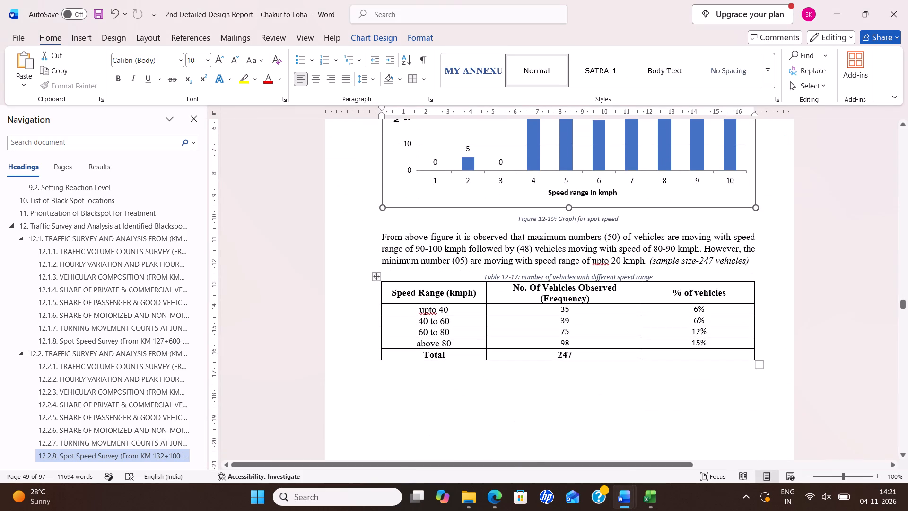
{"action": "scroll", "coordinate": [569, 372], "scroll_direction": "down", "scroll_amount": 6}
Switch to the spot speed workbook in Excel and copy the 132+100 sheet's bar chart covering speed ranges 0-10 to 90-100.
{"action": "key", "text": "alt+Tab"}
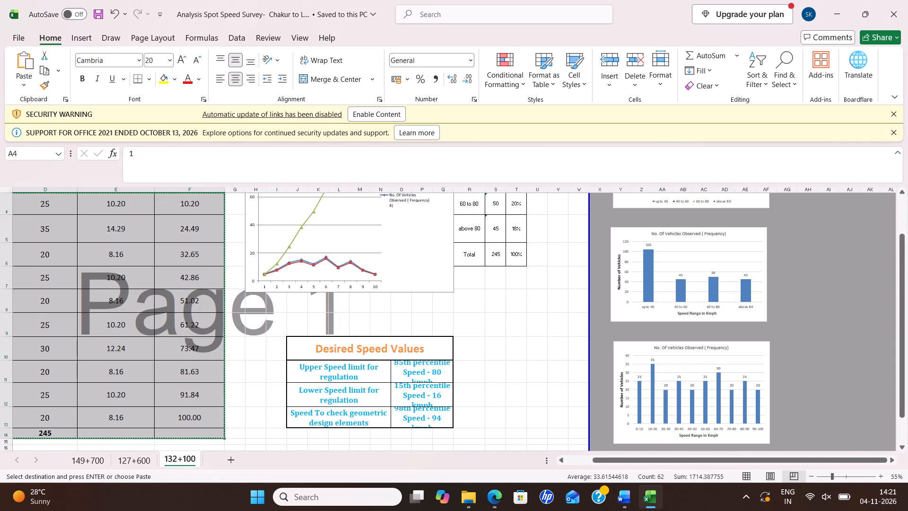
{"action": "scroll", "coordinate": [573, 379], "scroll_direction": "up", "scroll_amount": 5}
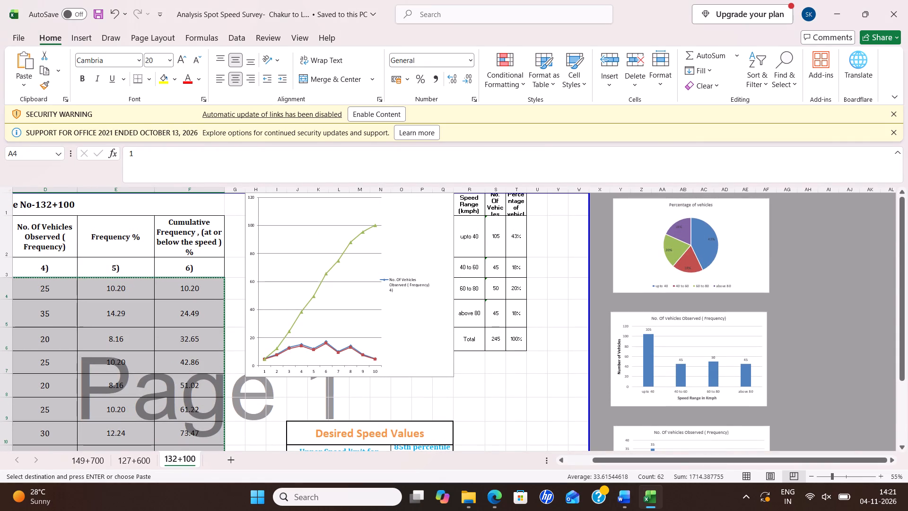
{"action": "scroll", "coordinate": [691, 350], "scroll_direction": "down", "scroll_amount": 4}
{"action": "scroll", "coordinate": [689, 351], "scroll_direction": "up", "scroll_amount": 2}
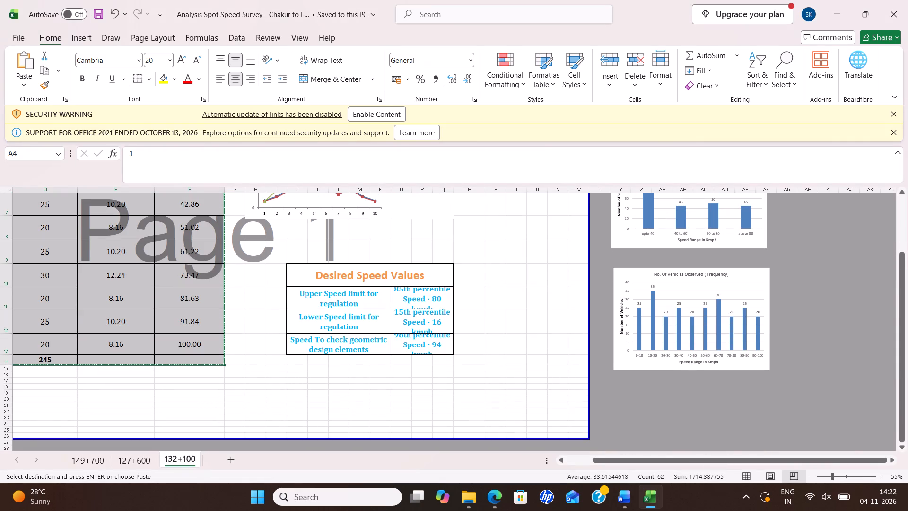
{"action": "left_click", "coordinate": [765, 272]}
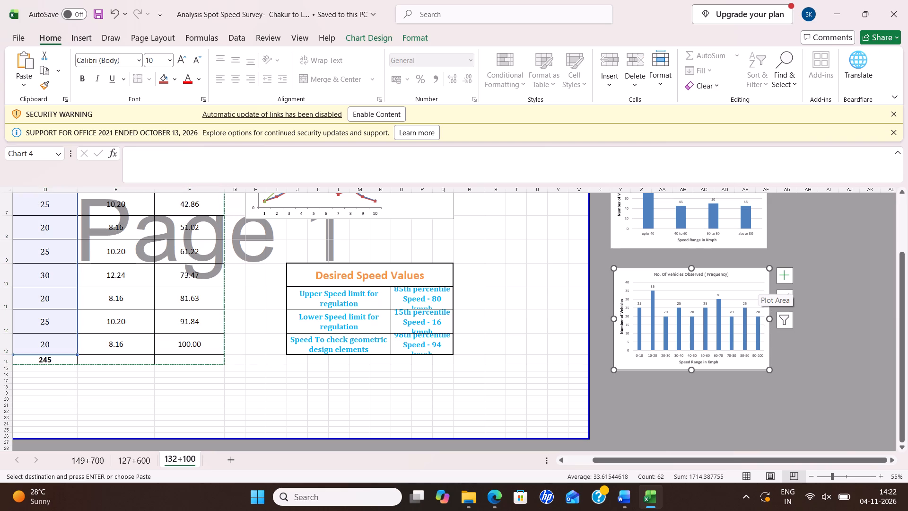
{"action": "key", "text": "ctrl+c"}
Return to the 2nd Detailed Design Report in Word and replace the old bar chart of Figure 12-19 with the copied chart.
{"action": "key", "text": "alt+Tab"}
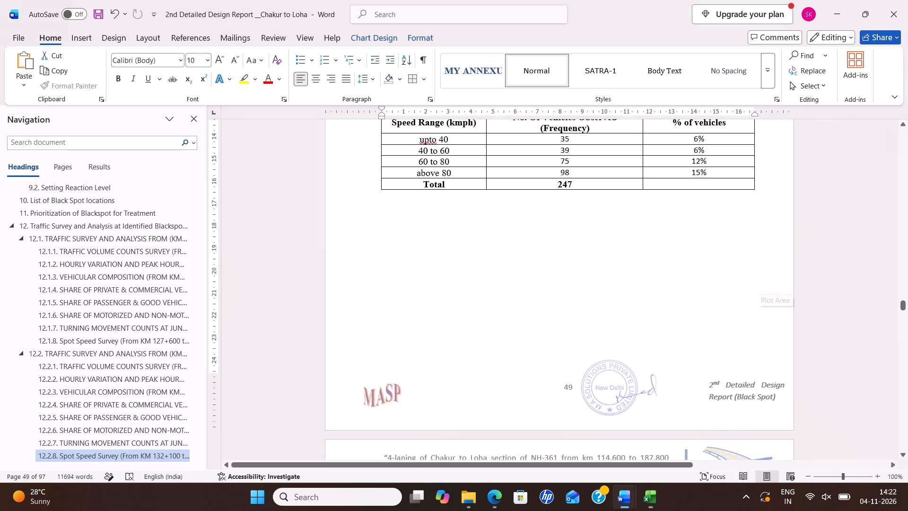
{"action": "scroll", "coordinate": [685, 331], "scroll_direction": "up", "scroll_amount": 1}
{"action": "scroll", "coordinate": [685, 331], "scroll_direction": "down", "scroll_amount": 15}
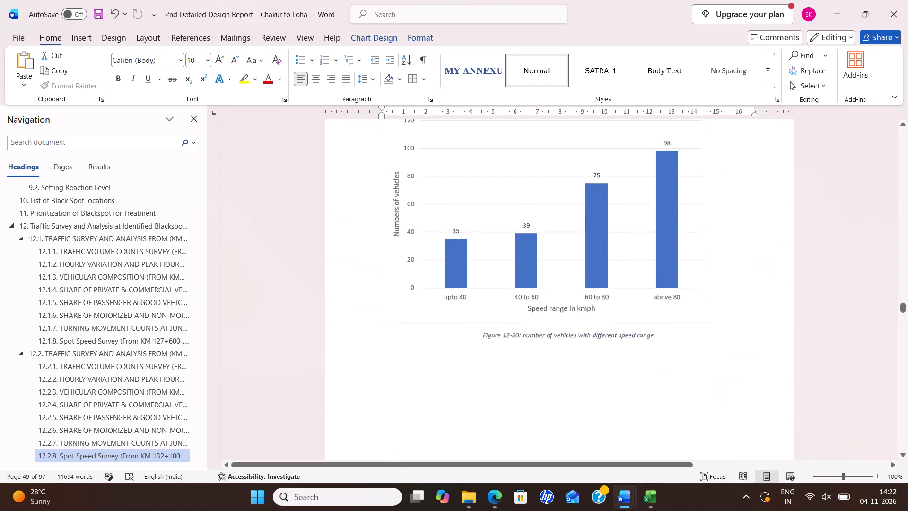
{"action": "scroll", "coordinate": [685, 340], "scroll_direction": "down", "scroll_amount": 20}
{"action": "scroll", "coordinate": [685, 340], "scroll_direction": "down", "scroll_amount": 13}
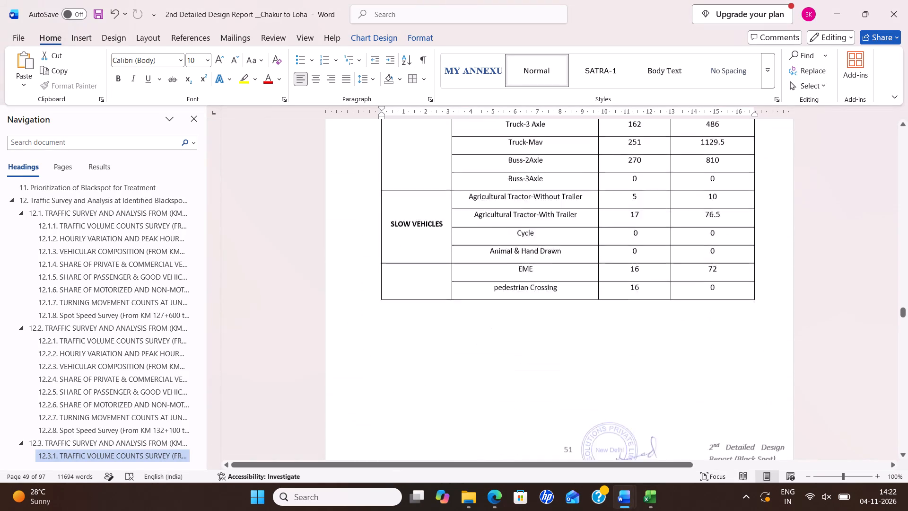
{"action": "scroll", "coordinate": [685, 342], "scroll_direction": "down", "scroll_amount": 9}
{"action": "scroll", "coordinate": [676, 349], "scroll_direction": "up", "scroll_amount": 18}
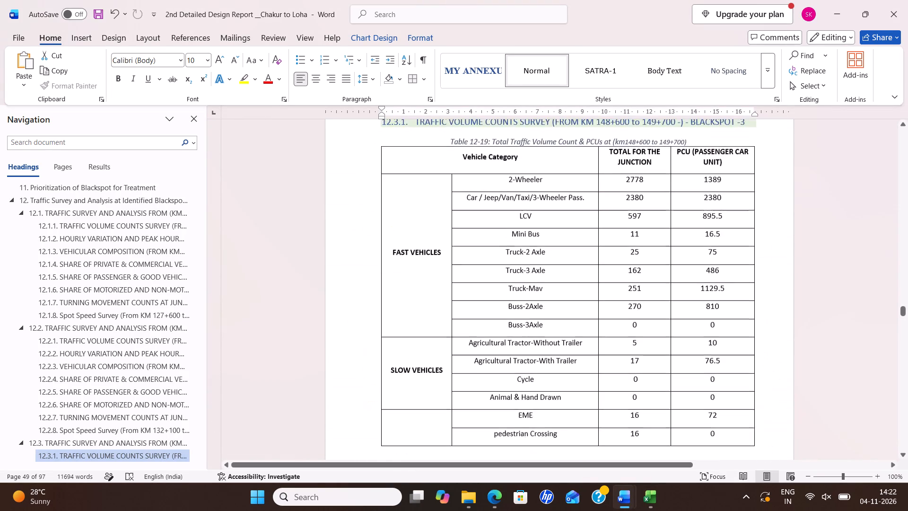
{"action": "scroll", "coordinate": [674, 350], "scroll_direction": "up", "scroll_amount": 10}
{"action": "scroll", "coordinate": [674, 350], "scroll_direction": "up", "scroll_amount": 20}
{"action": "scroll", "coordinate": [674, 350], "scroll_direction": "up", "scroll_amount": 10}
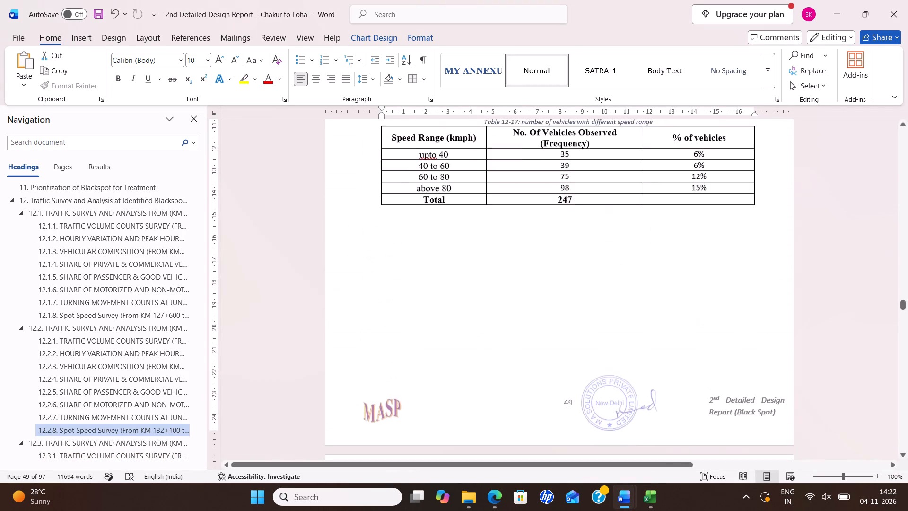
{"action": "scroll", "coordinate": [674, 350], "scroll_direction": "up", "scroll_amount": 13}
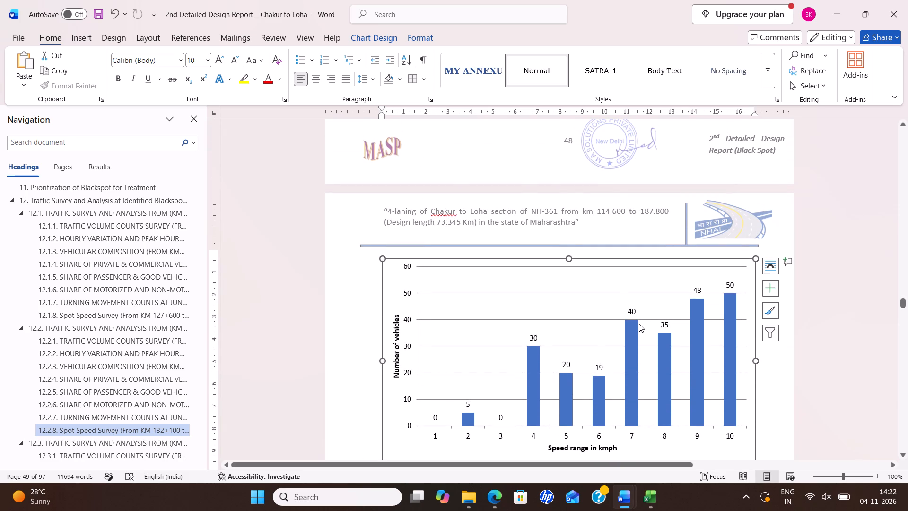
{"action": "scroll", "coordinate": [647, 343], "scroll_direction": "up", "scroll_amount": 9}
{"action": "scroll", "coordinate": [648, 343], "scroll_direction": "down", "scroll_amount": 9}
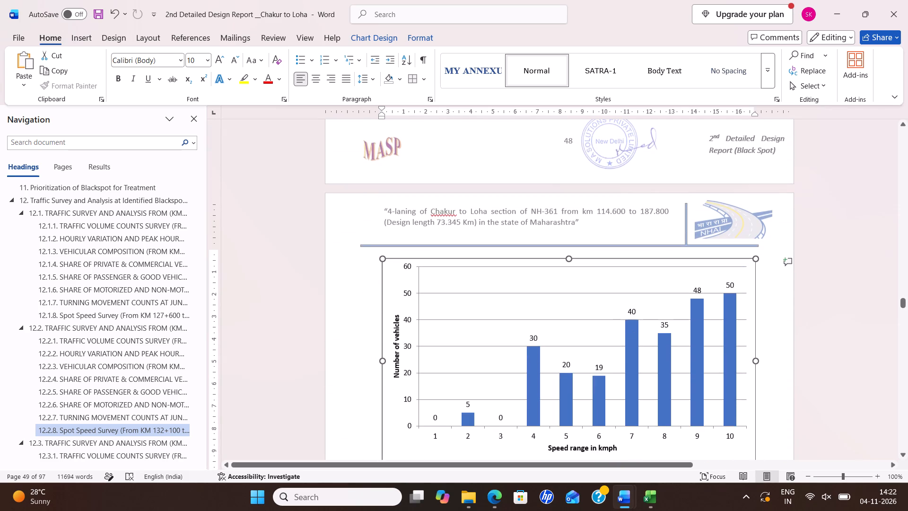
{"action": "key", "text": "Delete"}
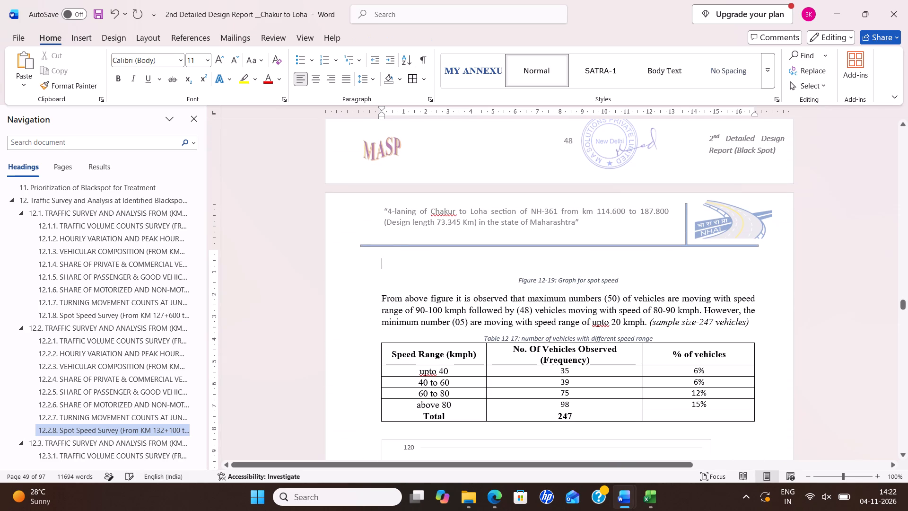
{"action": "key", "text": "ctrl+v"}
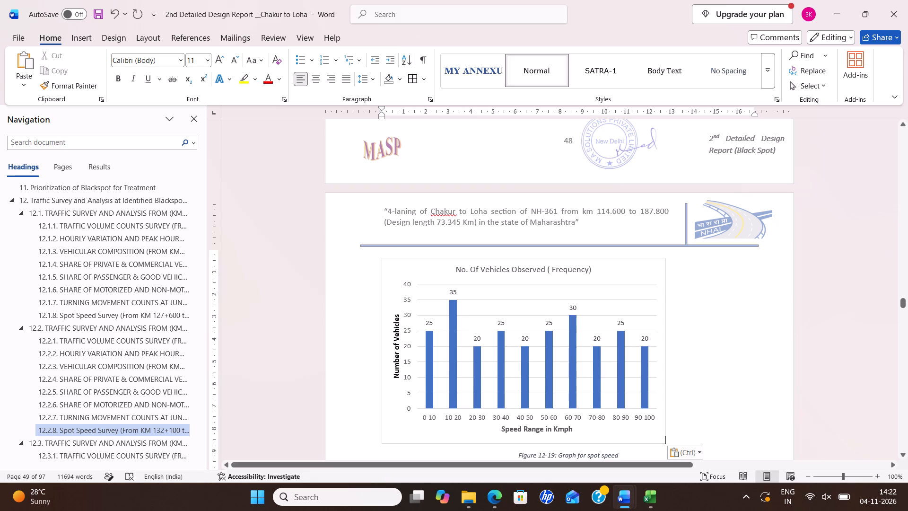
Centre the new Figure 12-19 chart on the page and widen it to nearly the full text width.
{"action": "left_click", "coordinate": [660, 275]}
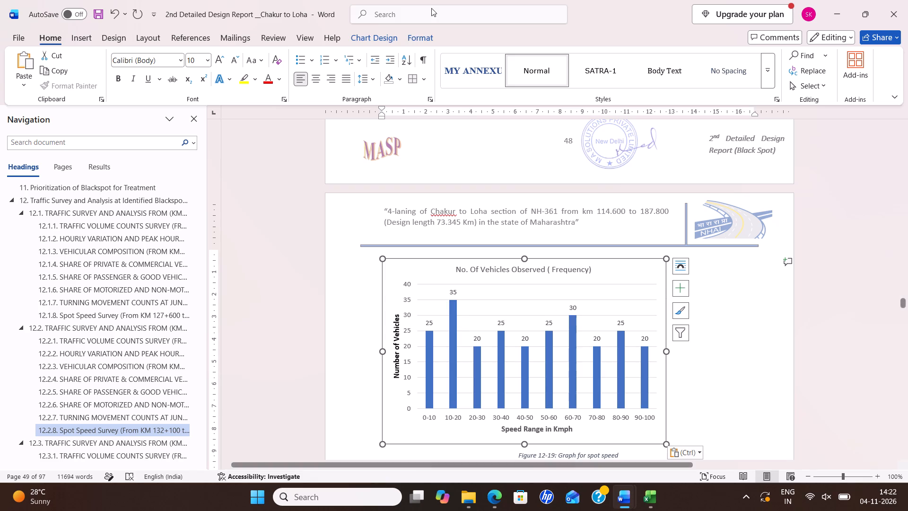
{"action": "left_click", "coordinate": [315, 78]}
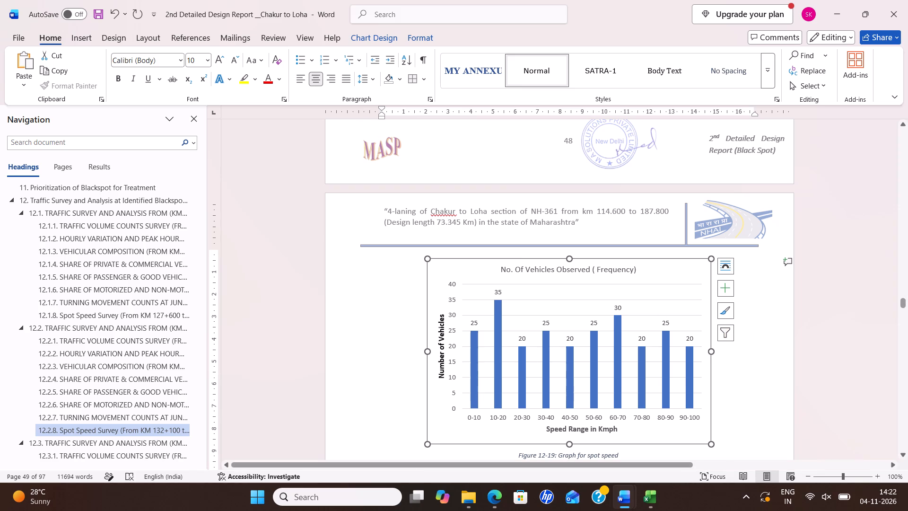
{"action": "left_click_drag", "start_coordinate": [710, 349], "coordinate": [753, 356]}
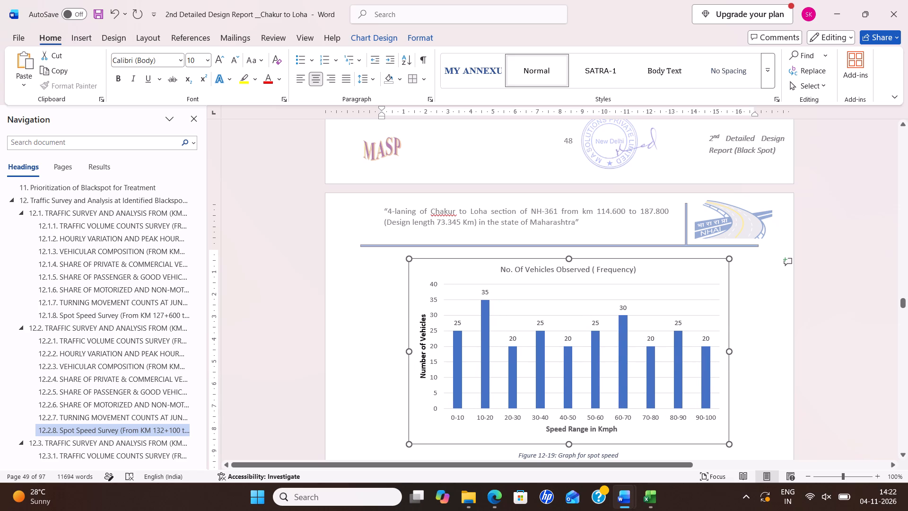
{"action": "left_click_drag", "start_coordinate": [753, 356], "coordinate": [770, 362]}
Remove the bold formatting from the chart's Number of Vehicles axis title.
{"action": "left_click", "coordinate": [410, 334]}
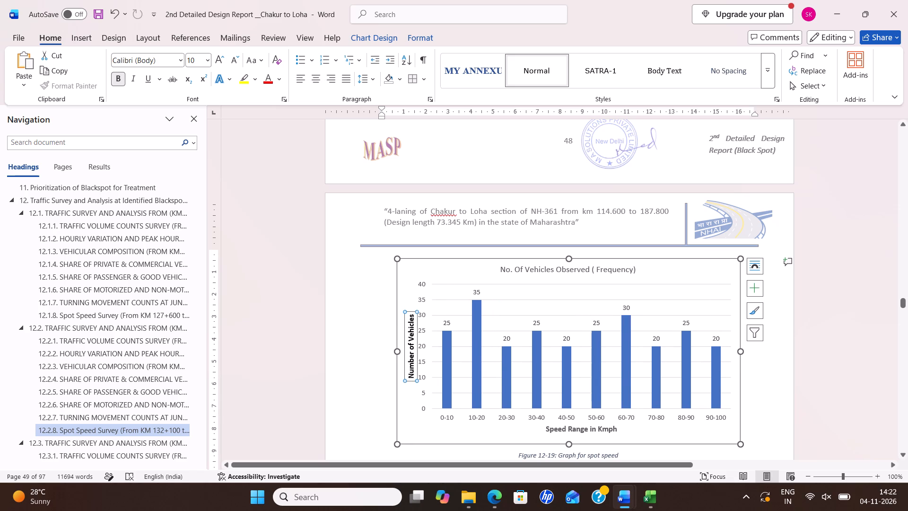
{"action": "left_click_drag", "start_coordinate": [410, 319], "coordinate": [415, 385]}
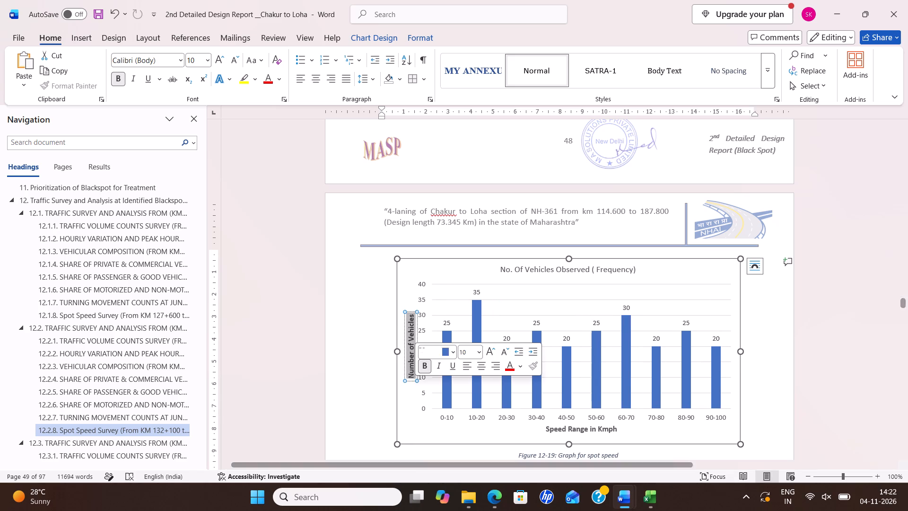
{"action": "left_click", "coordinate": [423, 370]}
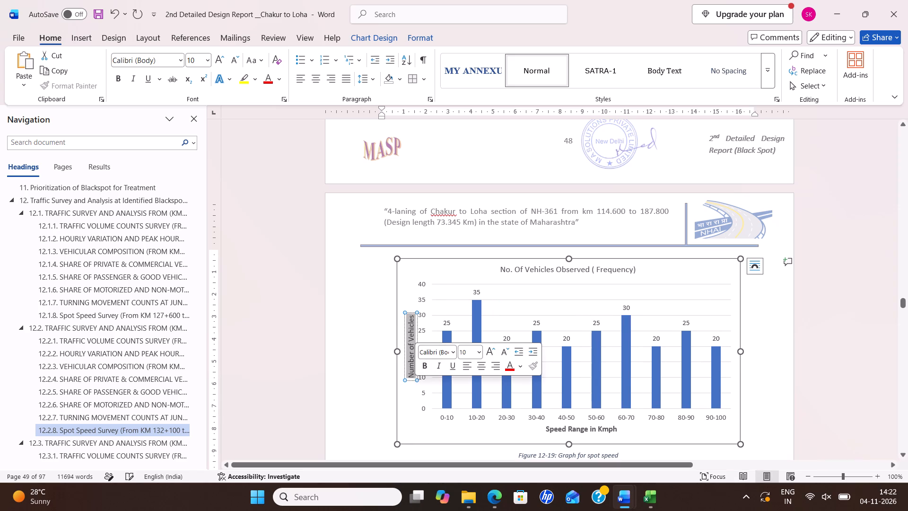
Remove the bold formatting from the Figure 12-19 chart's Speed Range in Kmph axis title.
{"action": "left_click", "coordinate": [550, 432]}
{"action": "left_click_drag", "start_coordinate": [548, 432], "coordinate": [604, 433]}
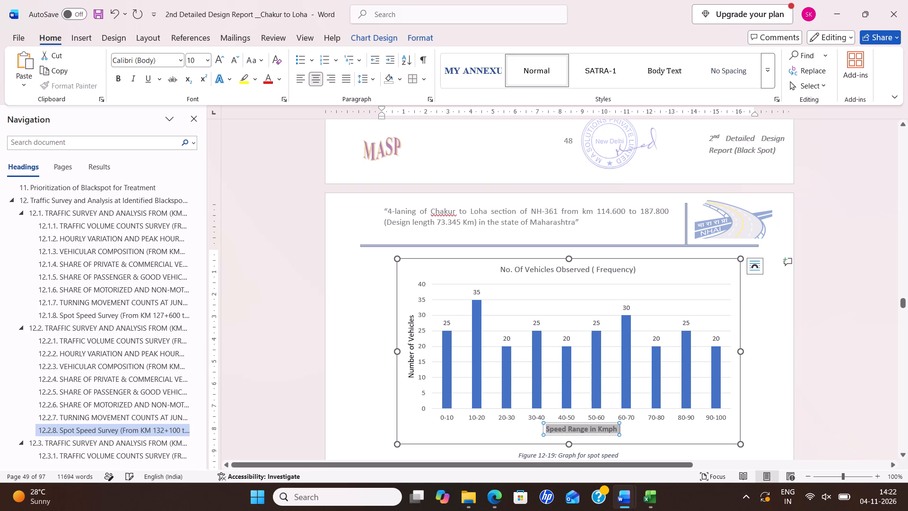
{"action": "left_click_drag", "start_coordinate": [604, 433], "coordinate": [608, 432]}
{"action": "left_click", "coordinate": [617, 414]}
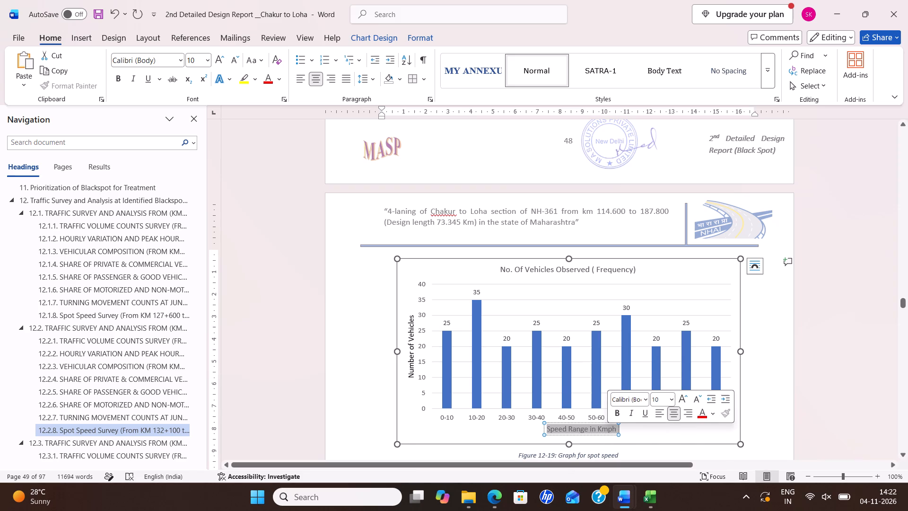
{"action": "left_click", "coordinate": [646, 437]}
Highlight in yellow the whole observation paragraph below Figure 12-19, from "From above figure" to the sample size note.
{"action": "scroll", "coordinate": [565, 331], "scroll_direction": "down", "scroll_amount": 10}
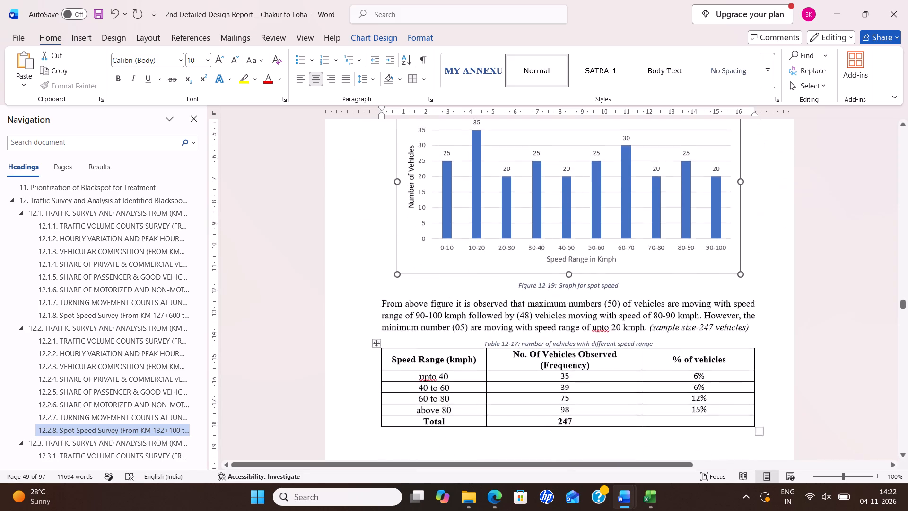
{"action": "scroll", "coordinate": [565, 331], "scroll_direction": "down", "scroll_amount": 15}
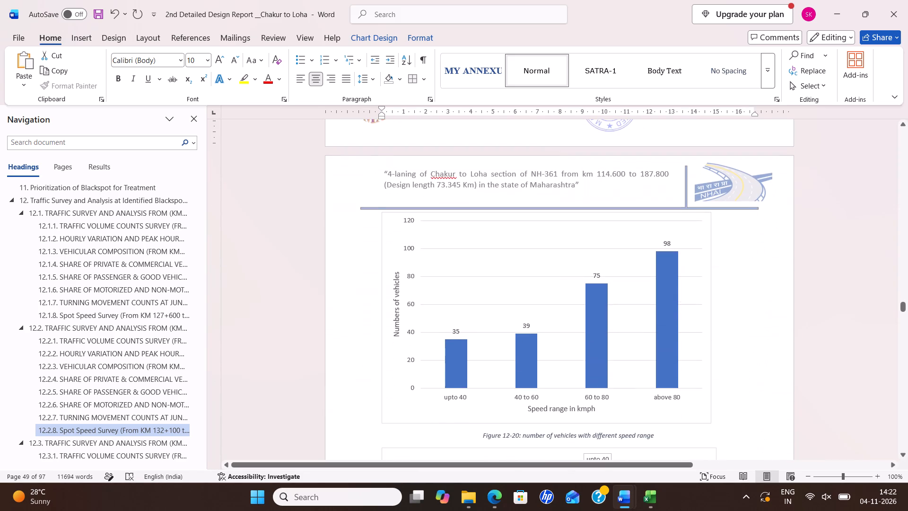
{"action": "scroll", "coordinate": [428, 281], "scroll_direction": "up", "scroll_amount": 15}
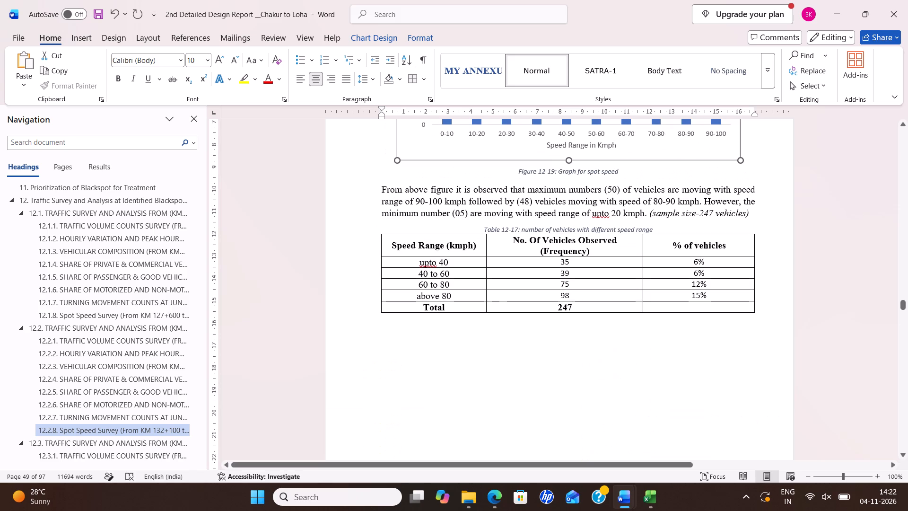
{"action": "left_click_drag", "start_coordinate": [384, 190], "coordinate": [732, 212]}
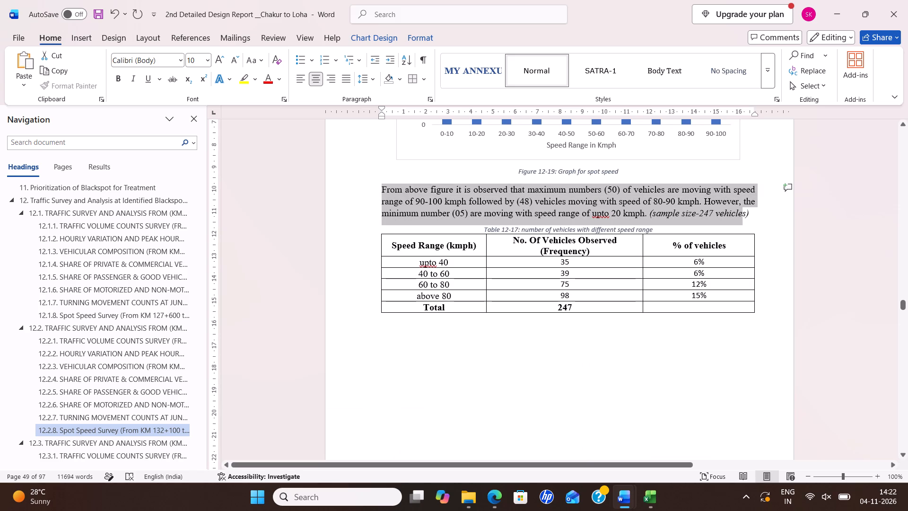
{"action": "left_click_drag", "start_coordinate": [732, 212], "coordinate": [751, 214]}
{"action": "left_click", "coordinate": [757, 193]}
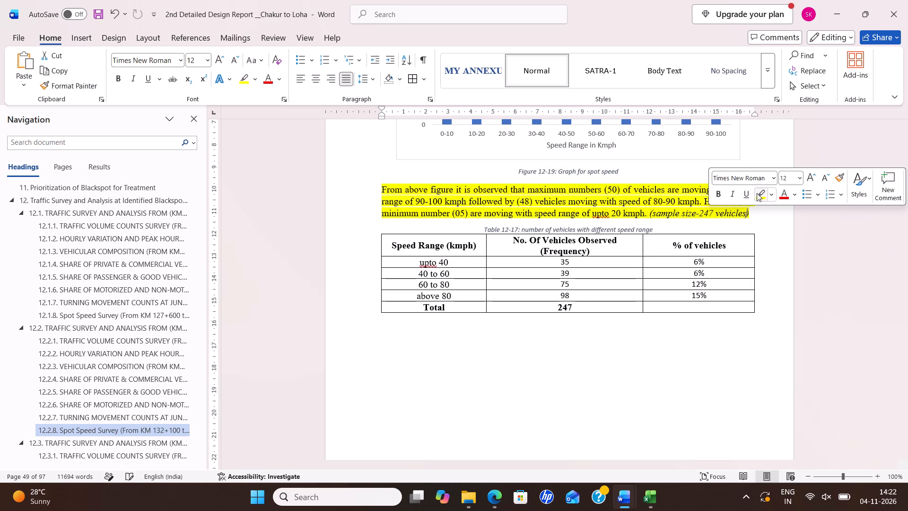
Switch to the spot speed workbook in Excel and copy the 132+100 summary's vehicle counts and percentages, from upto 40 through Total.
{"action": "scroll", "coordinate": [561, 288], "scroll_direction": "down", "scroll_amount": 11}
{"action": "scroll", "coordinate": [497, 323], "scroll_direction": "down", "scroll_amount": 3}
{"action": "scroll", "coordinate": [484, 323], "scroll_direction": "up", "scroll_amount": 4}
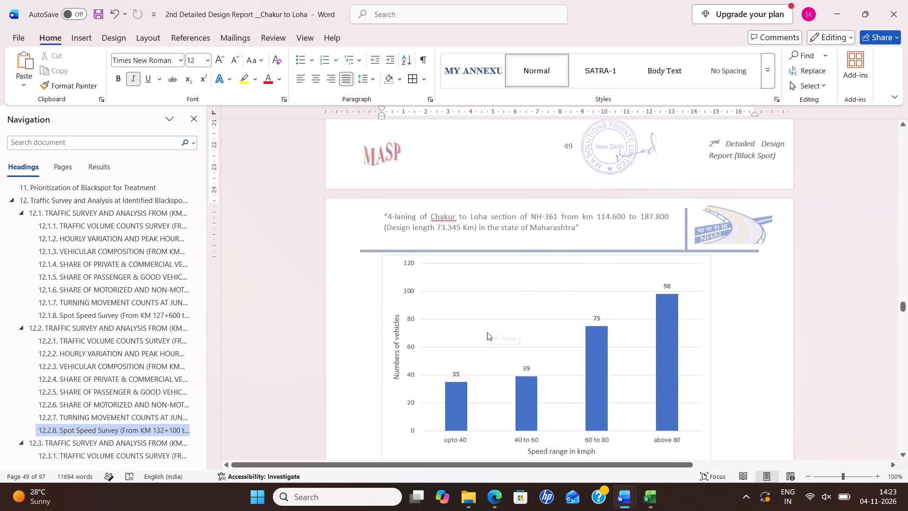
{"action": "scroll", "coordinate": [487, 332], "scroll_direction": "up", "scroll_amount": 5}
{"action": "scroll", "coordinate": [593, 287], "scroll_direction": "up", "scroll_amount": 7}
{"action": "key", "text": "alt+Tab"}
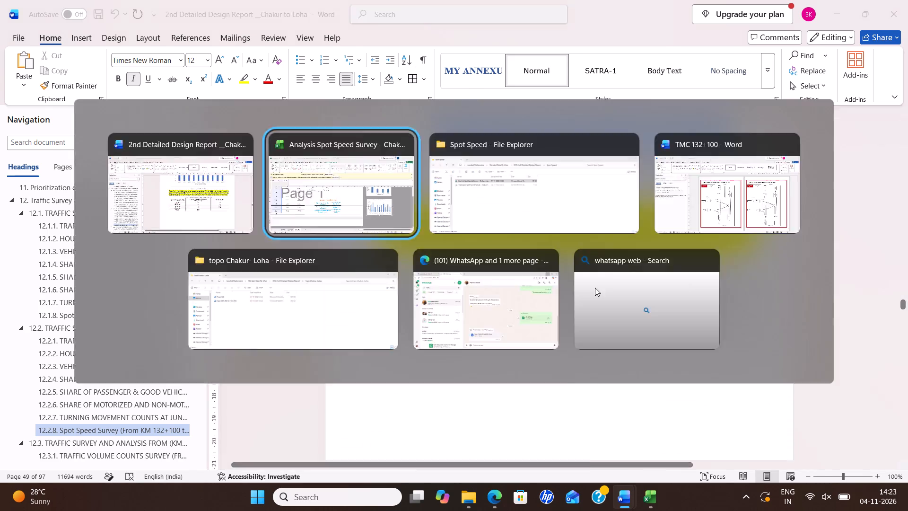
{"action": "scroll", "coordinate": [273, 297], "scroll_direction": "up", "scroll_amount": 3}
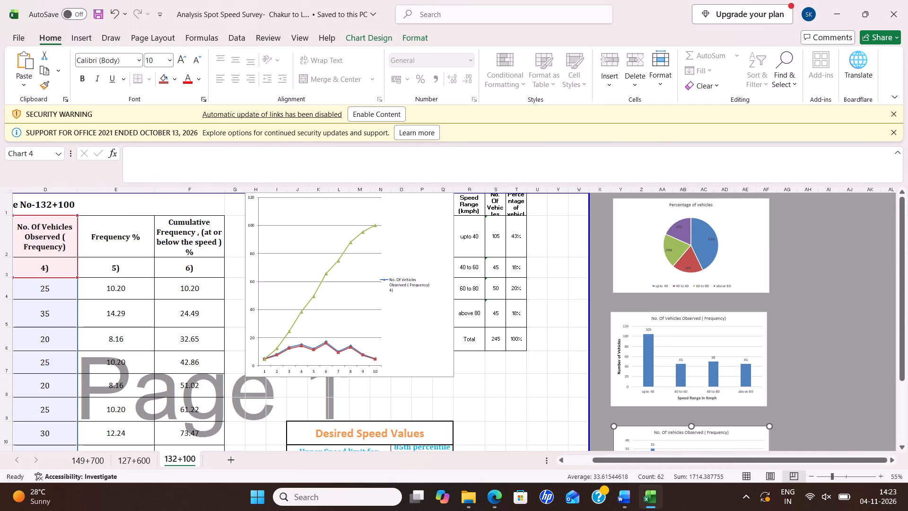
{"action": "left_click_drag", "start_coordinate": [498, 230], "coordinate": [522, 335]}
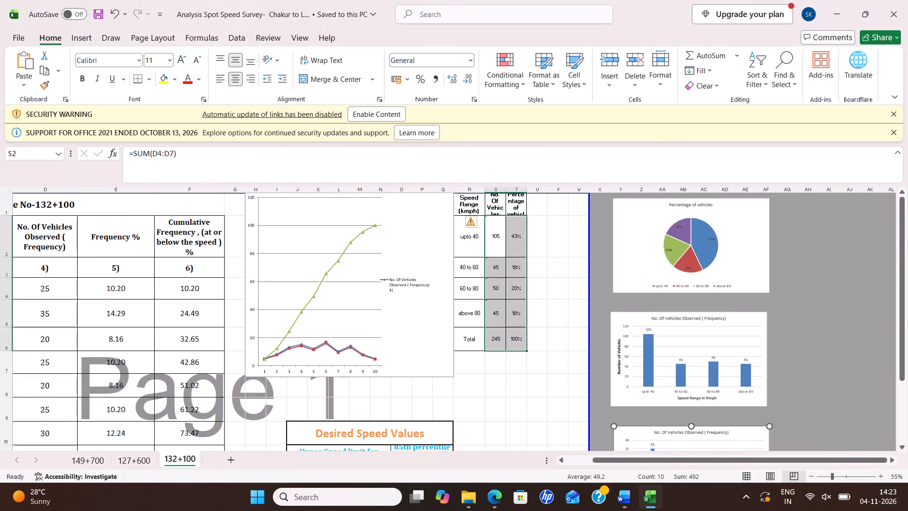
{"action": "key", "text": "ctrl+c"}
Return to the report in Word and paste the copied values over the count and percentage columns of Table 12-17, including Total.
{"action": "key", "text": "alt+Tab"}
{"action": "left_click_drag", "start_coordinate": [514, 293], "coordinate": [515, 293]}
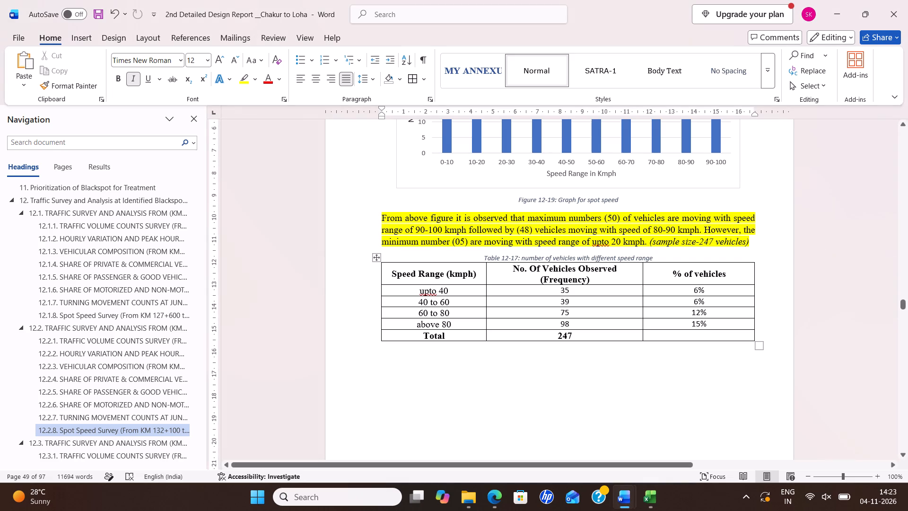
{"action": "left_click_drag", "start_coordinate": [515, 293], "coordinate": [693, 332]}
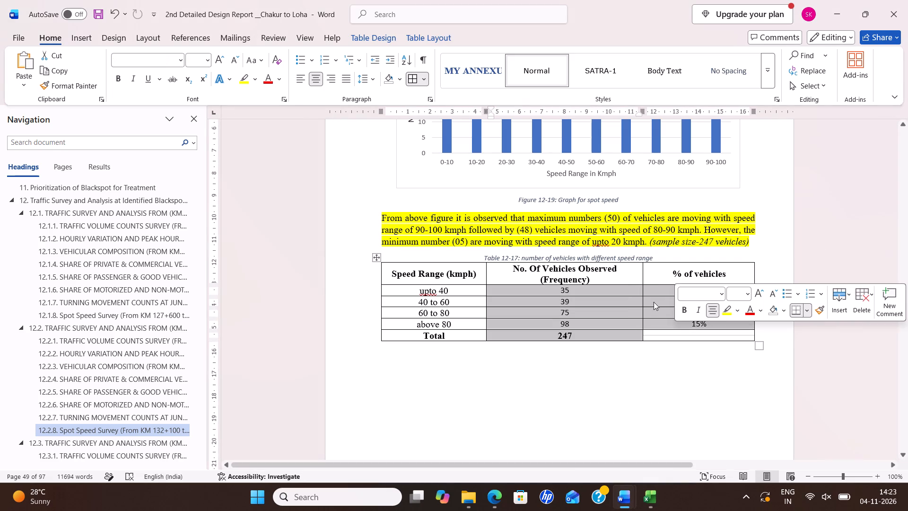
{"action": "right_click", "coordinate": [620, 289]}
{"action": "left_click", "coordinate": [701, 157]}
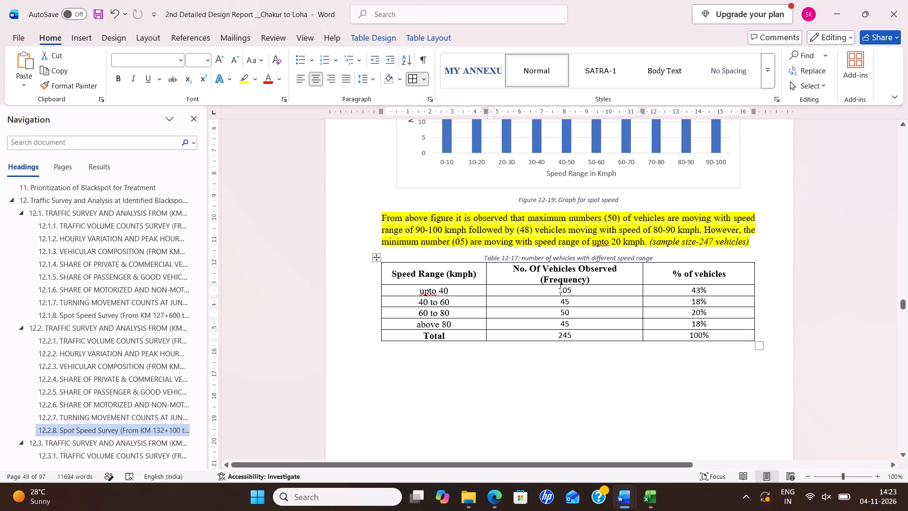
In Table 12-17's Total row, delete the 100% entry and make the vehicle count 245 bold.
{"action": "left_click_drag", "start_coordinate": [716, 335], "coordinate": [716, 334]}
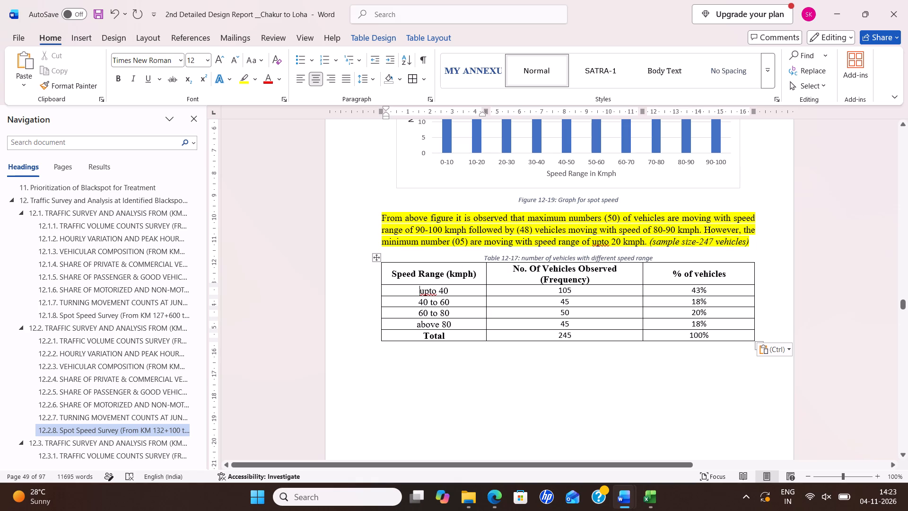
{"action": "left_click_drag", "start_coordinate": [716, 334], "coordinate": [686, 334]}
{"action": "key", "text": "Delete"}
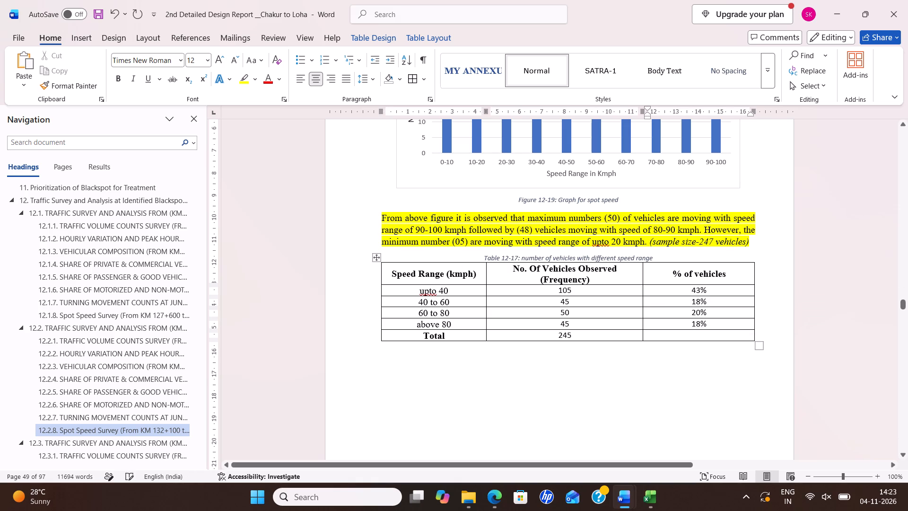
{"action": "left_click_drag", "start_coordinate": [601, 339], "coordinate": [552, 334]}
{"action": "left_click", "coordinate": [560, 315]}
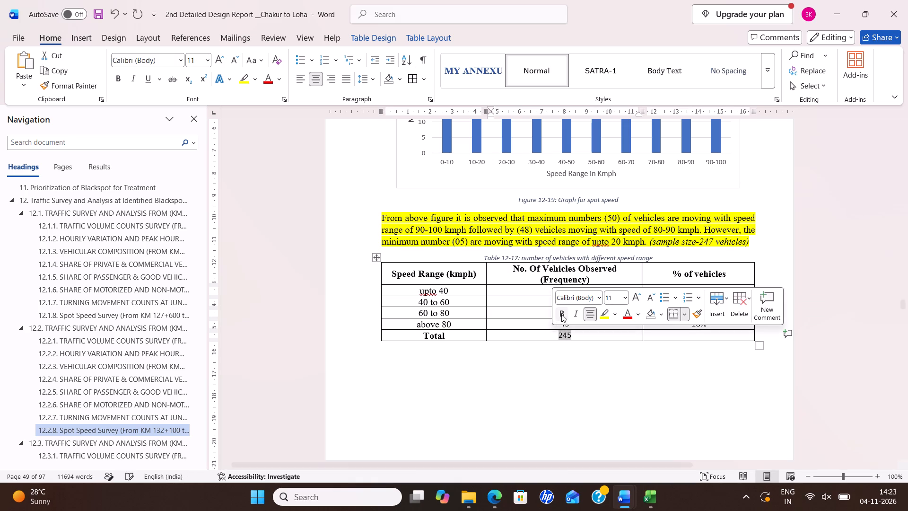
{"action": "left_click", "coordinate": [613, 386]}
Delete the old four-bar speed range chart above the Figure 12-20 caption.
{"action": "scroll", "coordinate": [596, 371], "scroll_direction": "down", "scroll_amount": 9}
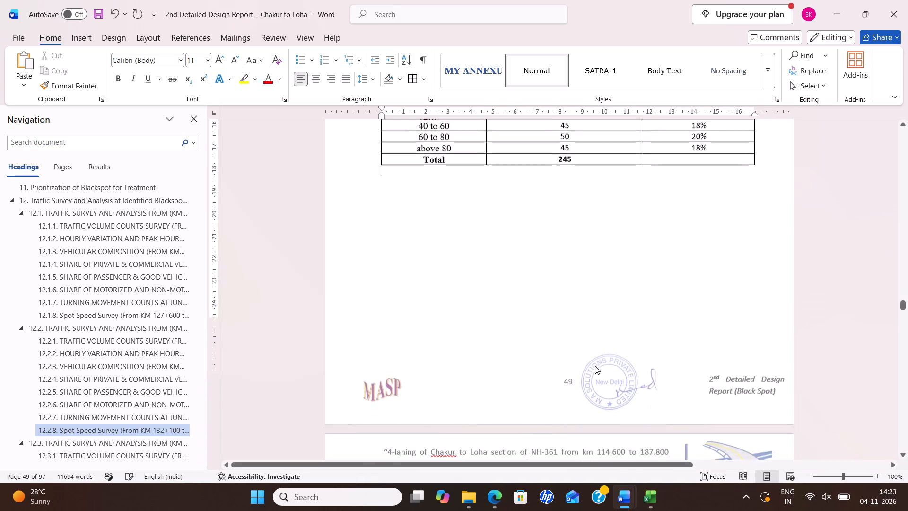
{"action": "scroll", "coordinate": [595, 366], "scroll_direction": "down", "scroll_amount": 6}
{"action": "left_click", "coordinate": [498, 240]}
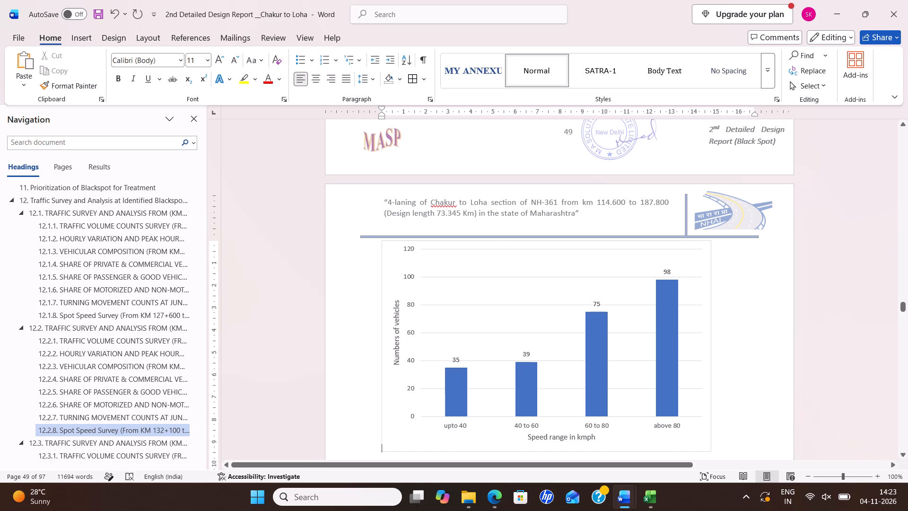
{"action": "left_click", "coordinate": [499, 237]}
{"action": "left_click", "coordinate": [498, 246]}
{"action": "key", "text": "Delete"}
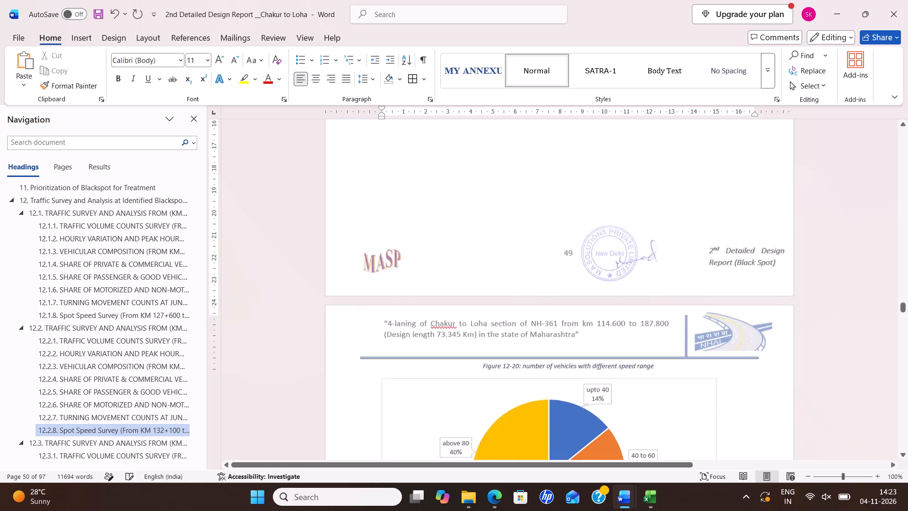
Switch to the spot speed workbook in Excel and copy the 132+100 sheet's bar chart covering upto 40 to above 80.
{"action": "key", "text": "alt+Tab"}
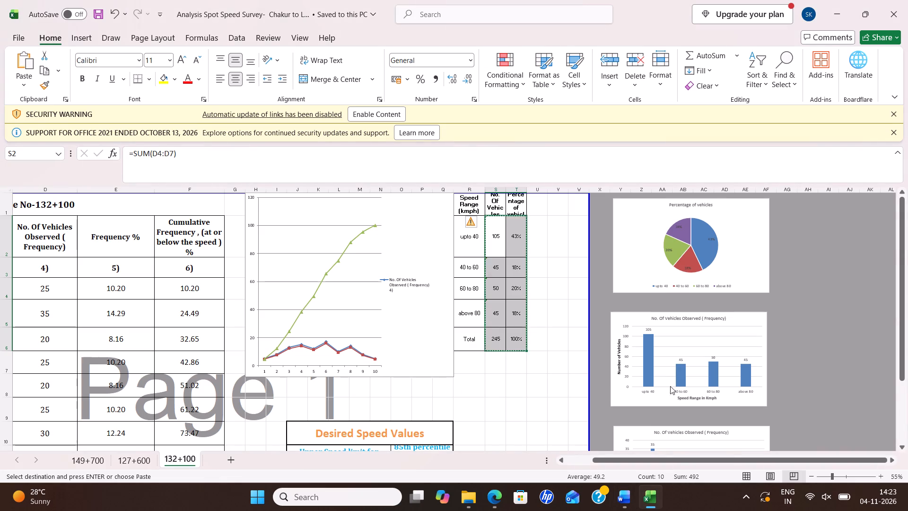
{"action": "scroll", "coordinate": [667, 380], "scroll_direction": "down", "scroll_amount": 4}
{"action": "scroll", "coordinate": [660, 352], "scroll_direction": "up", "scroll_amount": 2}
{"action": "left_click", "coordinate": [637, 246]}
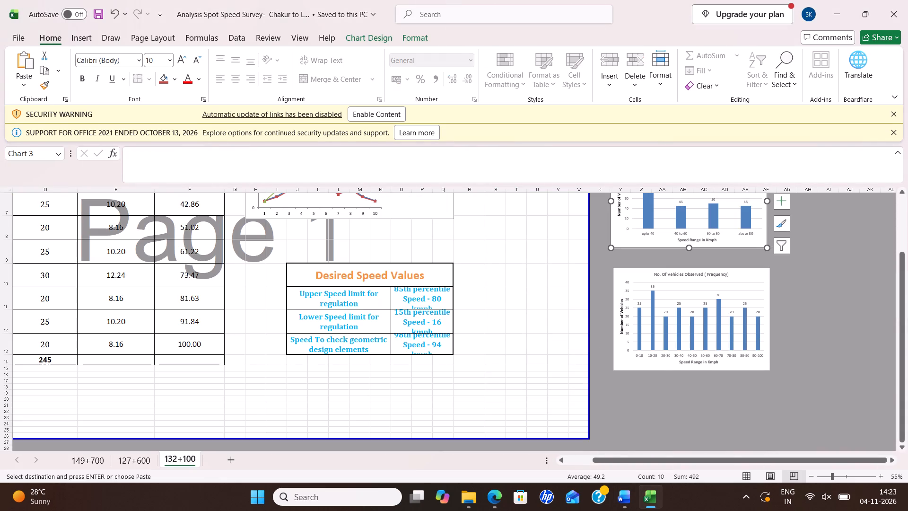
{"action": "key", "text": "ctrl+c"}
Return to the report in Word, paste the copied bar chart below Table 12-17 and centre it on the page.
{"action": "key", "text": "alt+Tab"}
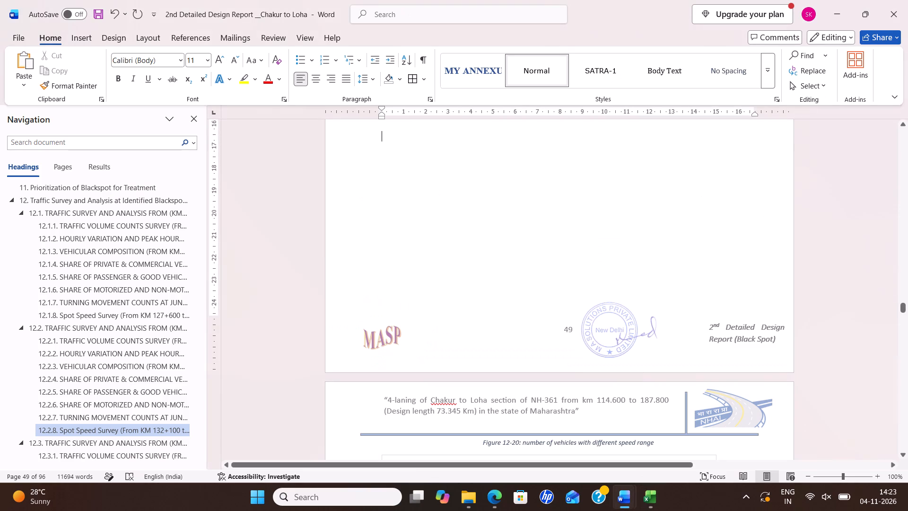
{"action": "key", "text": "ctrl+v"}
{"action": "scroll", "coordinate": [648, 300], "scroll_direction": "up", "scroll_amount": 4}
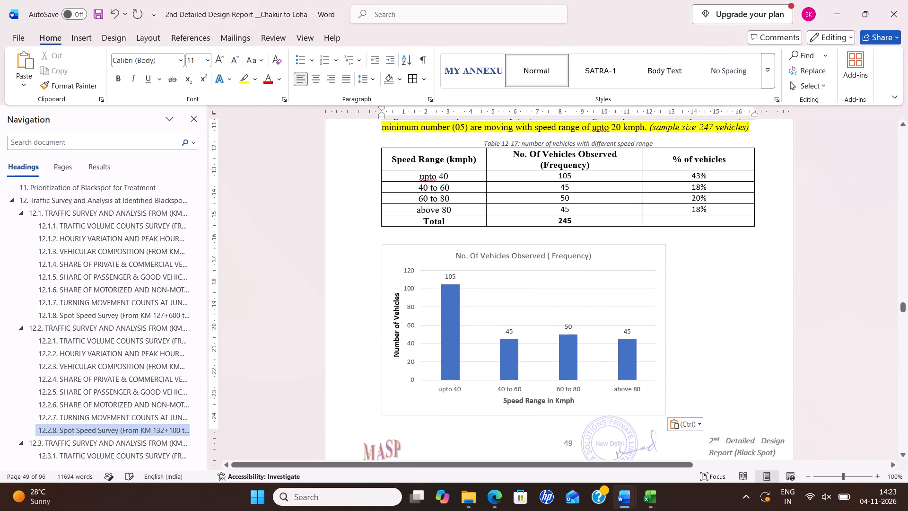
{"action": "left_click", "coordinate": [314, 80]}
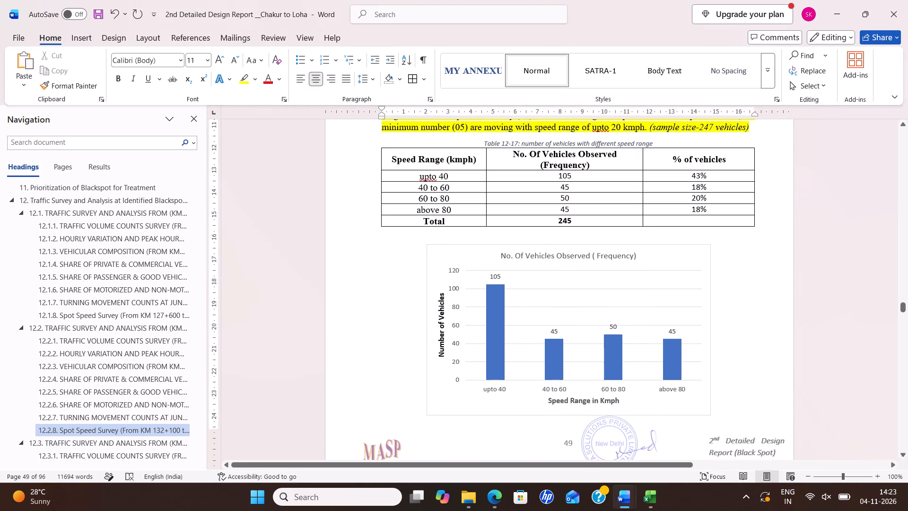
Remove the bold formatting from the new chart's Speed Range in Kmph and Number of Vehicles axis titles.
{"action": "left_click", "coordinate": [579, 398]}
{"action": "left_click_drag", "start_coordinate": [554, 399], "coordinate": [621, 405]}
{"action": "left_click", "coordinate": [631, 387]}
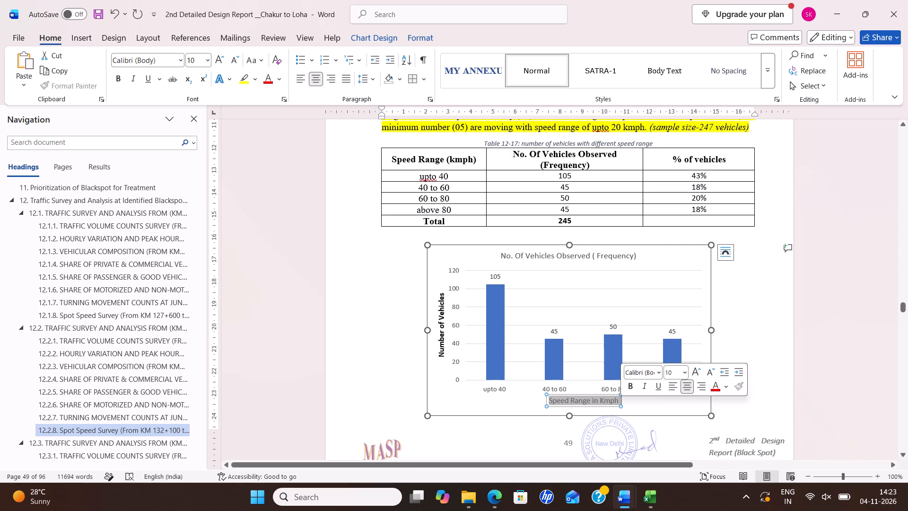
{"action": "left_click", "coordinate": [442, 310]}
{"action": "left_click_drag", "start_coordinate": [440, 298], "coordinate": [448, 334]}
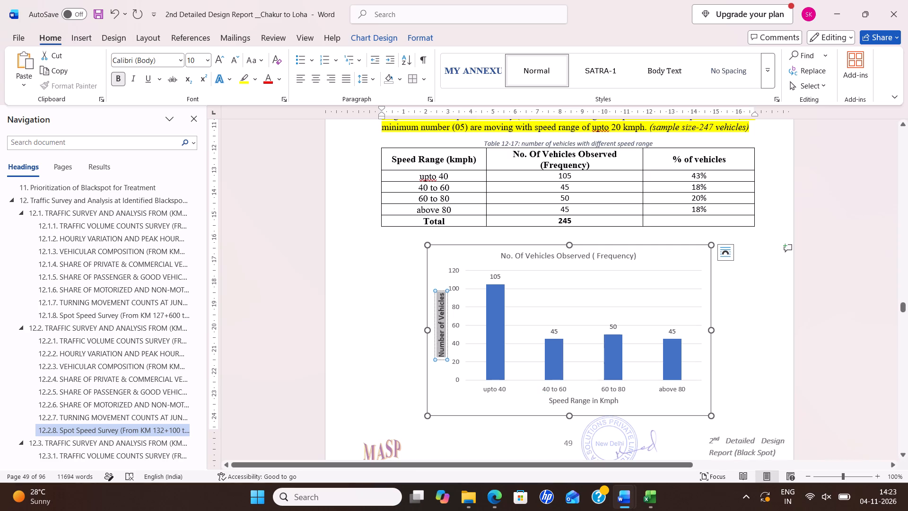
{"action": "left_click_drag", "start_coordinate": [448, 334], "coordinate": [449, 350]}
{"action": "left_click", "coordinate": [459, 329]}
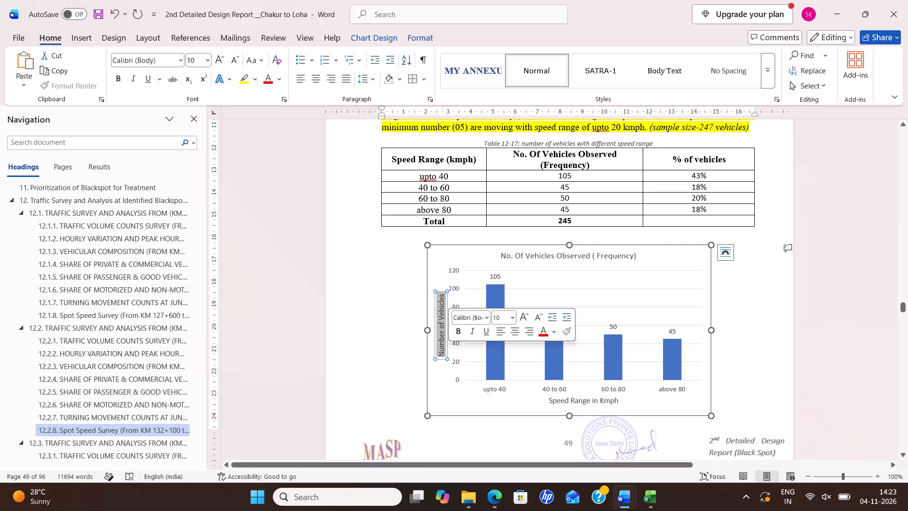
{"action": "left_click", "coordinate": [484, 406]}
Reduce the height of the new four-bar chart slightly and widen it towards the text width.
{"action": "scroll", "coordinate": [525, 338], "scroll_direction": "down", "scroll_amount": 3}
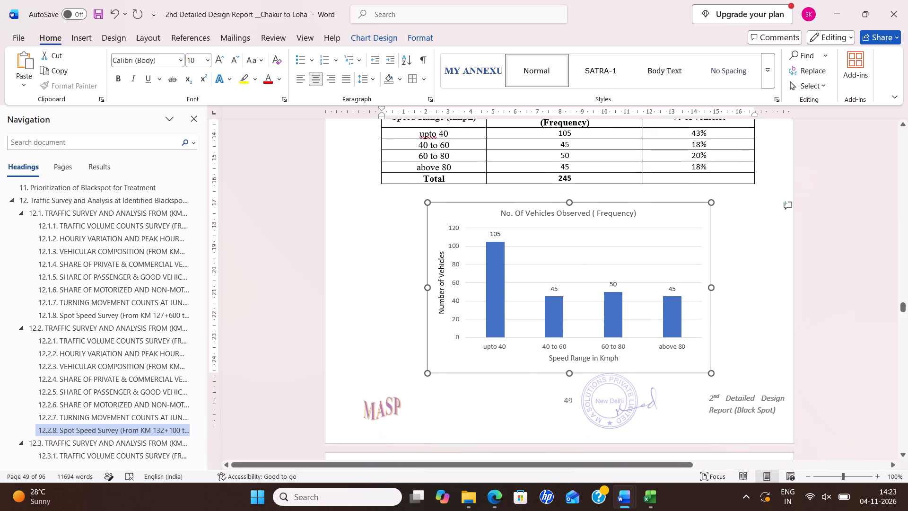
{"action": "scroll", "coordinate": [525, 338], "scroll_direction": "down", "scroll_amount": 5}
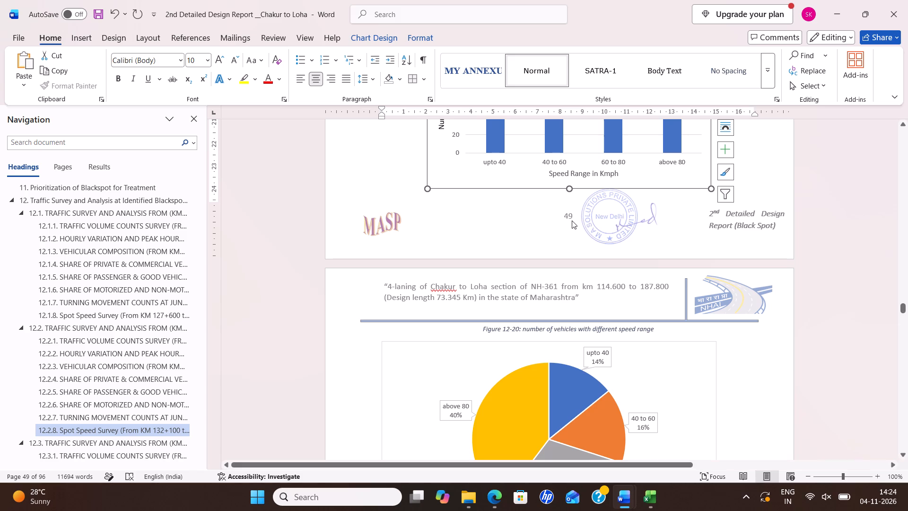
{"action": "left_click", "coordinate": [572, 186]}
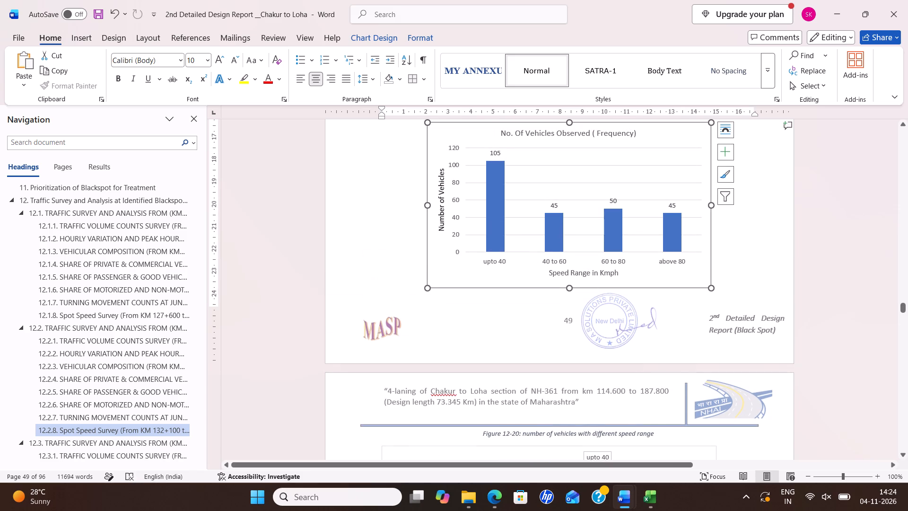
{"action": "scroll", "coordinate": [526, 265], "scroll_direction": "up", "scroll_amount": 2}
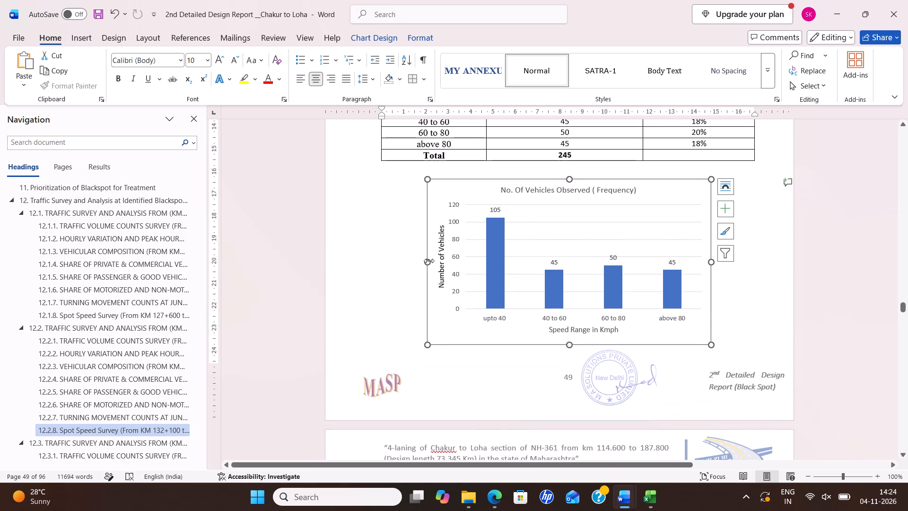
{"action": "left_click_drag", "start_coordinate": [428, 261], "coordinate": [393, 261]}
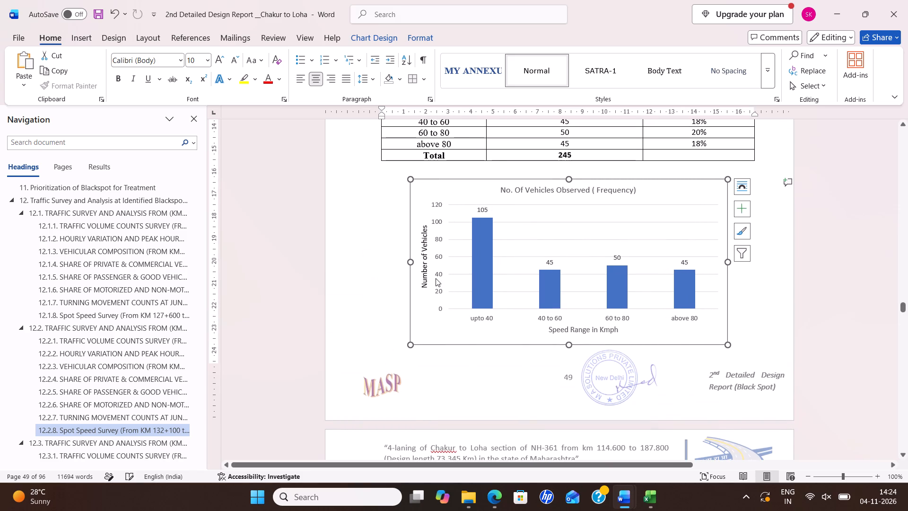
{"action": "scroll", "coordinate": [466, 288], "scroll_direction": "up", "scroll_amount": 11}
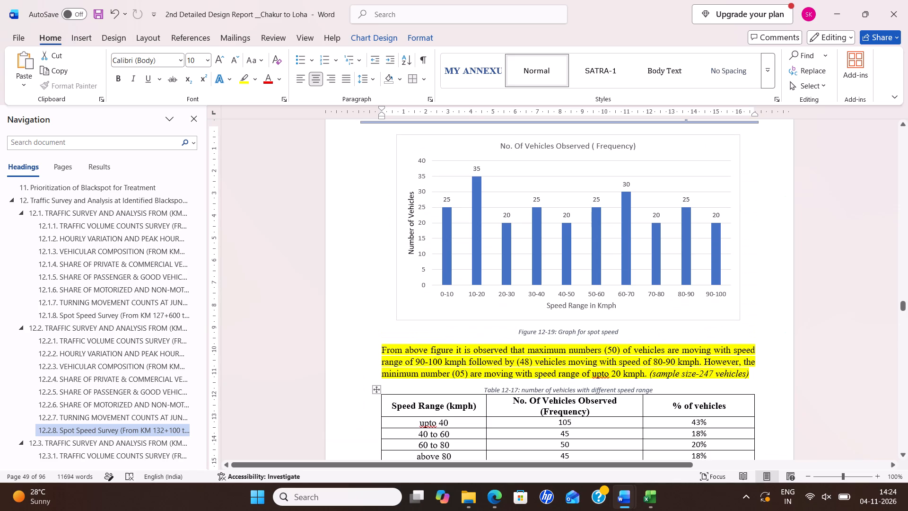
{"action": "scroll", "coordinate": [466, 288], "scroll_direction": "down", "scroll_amount": 18}
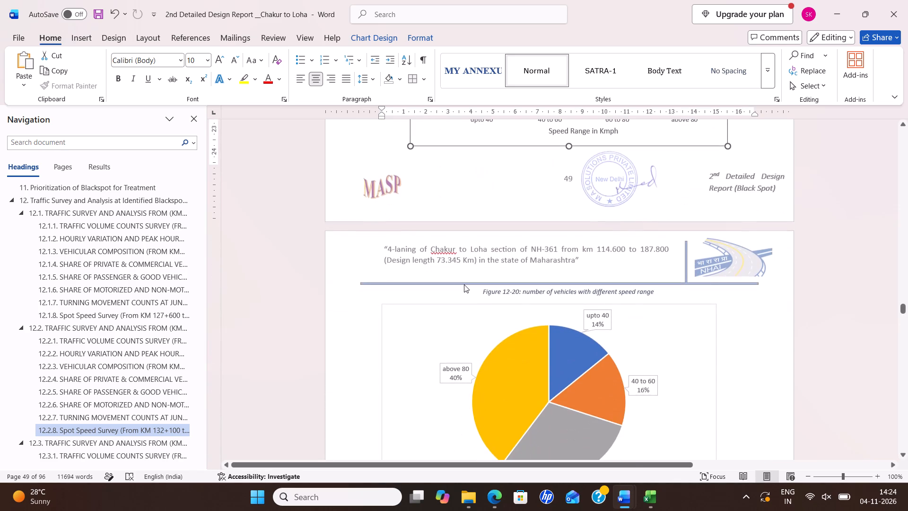
Replace the pie chart under the Figure 12-20 caption with the Percentage of vehicles pie chart from Excel's 132+100 sheet, centred on the page.
{"action": "left_click", "coordinate": [441, 308]}
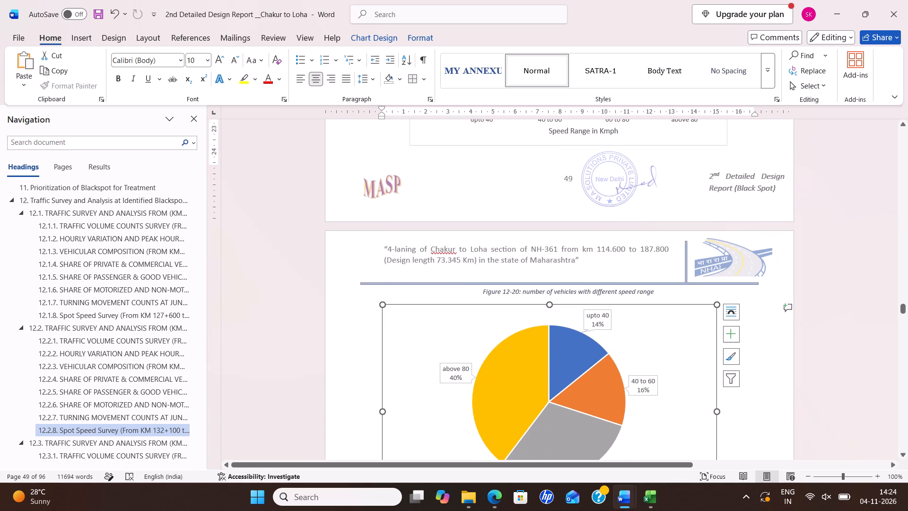
{"action": "key", "text": "Delete"}
{"action": "key", "text": "alt+Tab"}
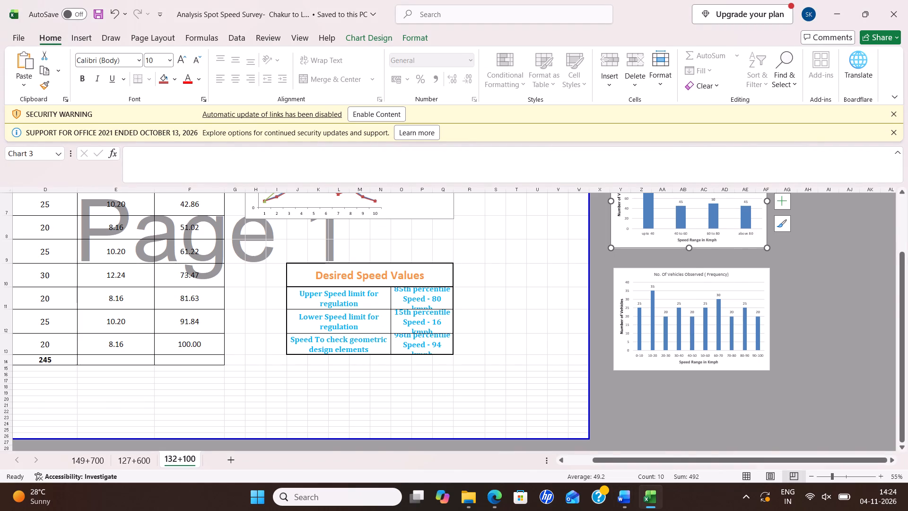
{"action": "scroll", "coordinate": [711, 279], "scroll_direction": "up", "scroll_amount": 6}
{"action": "left_click", "coordinate": [621, 241]}
{"action": "key", "text": "ctrl+c"}
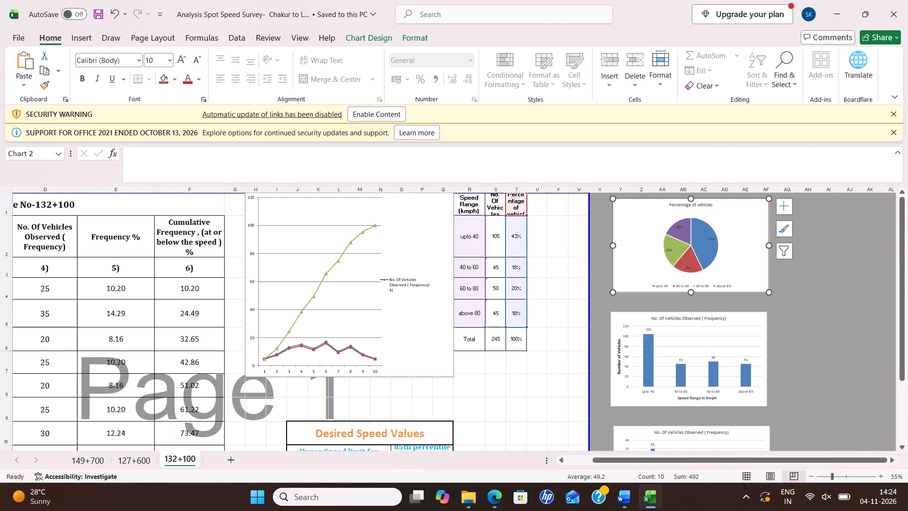
{"action": "key", "text": "alt+Tab"}
{"action": "key", "text": "ctrl+v"}
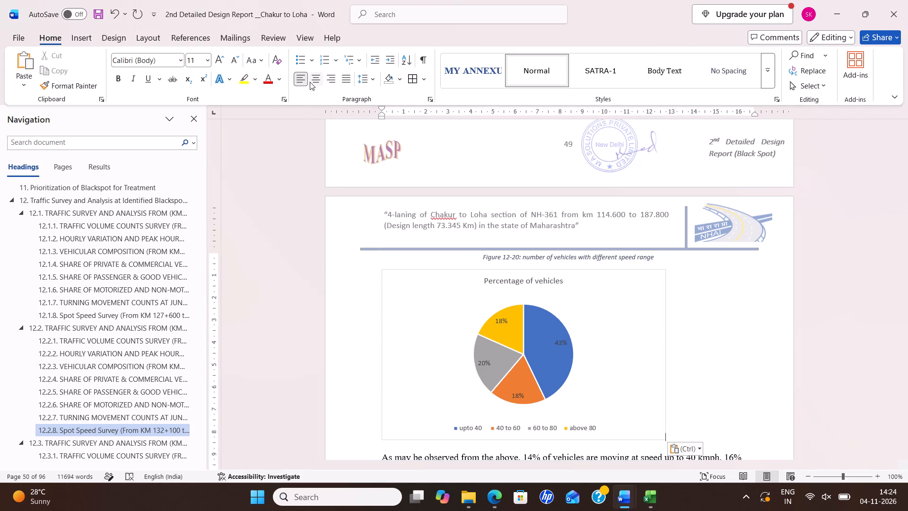
{"action": "left_click", "coordinate": [312, 82]}
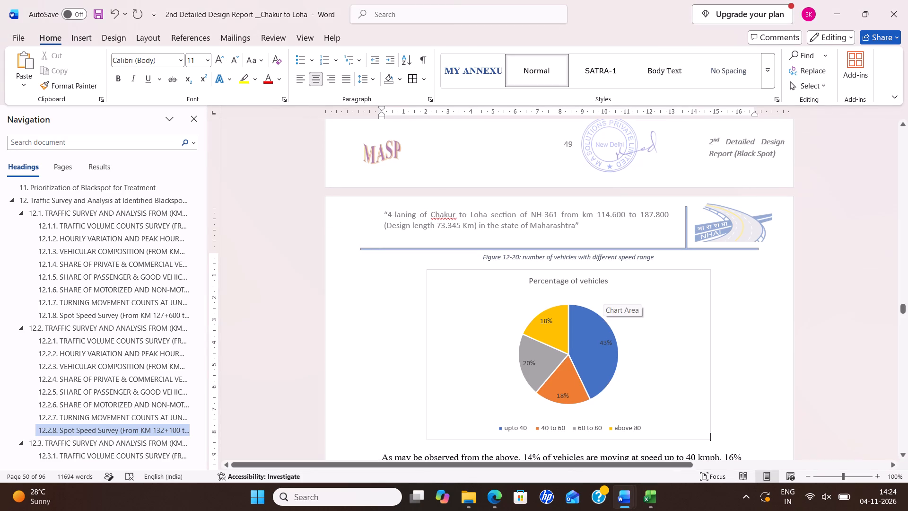
{"action": "left_click", "coordinate": [635, 353]}
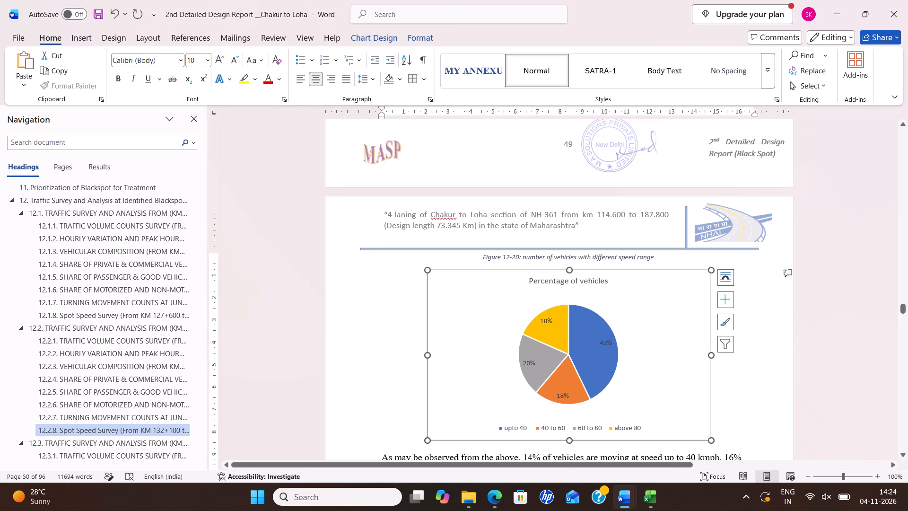
Copy the 80, 16 and 94 kmph percentile speeds from Excel's 132+100 sheet into Table 12-18's value column in Word, pasting text only.
{"action": "scroll", "coordinate": [592, 370], "scroll_direction": "down", "scroll_amount": 2}
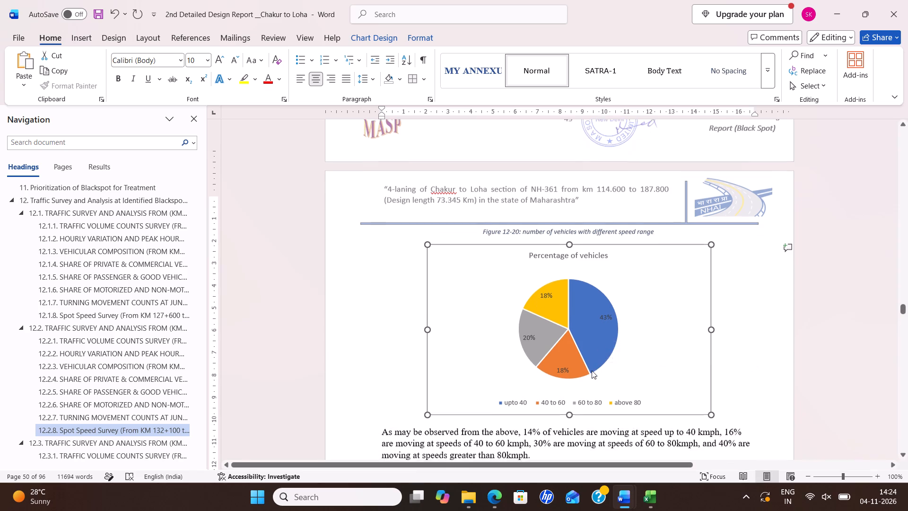
{"action": "scroll", "coordinate": [520, 388], "scroll_direction": "down", "scroll_amount": 3}
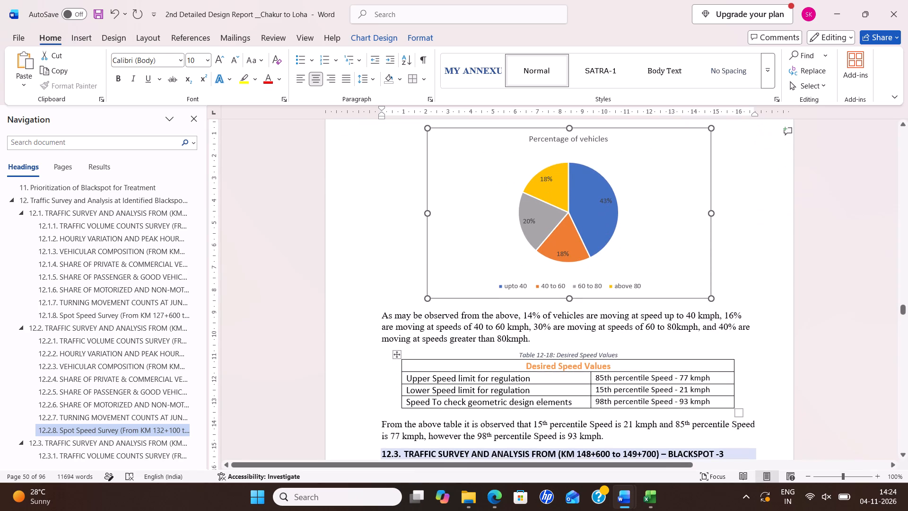
{"action": "key", "text": "alt+Tab"}
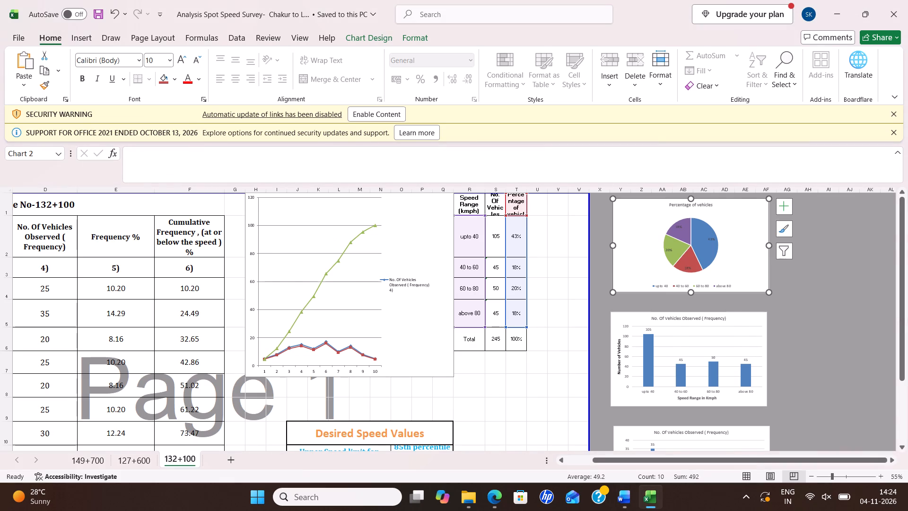
{"action": "scroll", "coordinate": [446, 332], "scroll_direction": "down", "scroll_amount": 2}
{"action": "scroll", "coordinate": [445, 331], "scroll_direction": "up", "scroll_amount": 2}
{"action": "scroll", "coordinate": [445, 331], "scroll_direction": "down", "scroll_amount": 3}
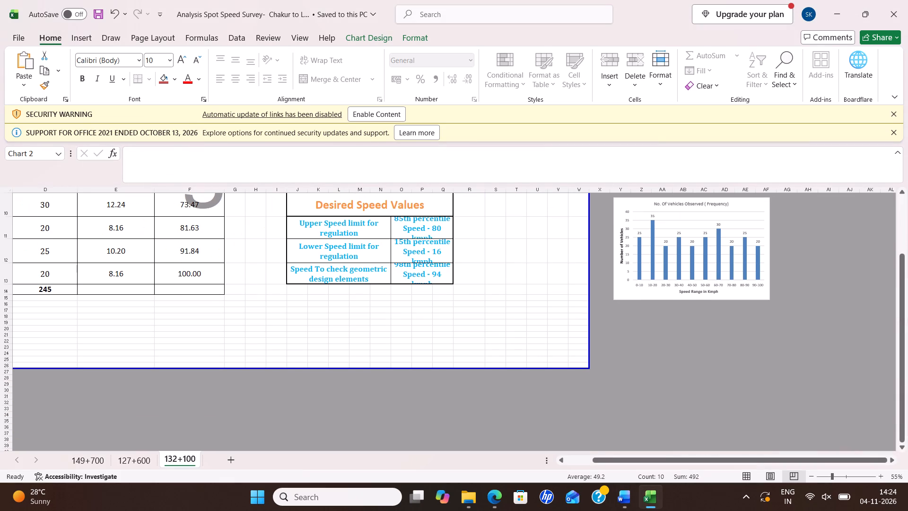
{"action": "left_click_drag", "start_coordinate": [401, 224], "coordinate": [406, 271]}
{"action": "key", "text": "ctrl+c"}
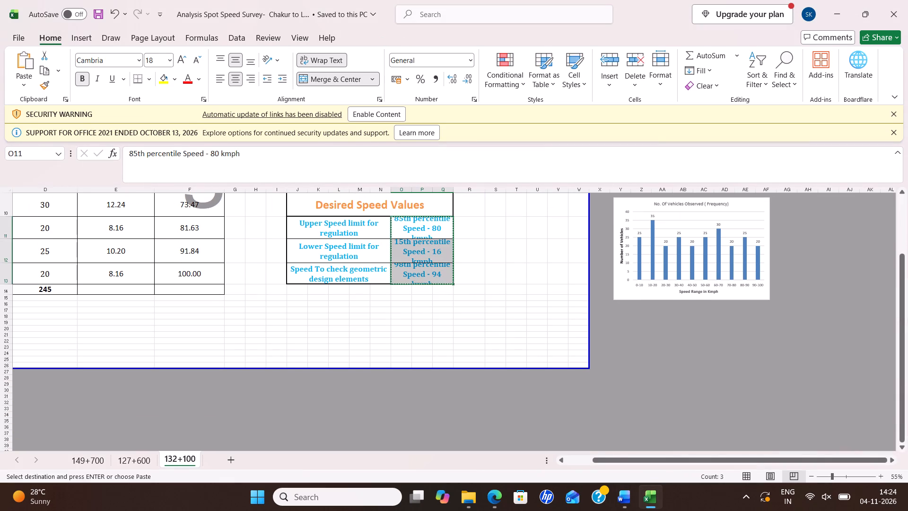
{"action": "key", "text": "alt+Tab"}
{"action": "left_click_drag", "start_coordinate": [600, 375], "coordinate": [655, 402]}
{"action": "right_click", "coordinate": [655, 402]}
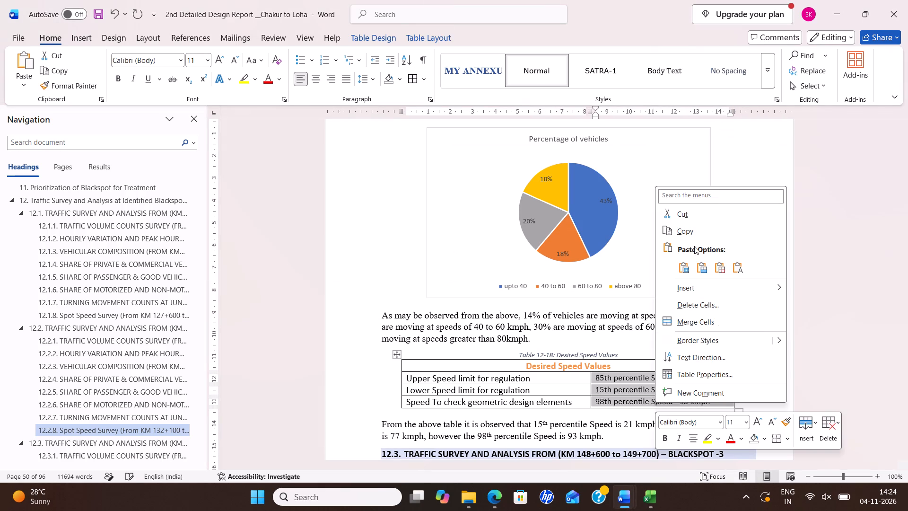
{"action": "left_click", "coordinate": [739, 267]}
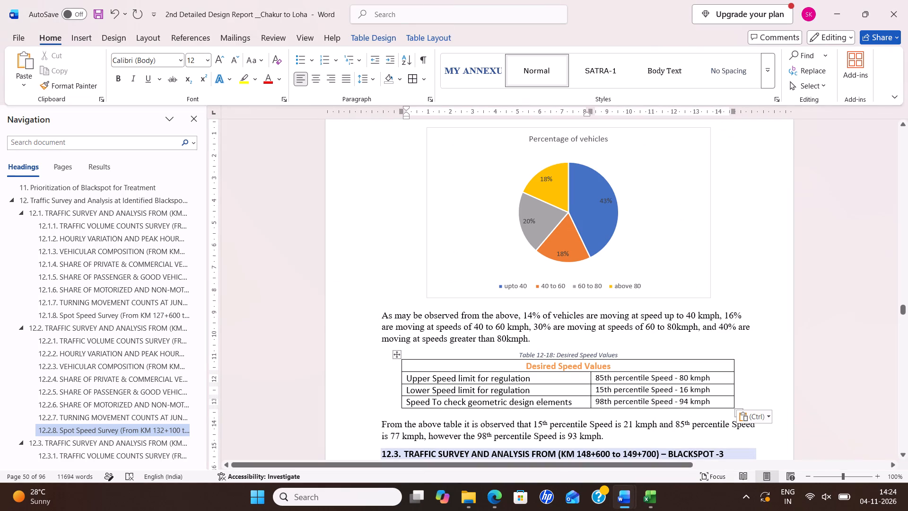
{"action": "left_click", "coordinate": [759, 355]}
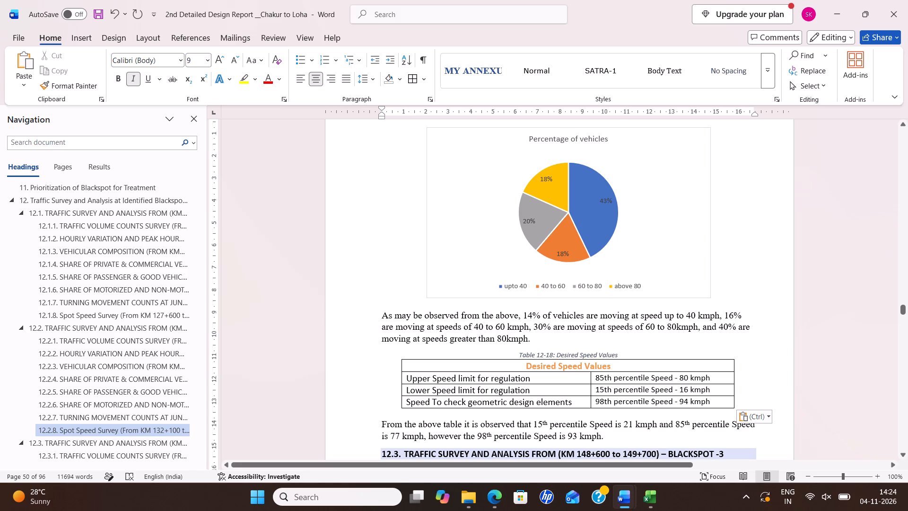
Change the new pie chart's data labels to data callouts.
{"action": "left_click", "coordinate": [668, 160]}
{"action": "left_click", "coordinate": [723, 154]}
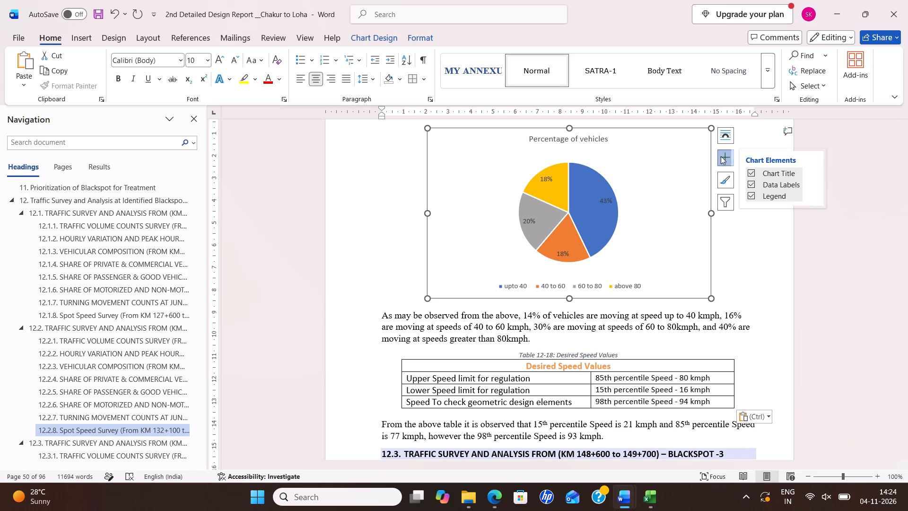
{"action": "left_click", "coordinate": [819, 194]}
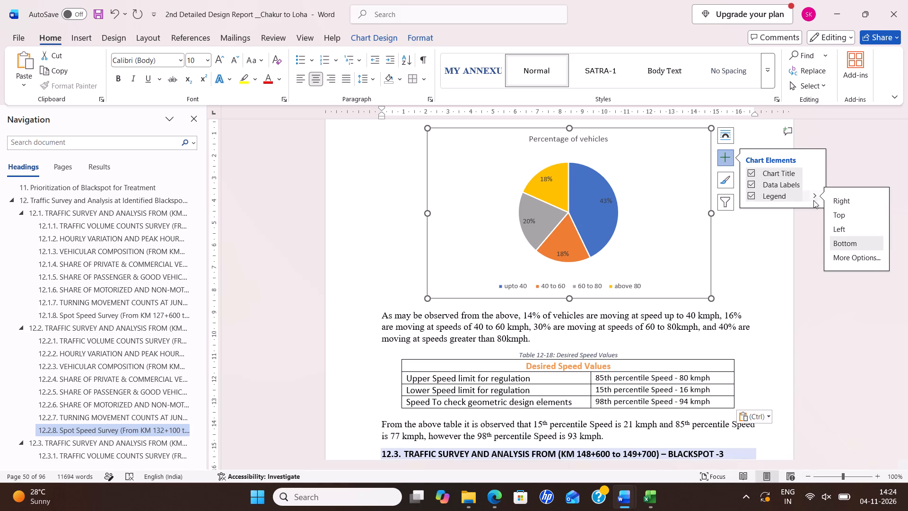
{"action": "left_click", "coordinate": [815, 183]}
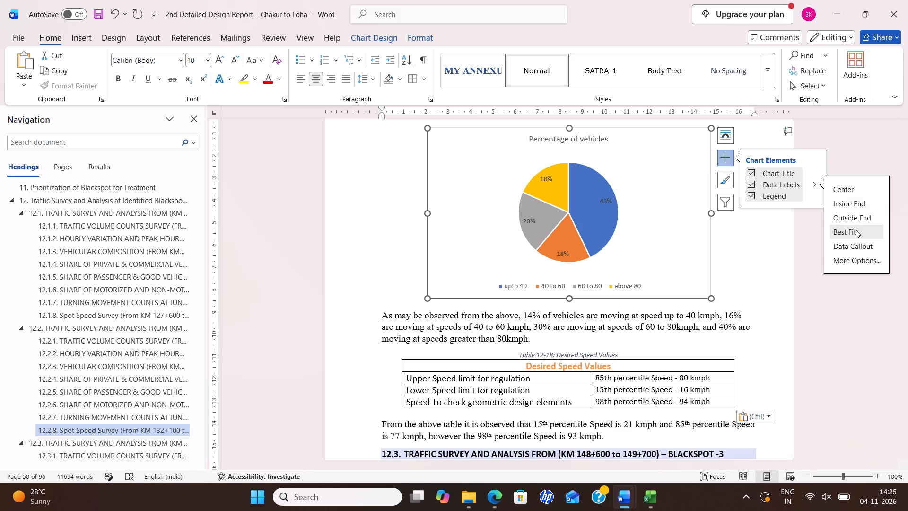
{"action": "left_click", "coordinate": [856, 245]}
{"action": "left_click", "coordinate": [691, 249]}
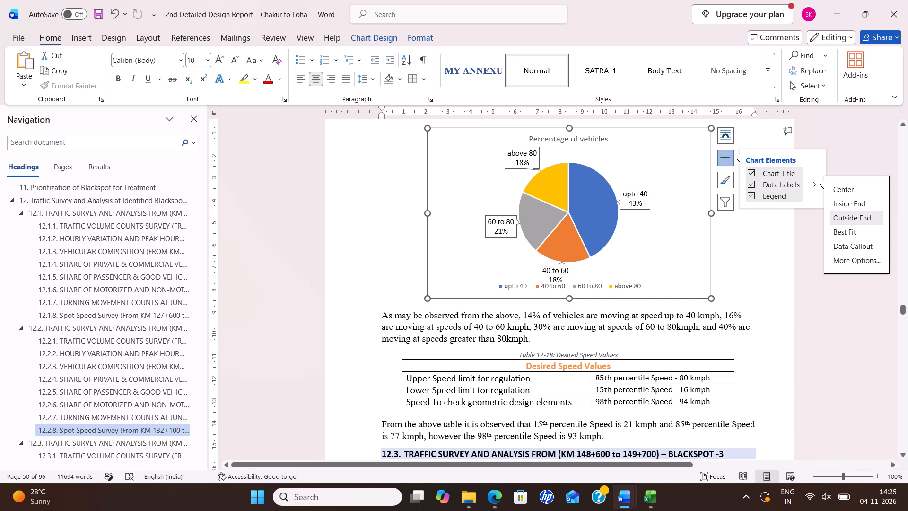
Check the speed range percentages in Excel, and in Word's paragraph below the pie chart set up to 40 kmph to 43% and 40 to 60 to 18%.
{"action": "key", "text": "alt+Tab"}
{"action": "scroll", "coordinate": [633, 293], "scroll_direction": "up", "scroll_amount": 2}
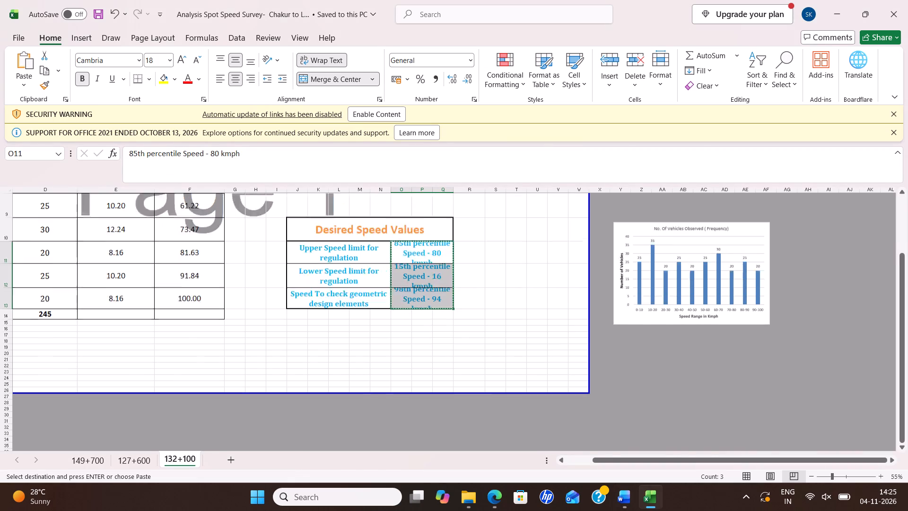
{"action": "scroll", "coordinate": [633, 293], "scroll_direction": "up", "scroll_amount": 6}
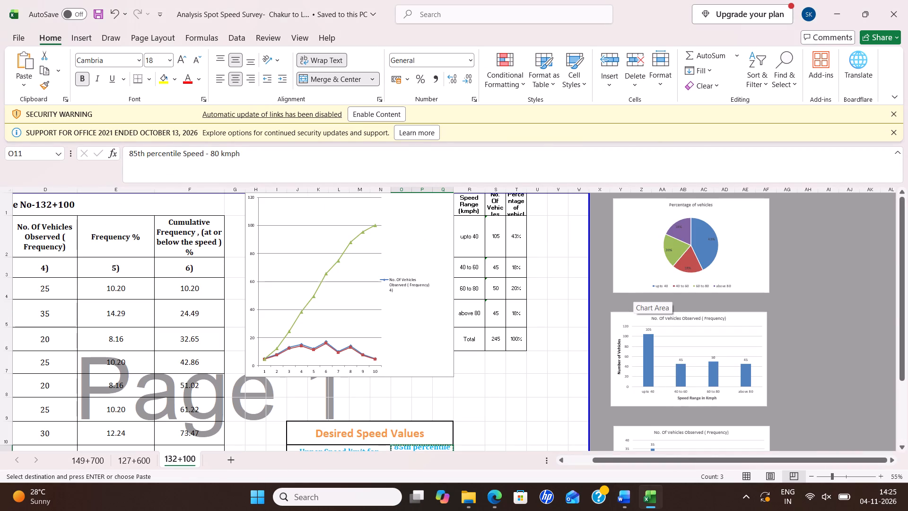
{"action": "key", "text": "alt+Tab"}
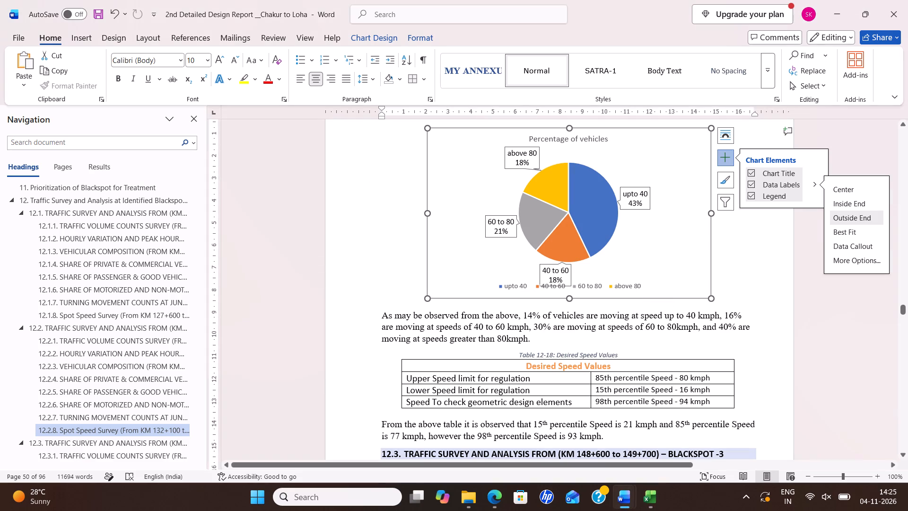
{"action": "left_click", "coordinate": [534, 319]}
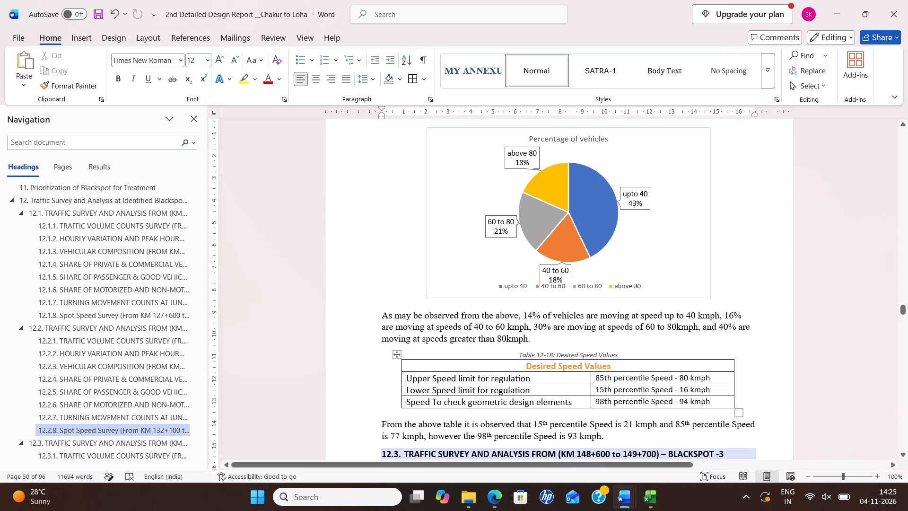
{"action": "key", "text": "BackSpace"}
{"action": "key", "text": "BackSpace"}
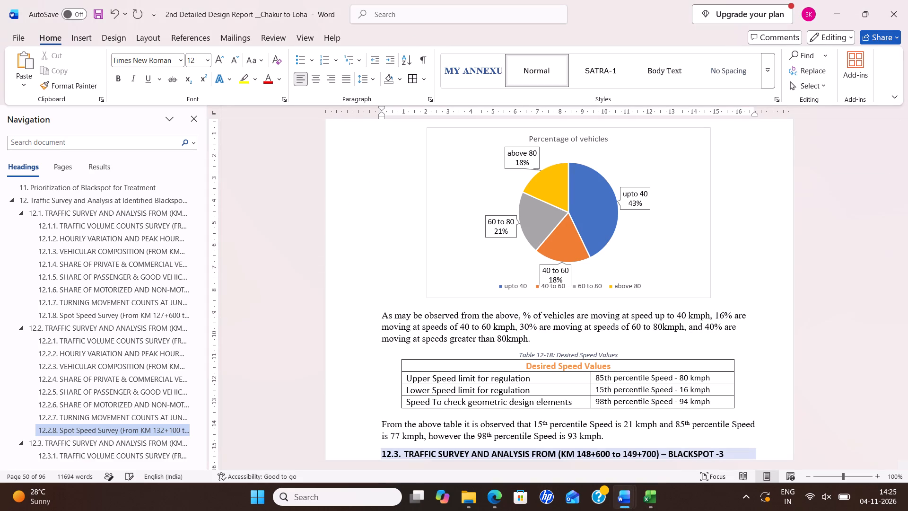
{"action": "type", "text": "43"}
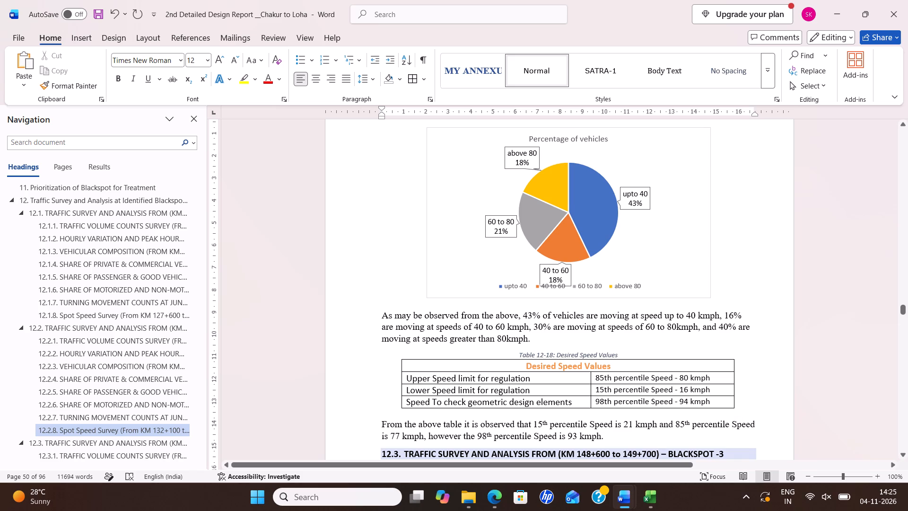
{"action": "left_click", "coordinate": [734, 311]}
{"action": "key", "text": "BackSpace"}
{"action": "key", "text": "8"}
In the same paragraph, set the share above 80 kmph to 18% and the share at 60 to 80 kmph to 21%.
{"action": "left_click", "coordinate": [728, 328]}
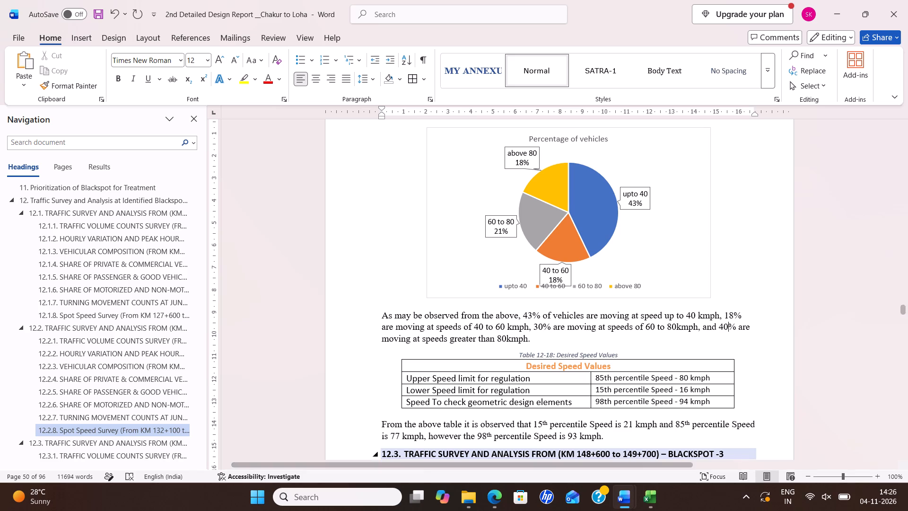
{"action": "key", "text": "BackSpace"}
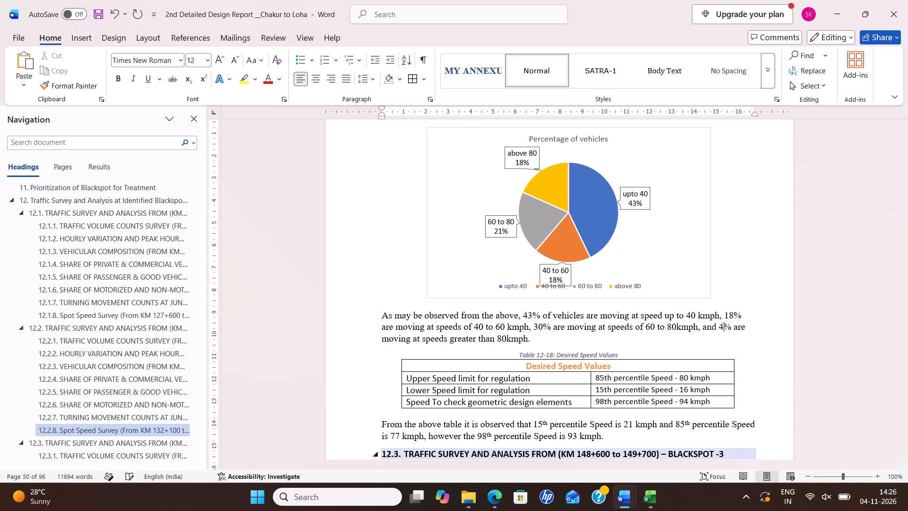
{"action": "key", "text": "BackSpace"}
{"action": "key", "text": "1"}
{"action": "key", "text": "8"}
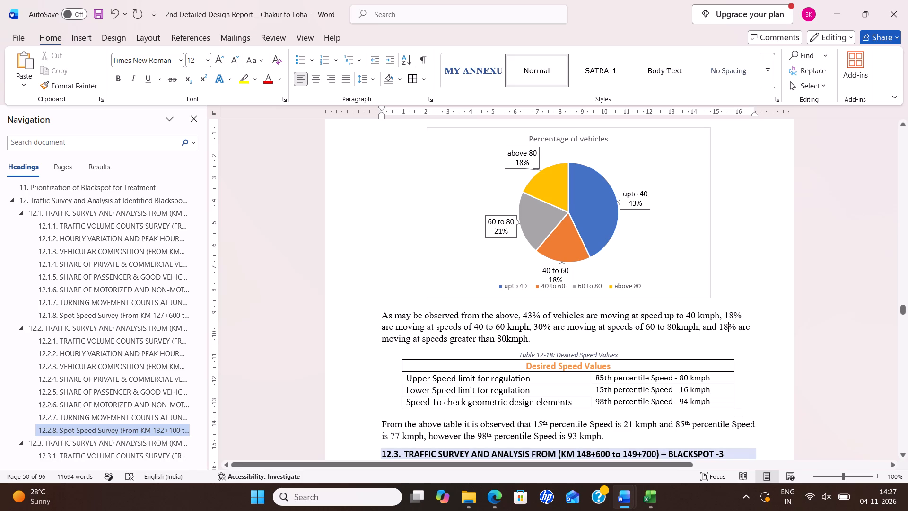
{"action": "left_click", "coordinate": [543, 328]}
{"action": "key", "text": "BackSpace"}
{"action": "key", "text": "BackSpace"}
{"action": "type", "text": "21"}
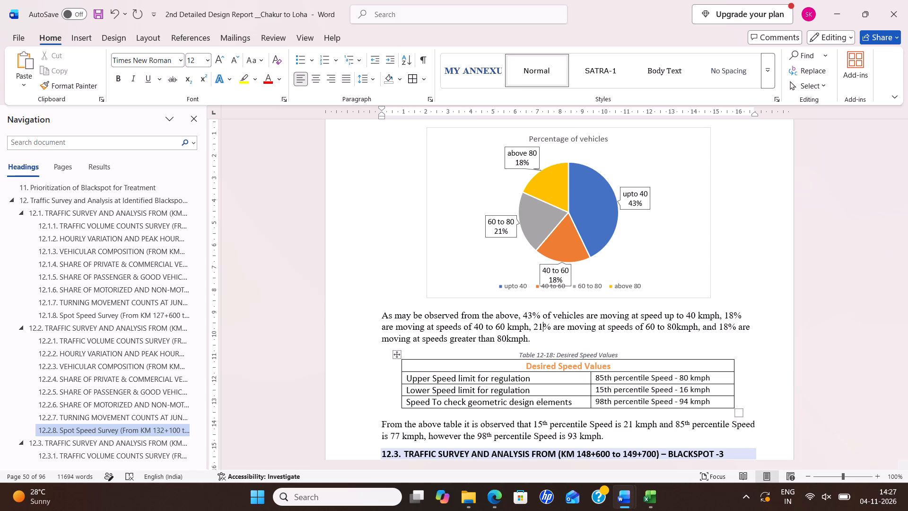
Save the report.
{"action": "key", "text": "ctrl+s"}
{"action": "key", "text": "ctrl+s"}
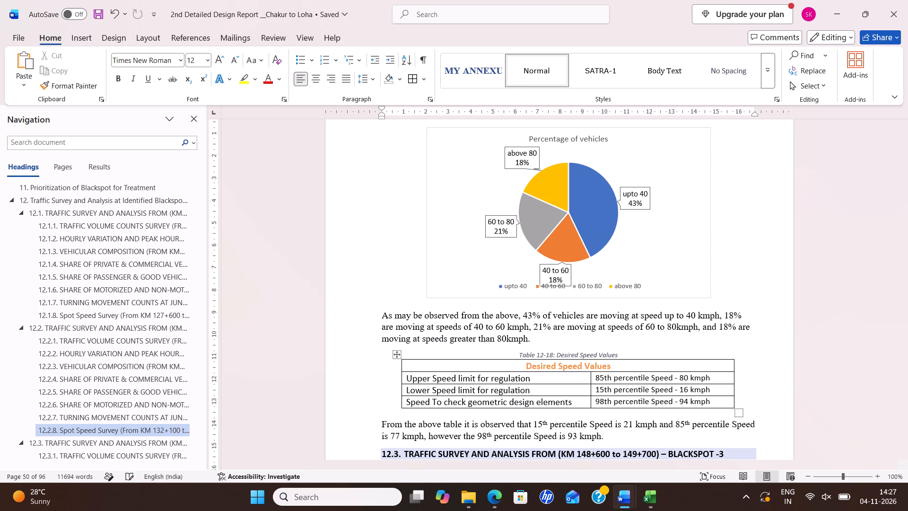
In the paragraph below the Desired Speed Values table, set the 15th percentile speed to 16 kmph, the 85th to 80 and the 98th to 94.
{"action": "left_click", "coordinate": [629, 420]}
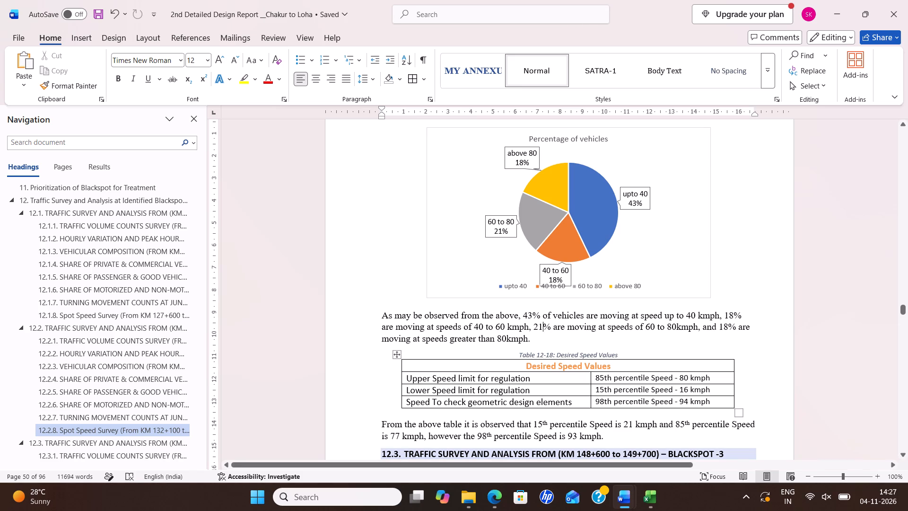
{"action": "left_click", "coordinate": [632, 427]}
{"action": "key", "text": "BackSpace"}
{"action": "key", "text": "BackSpace"}
{"action": "type", "text": "16"}
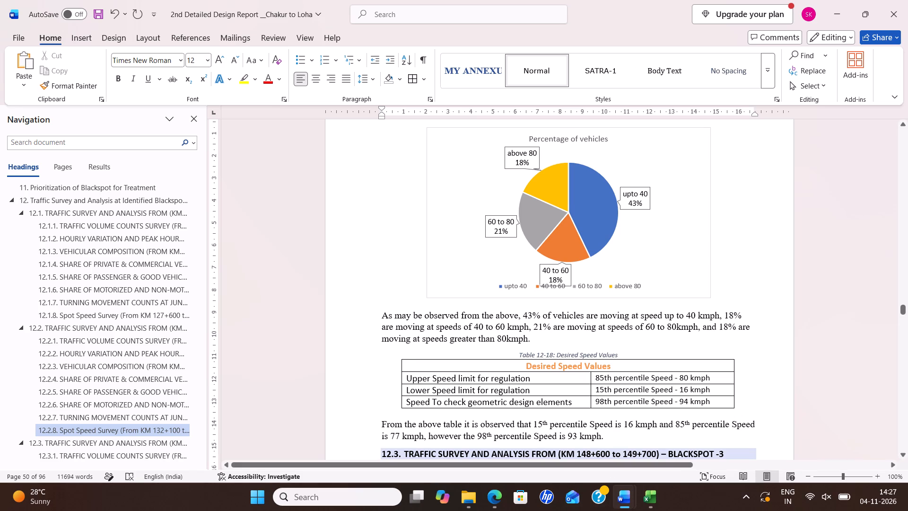
{"action": "left_click", "coordinate": [398, 435]}
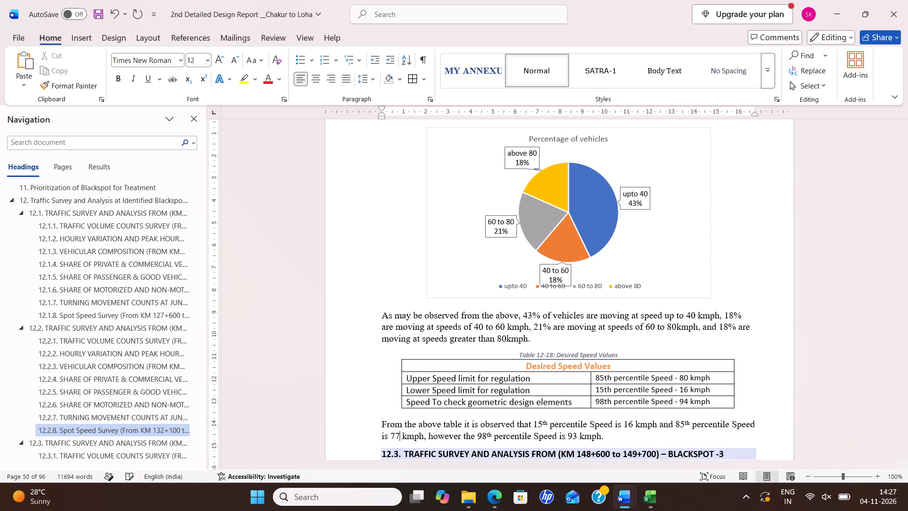
{"action": "key", "text": "BackSpace"}
{"action": "key", "text": "BackSpace"}
{"action": "key", "text": "8"}
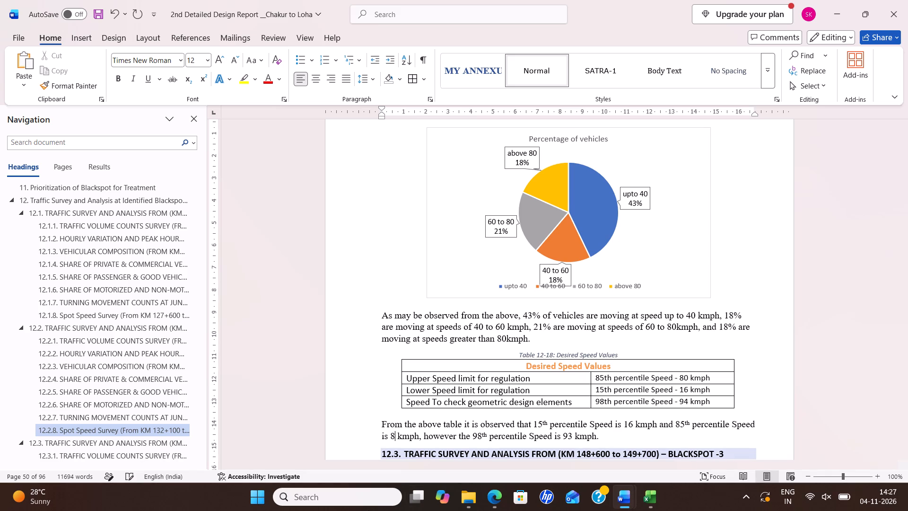
{"action": "key", "text": "0"}
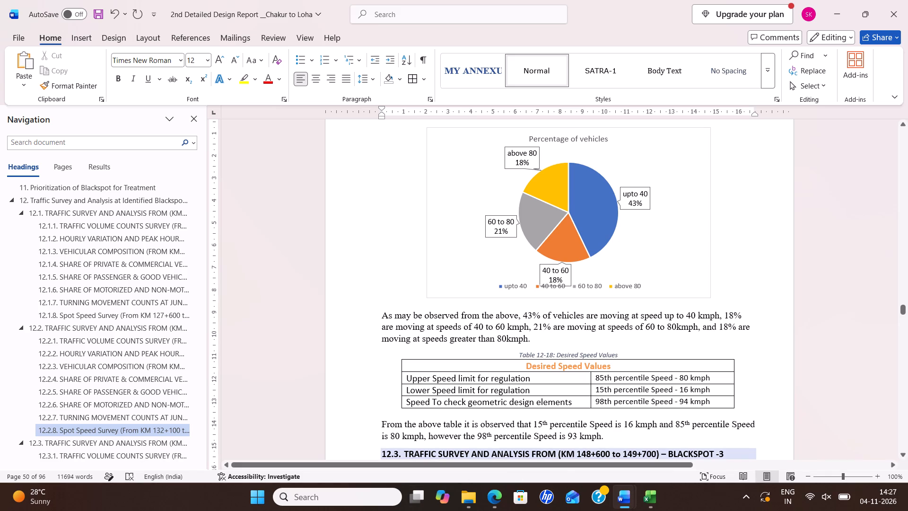
{"action": "left_click", "coordinate": [576, 432]}
{"action": "key", "text": "BackSpace"}
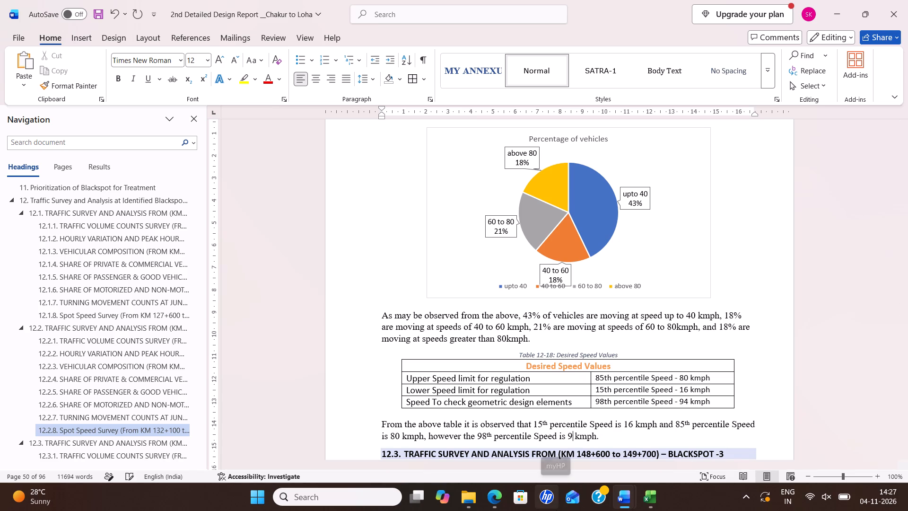
{"action": "key", "text": "4"}
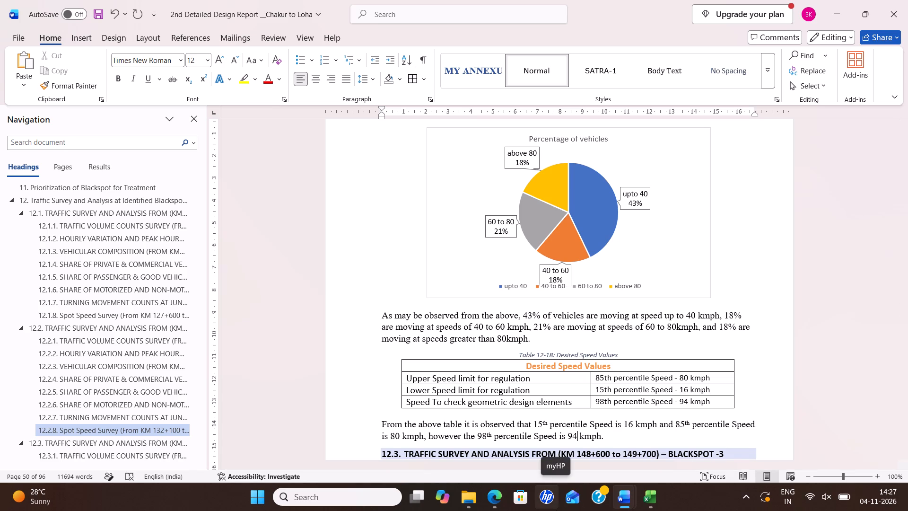
Save the report.
{"action": "key", "text": "ctrl+s"}
{"action": "key", "text": "ctrl+s"}
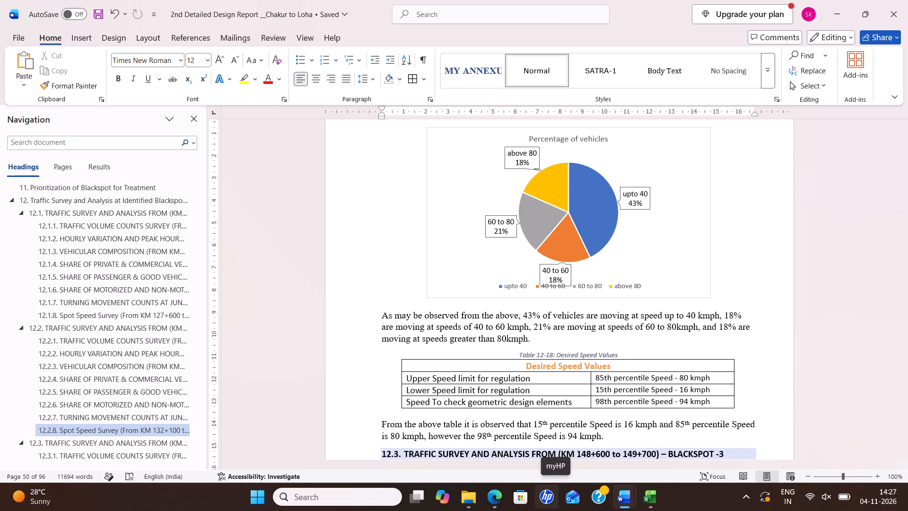
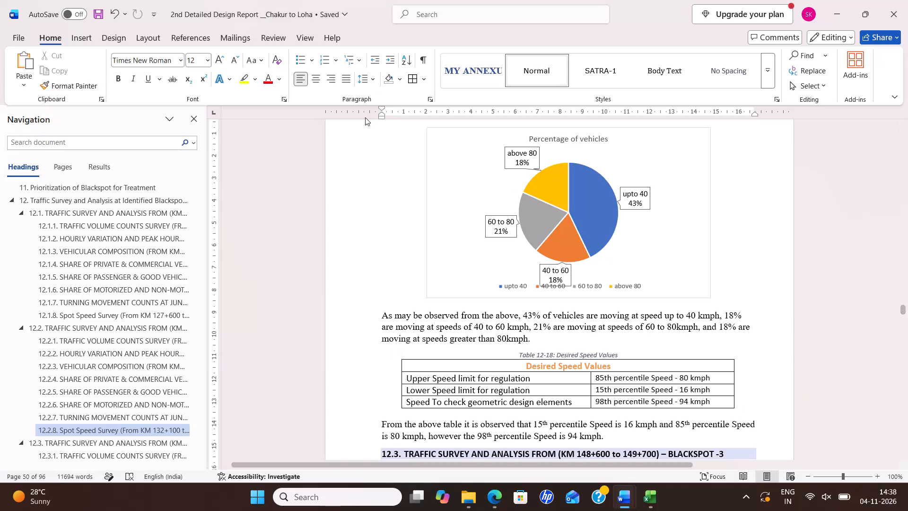
In the section 12.3 Blackspot-3 heading, change the chainage range to KM 149+600 to 150+100.
{"action": "scroll", "coordinate": [664, 290], "scroll_direction": "down", "scroll_amount": 2}
{"action": "scroll", "coordinate": [621, 280], "scroll_direction": "down", "scroll_amount": 2}
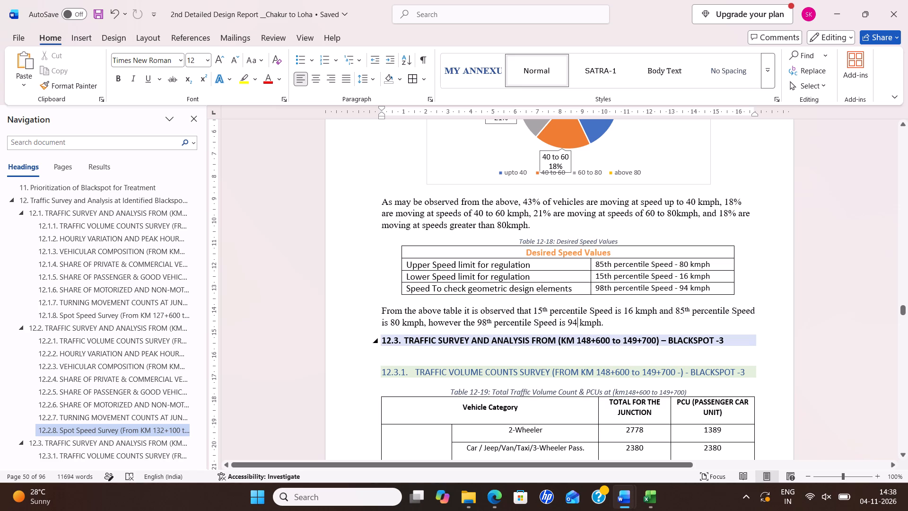
{"action": "left_click", "coordinate": [593, 336]}
{"action": "key", "text": "BackSpace"}
{"action": "key", "text": "9"}
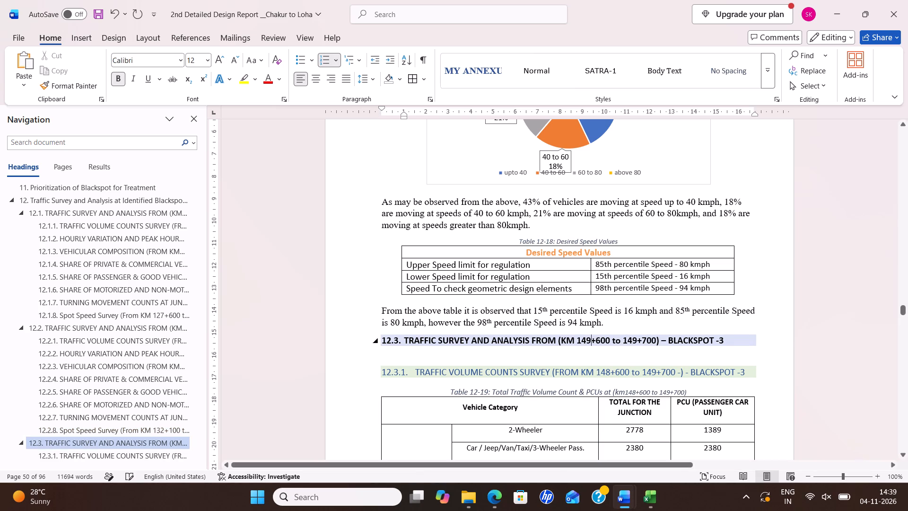
{"action": "left_click", "coordinate": [639, 337]}
{"action": "left_click", "coordinate": [635, 343]}
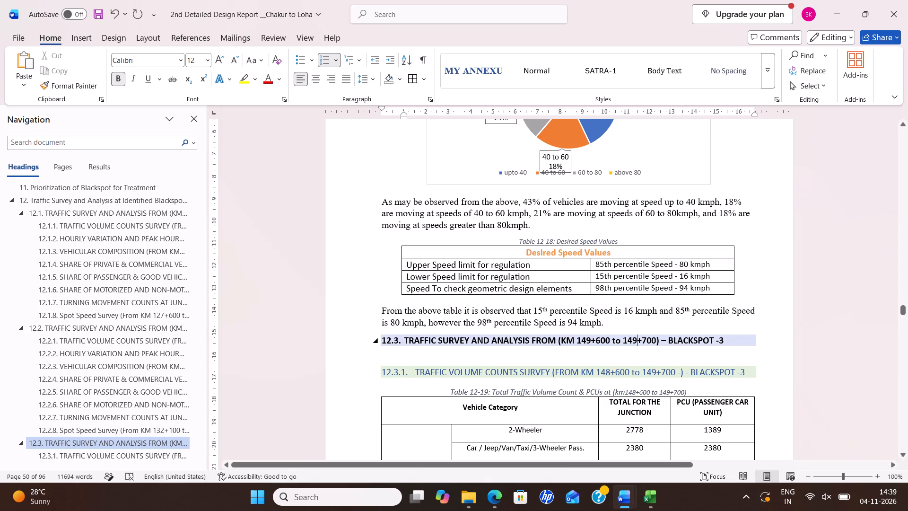
{"action": "key", "text": "BackSpace"}
{"action": "key", "text": "BackSpace"}
{"action": "key", "text": "5"}
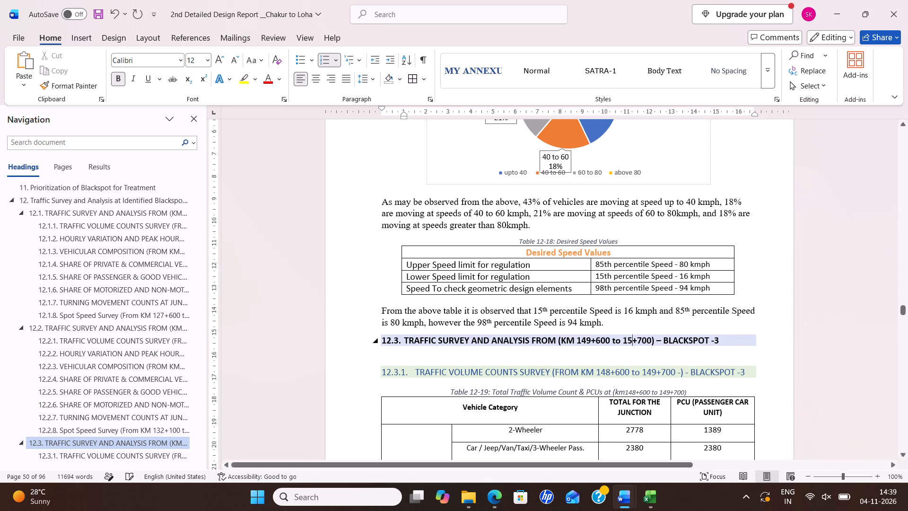
{"action": "key", "text": "0"}
{"action": "left_click", "coordinate": [647, 335]}
{"action": "key", "text": "BackSpace"}
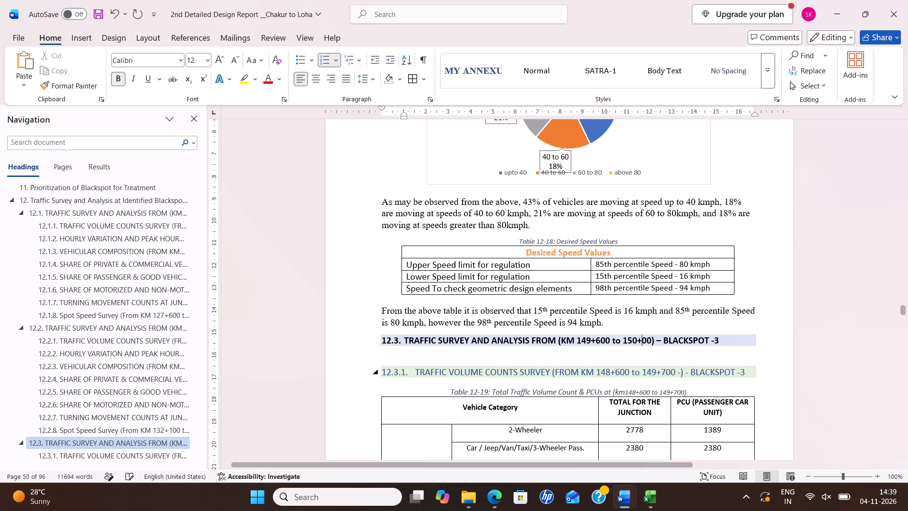
{"action": "key", "text": "1"}
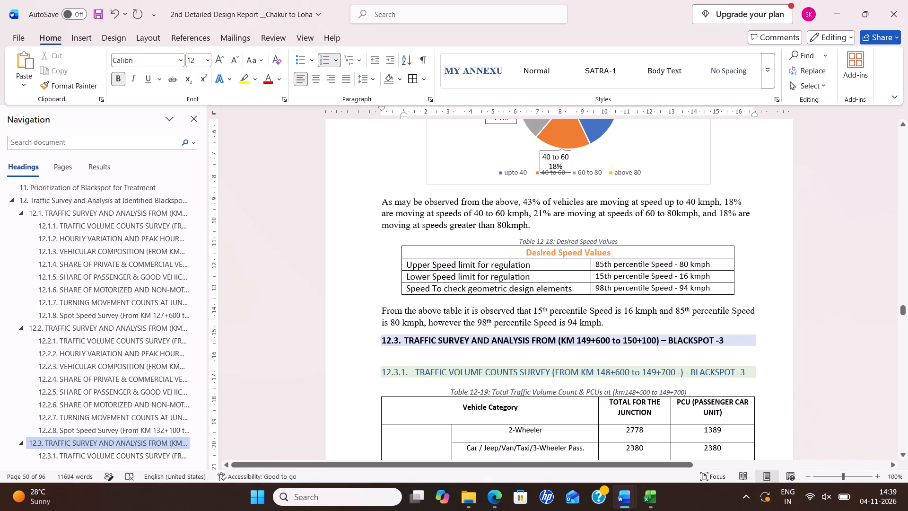
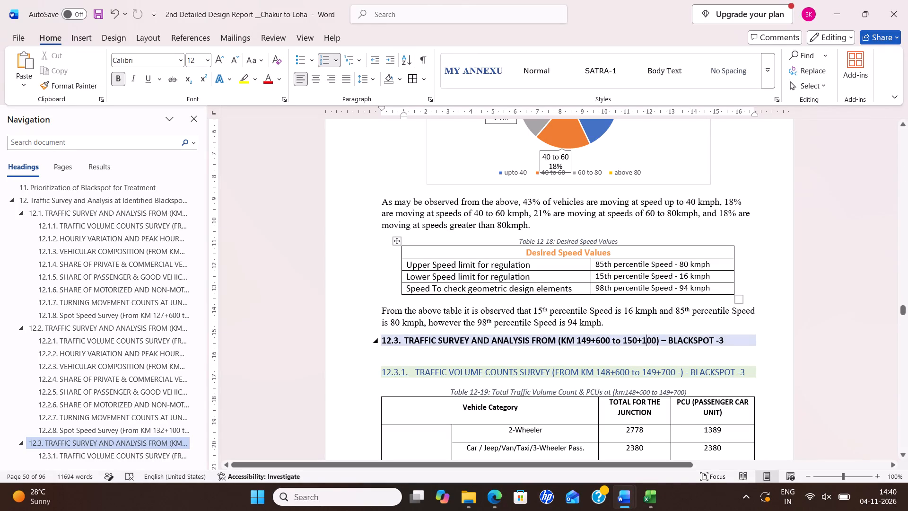
In the section 12.3.1 Traffic Volume Counts Survey heading, change the chainage range to KM 149+600 to 150+100.
{"action": "left_click", "coordinate": [610, 371]}
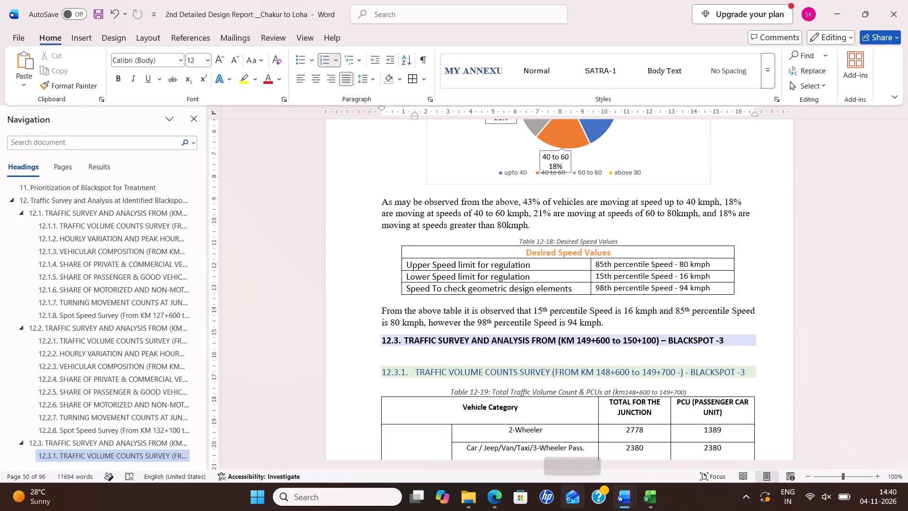
{"action": "key", "text": "BackSpace"}
{"action": "key", "text": "9"}
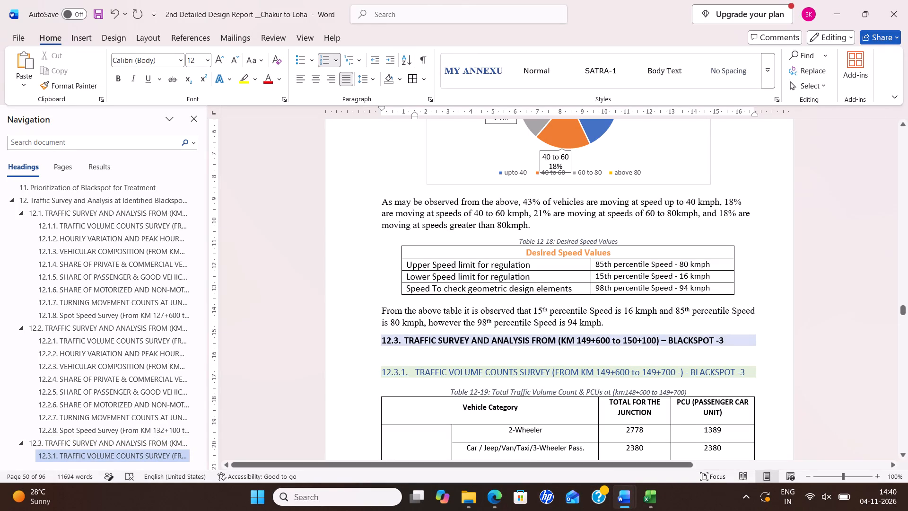
{"action": "left_click", "coordinate": [655, 372]}
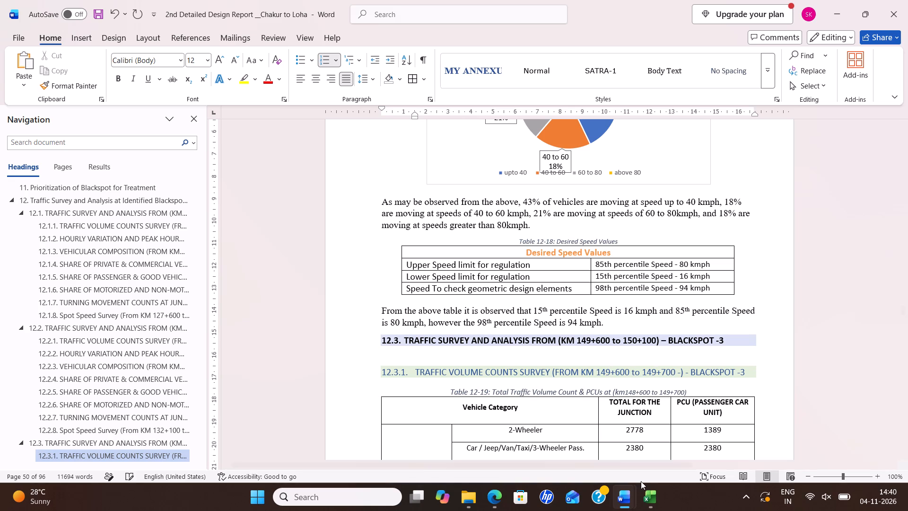
{"action": "key", "text": "BackSpace"}
{"action": "key", "text": "BackSpace"}
{"action": "type", "text": "50"}
{"action": "key", "text": "Right"}
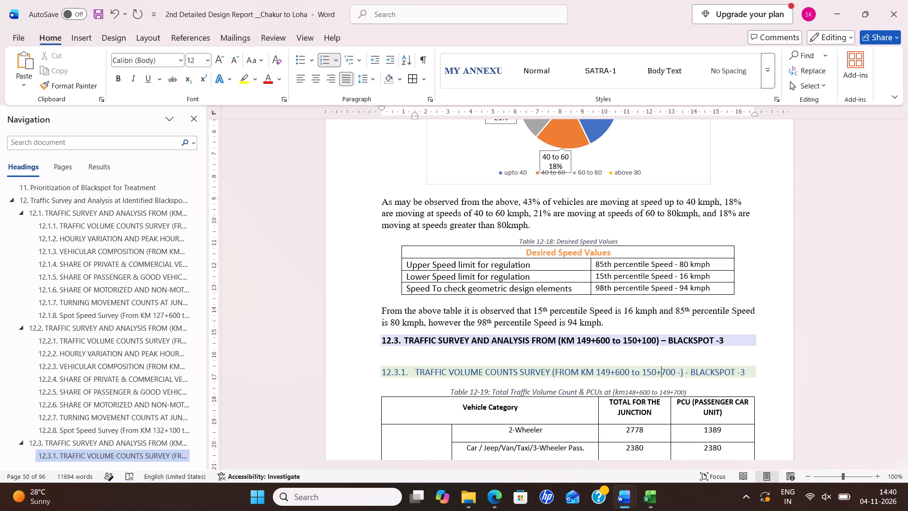
{"action": "key", "text": "Right"}
{"action": "key", "text": "BackSpace"}
{"action": "key", "text": "1"}
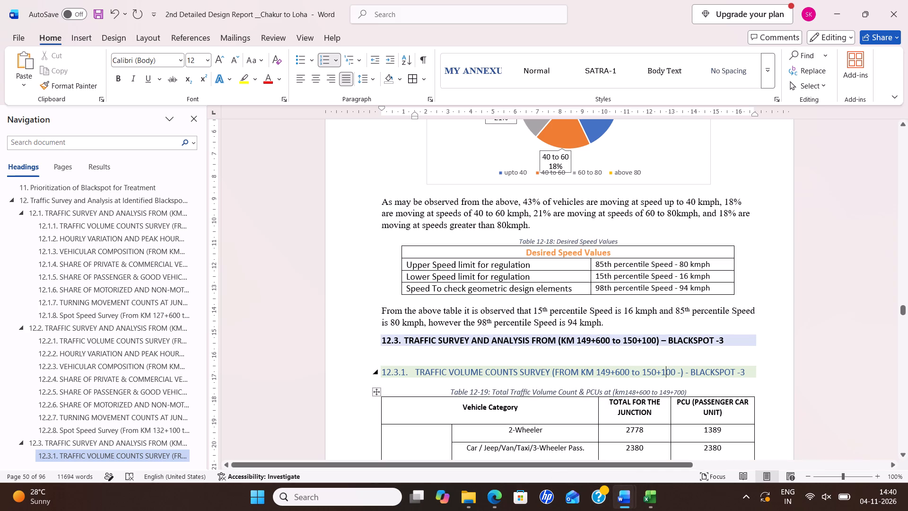
In the Table 12-19 caption for total traffic volume count and PCUs, change the chainage range to km 149+600 to 150+100.
{"action": "left_click", "coordinate": [636, 396]}
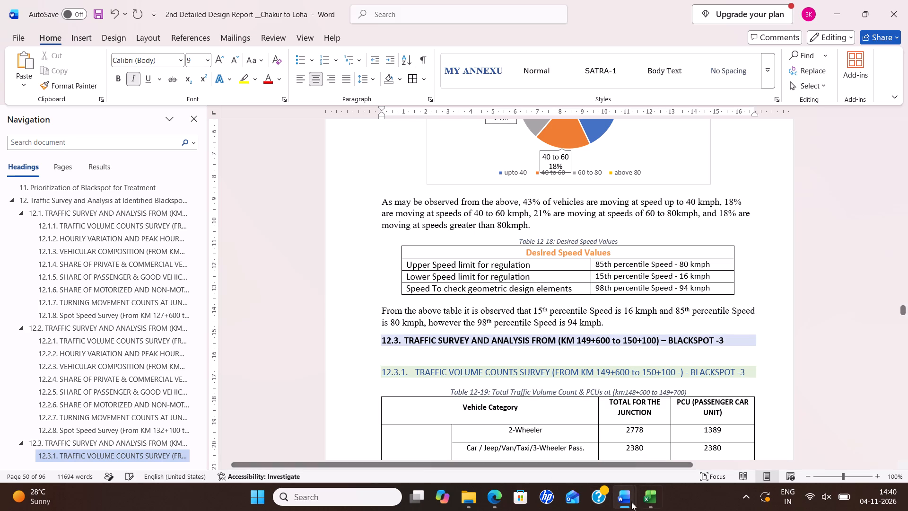
{"action": "key", "text": "BackSpace"}
{"action": "key", "text": "9"}
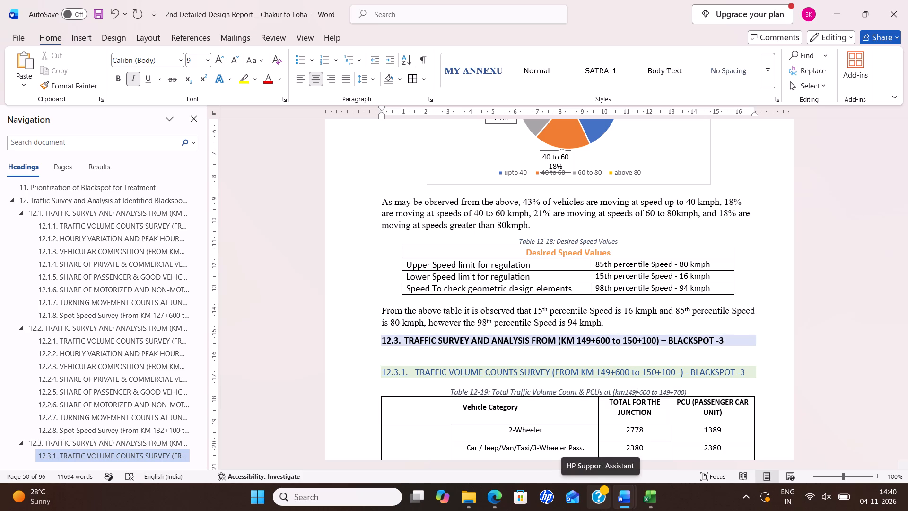
{"action": "key", "text": "Right"}
{"action": "key", "text": "Right"}
{"action": "key", "text": "Right"}
{"action": "key", "text": "Right"}
{"action": "key", "text": "Right"}
{"action": "key", "text": "Right"}
{"action": "key", "text": "Right"}
{"action": "key", "text": "Right"}
{"action": "key", "text": "Right"}
{"action": "key", "text": "Right"}
{"action": "key", "text": "Right"}
{"action": "key", "text": "BackSpace"}
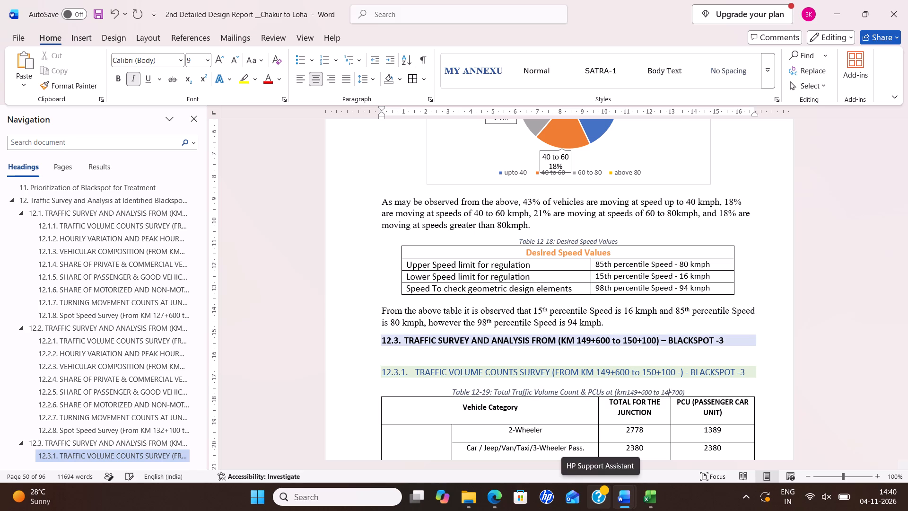
{"action": "key", "text": "BackSpace"}
{"action": "type", "text": "50"}
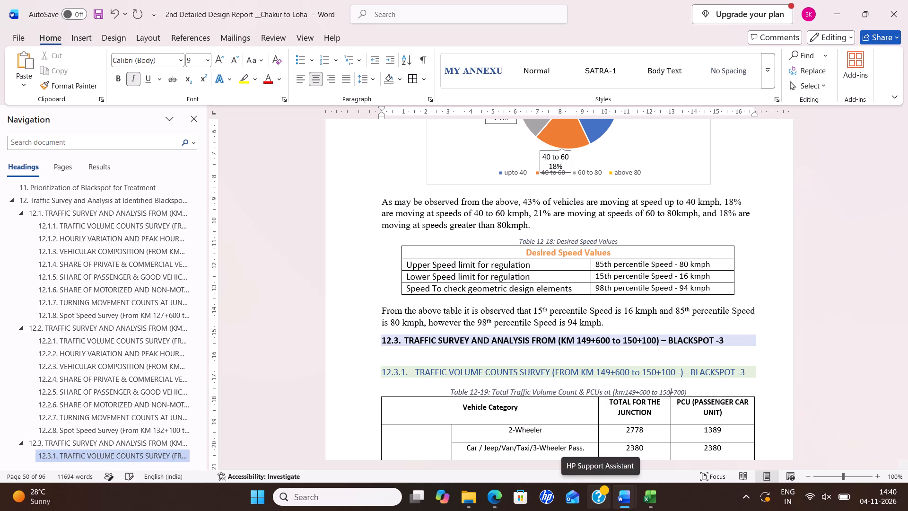
{"action": "key", "text": "Right"}
{"action": "key", "text": "Right"}
{"action": "key", "text": "BackSpace"}
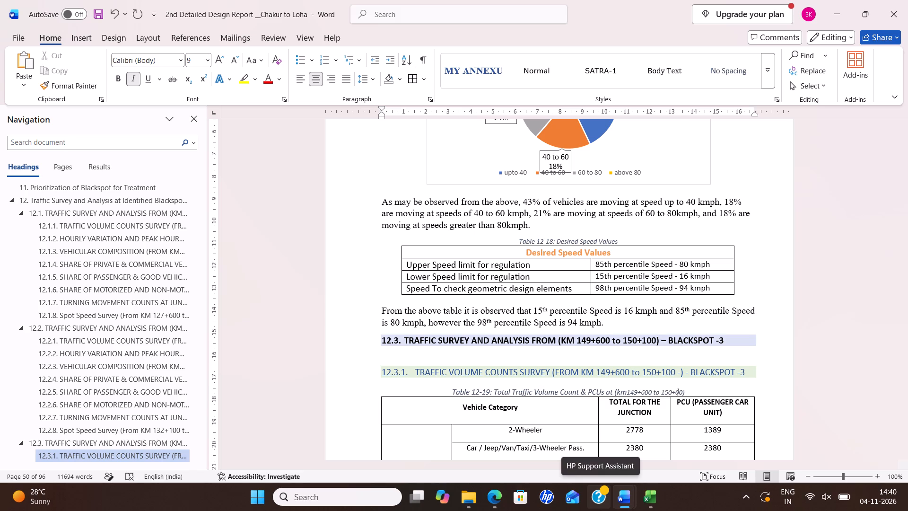
{"action": "key", "text": "1"}
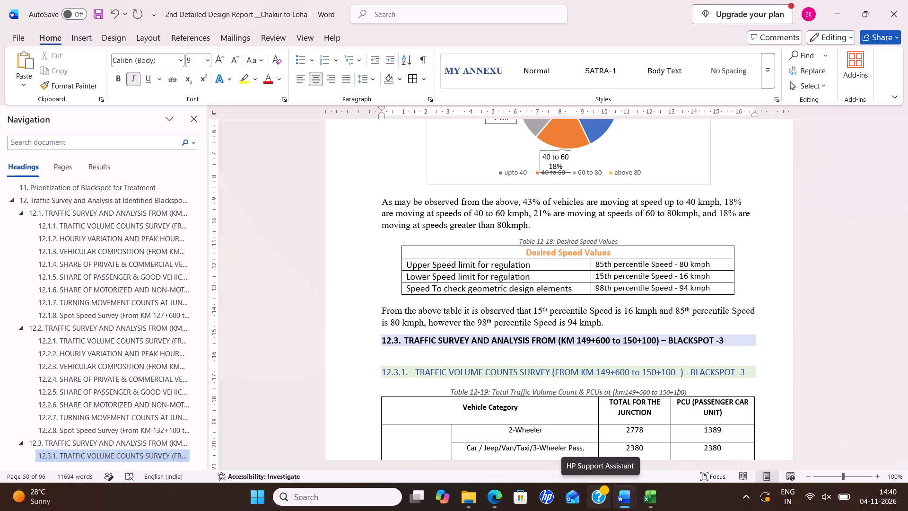
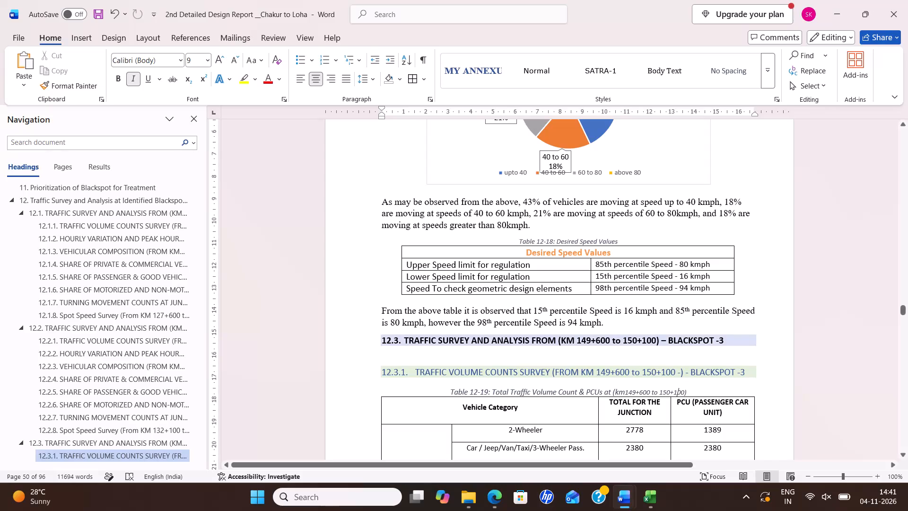
Insert a run of blank lines between the 12.3.1 heading and the Table 12-19 caption.
{"action": "scroll", "coordinate": [611, 315], "scroll_direction": "down", "scroll_amount": 6}
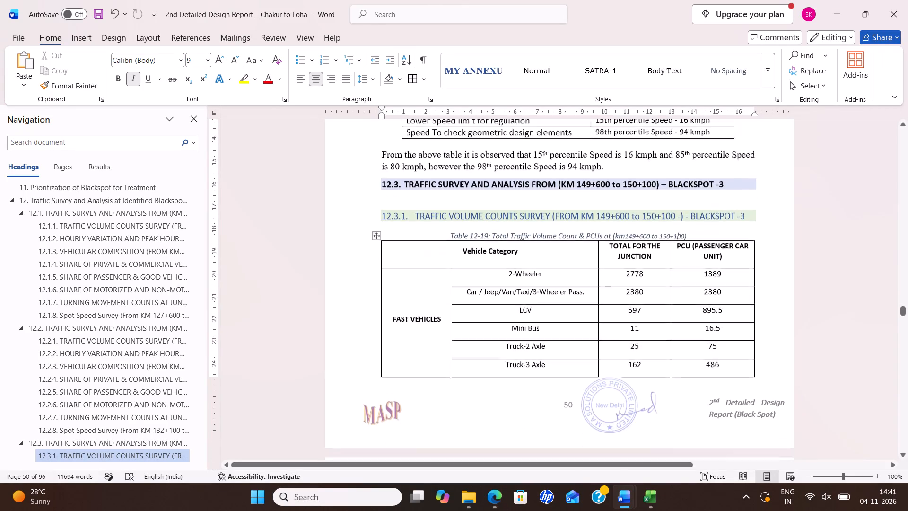
{"action": "scroll", "coordinate": [611, 315], "scroll_direction": "down", "scroll_amount": 8}
{"action": "scroll", "coordinate": [611, 315], "scroll_direction": "up", "scroll_amount": 9}
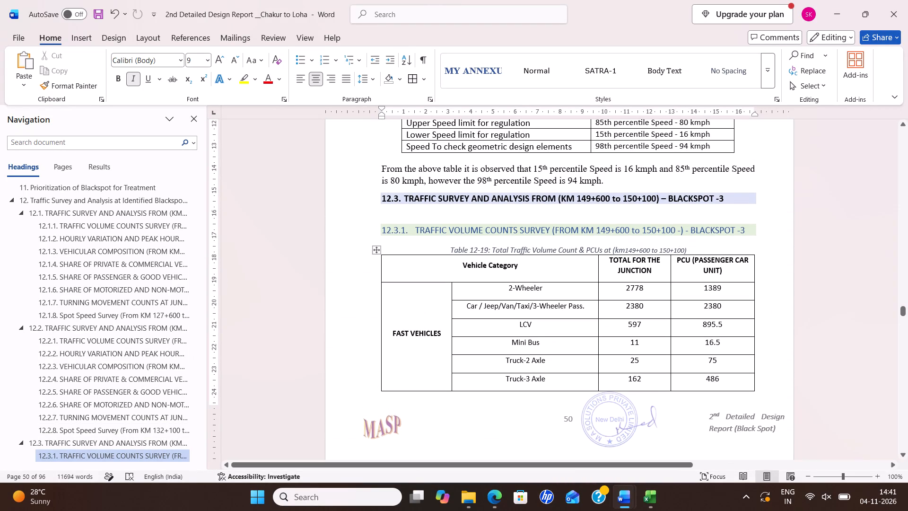
{"action": "left_click", "coordinate": [447, 247]}
{"action": "key", "text": "Return"}
{"action": "key", "text": "Return"}
{"action": "key", "text": "Return"}
{"action": "key", "text": "Return"}
{"action": "key", "text": "Return"}
{"action": "key", "text": "Return"}
{"action": "key", "text": "Return"}
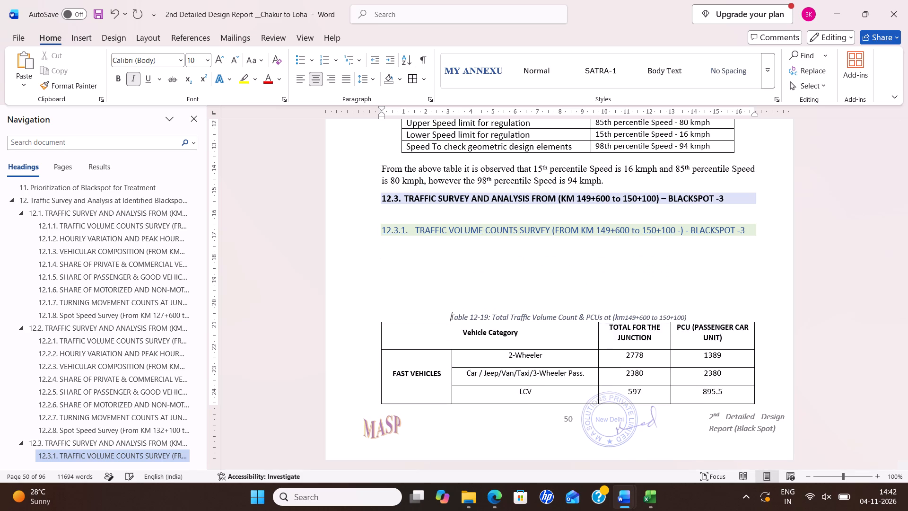
{"action": "key", "text": "Return"}
{"action": "key", "text": "Return"}
{"action": "key", "text": "Return"}
{"action": "key", "text": "Return"}
{"action": "key", "text": "Return"}
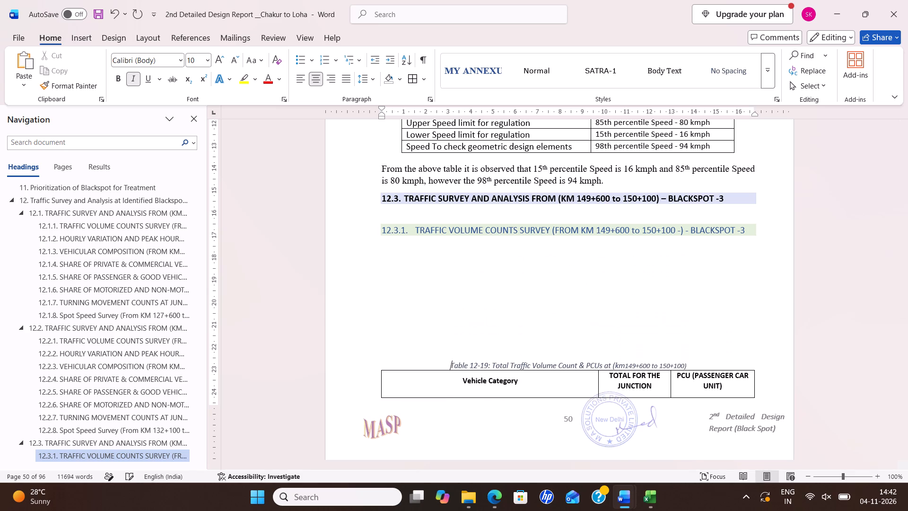
{"action": "key", "text": "Return"}
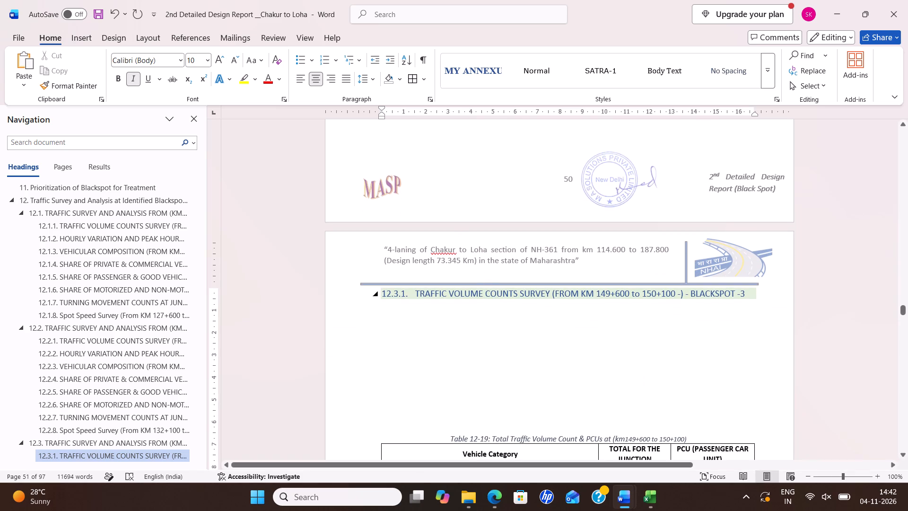
Trim the surplus blank lines above the Table 12-19 caption.
{"action": "left_click", "coordinate": [467, 378]}
{"action": "key", "text": "BackSpace"}
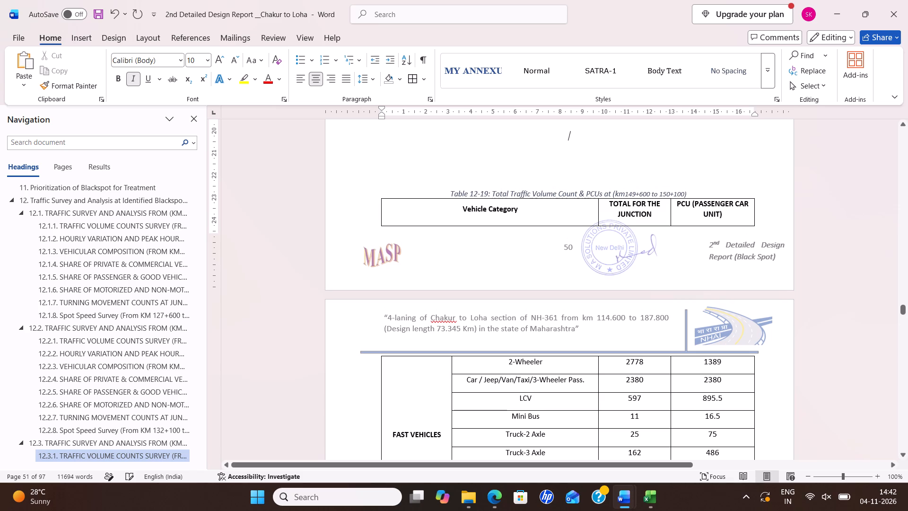
{"action": "key", "text": "Return"}
{"action": "left_click", "coordinate": [579, 398]}
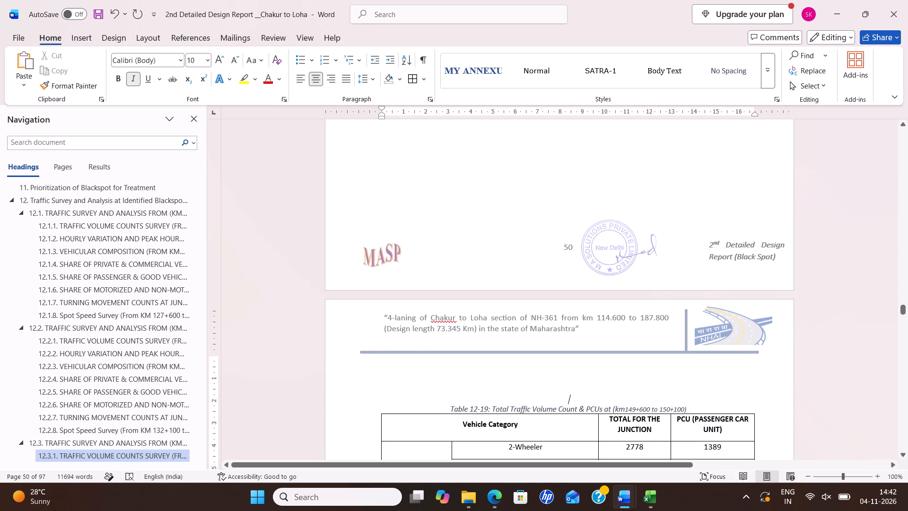
{"action": "key", "text": "BackSpace"}
{"action": "key", "text": "BackSpace"}
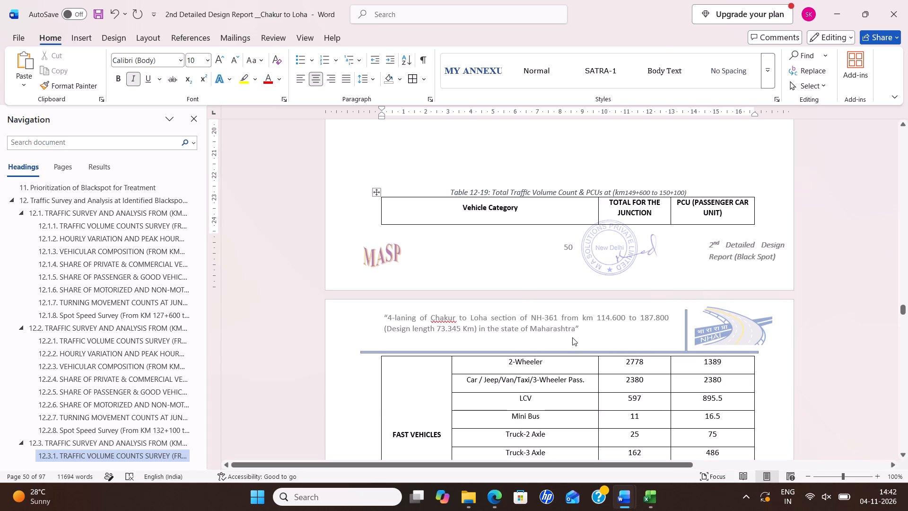
From the spot speed workbook's 149+700 sheet, copy data rows 1 to 10 and the Total row for report section 12.3.8.
{"action": "key", "text": "alt+Tab"}
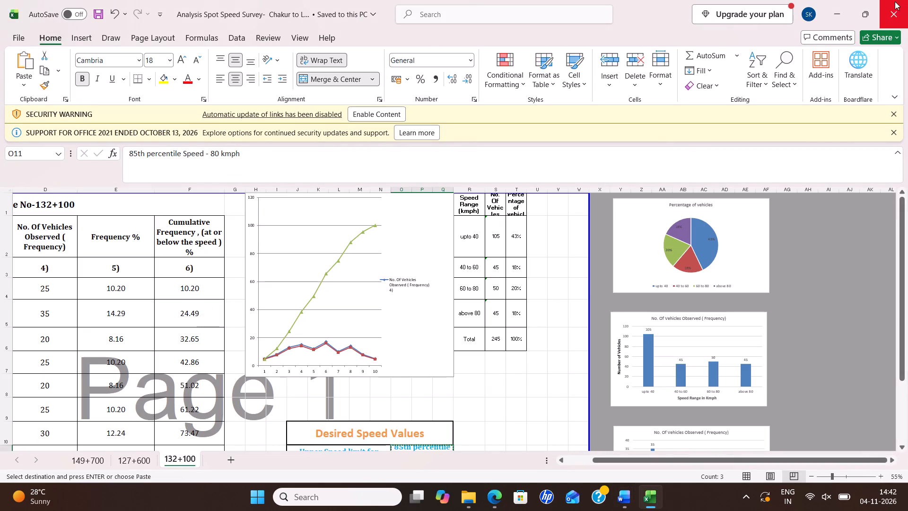
{"action": "left_click", "coordinate": [83, 462]}
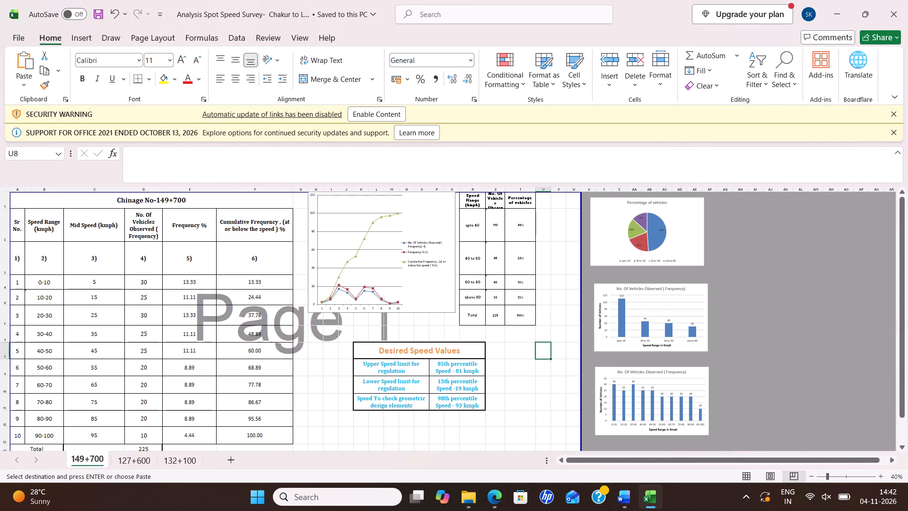
{"action": "key", "text": "alt+Tab"}
{"action": "scroll", "coordinate": [131, 475], "scroll_direction": "down", "scroll_amount": 2}
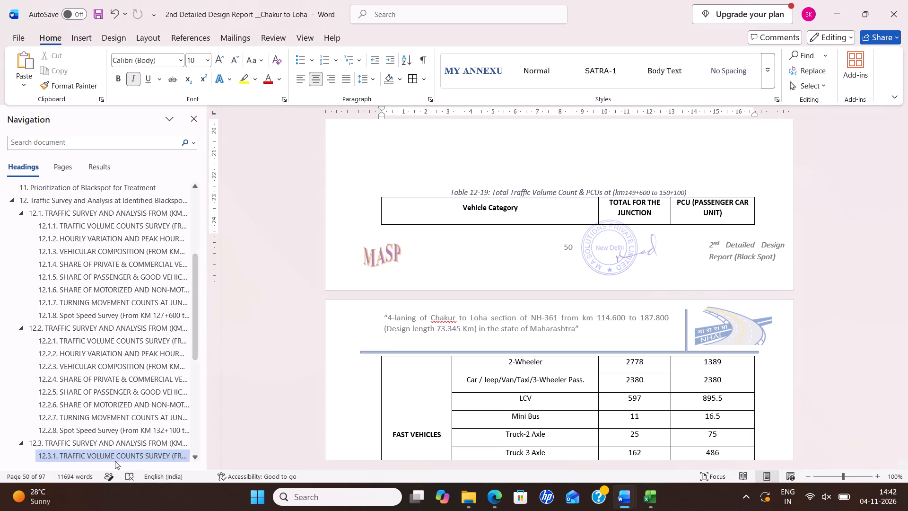
{"action": "scroll", "coordinate": [87, 414], "scroll_direction": "down", "scroll_amount": 6}
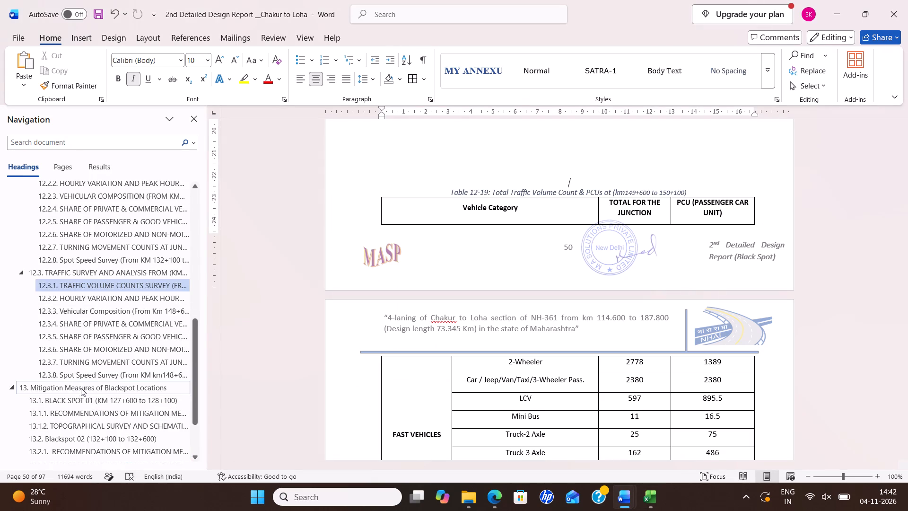
{"action": "left_click", "coordinate": [78, 373]}
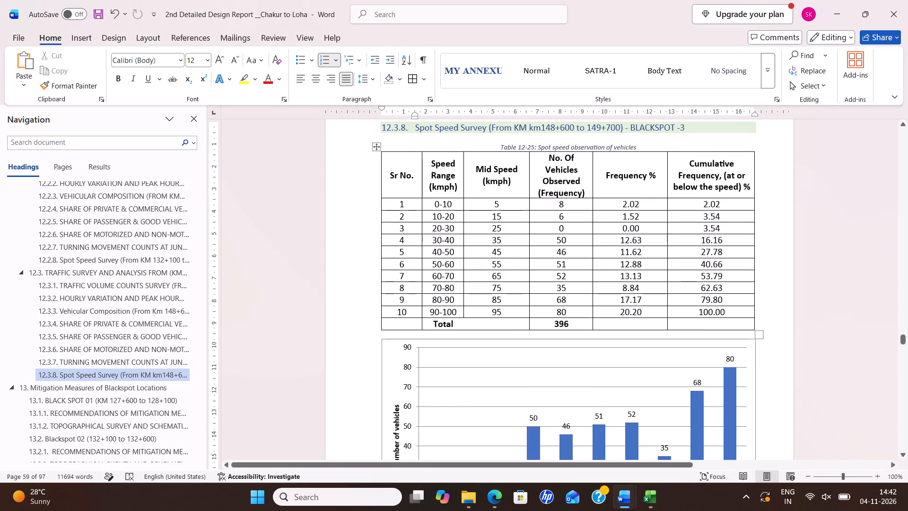
{"action": "key", "text": "alt+Tab"}
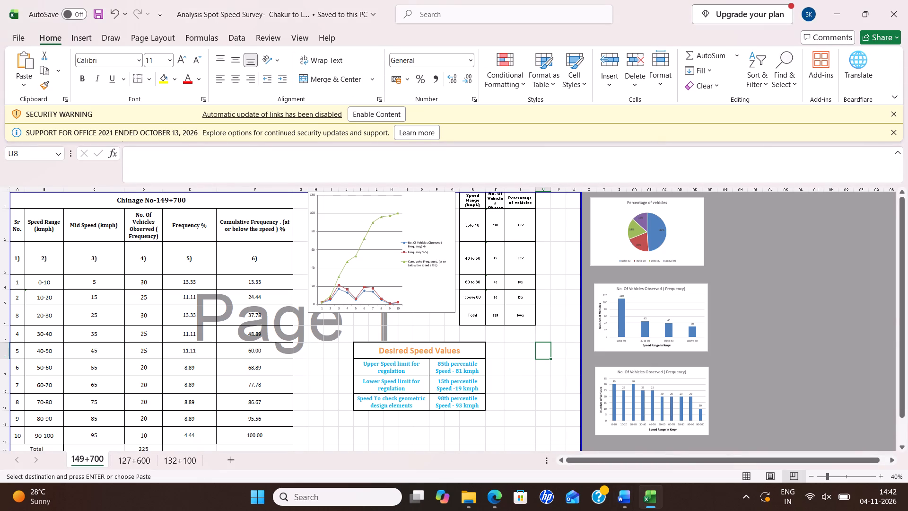
{"action": "left_click", "coordinate": [21, 280]}
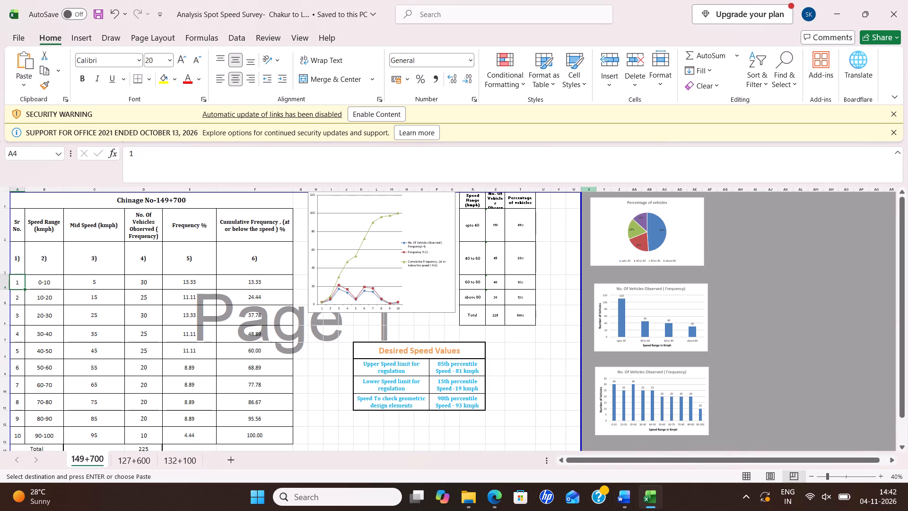
{"action": "left_click", "coordinate": [589, 170]}
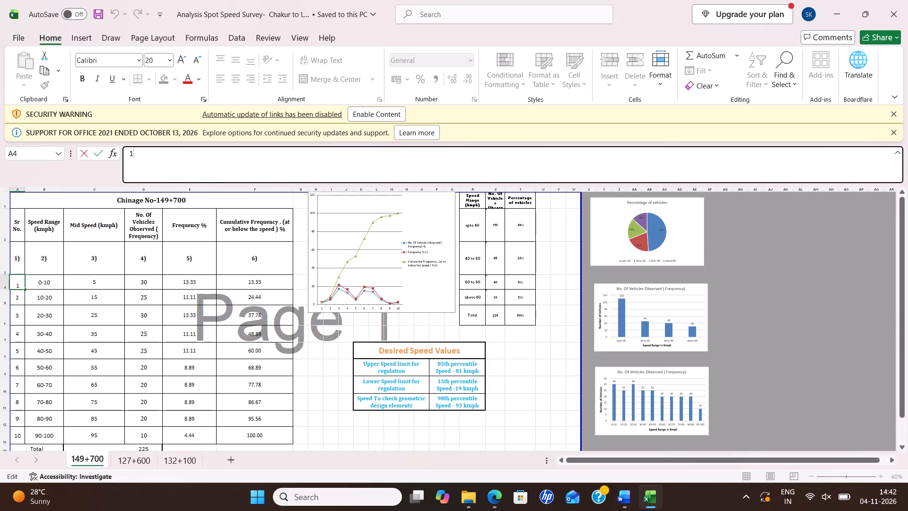
{"action": "left_click_drag", "start_coordinate": [21, 284], "coordinate": [76, 370]}
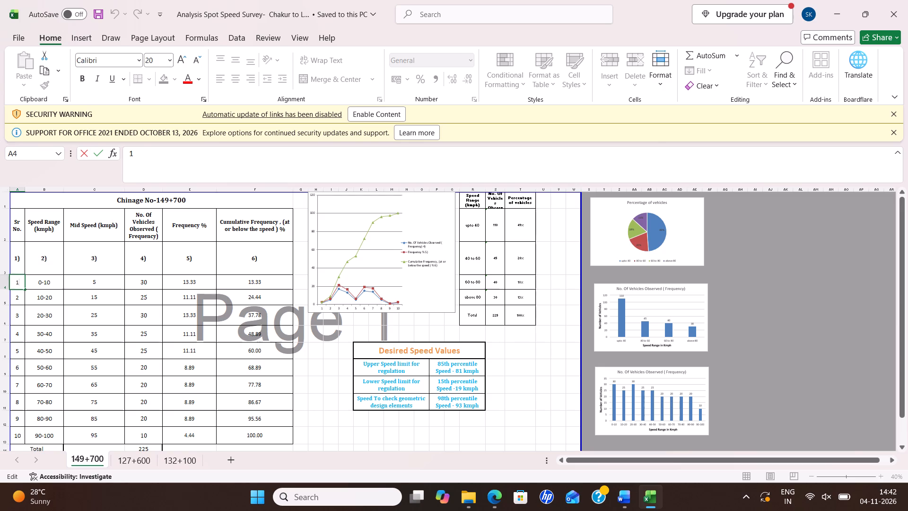
{"action": "left_click", "coordinate": [37, 283]}
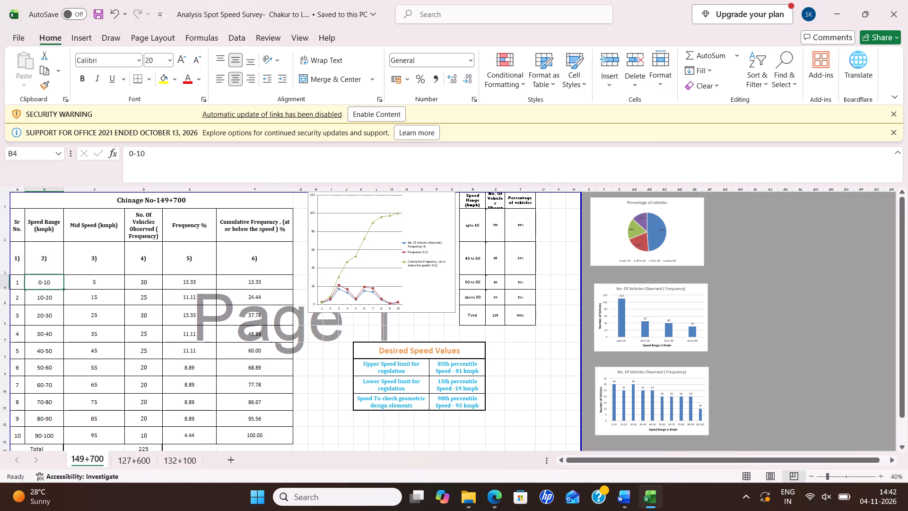
{"action": "left_click", "coordinate": [818, 383]}
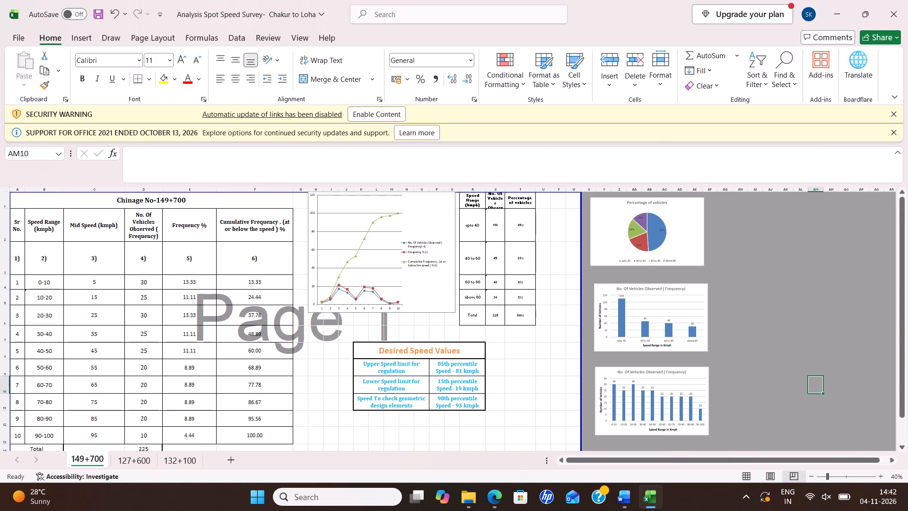
{"action": "left_click_drag", "start_coordinate": [17, 279], "coordinate": [20, 281]}
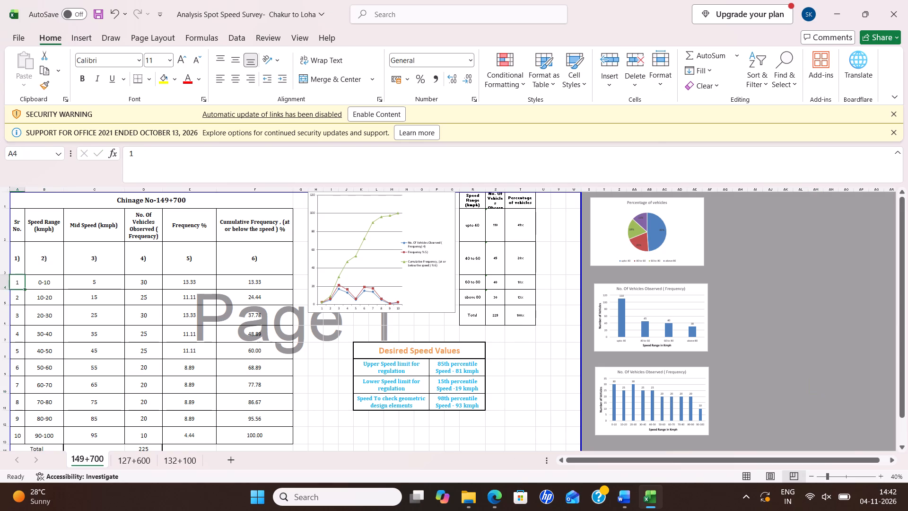
{"action": "left_click_drag", "start_coordinate": [20, 281], "coordinate": [221, 451]}
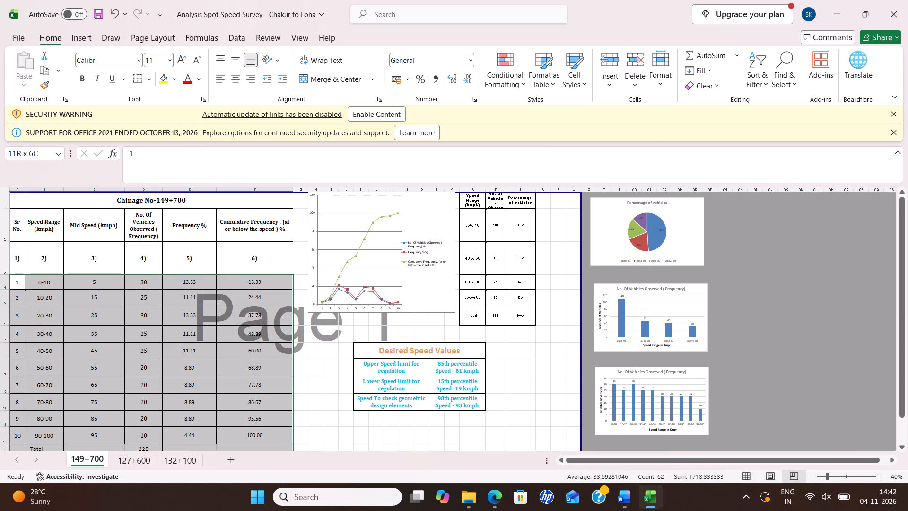
{"action": "left_click_drag", "start_coordinate": [221, 451], "coordinate": [218, 432]}
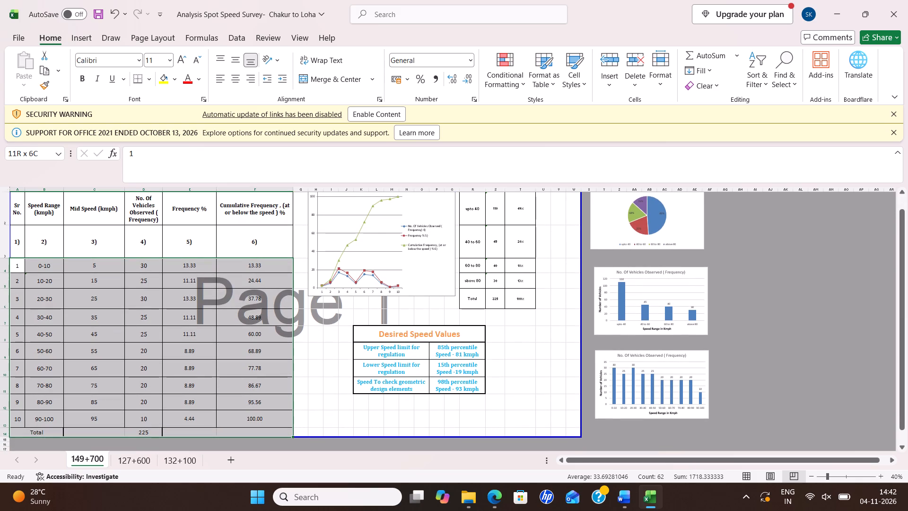
{"action": "left_click_drag", "start_coordinate": [218, 432], "coordinate": [218, 431]}
{"action": "key", "text": "ctrl+c"}
In the report, replace the data rows of Table 12-25 with the copied 149+700 speed data, without the source formatting.
{"action": "key", "text": "alt+Tab"}
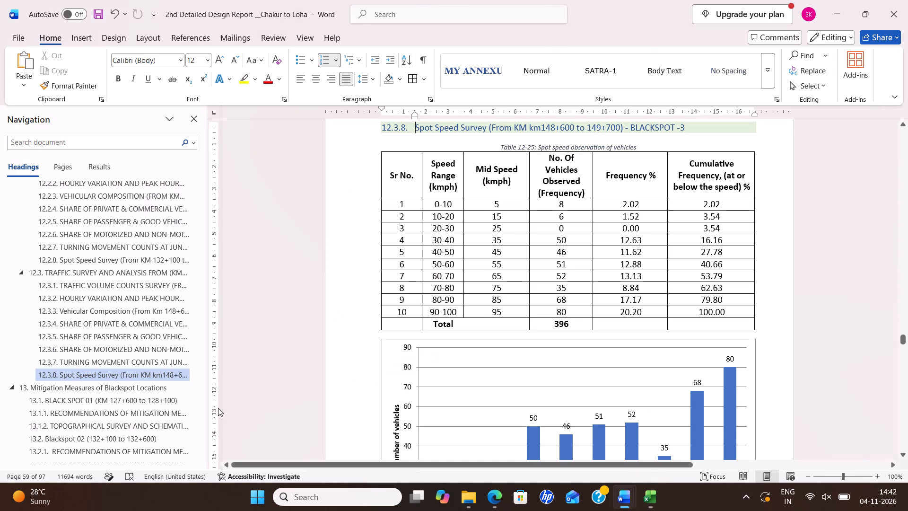
{"action": "left_click_drag", "start_coordinate": [398, 203], "coordinate": [710, 321]}
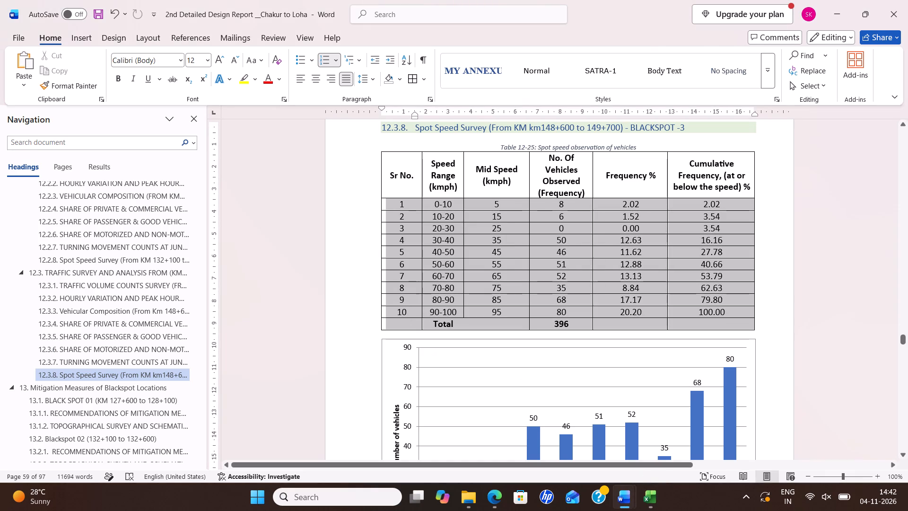
{"action": "left_click_drag", "start_coordinate": [710, 321], "coordinate": [708, 321]}
{"action": "right_click", "coordinate": [620, 311]}
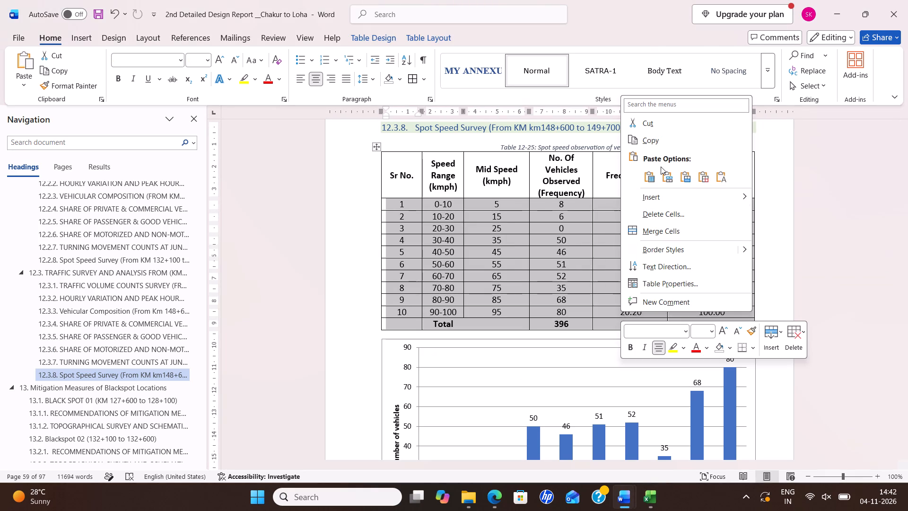
{"action": "left_click", "coordinate": [714, 175]}
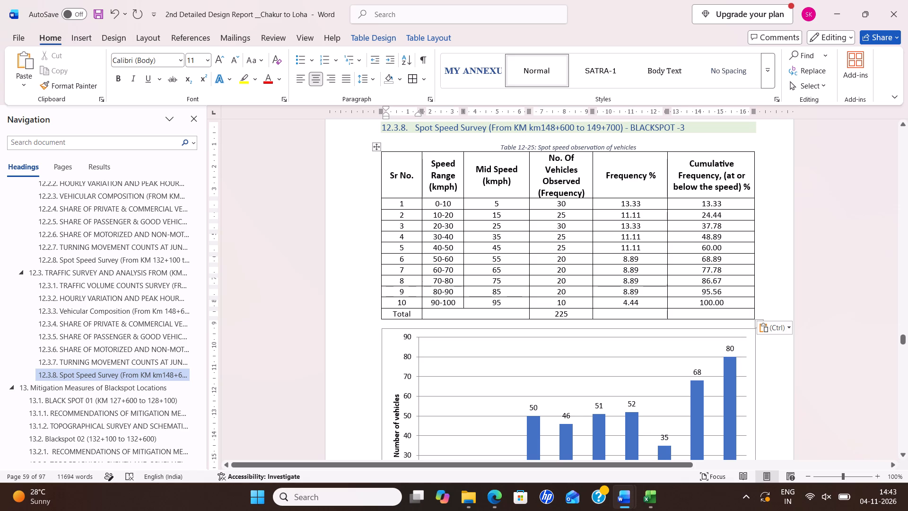
{"action": "key", "text": "alt+Tab"}
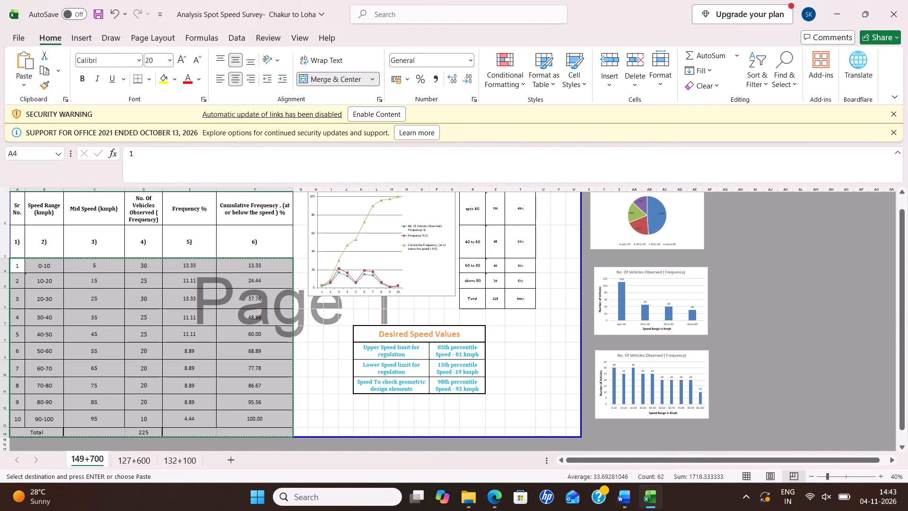
{"action": "key", "text": "alt+Tab"}
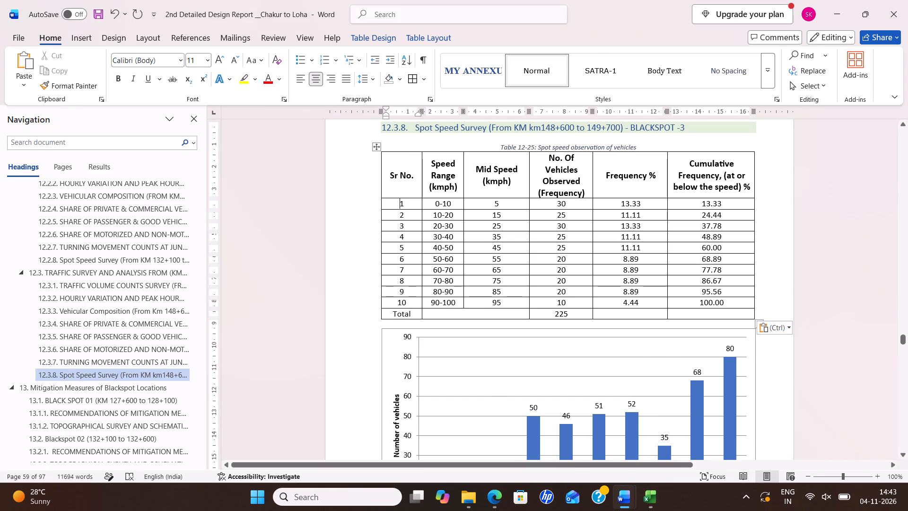
{"action": "key", "text": "alt+Tab"}
{"action": "key", "text": "alt+Tab"}
In Table 12-25's last row, move the Total label to the Speed Range column and make both it and 225 bold.
{"action": "left_click_drag", "start_coordinate": [569, 313], "coordinate": [540, 313]}
{"action": "left_click", "coordinate": [552, 288]}
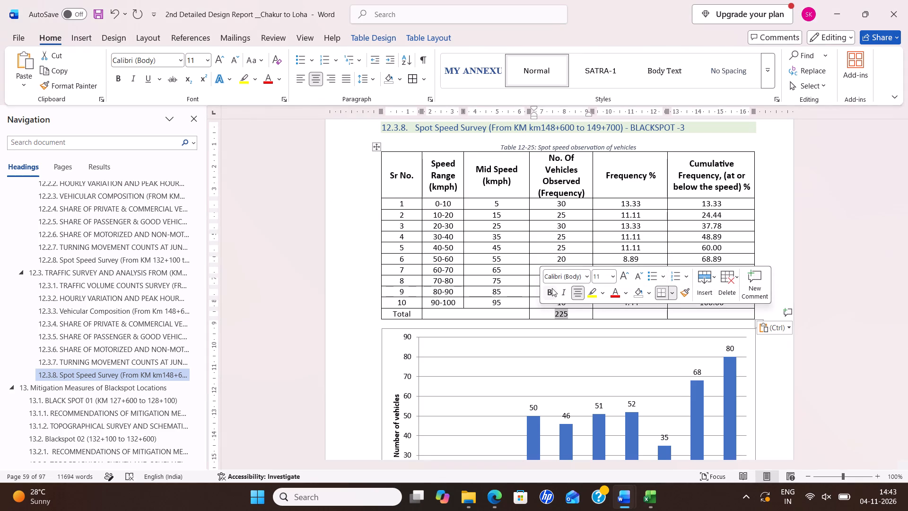
{"action": "left_click_drag", "start_coordinate": [389, 313], "coordinate": [414, 316]}
{"action": "key", "text": "ctrl+x"}
{"action": "left_click", "coordinate": [441, 313]}
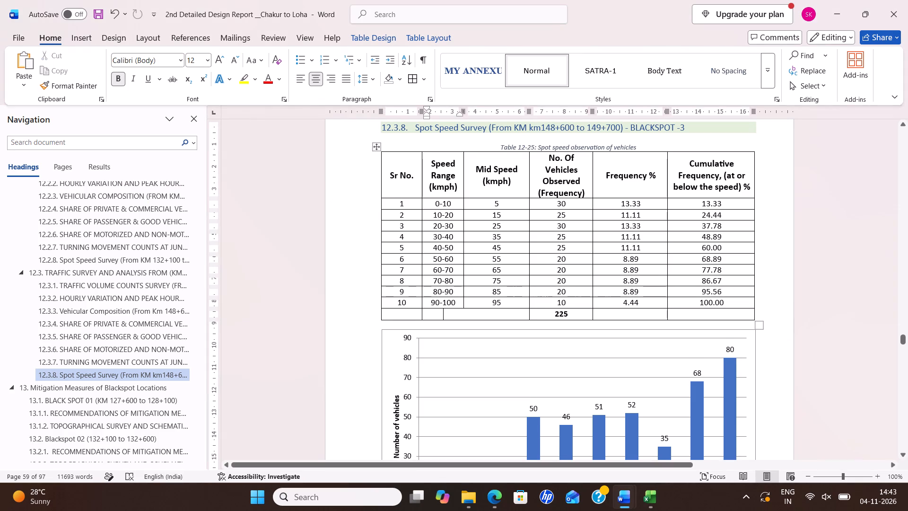
{"action": "key", "text": "ctrl+v"}
{"action": "left_click_drag", "start_coordinate": [460, 310], "coordinate": [436, 310]}
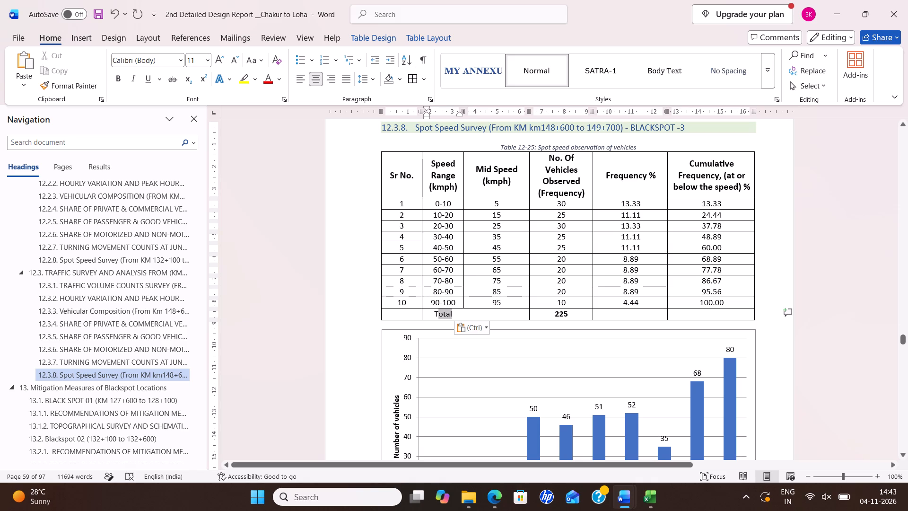
{"action": "left_click_drag", "start_coordinate": [436, 310], "coordinate": [431, 310]}
{"action": "left_click", "coordinate": [435, 291]}
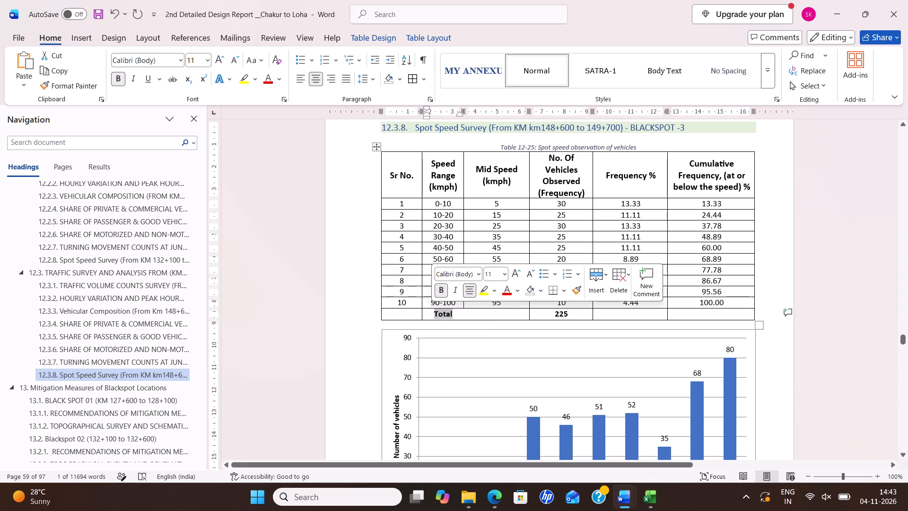
{"action": "scroll", "coordinate": [485, 339], "scroll_direction": "down", "scroll_amount": 3}
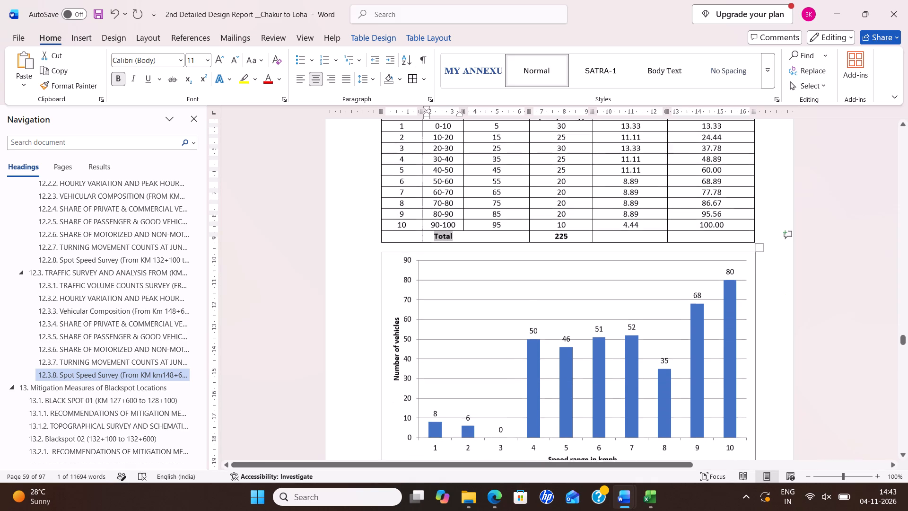
From the spot speed workbook's 149+700 sheet, copy the bar chart of vehicles observed per 10 kmph speed range.
{"action": "scroll", "coordinate": [438, 284], "scroll_direction": "down", "scroll_amount": 2}
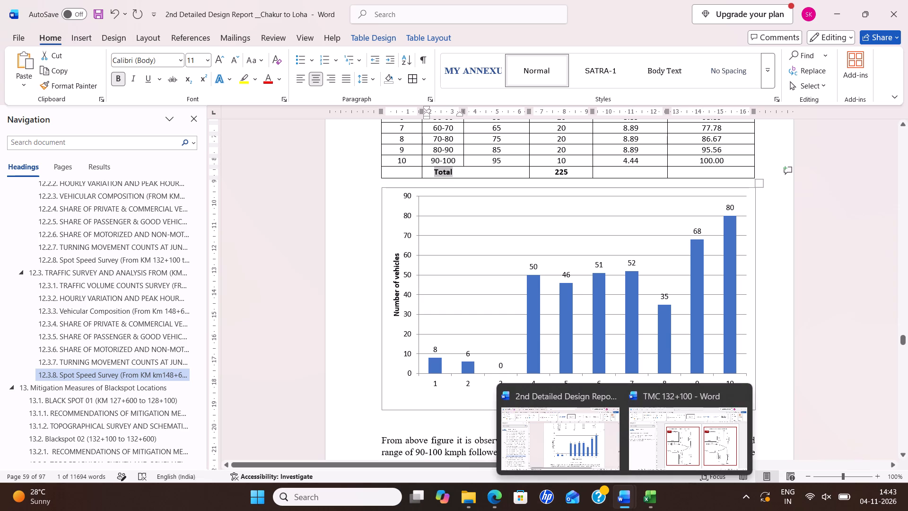
{"action": "key", "text": "alt+Tab"}
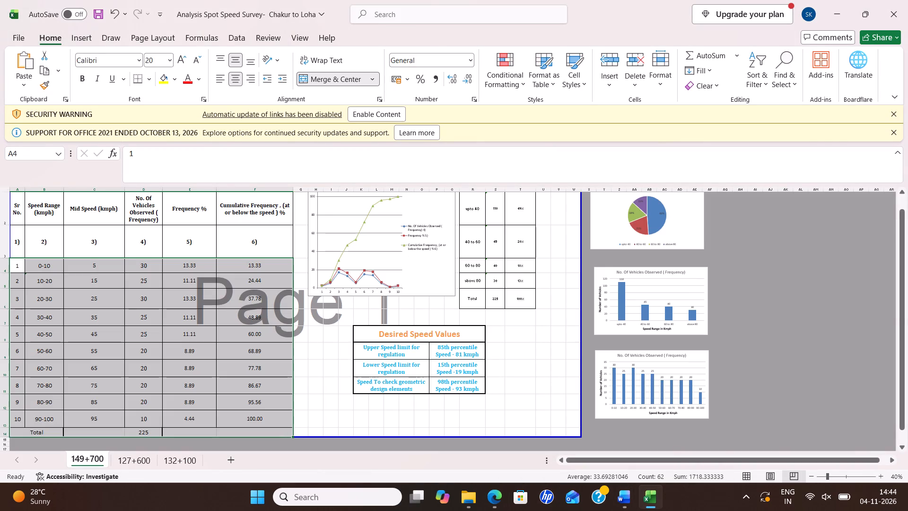
{"action": "key", "text": "alt+Tab"}
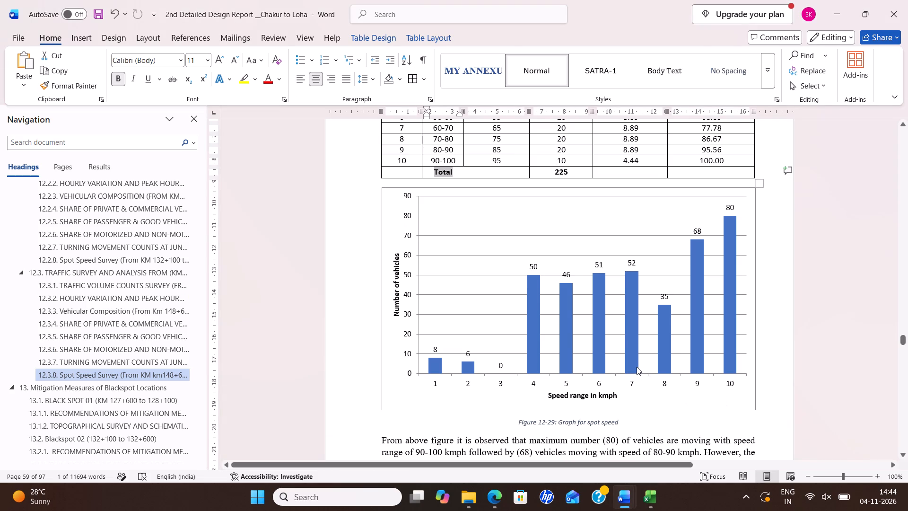
{"action": "key", "text": "alt+Tab"}
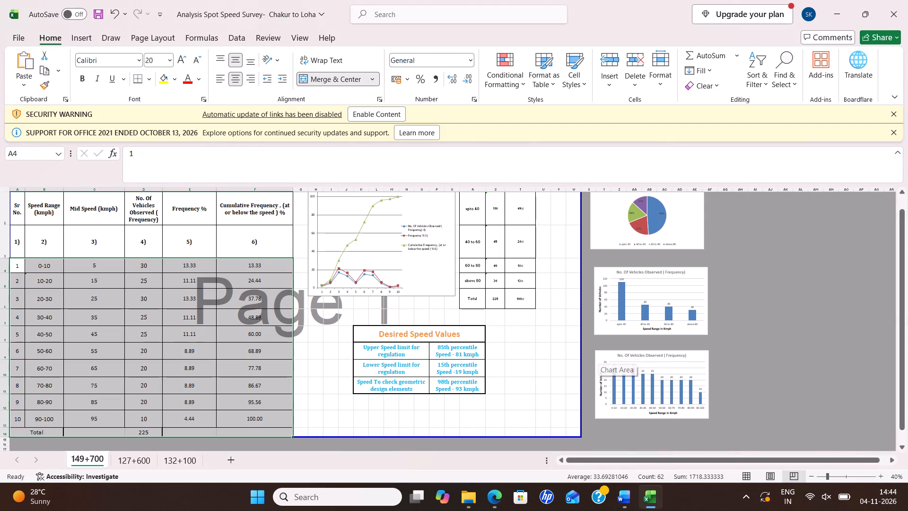
{"action": "scroll", "coordinate": [416, 298], "scroll_direction": "up", "scroll_amount": 3}
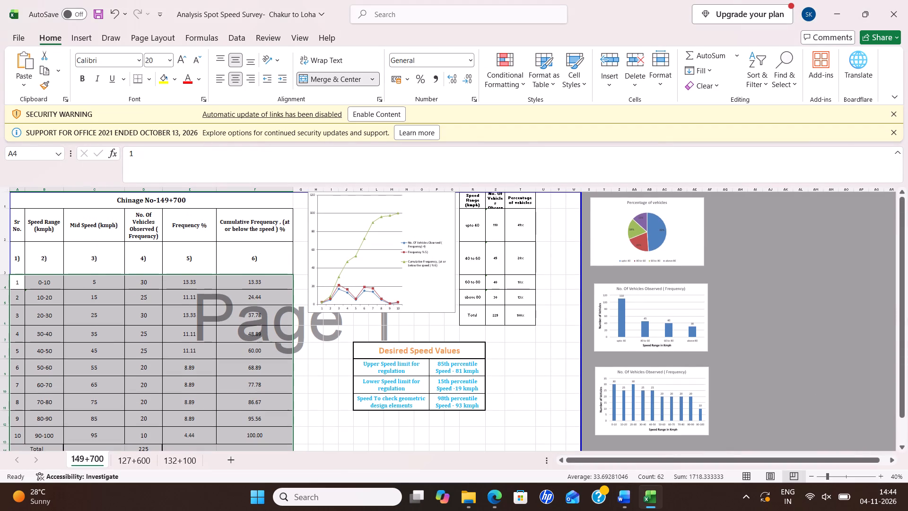
{"action": "scroll", "coordinate": [565, 351], "scroll_direction": "down", "scroll_amount": 1}
{"action": "left_click", "coordinate": [601, 291]}
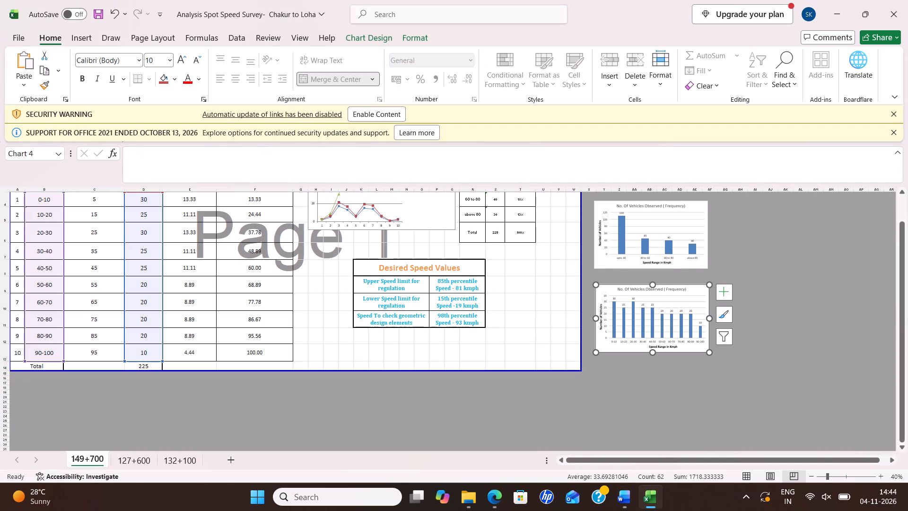
{"action": "key", "text": "ctrl+c"}
In the report, replace the old chart above the Figure 12-29 caption with the copied 149+700 chart and centre it.
{"action": "key", "text": "alt+Tab"}
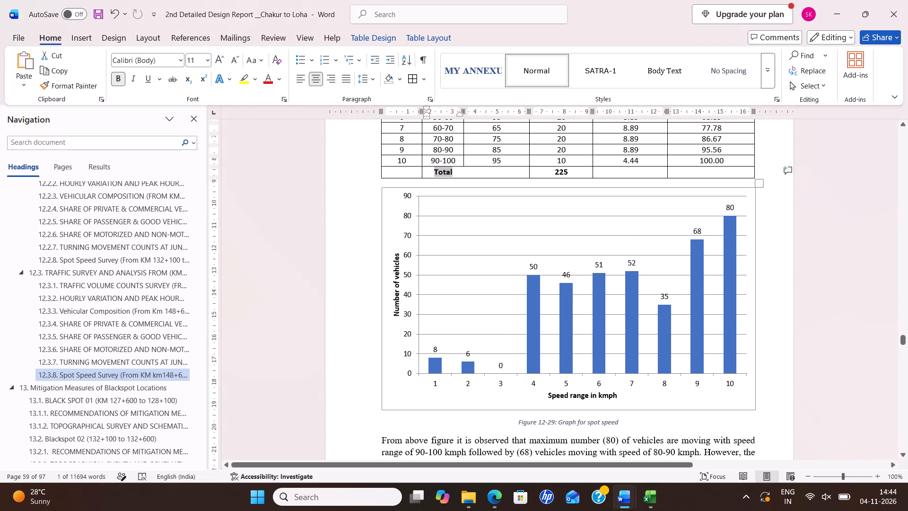
{"action": "left_click", "coordinate": [393, 194]}
{"action": "right_click", "coordinate": [393, 194]}
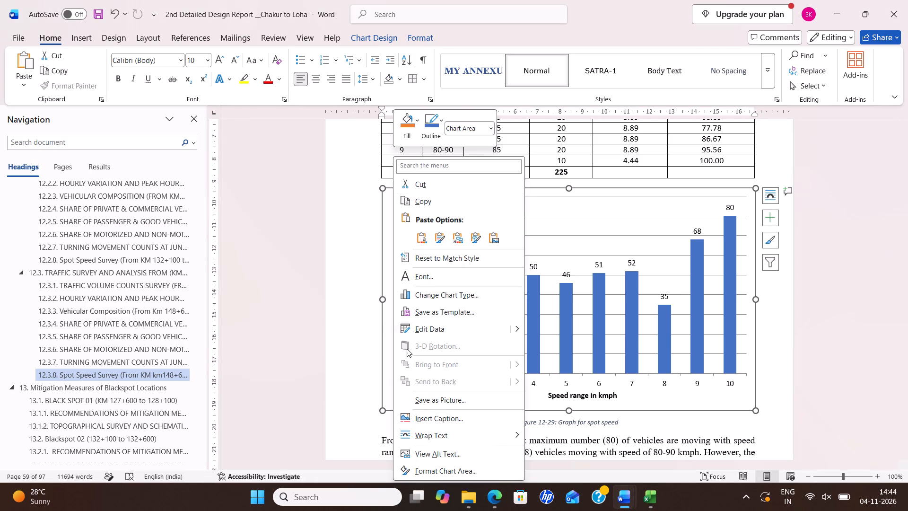
{"action": "left_click", "coordinate": [380, 311]}
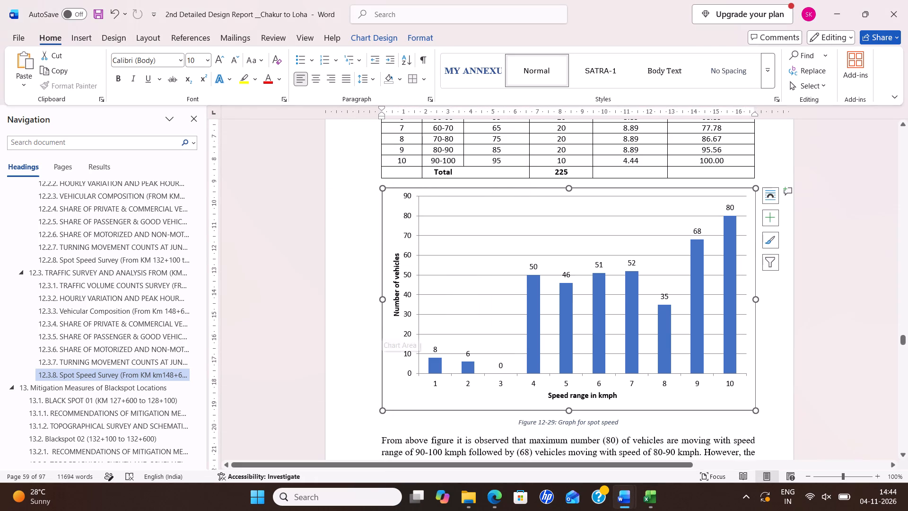
{"action": "key", "text": "Delete"}
{"action": "key", "text": "ctrl+v"}
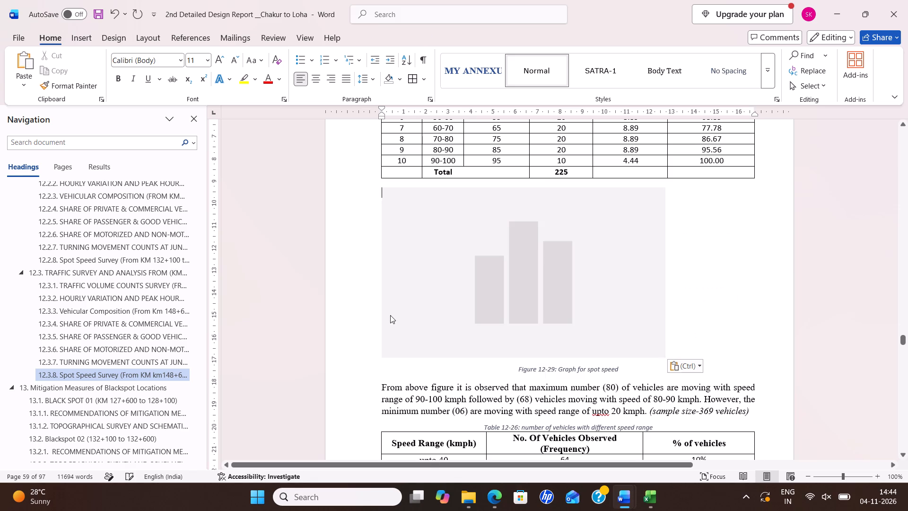
{"action": "left_click", "coordinate": [399, 205]}
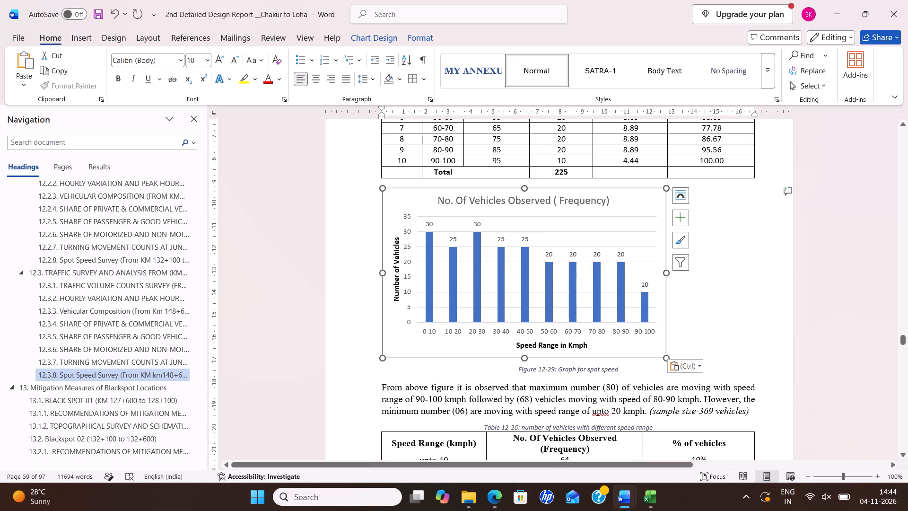
{"action": "left_click", "coordinate": [314, 77]}
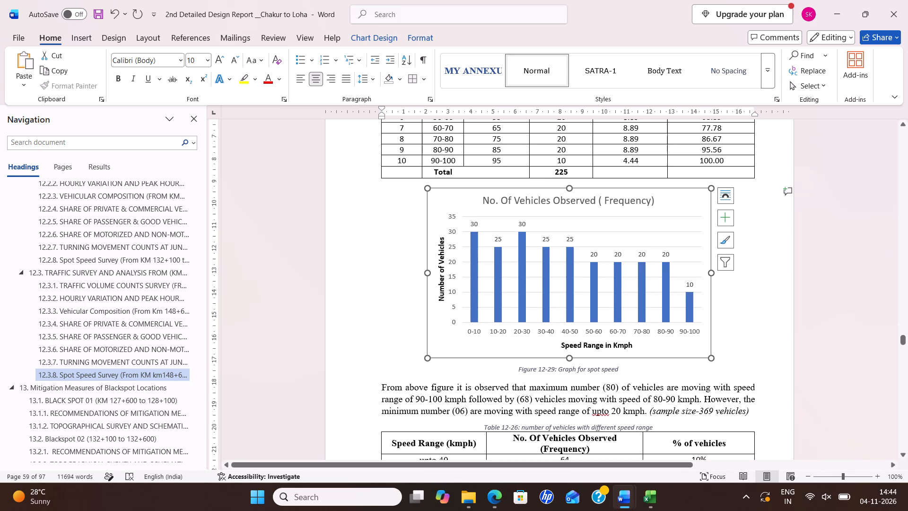
Set the font size of the new chart's title, No. Of Vehicles Observed ( Frequency), to 12.
{"action": "left_click", "coordinate": [492, 197]}
{"action": "left_click", "coordinate": [482, 198]}
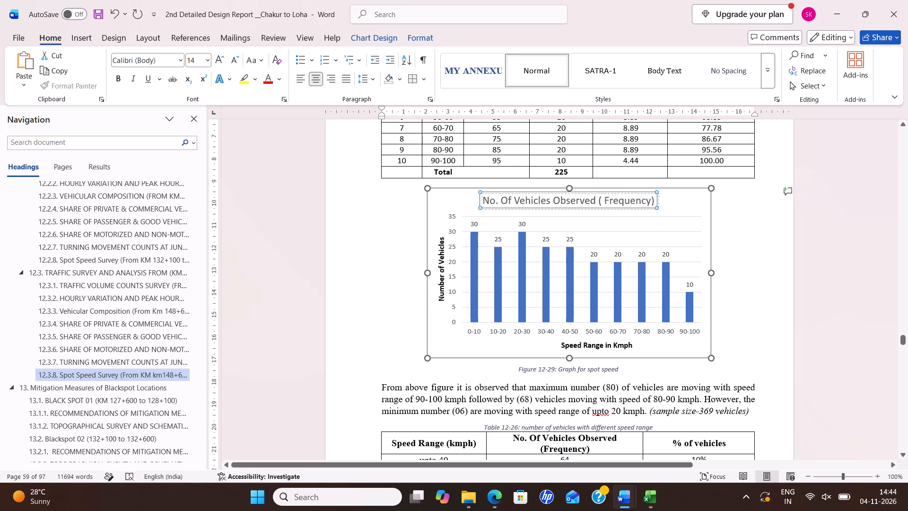
{"action": "left_click_drag", "start_coordinate": [482, 199], "coordinate": [485, 199]}
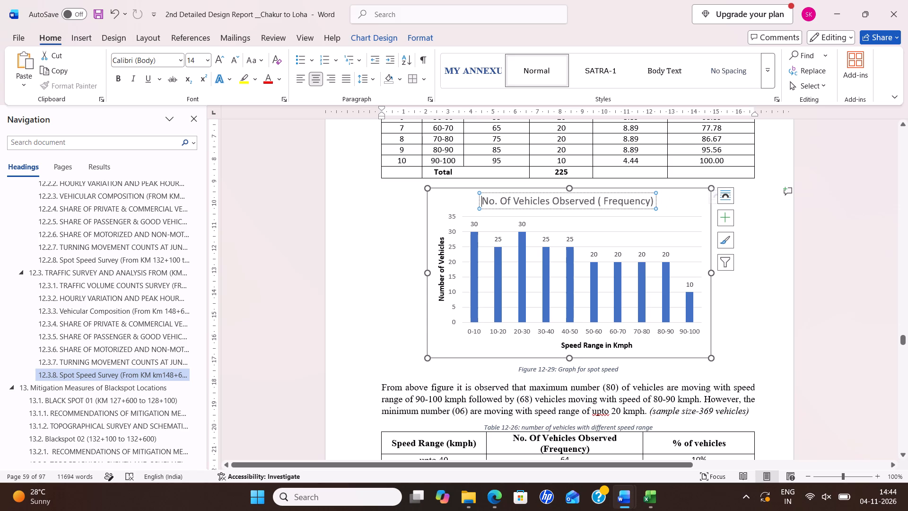
{"action": "left_click_drag", "start_coordinate": [485, 199], "coordinate": [660, 192]}
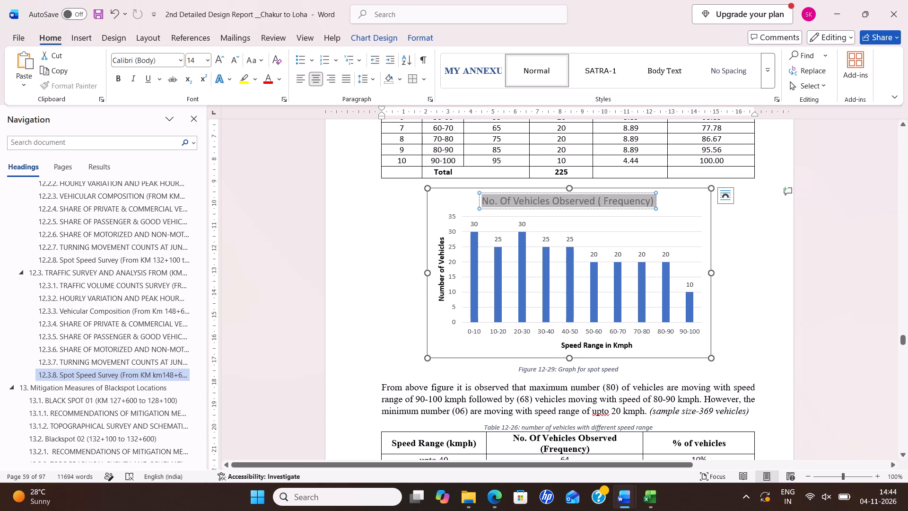
{"action": "left_click_drag", "start_coordinate": [660, 192], "coordinate": [660, 192]}
{"action": "left_click", "coordinate": [716, 158]}
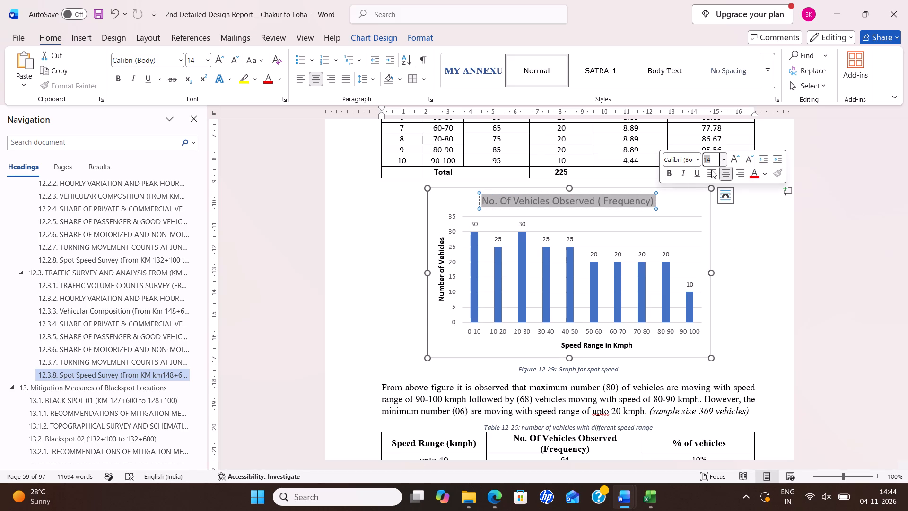
{"action": "type", "text": "12"}
{"action": "key", "text": "Return"}
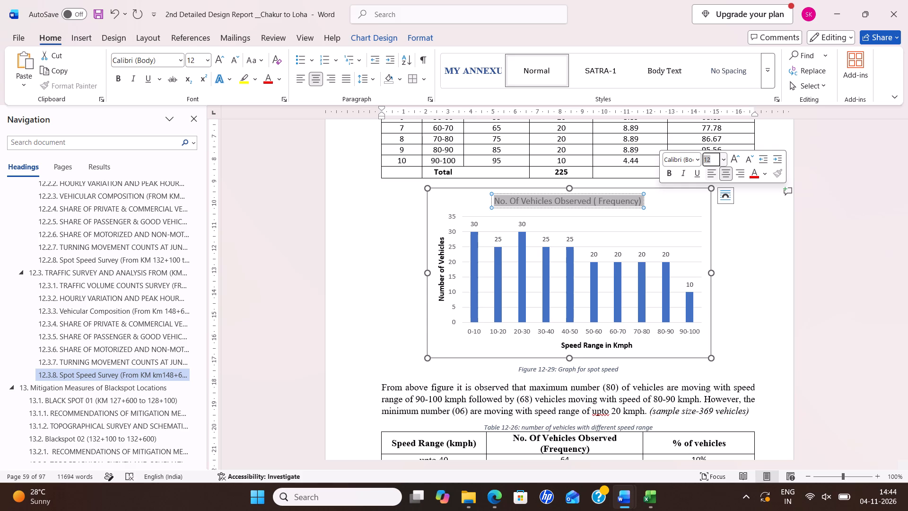
Remove the bold formatting from the chart's Number of Vehicles and Speed Range in Kmph axis titles.
{"action": "left_click", "coordinate": [441, 243]}
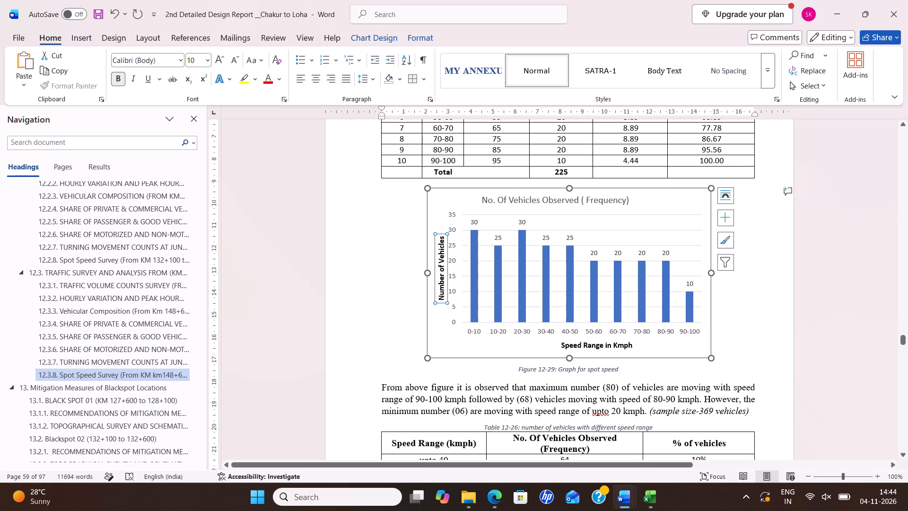
{"action": "left_click_drag", "start_coordinate": [442, 239], "coordinate": [440, 296]}
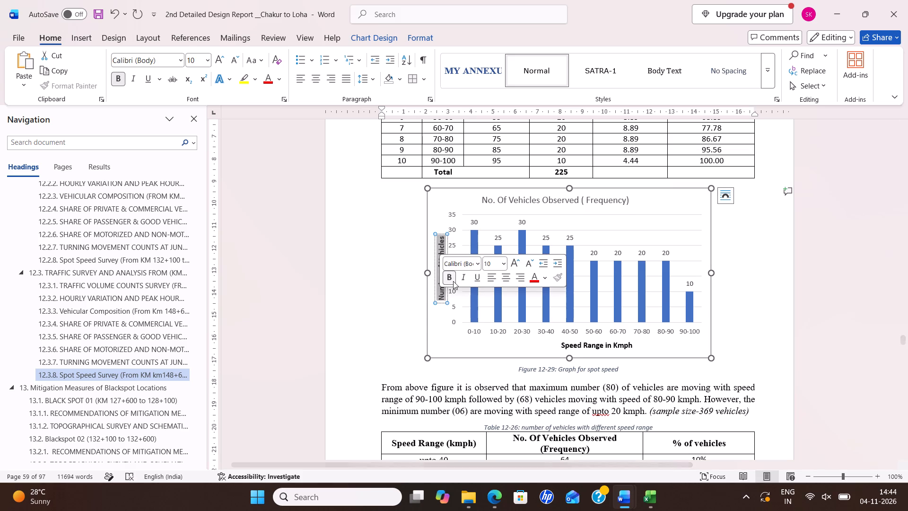
{"action": "left_click", "coordinate": [453, 281]}
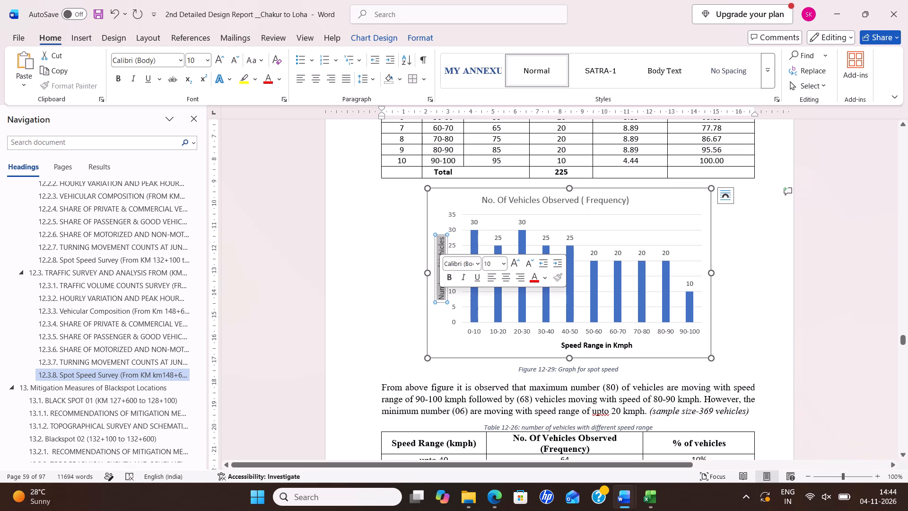
{"action": "left_click", "coordinate": [586, 343]}
{"action": "left_click_drag", "start_coordinate": [563, 348], "coordinate": [625, 344]}
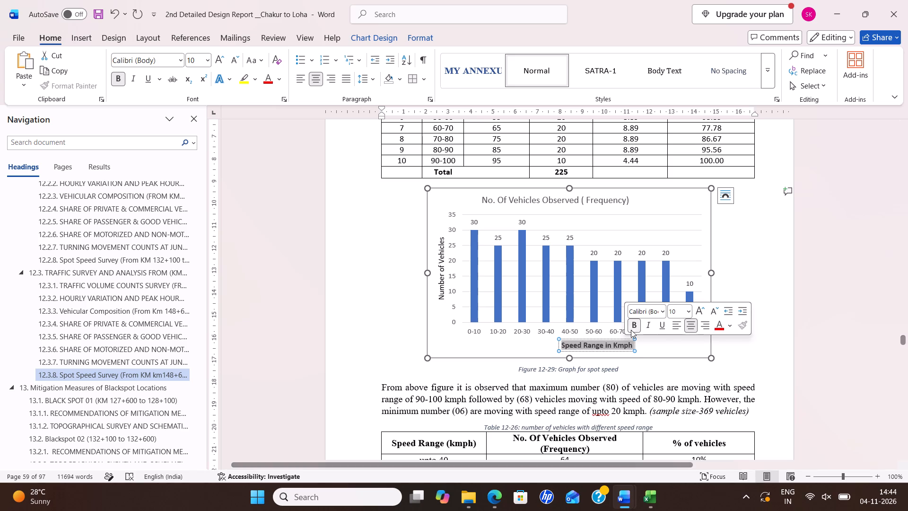
{"action": "left_click", "coordinate": [631, 330]}
{"action": "left_click", "coordinate": [650, 349]}
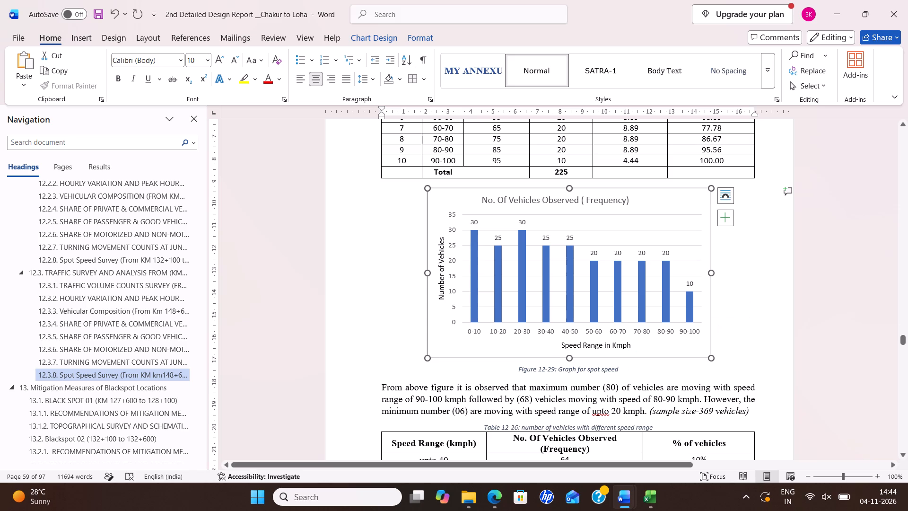
Highlight the observation paragraph below the Figure 12-29 caption in yellow.
{"action": "scroll", "coordinate": [584, 345], "scroll_direction": "down", "scroll_amount": 2}
{"action": "left_click_drag", "start_coordinate": [379, 326], "coordinate": [762, 355]}
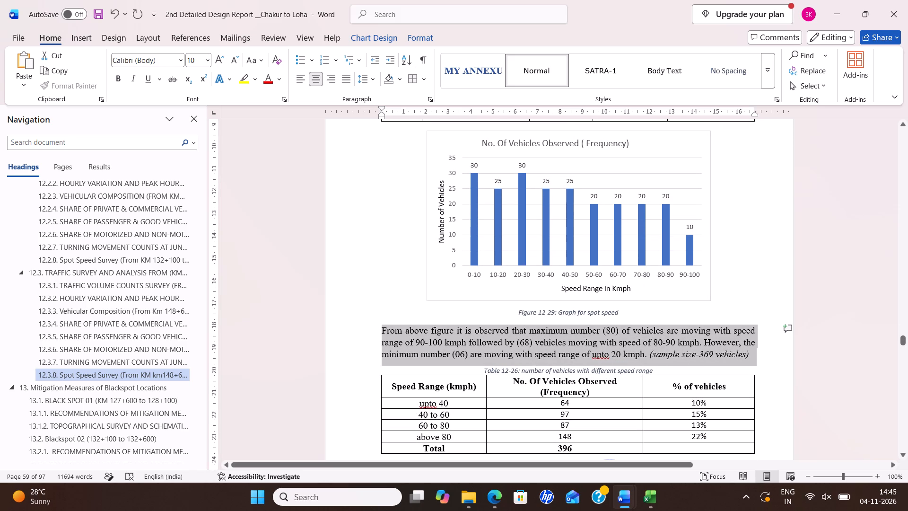
{"action": "left_click_drag", "start_coordinate": [762, 355], "coordinate": [762, 354]}
{"action": "left_click", "coordinate": [721, 335]}
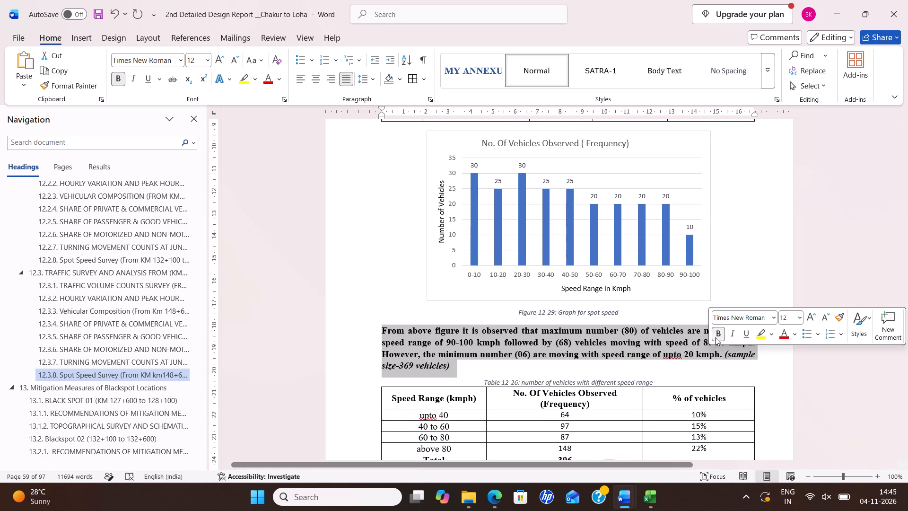
{"action": "key", "text": "ctrl+z"}
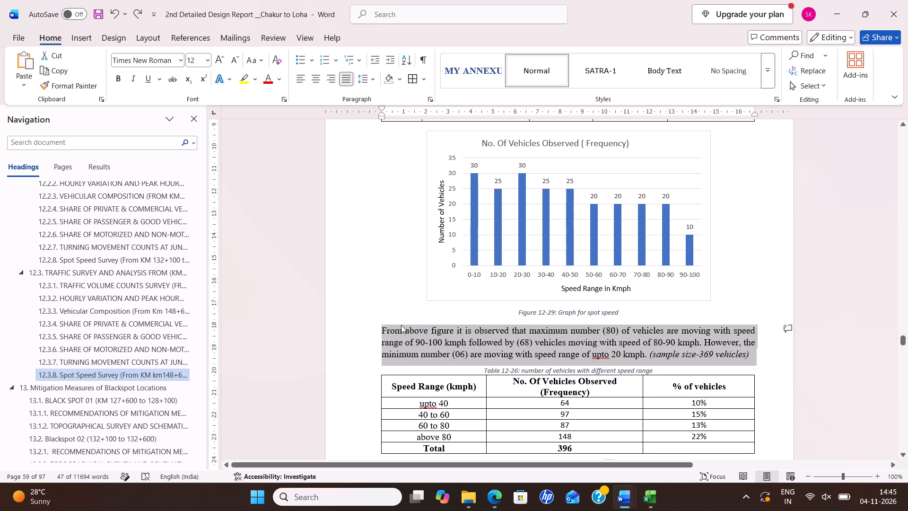
{"action": "left_click", "coordinate": [248, 78]}
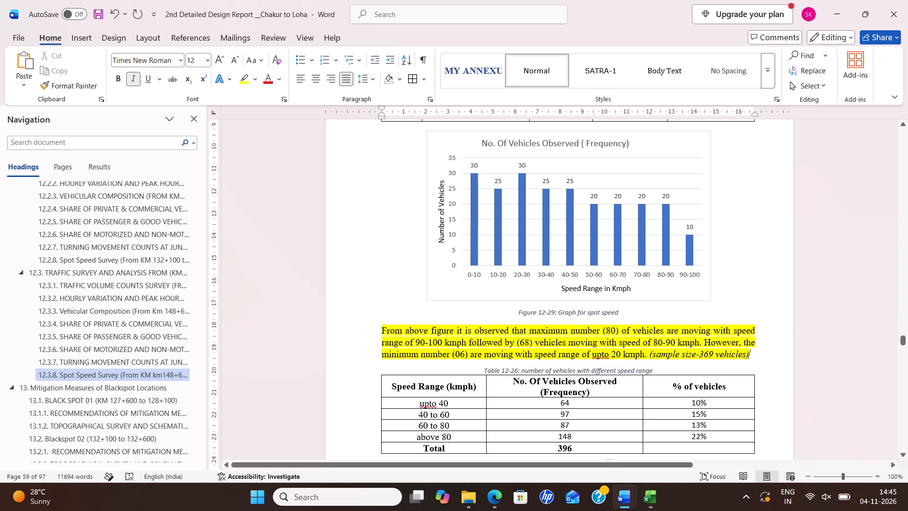
From the workbook's 149+700 sheet, copy the vehicle counts and percentages of the grouped speed-range table, including its Total row.
{"action": "scroll", "coordinate": [515, 222], "scroll_direction": "down", "scroll_amount": 4}
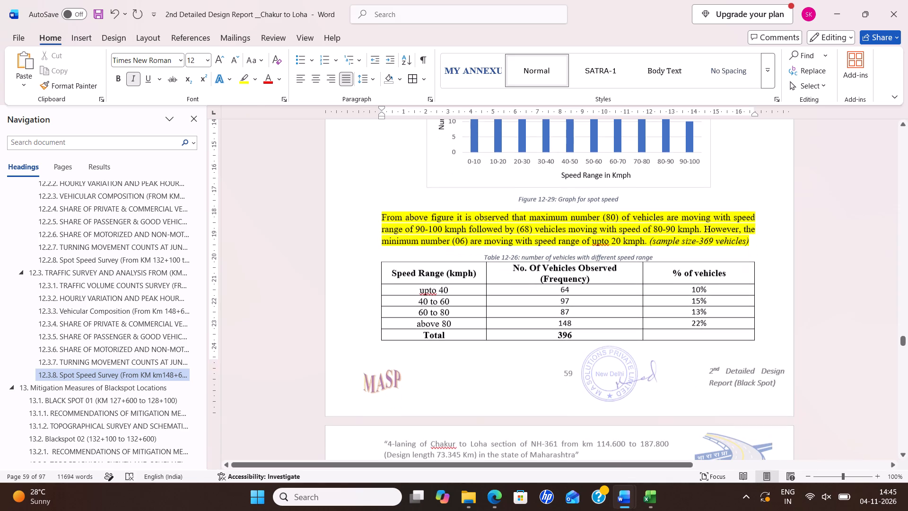
{"action": "key", "text": "alt+Tab"}
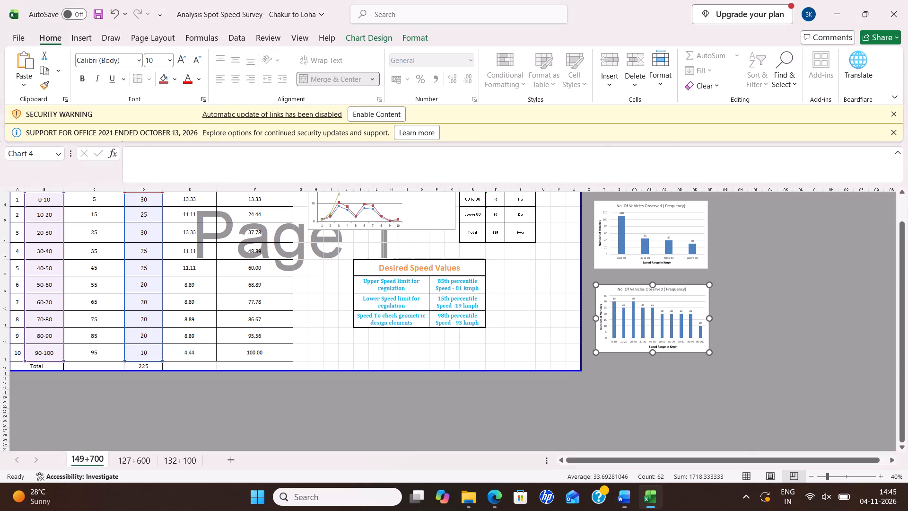
{"action": "scroll", "coordinate": [507, 255], "scroll_direction": "up", "scroll_amount": 1}
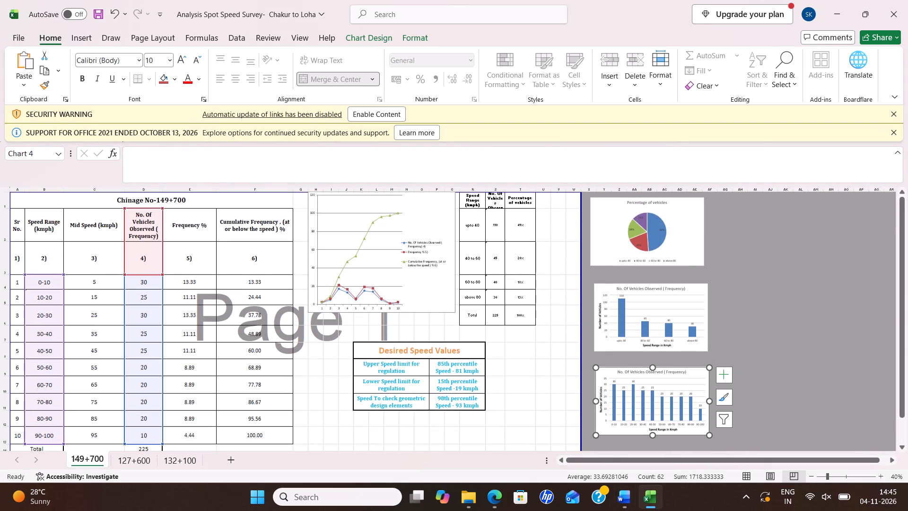
{"action": "key", "text": "alt+Tab"}
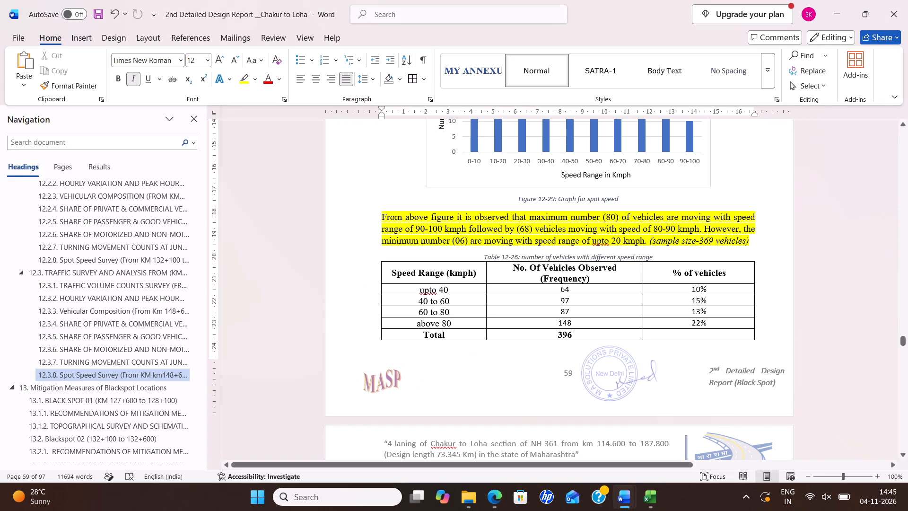
{"action": "key", "text": "alt+Tab"}
{"action": "left_click_drag", "start_coordinate": [491, 223], "coordinate": [523, 293]}
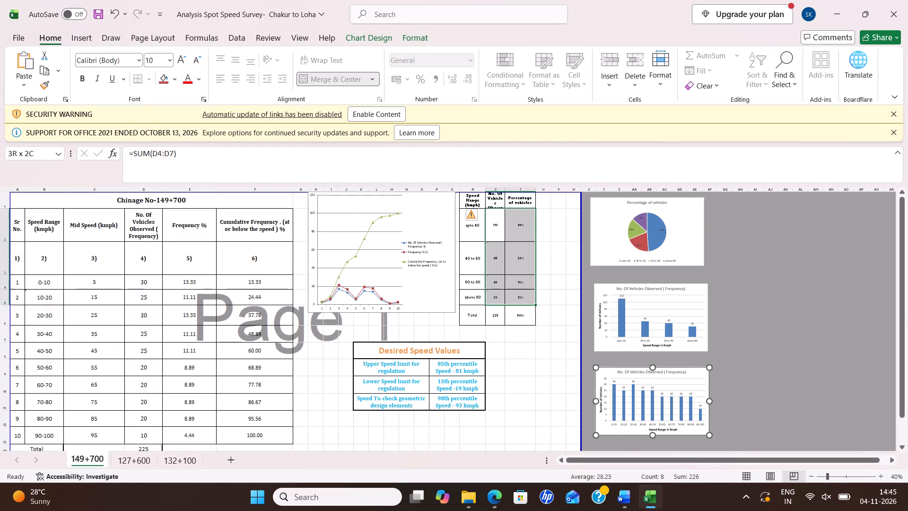
{"action": "left_click_drag", "start_coordinate": [523, 293], "coordinate": [527, 310]}
{"action": "key", "text": "ctrl+c"}
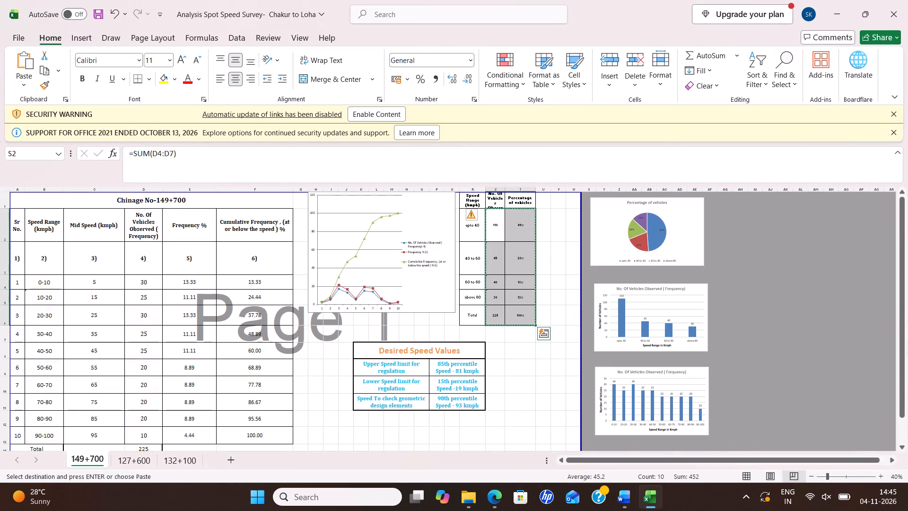
In the report, replace the vehicle count and percentage values of Table 12-26 with the copied data as text only.
{"action": "key", "text": "alt+Tab"}
{"action": "left_click_drag", "start_coordinate": [525, 290], "coordinate": [635, 345]}
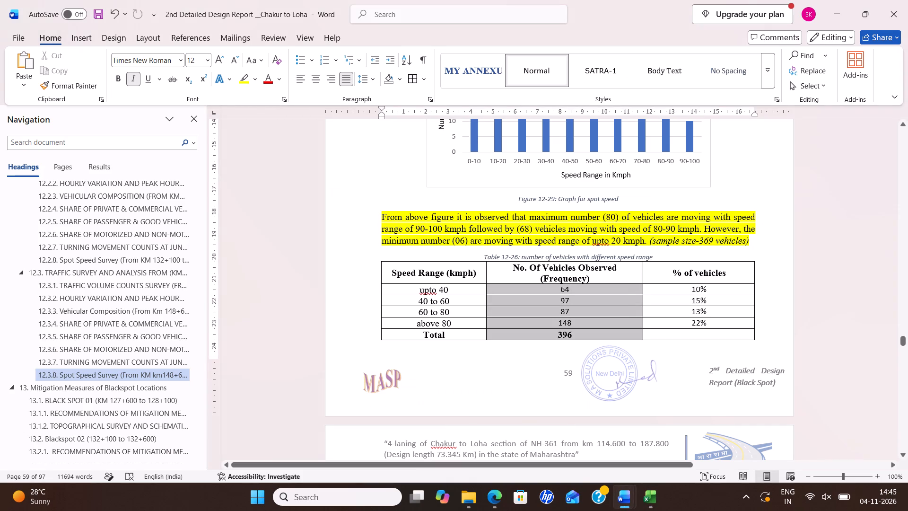
{"action": "left_click_drag", "start_coordinate": [635, 345], "coordinate": [656, 339]}
{"action": "right_click", "coordinate": [603, 282]}
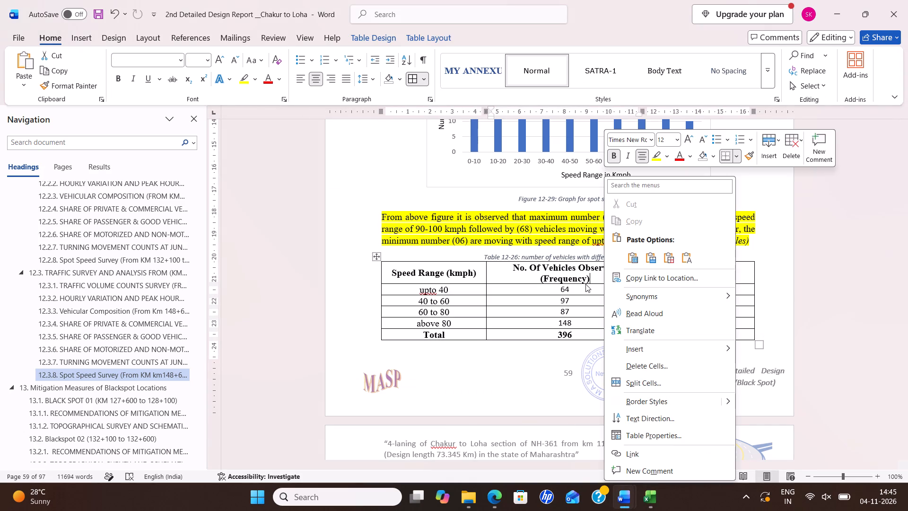
{"action": "left_click", "coordinate": [577, 285]}
{"action": "left_click_drag", "start_coordinate": [547, 288], "coordinate": [707, 340]}
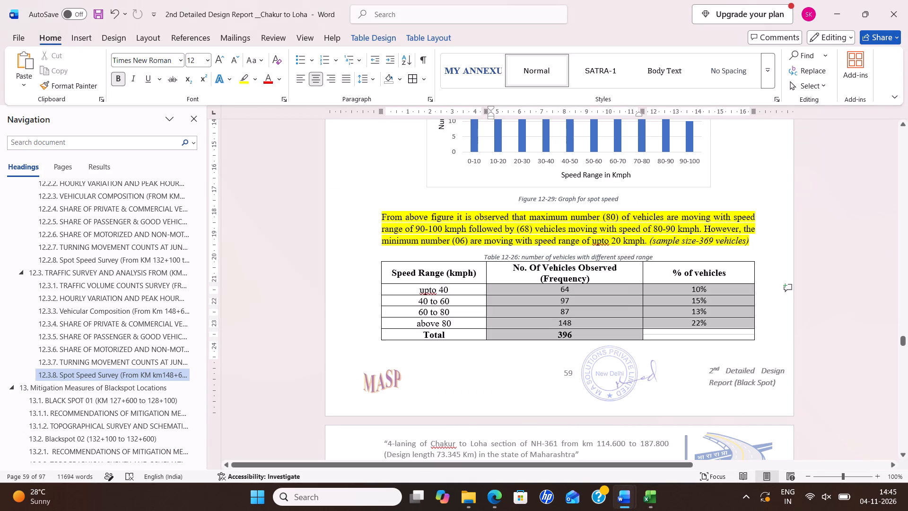
{"action": "left_click_drag", "start_coordinate": [707, 340], "coordinate": [696, 338]}
{"action": "right_click", "coordinate": [597, 288]}
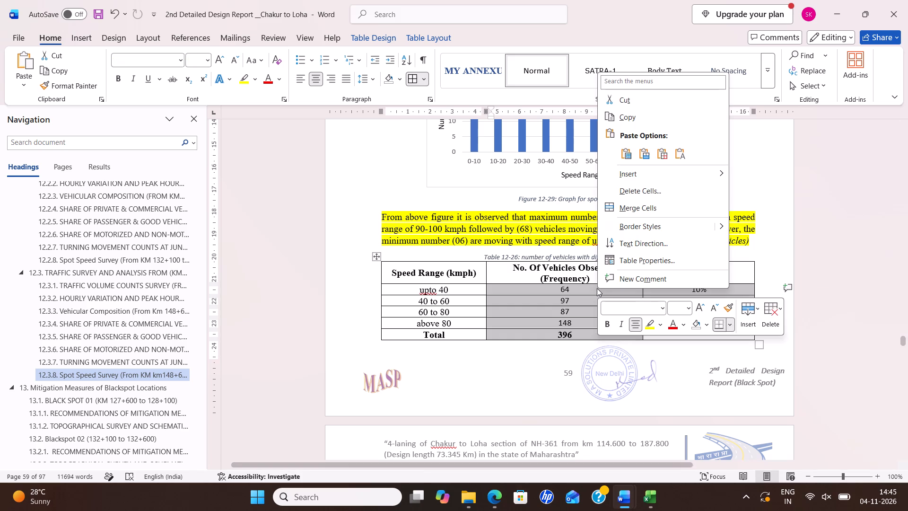
{"action": "left_click", "coordinate": [679, 157]}
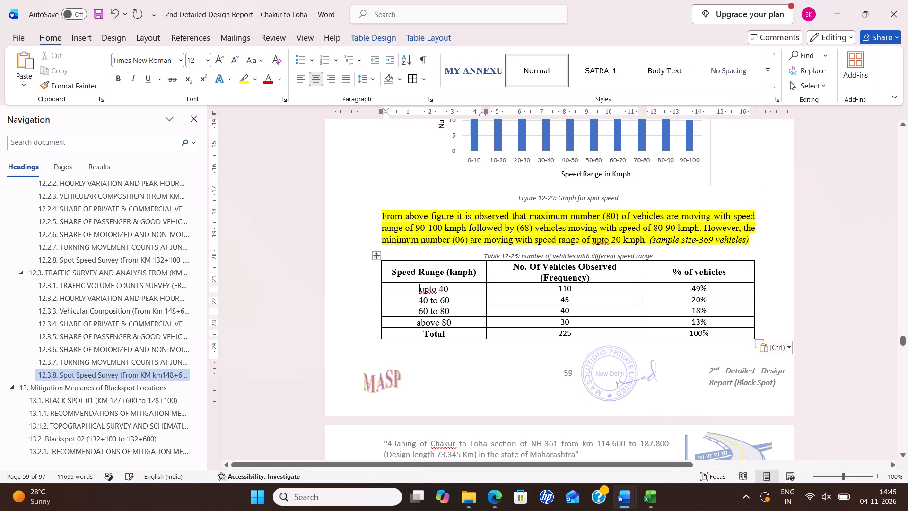
In Table 12-26's Total row, delete the 100% entry and make 225 bold.
{"action": "left_click_drag", "start_coordinate": [682, 331], "coordinate": [719, 331]}
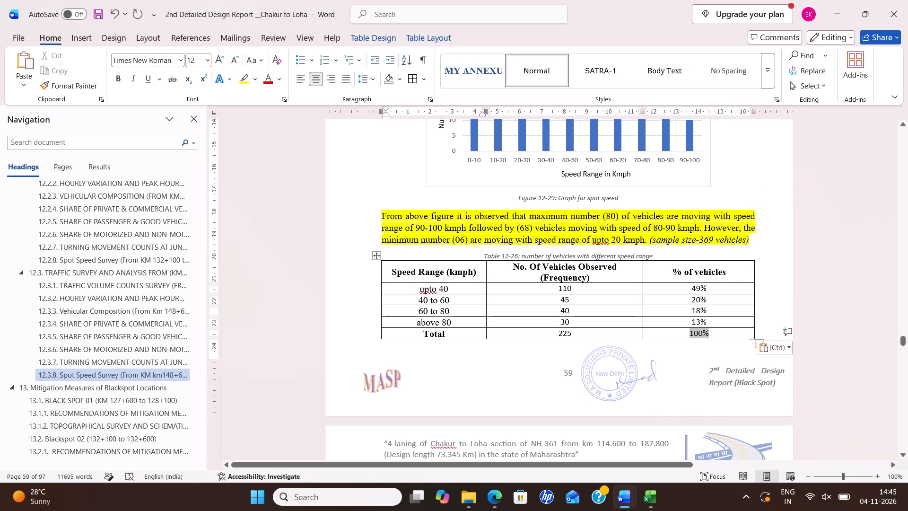
{"action": "key", "text": "Delete"}
{"action": "left_click_drag", "start_coordinate": [599, 334], "coordinate": [550, 334]}
{"action": "left_click", "coordinate": [563, 309]}
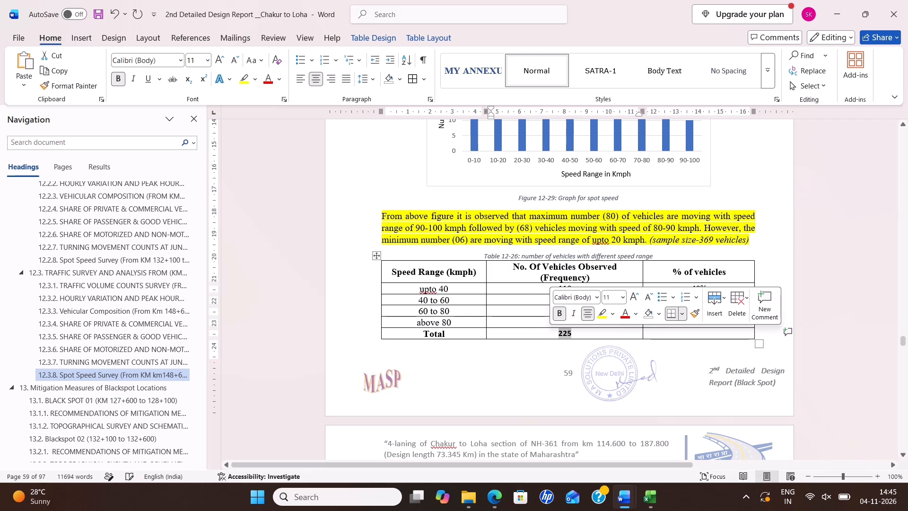
{"action": "left_click", "coordinate": [536, 350]}
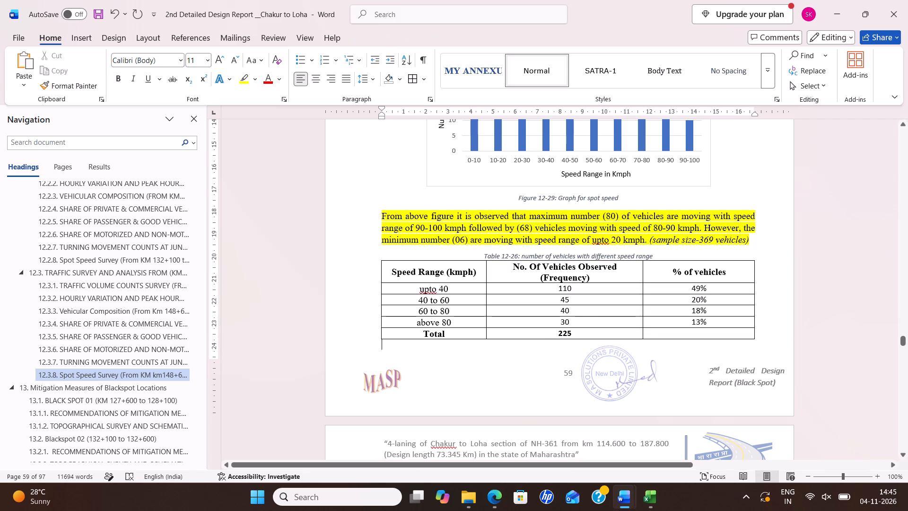
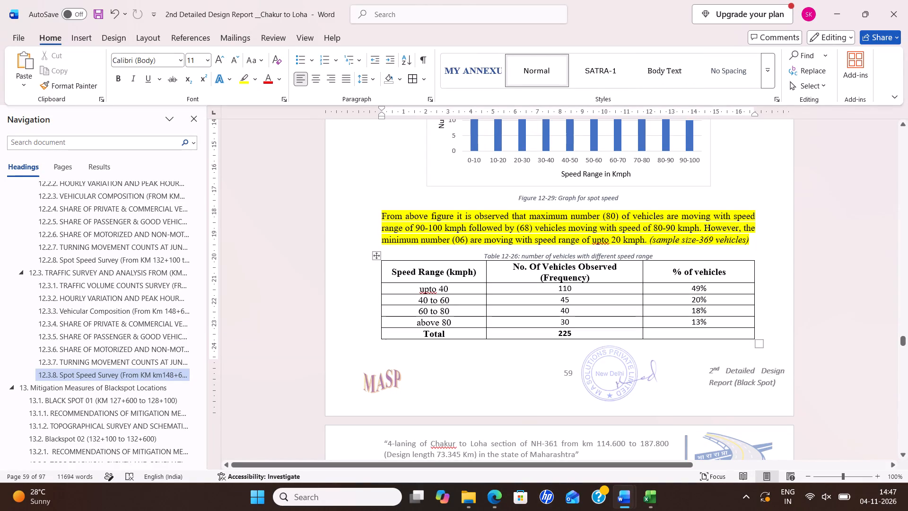
Replace the bar chart above the Figure 12-30 caption with the workbook's 149+700 grouped speed-range bar chart, centred on the page.
{"action": "scroll", "coordinate": [533, 335], "scroll_direction": "down", "scroll_amount": 6}
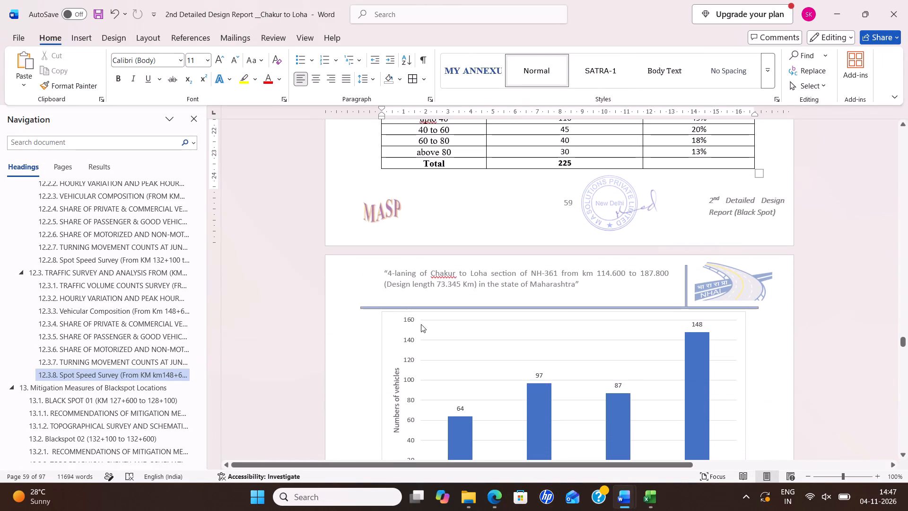
{"action": "scroll", "coordinate": [401, 315], "scroll_direction": "down", "scroll_amount": 3}
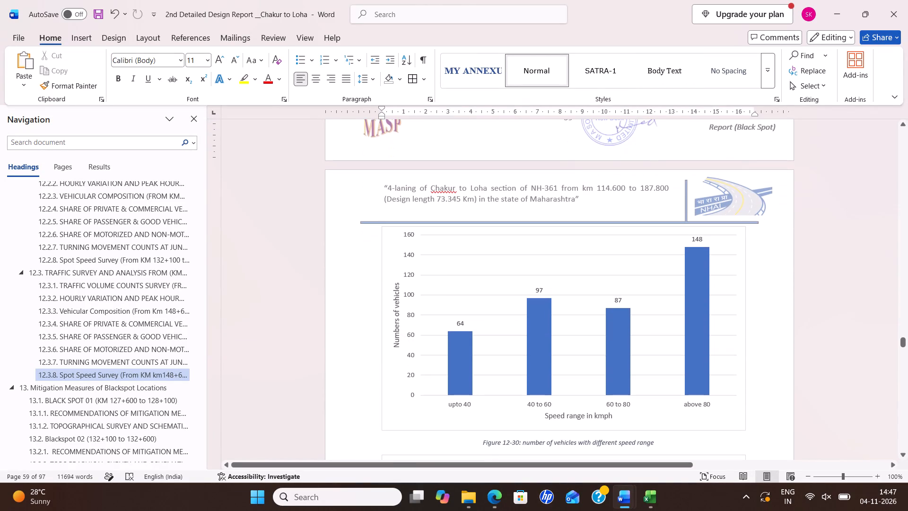
{"action": "left_click", "coordinate": [386, 243]}
{"action": "key", "text": "Delete"}
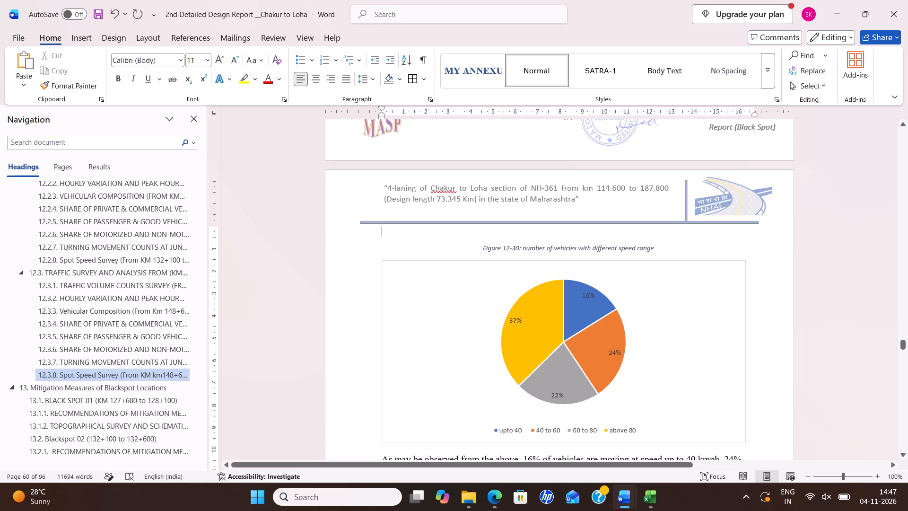
{"action": "key", "text": "alt+Tab"}
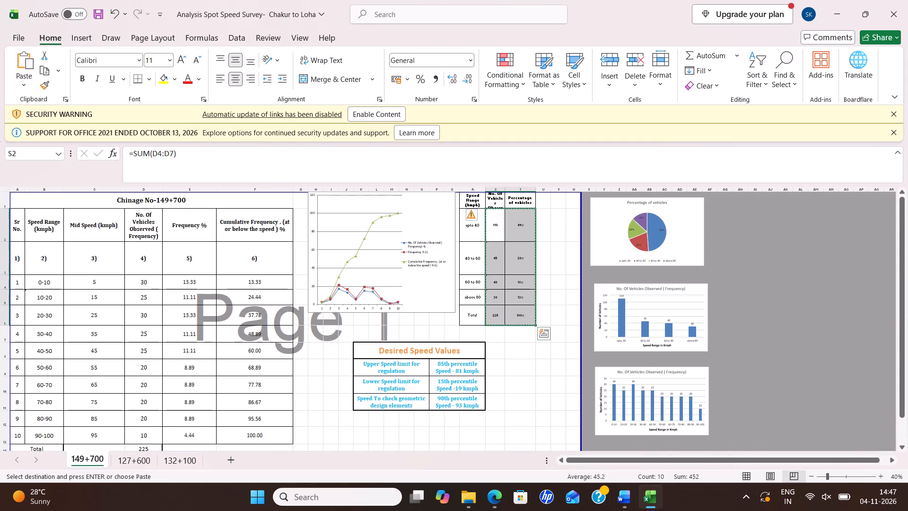
{"action": "left_click", "coordinate": [602, 340]}
{"action": "key", "text": "ctrl+c"}
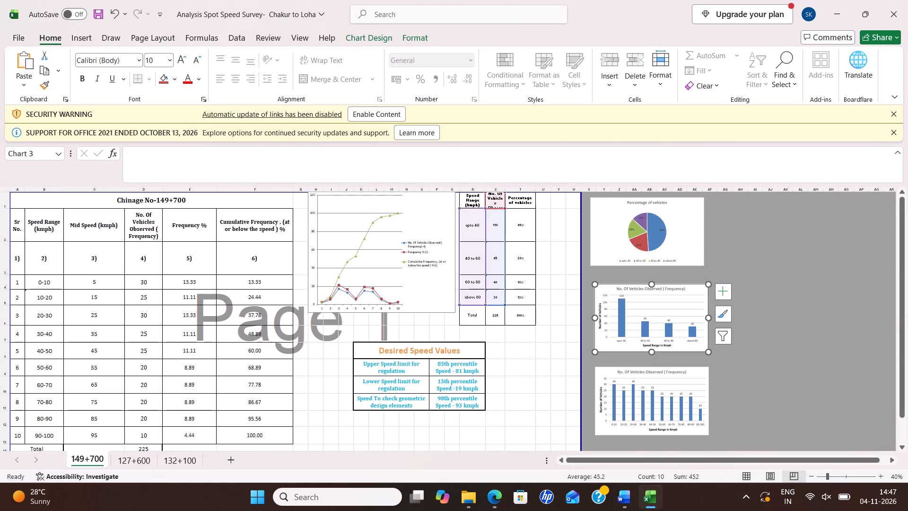
{"action": "key", "text": "alt+Tab"}
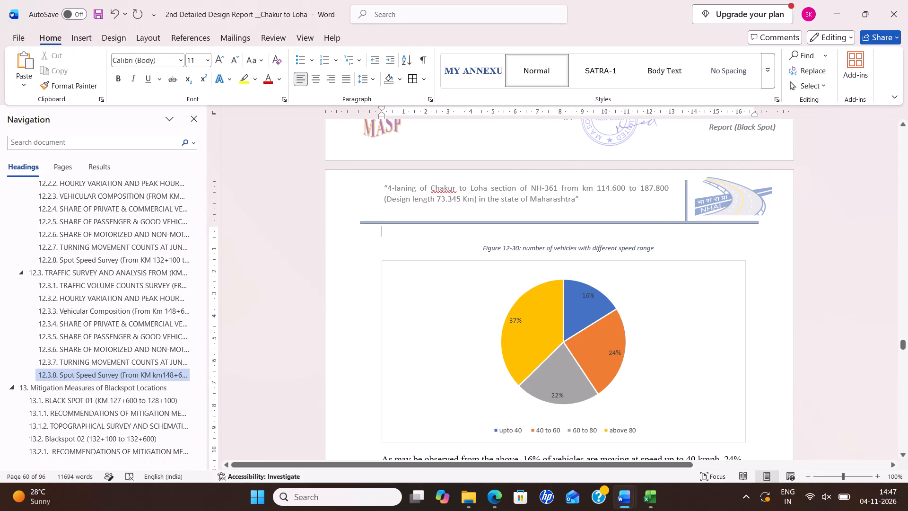
{"action": "key", "text": "ctrl+v"}
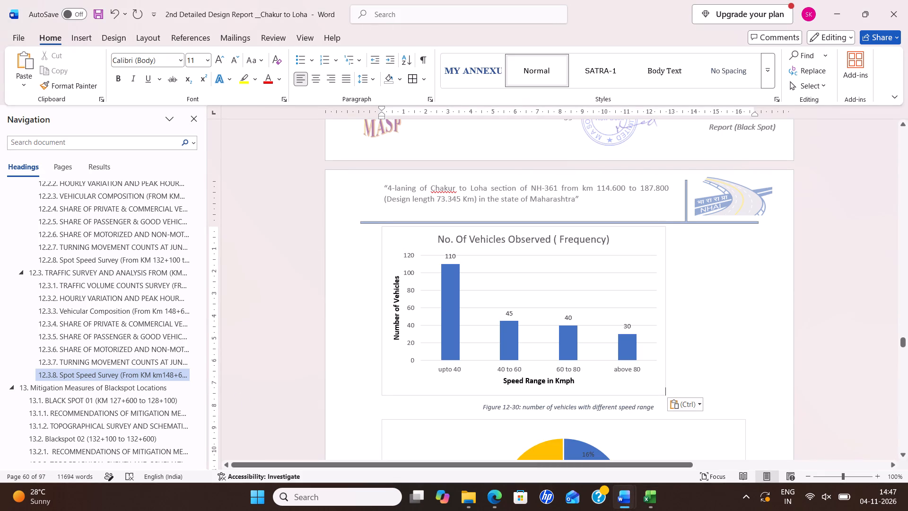
{"action": "left_click", "coordinate": [402, 239]}
{"action": "left_click", "coordinate": [312, 79]}
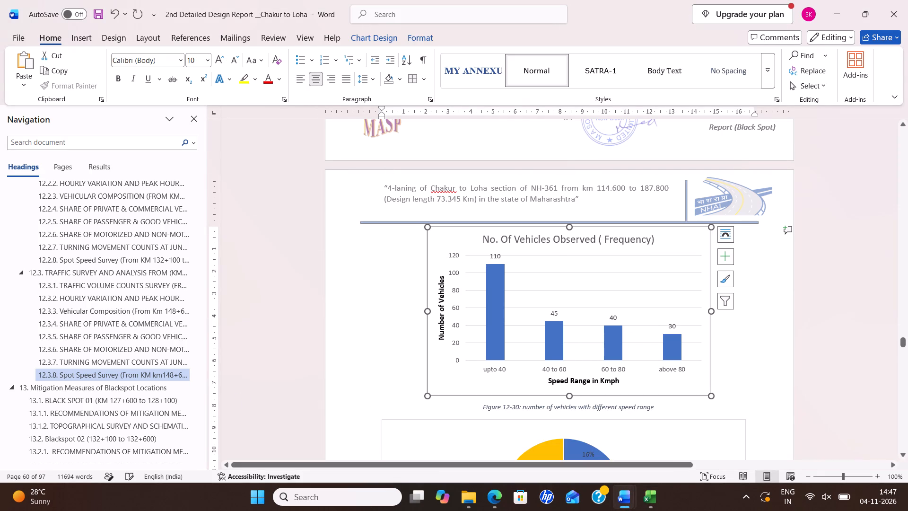
Set the font size of the new bar chart's title, No. Of Vehicles Observed ( Frequency), to 12.
{"action": "left_click", "coordinate": [486, 239]}
{"action": "left_click_drag", "start_coordinate": [487, 238], "coordinate": [657, 228]}
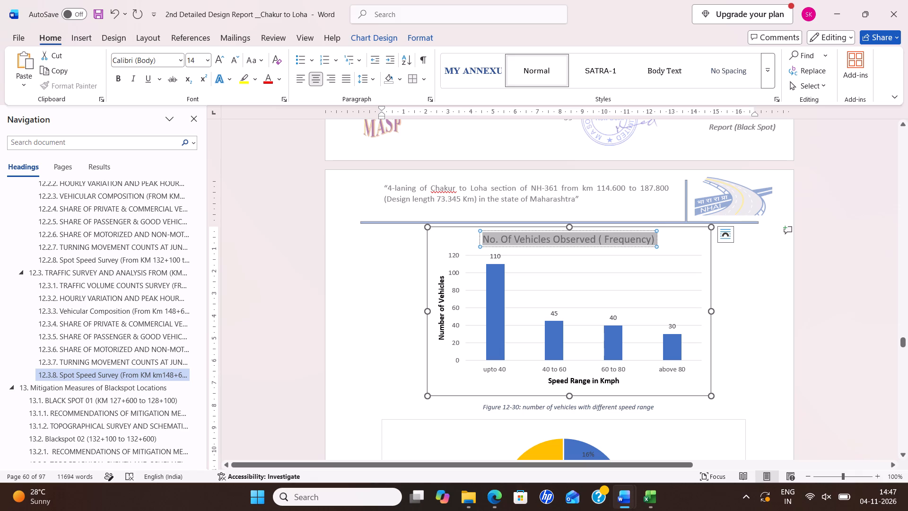
{"action": "left_click_drag", "start_coordinate": [657, 228], "coordinate": [658, 227]}
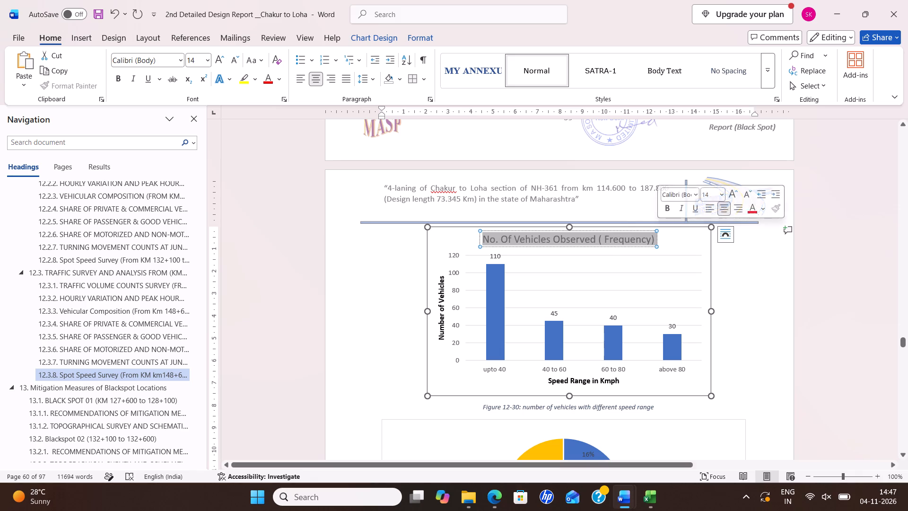
{"action": "left_click", "coordinate": [199, 62]}
{"action": "type", "text": "12"}
{"action": "key", "text": "Return"}
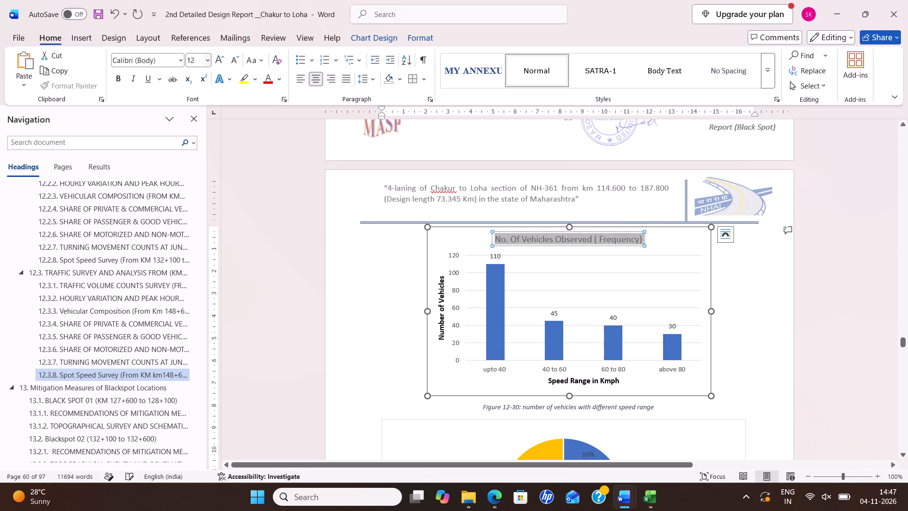
{"action": "key", "text": "Return"}
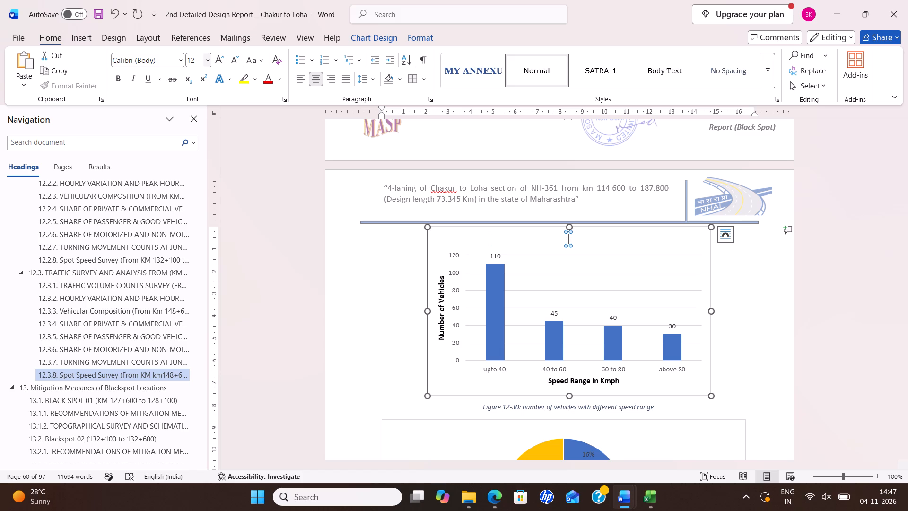
{"action": "key", "text": "ctrl+z"}
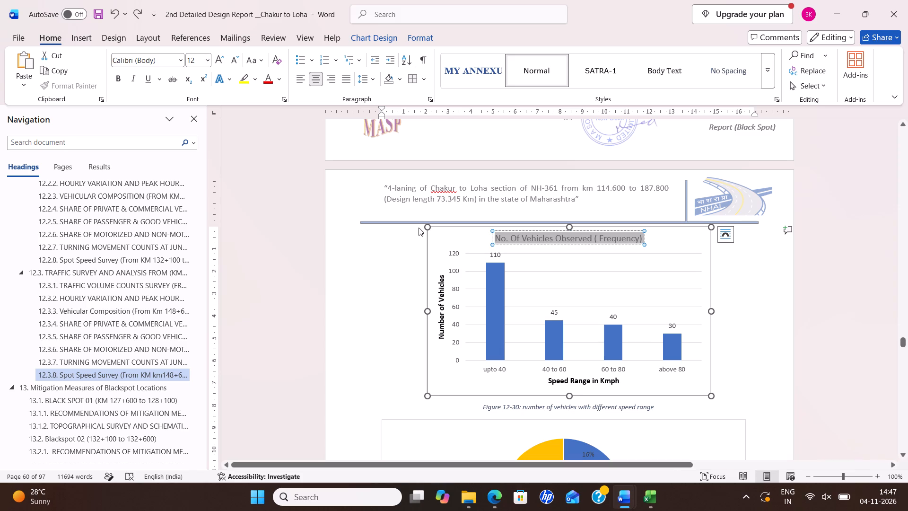
Remove the bold formatting from the bar chart's axis titles, Number of Vehicles and Speed Range in Kmph.
{"action": "left_click", "coordinate": [441, 275]}
{"action": "left_click_drag", "start_coordinate": [441, 278], "coordinate": [438, 282]}
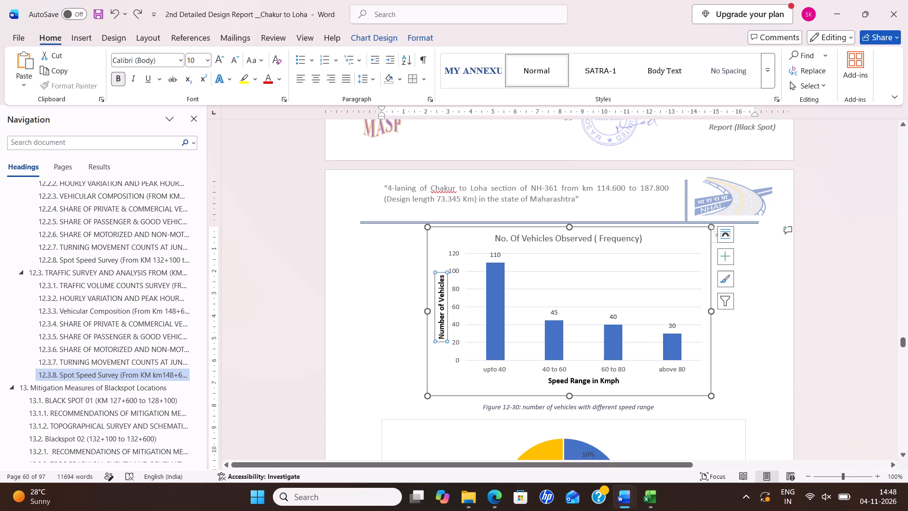
{"action": "left_click_drag", "start_coordinate": [438, 282], "coordinate": [433, 329]}
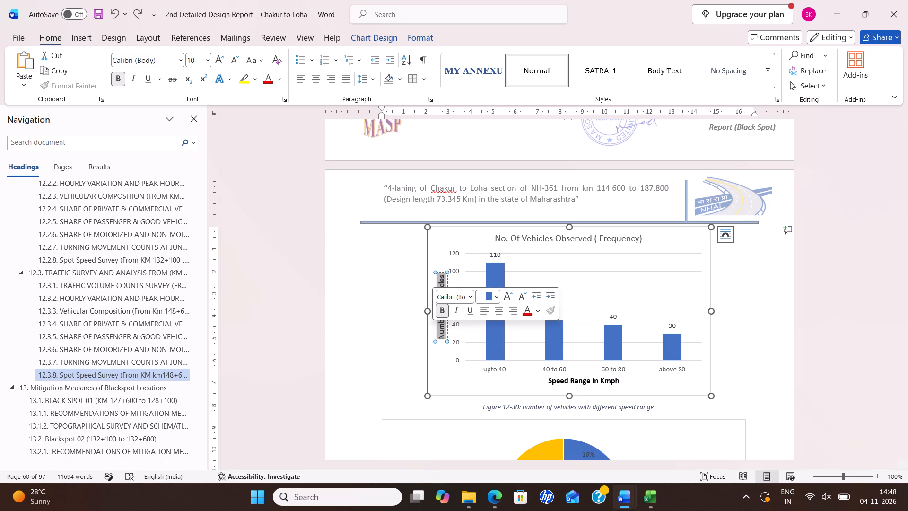
{"action": "left_click", "coordinate": [491, 294]}
{"action": "left_click", "coordinate": [443, 309]}
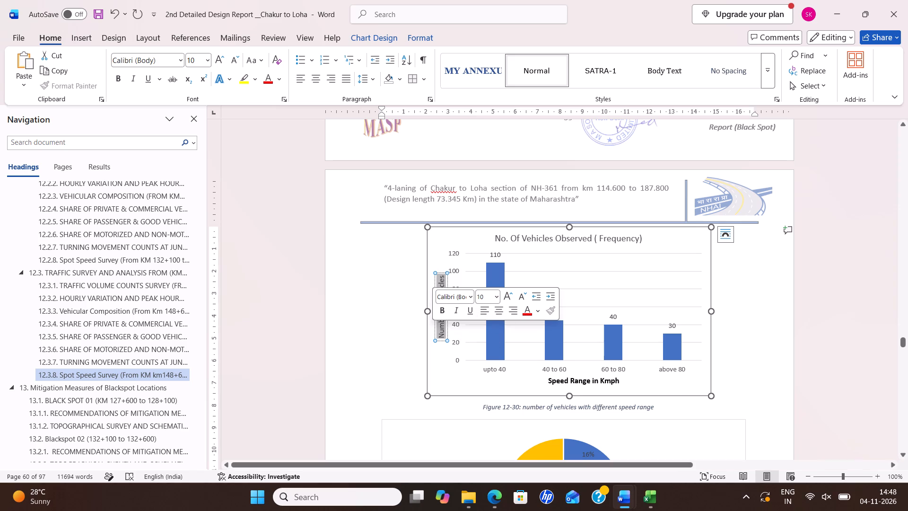
{"action": "left_click", "coordinate": [485, 372]}
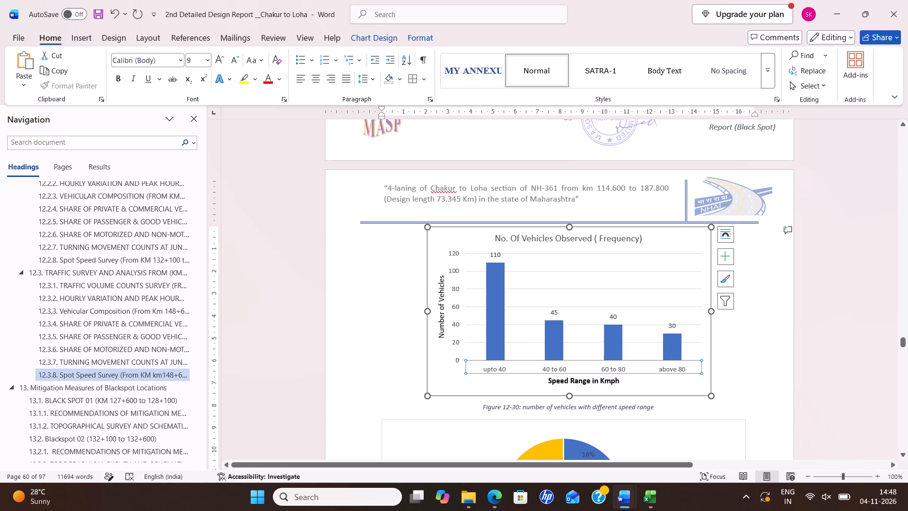
{"action": "left_click", "coordinate": [523, 238]}
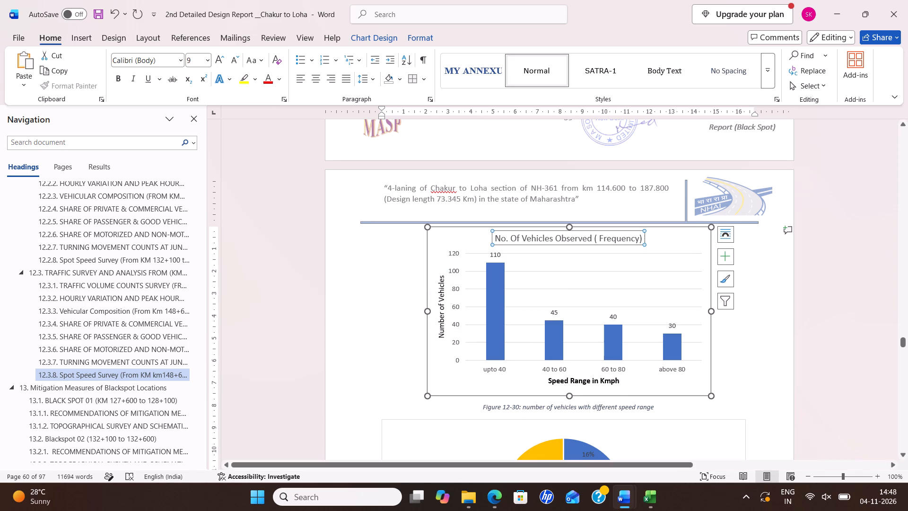
{"action": "left_click", "coordinate": [556, 379]}
{"action": "left_click_drag", "start_coordinate": [550, 381], "coordinate": [611, 380]}
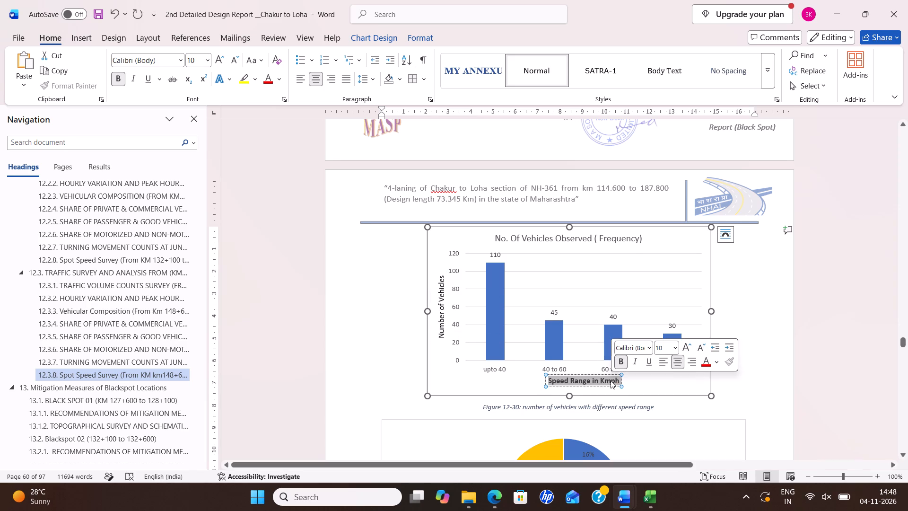
{"action": "left_click", "coordinate": [618, 365]}
{"action": "left_click", "coordinate": [634, 388]}
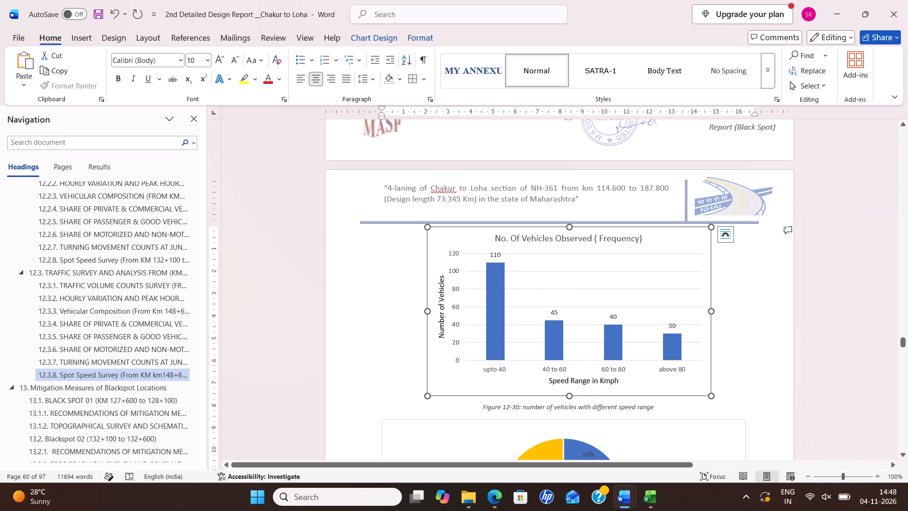
Replace the pie chart below the Figure 12-30 caption with the workbook's 149+700 Percentage of vehicles pie chart, centred on the page.
{"action": "scroll", "coordinate": [591, 243], "scroll_direction": "down", "scroll_amount": 5}
{"action": "left_click", "coordinate": [469, 311]}
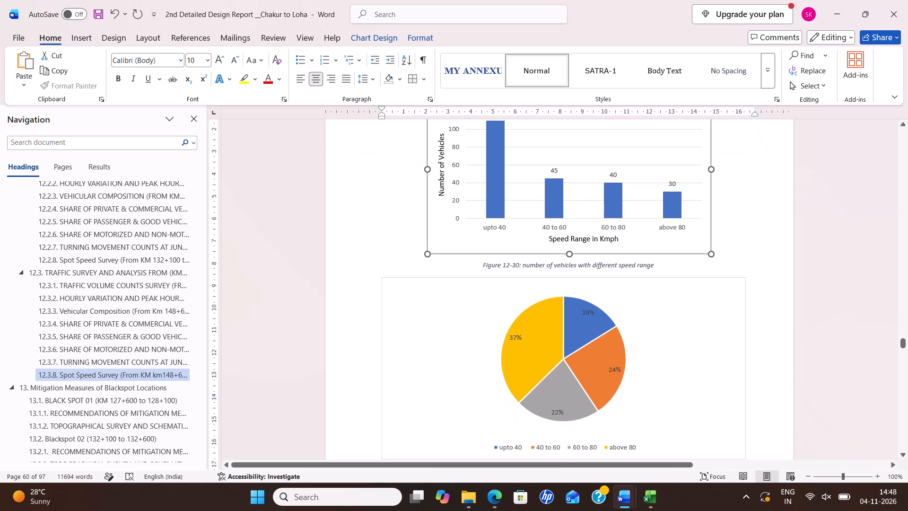
{"action": "key", "text": "Delete"}
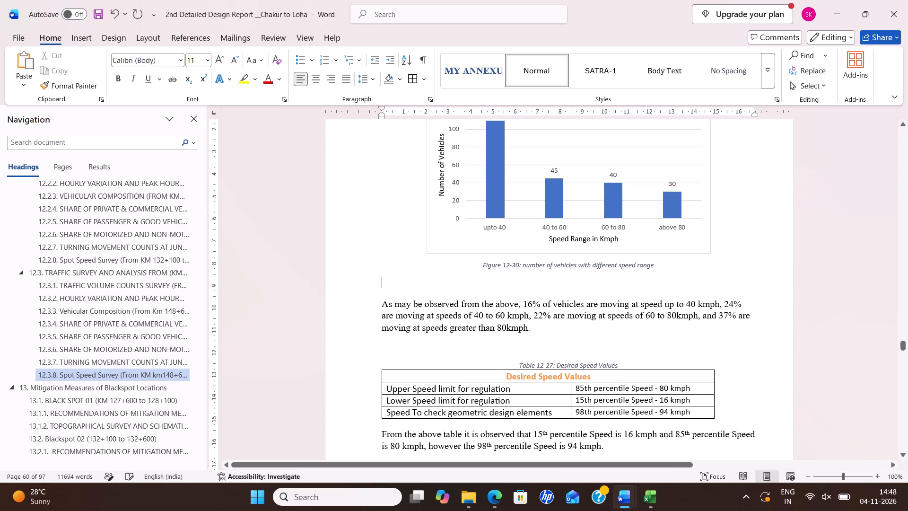
{"action": "key", "text": "alt+Tab"}
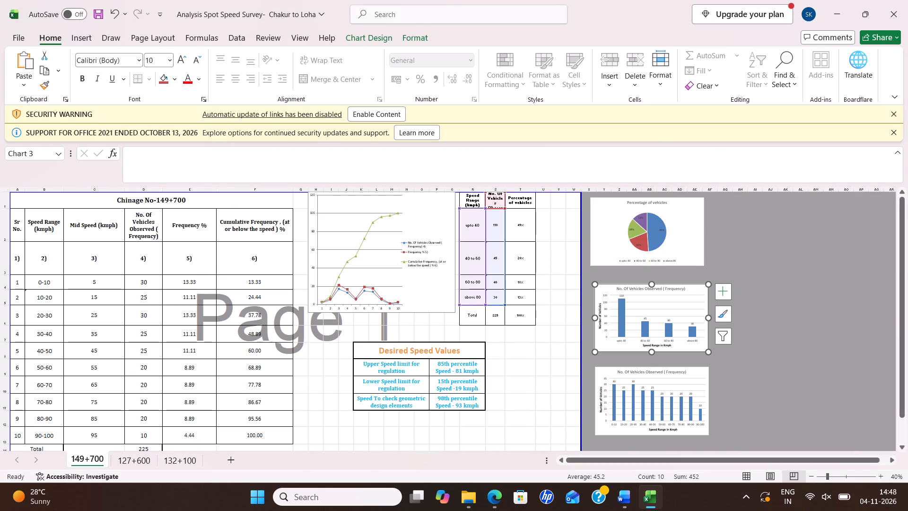
{"action": "left_click", "coordinate": [622, 231]}
{"action": "key", "text": "ctrl+c"}
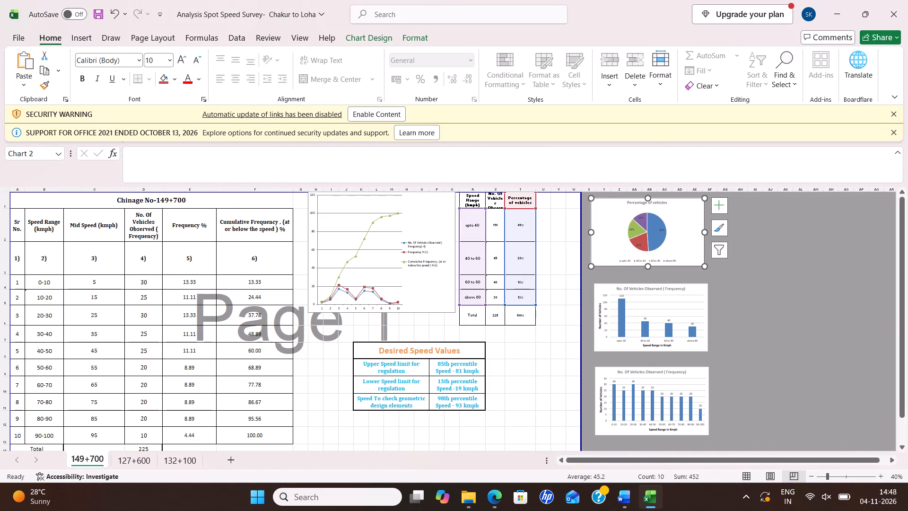
{"action": "key", "text": "alt+Tab"}
{"action": "key", "text": "ctrl+v"}
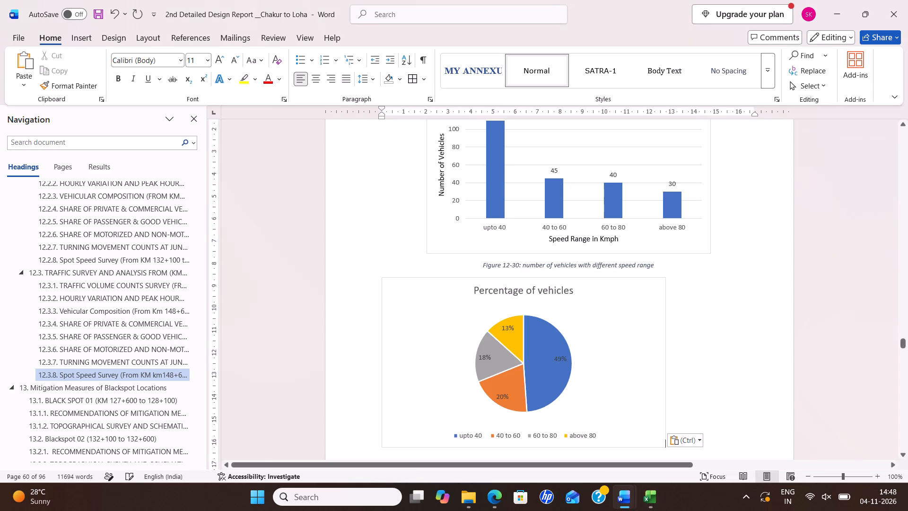
{"action": "left_click", "coordinate": [320, 82]}
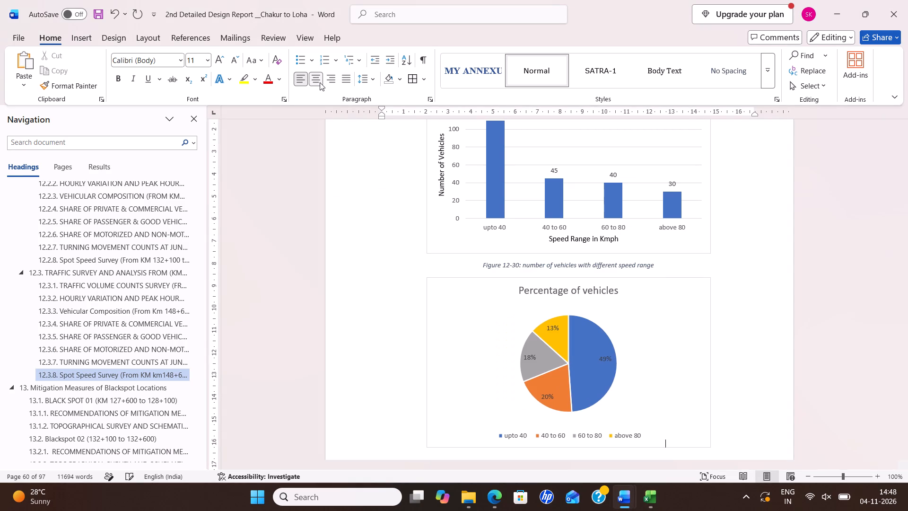
Set the font size of the pie chart's title, Percentage of vehicles, to 12.
{"action": "left_click", "coordinate": [688, 330]}
{"action": "left_click", "coordinate": [538, 291]}
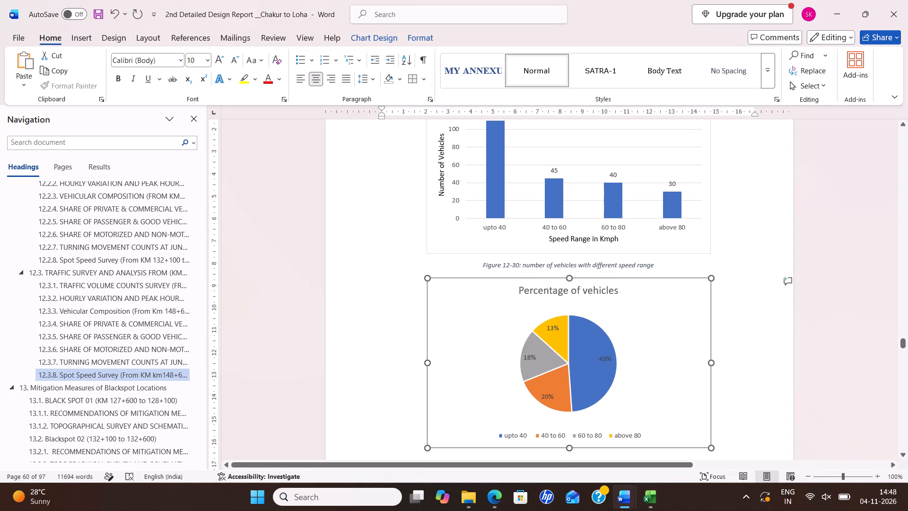
{"action": "left_click_drag", "start_coordinate": [519, 292], "coordinate": [592, 293]}
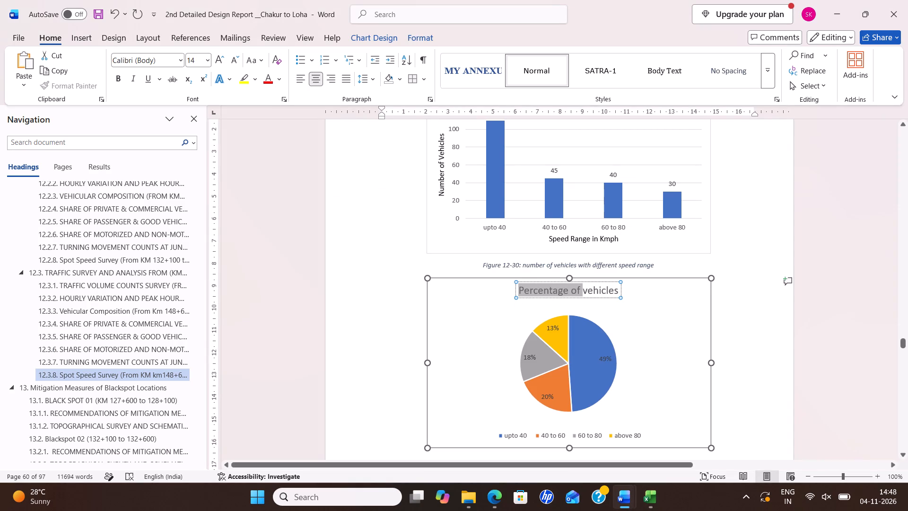
{"action": "left_click_drag", "start_coordinate": [592, 293], "coordinate": [595, 293]}
{"action": "left_click", "coordinate": [652, 263]}
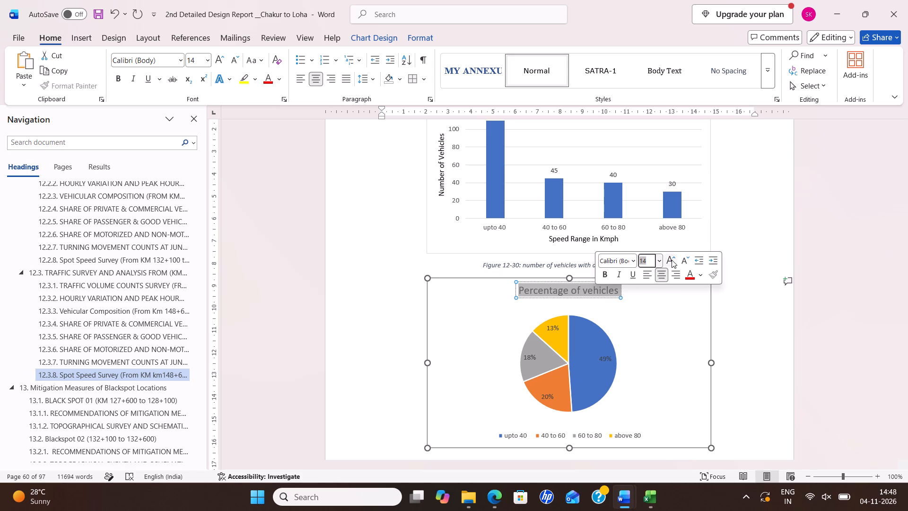
{"action": "key", "text": "1"}
{"action": "key", "text": "2"}
{"action": "key", "text": "Return"}
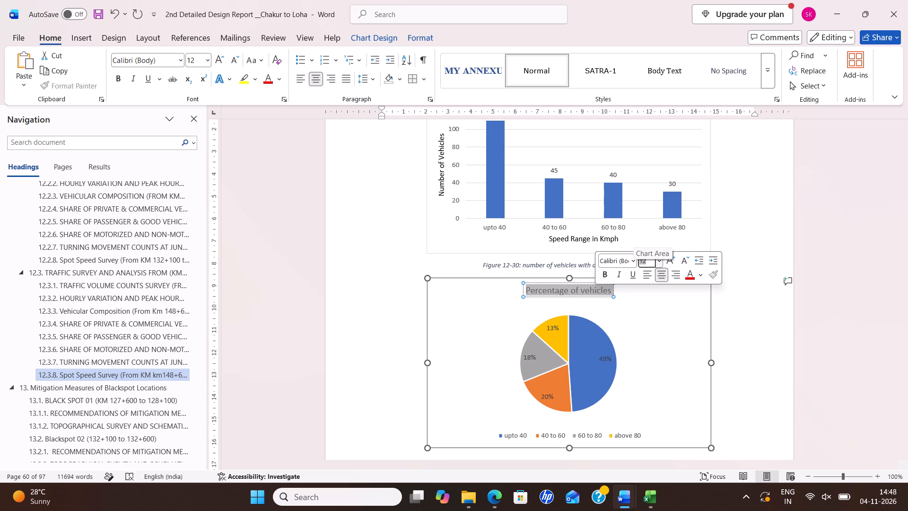
{"action": "left_click", "coordinate": [667, 354]}
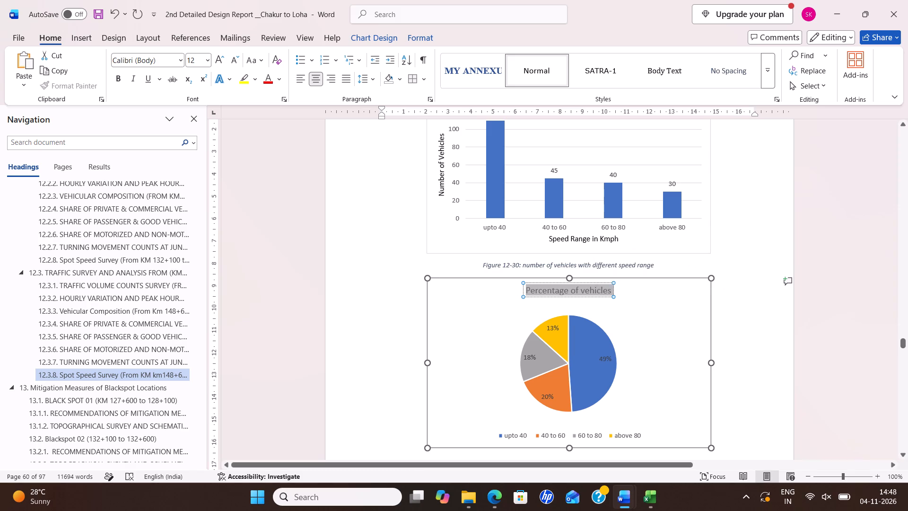
{"action": "left_click", "coordinate": [709, 325]}
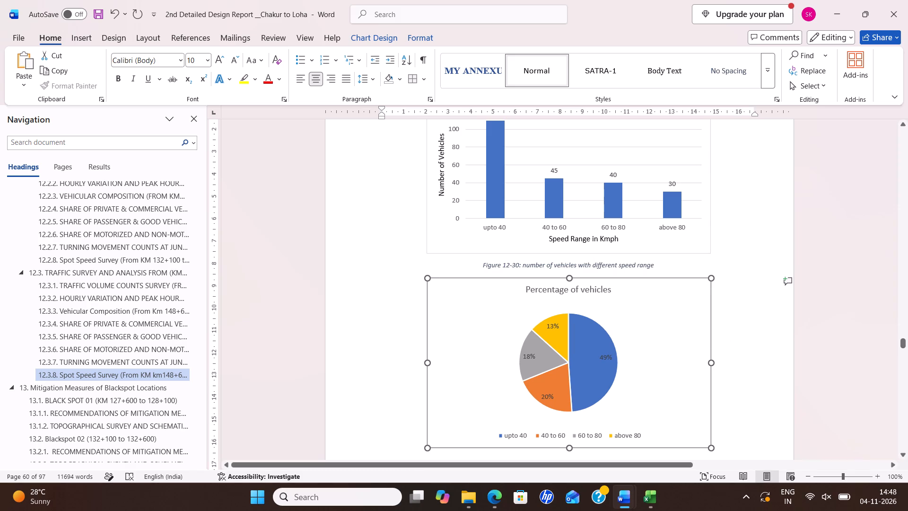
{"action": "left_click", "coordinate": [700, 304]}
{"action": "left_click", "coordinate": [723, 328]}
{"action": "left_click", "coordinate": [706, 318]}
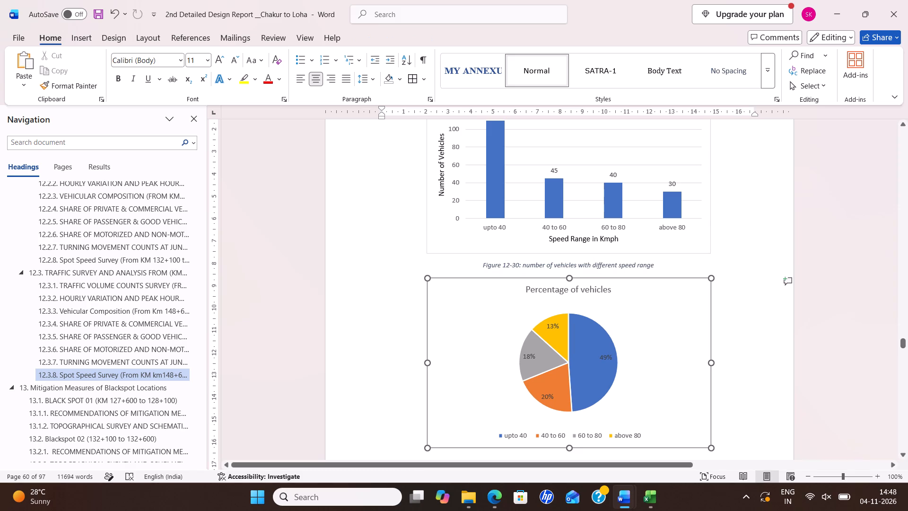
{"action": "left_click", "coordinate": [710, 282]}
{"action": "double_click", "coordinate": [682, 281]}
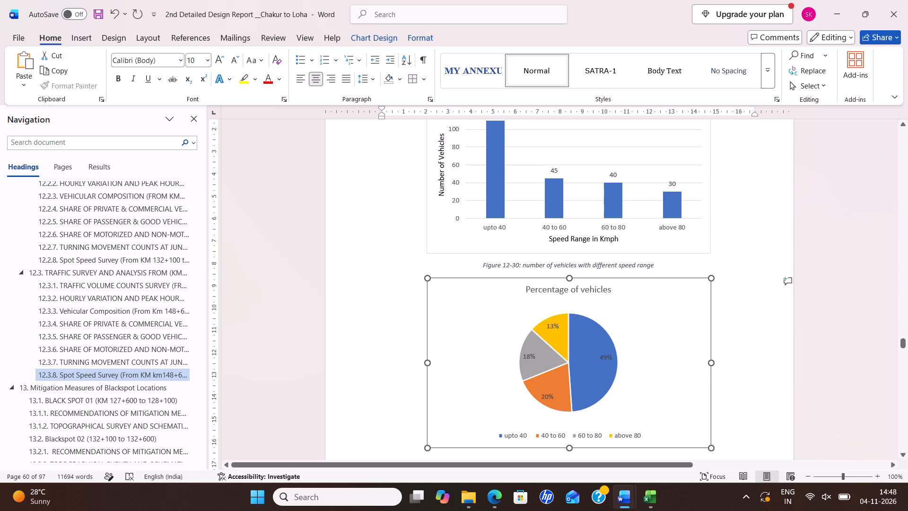
Display the Percentage of vehicles pie chart's data labels as data callouts.
{"action": "left_click", "coordinate": [704, 299]}
{"action": "left_click", "coordinate": [756, 351]}
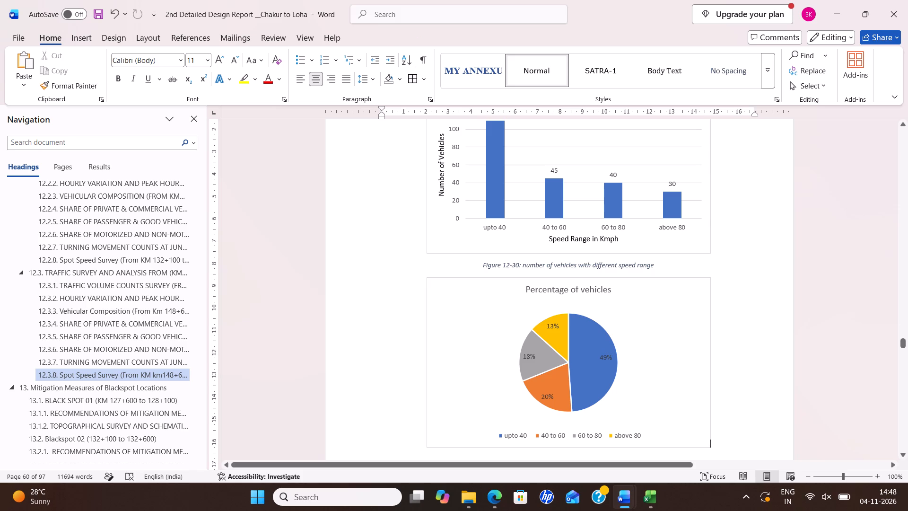
{"action": "left_click", "coordinate": [714, 342]}
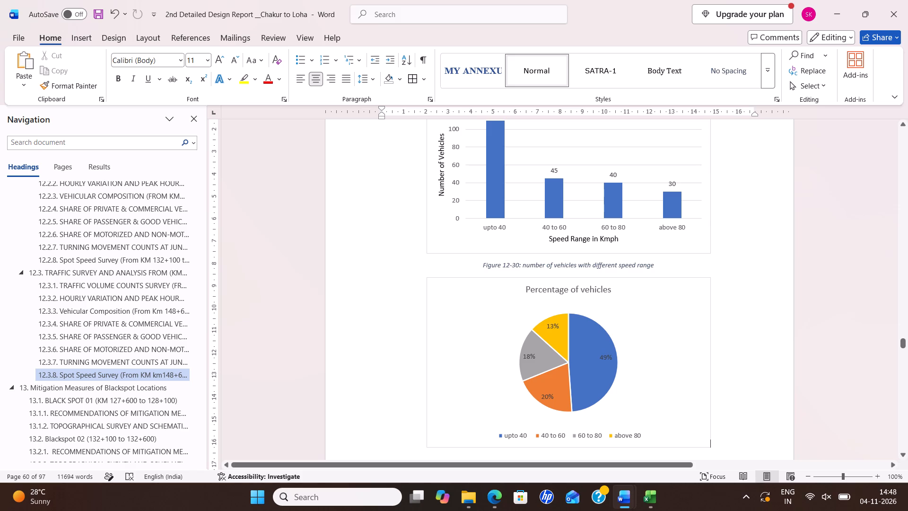
{"action": "left_click", "coordinate": [709, 336]}
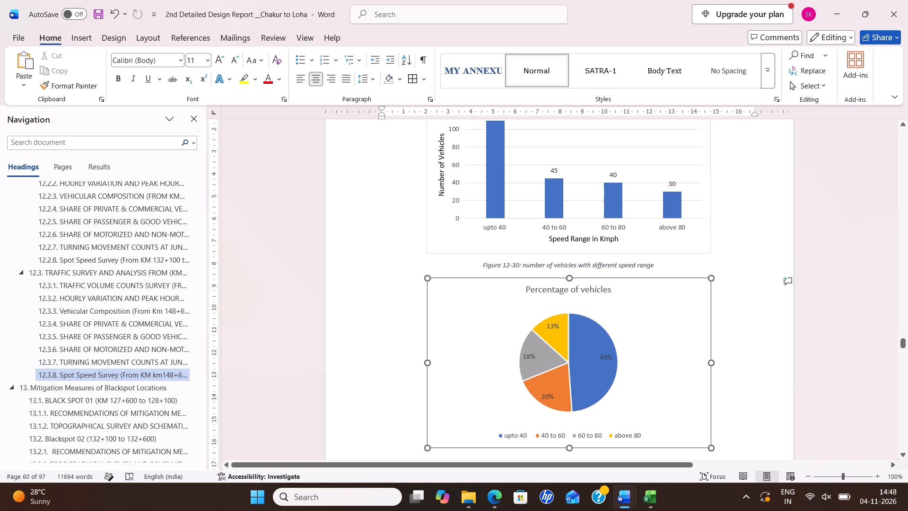
{"action": "left_click", "coordinate": [675, 239]}
{"action": "scroll", "coordinate": [686, 248], "scroll_direction": "up", "scroll_amount": 3}
{"action": "left_click", "coordinate": [630, 439]}
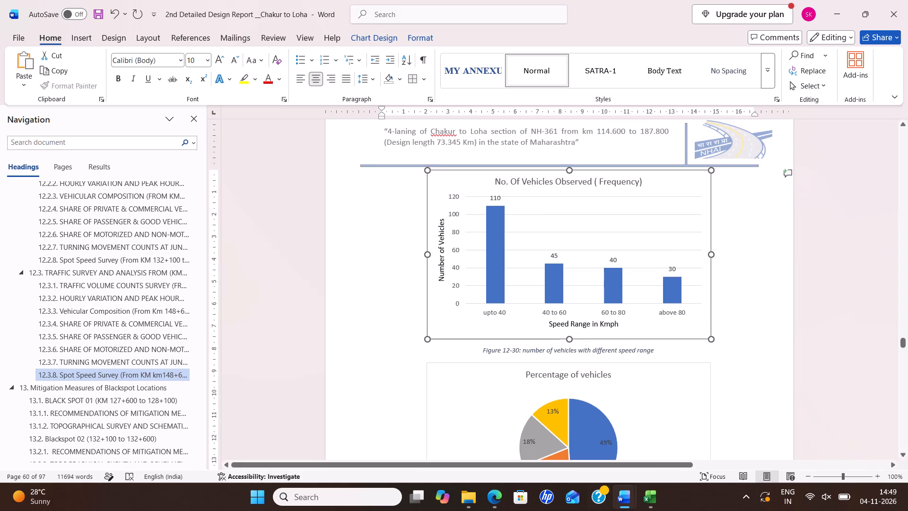
{"action": "left_click", "coordinate": [591, 418]}
{"action": "left_click", "coordinate": [680, 397]}
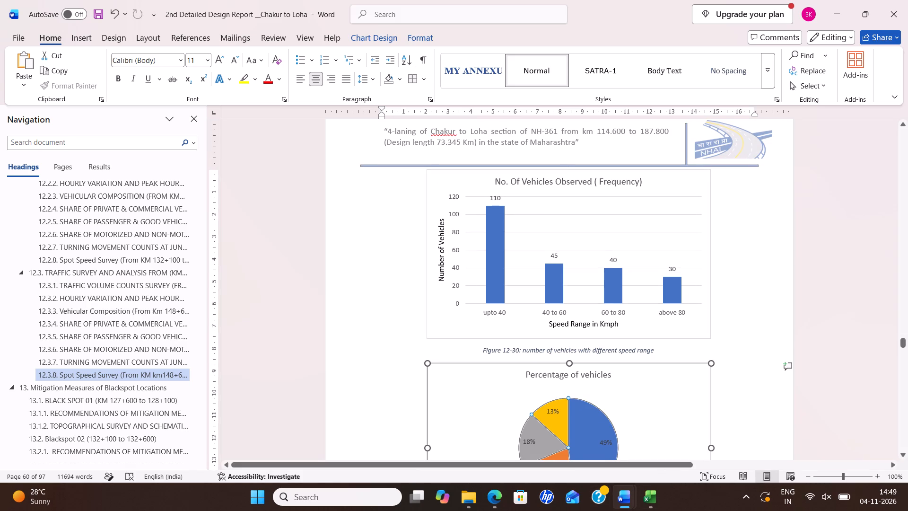
{"action": "left_click", "coordinate": [718, 396]}
{"action": "left_click", "coordinate": [711, 393]}
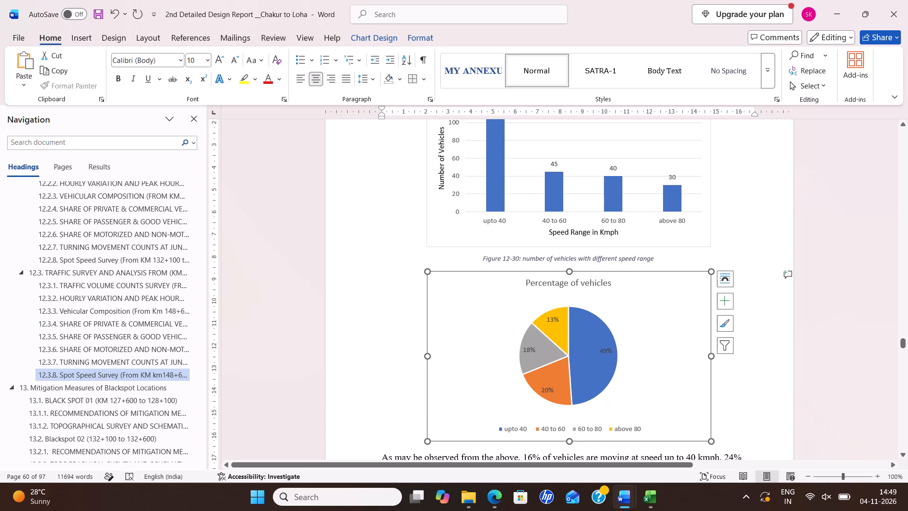
{"action": "left_click", "coordinate": [729, 307]}
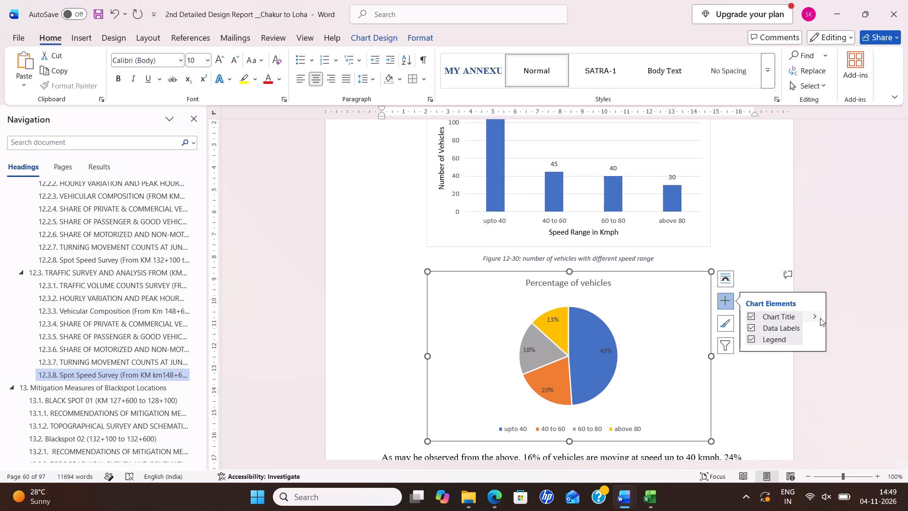
{"action": "left_click", "coordinate": [812, 327]}
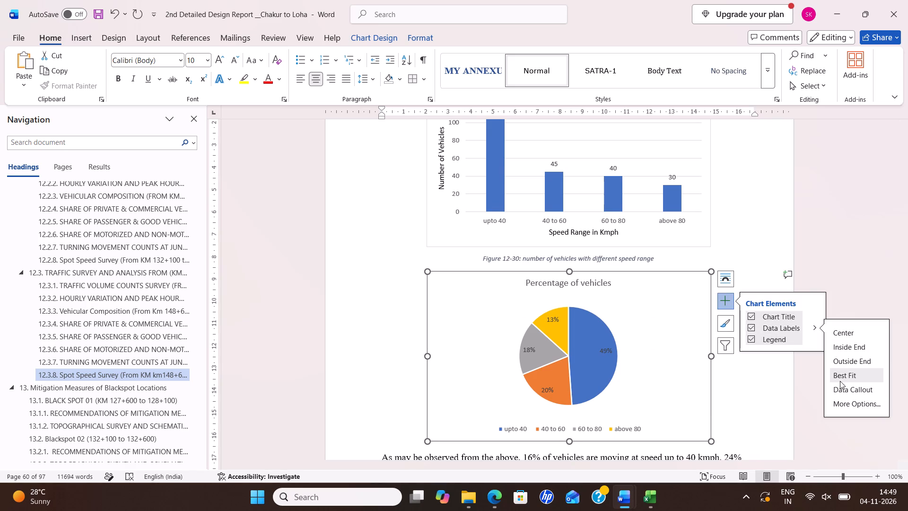
{"action": "left_click", "coordinate": [841, 385]}
{"action": "left_click", "coordinate": [690, 377]}
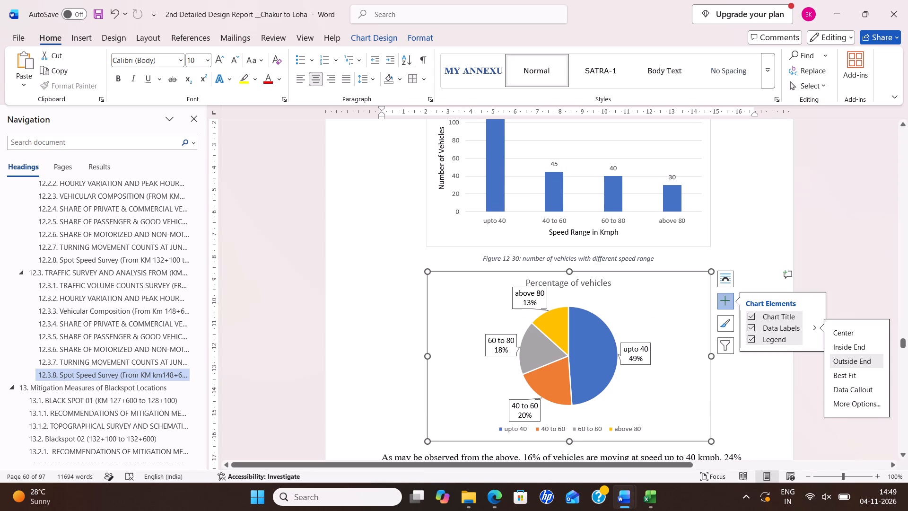
Update the paragraph below the pie chart to 49% up to 40 kmph, 20% at 40 to 60, 18% at 60 to 80 and 13% above 80; save.
{"action": "scroll", "coordinate": [566, 405], "scroll_direction": "down", "scroll_amount": 4}
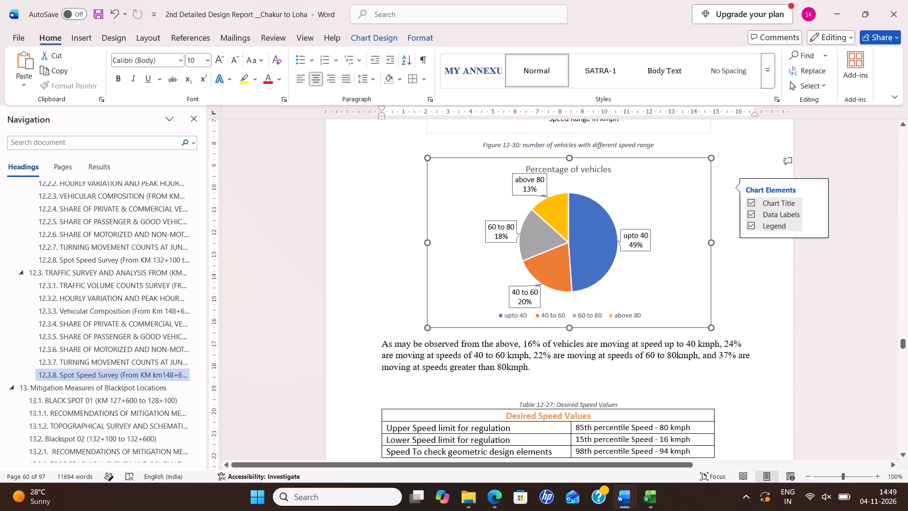
{"action": "left_click", "coordinate": [533, 343]}
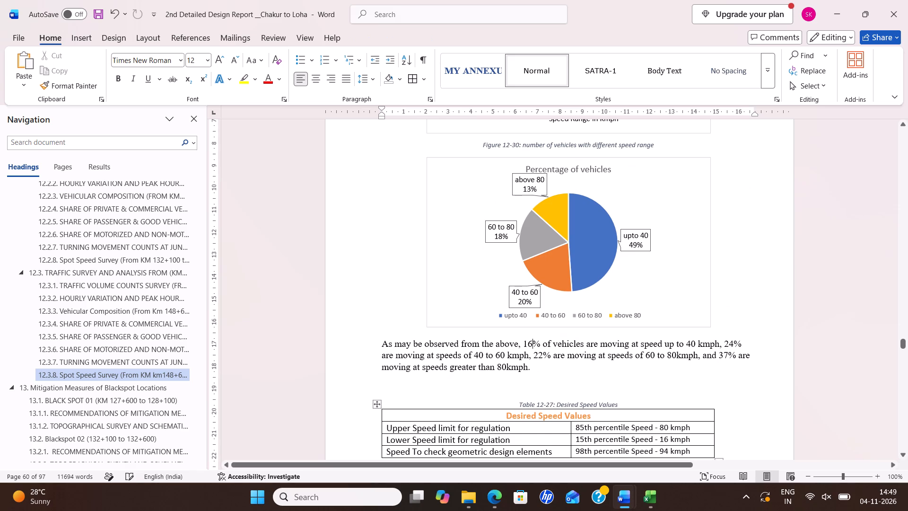
{"action": "key", "text": "BackSpace"}
{"action": "key", "text": "BackSpace"}
{"action": "type", "text": "49"}
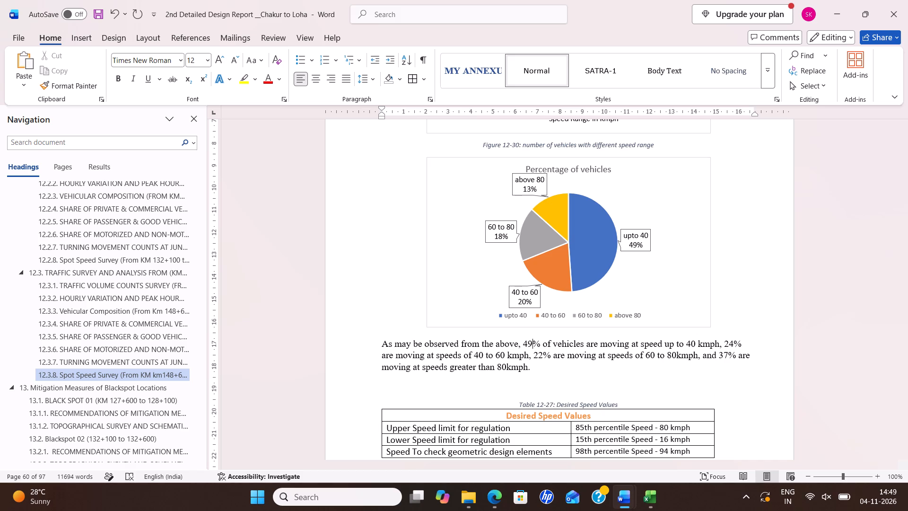
{"action": "left_click", "coordinate": [734, 344]}
{"action": "key", "text": "BackSpace"}
{"action": "key", "text": "0"}
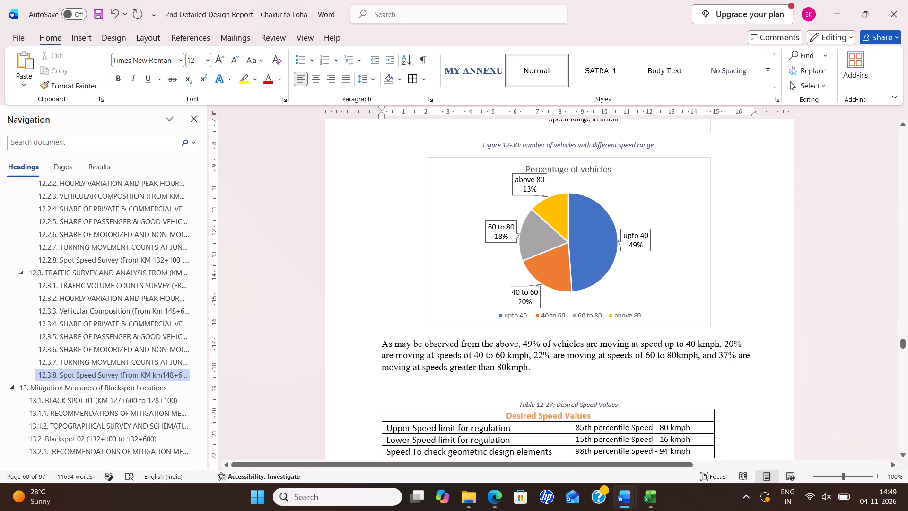
{"action": "left_click", "coordinate": [541, 351]}
{"action": "key", "text": "BackSpace"}
{"action": "key", "text": "BackSpace"}
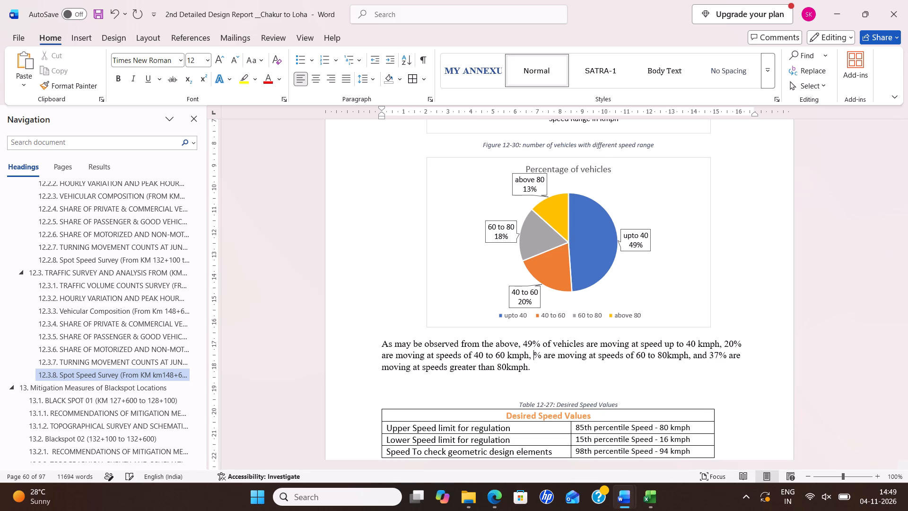
{"action": "type", "text": "18"}
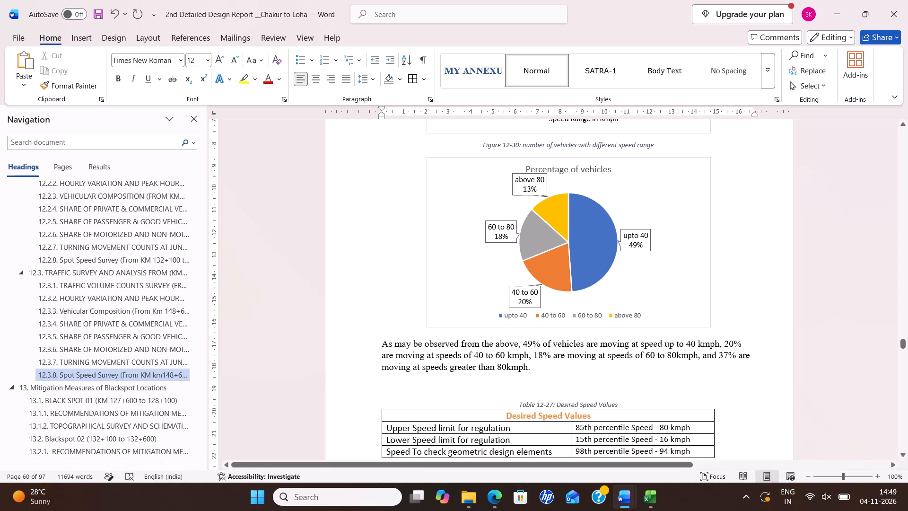
{"action": "left_click", "coordinate": [728, 356]}
{"action": "key", "text": "BackSpace"}
{"action": "key", "text": "BackSpace"}
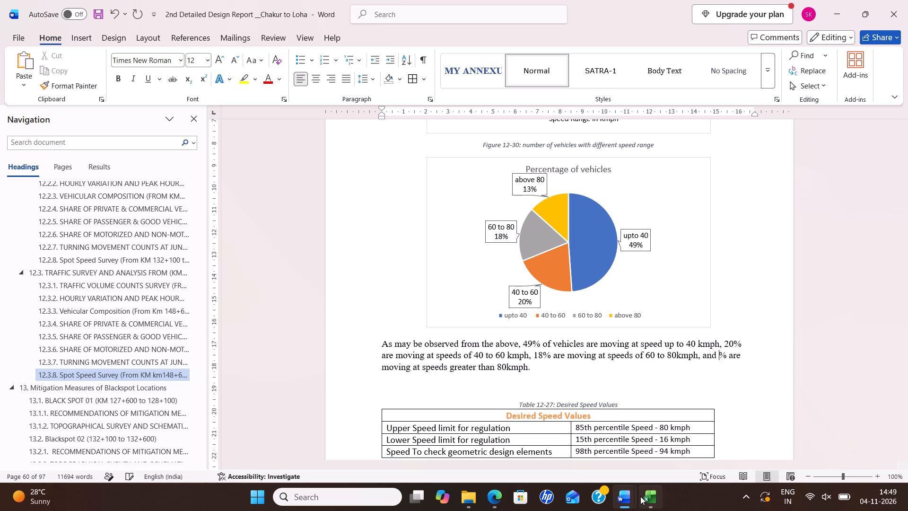
{"action": "type", "text": "13"}
{"action": "key", "text": "ctrl+s"}
Replace the percentile values in Table 12-27 with the Excel workbook's 149+700 values (85th 81, 15th 19, 98th 93 kmph), pasted as text only.
{"action": "key", "text": "alt+Tab"}
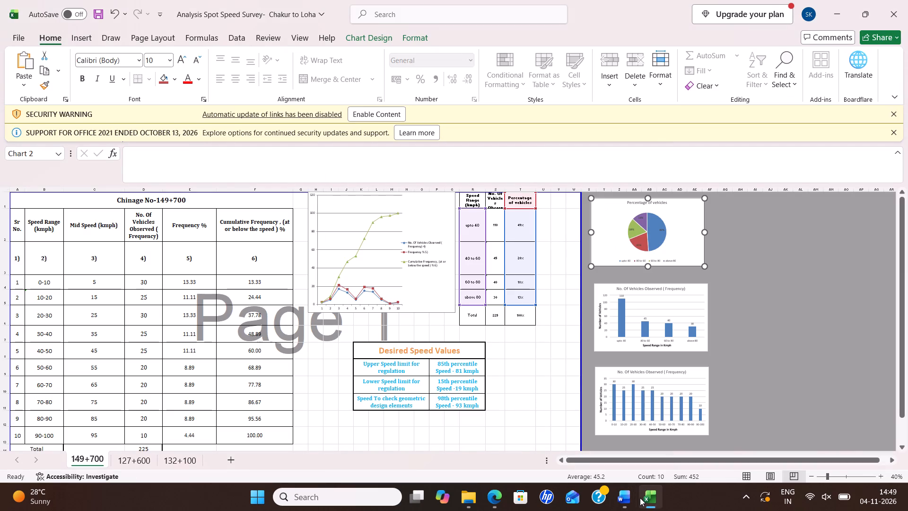
{"action": "left_click_drag", "start_coordinate": [439, 361], "coordinate": [445, 388]}
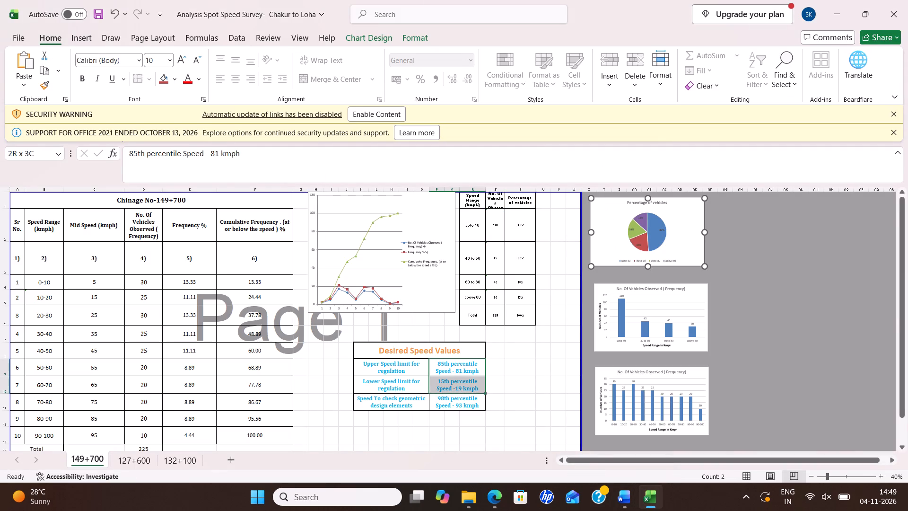
{"action": "left_click_drag", "start_coordinate": [445, 388], "coordinate": [448, 400]}
{"action": "key", "text": "ctrl+c"}
{"action": "key", "text": "alt+Tab"}
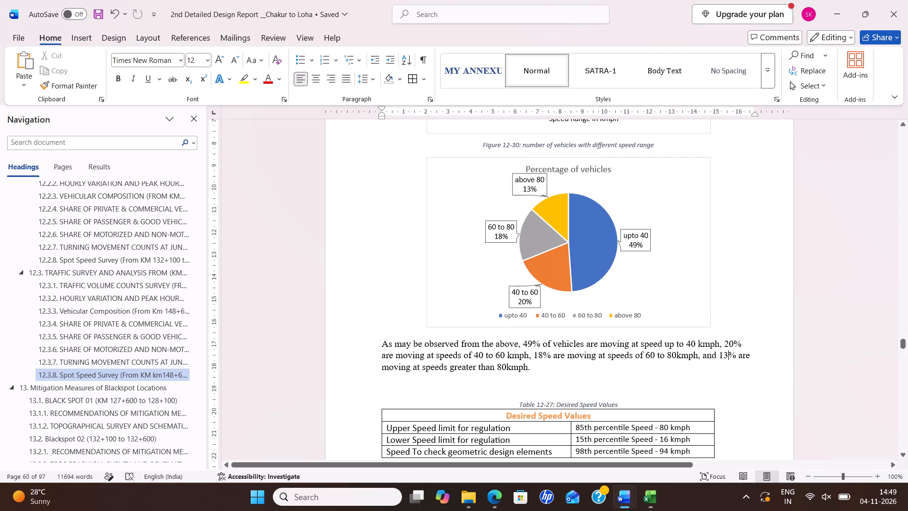
{"action": "scroll", "coordinate": [575, 361], "scroll_direction": "down", "scroll_amount": 2}
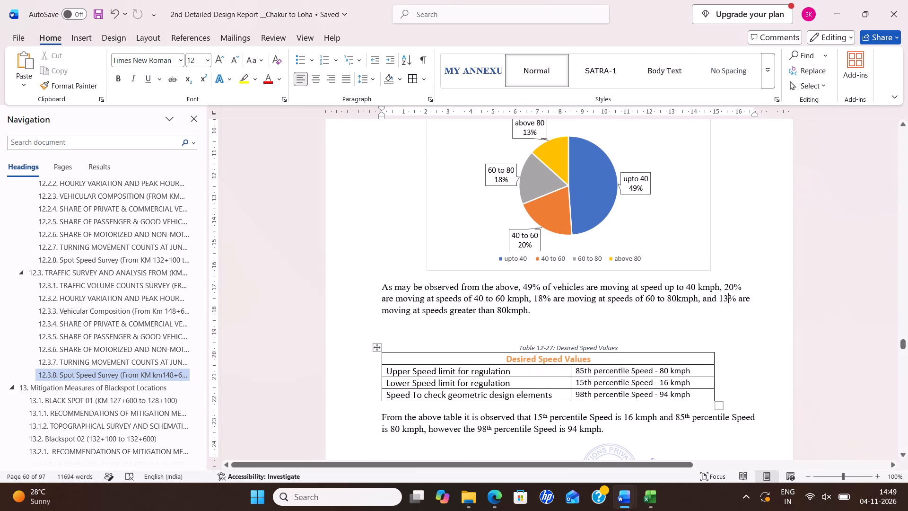
{"action": "left_click_drag", "start_coordinate": [588, 371], "coordinate": [615, 396]}
{"action": "right_click", "coordinate": [614, 397]}
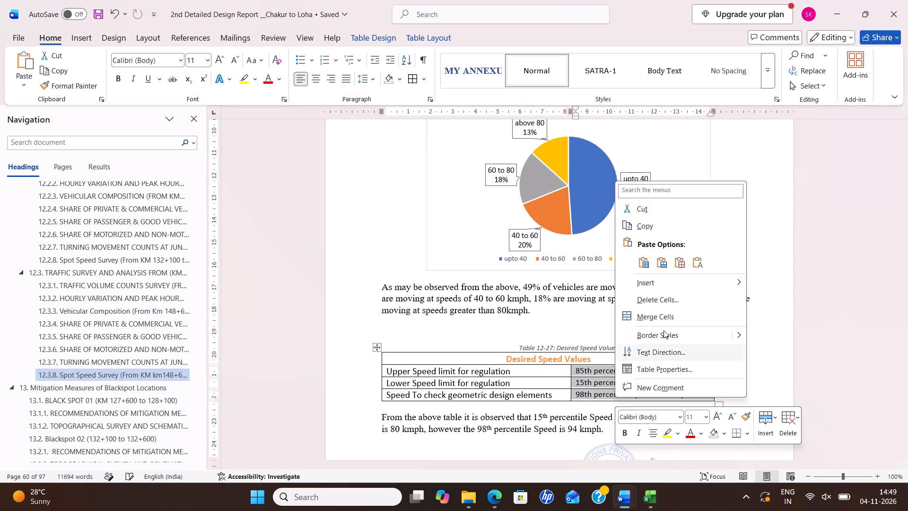
{"action": "left_click", "coordinate": [705, 262]}
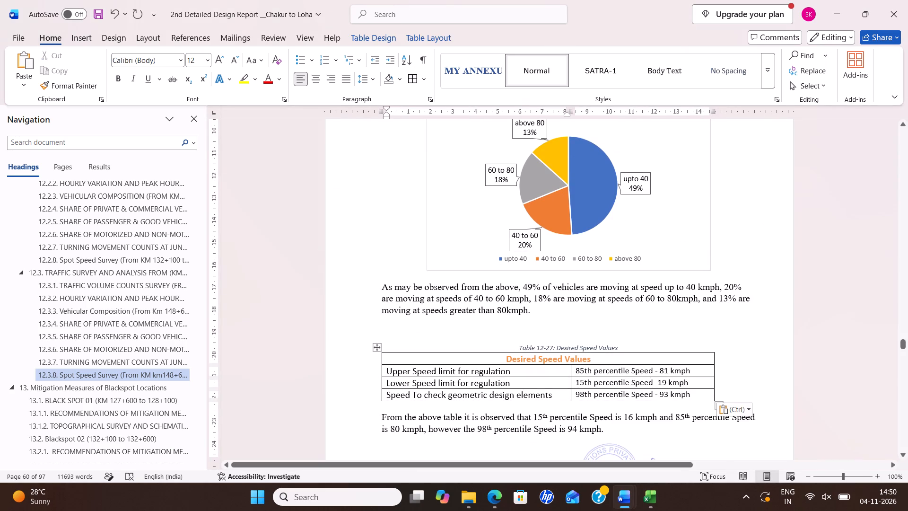
Update the sentence below Table 12-27 to 15th percentile 19 kmph, 85th percentile 81 kmph and 98th percentile 93 kmph, and save the report.
{"action": "left_click", "coordinate": [635, 411]}
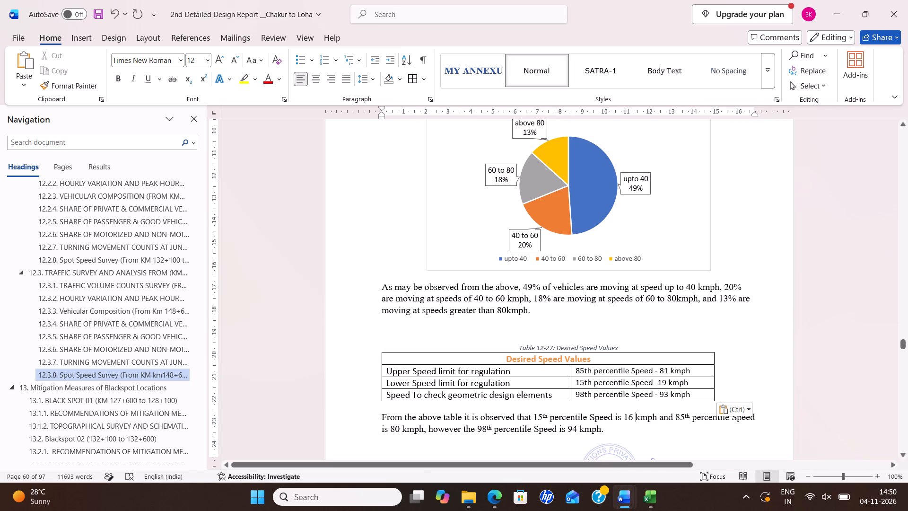
{"action": "key", "text": "Left"}
{"action": "key", "text": "BackSpace"}
{"action": "key", "text": "9"}
{"action": "left_click", "coordinate": [398, 430]}
{"action": "key", "text": "BackSpace"}
{"action": "key", "text": "1"}
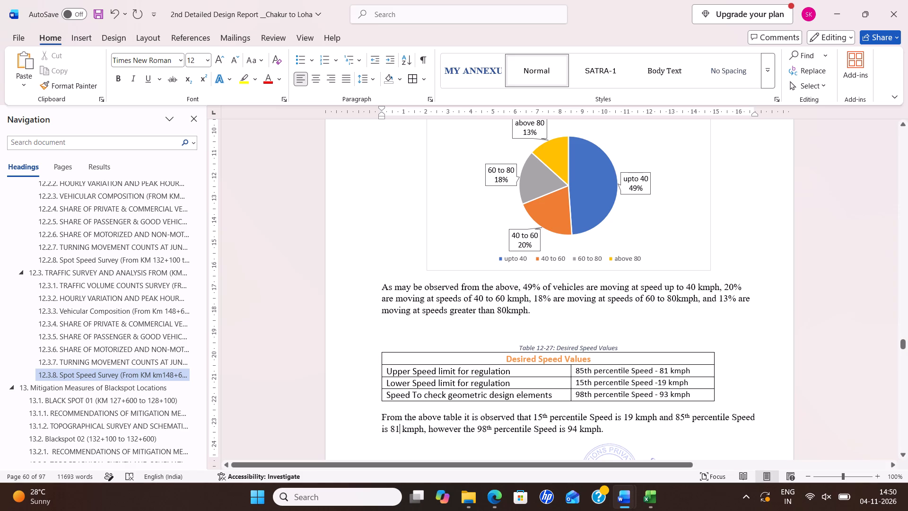
{"action": "left_click", "coordinate": [575, 432]}
{"action": "key", "text": "BackSpace"}
{"action": "key", "text": "3"}
{"action": "scroll", "coordinate": [512, 373], "scroll_direction": "down", "scroll_amount": 3}
{"action": "key", "text": "ctrl+s"}
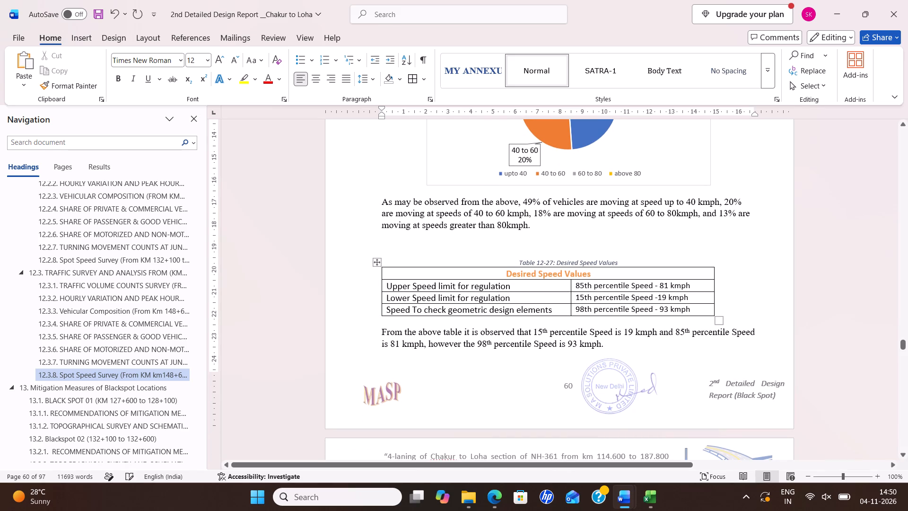
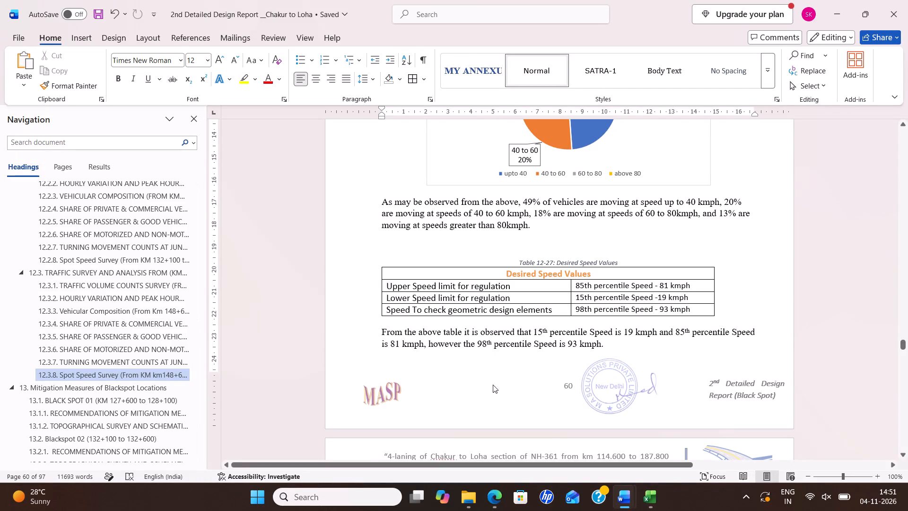
Remove the extra blank line above the Table 12-27 caption, closing up the gap before the Desired Speed Values table.
{"action": "scroll", "coordinate": [557, 307], "scroll_direction": "down", "scroll_amount": 9}
{"action": "scroll", "coordinate": [500, 279], "scroll_direction": "up", "scroll_amount": 3}
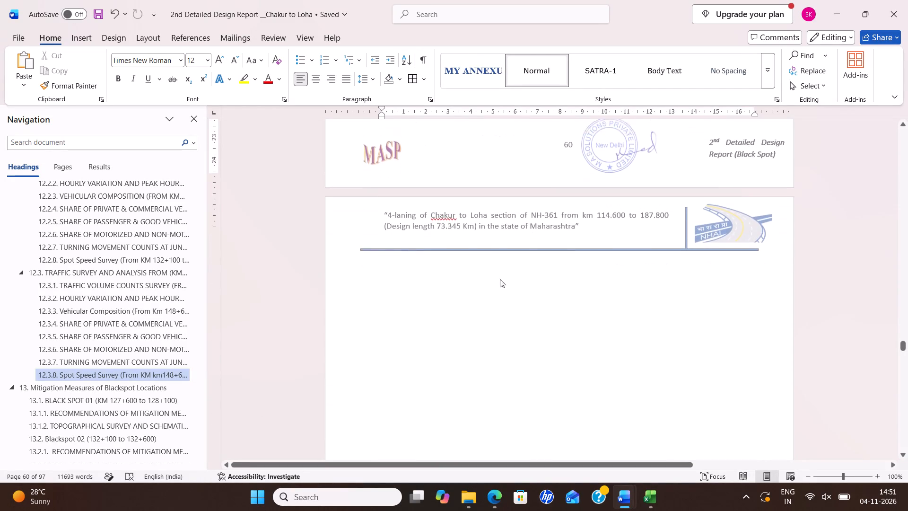
{"action": "scroll", "coordinate": [500, 279], "scroll_direction": "up", "scroll_amount": 6}
{"action": "left_click", "coordinate": [476, 252]}
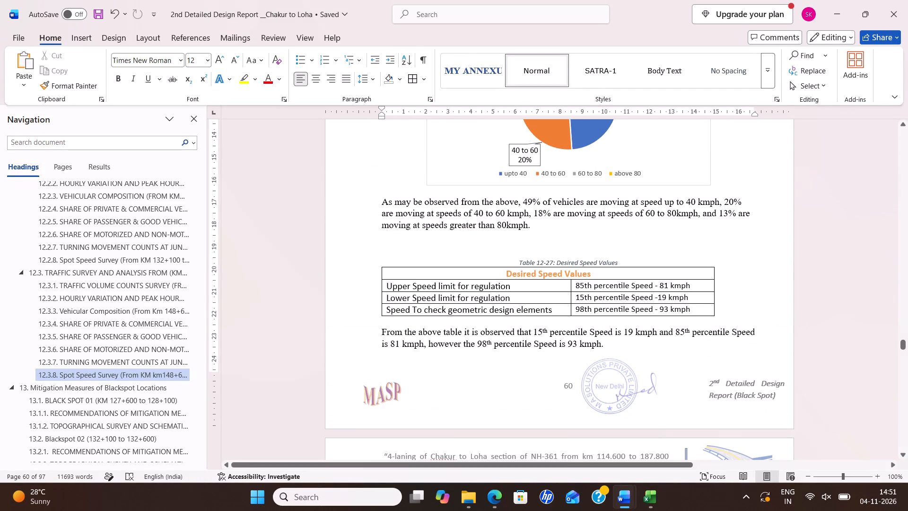
{"action": "key", "text": "BackSpace"}
{"action": "scroll", "coordinate": [549, 308], "scroll_direction": "down", "scroll_amount": 8}
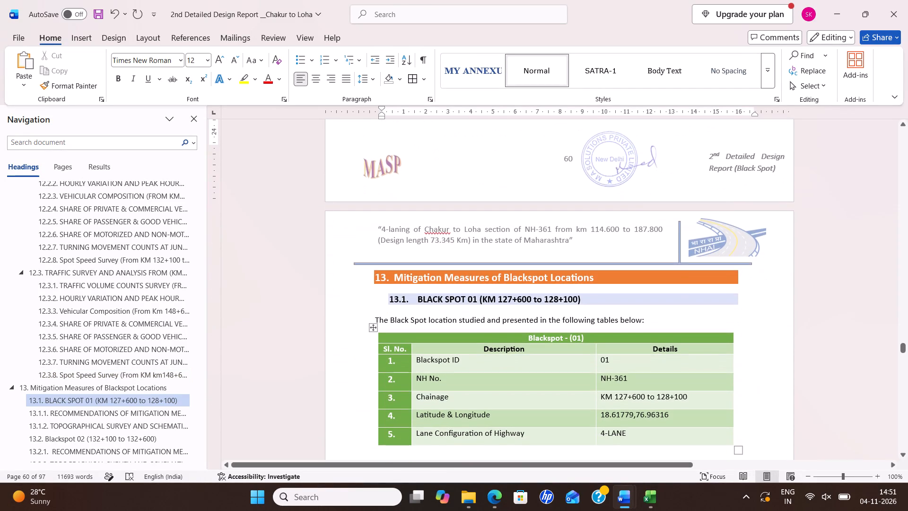
Review the Blackspot-3 spot speed charts, tables and text, and go to section 12.3, Traffic Survey and Analysis.
{"action": "scroll", "coordinate": [484, 333], "scroll_direction": "up", "scroll_amount": 7}
{"action": "scroll", "coordinate": [493, 287], "scroll_direction": "up", "scroll_amount": 1}
{"action": "scroll", "coordinate": [585, 277], "scroll_direction": "up", "scroll_amount": 2}
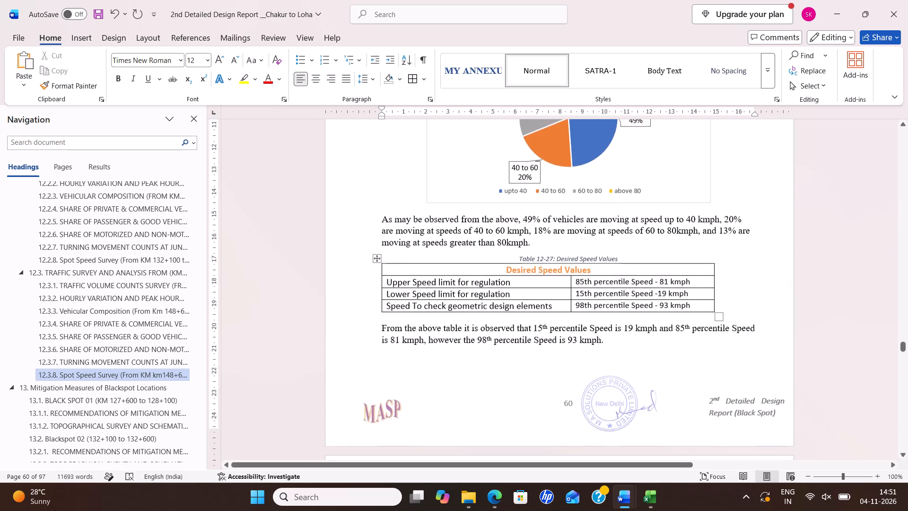
{"action": "scroll", "coordinate": [583, 277], "scroll_direction": "up", "scroll_amount": 16}
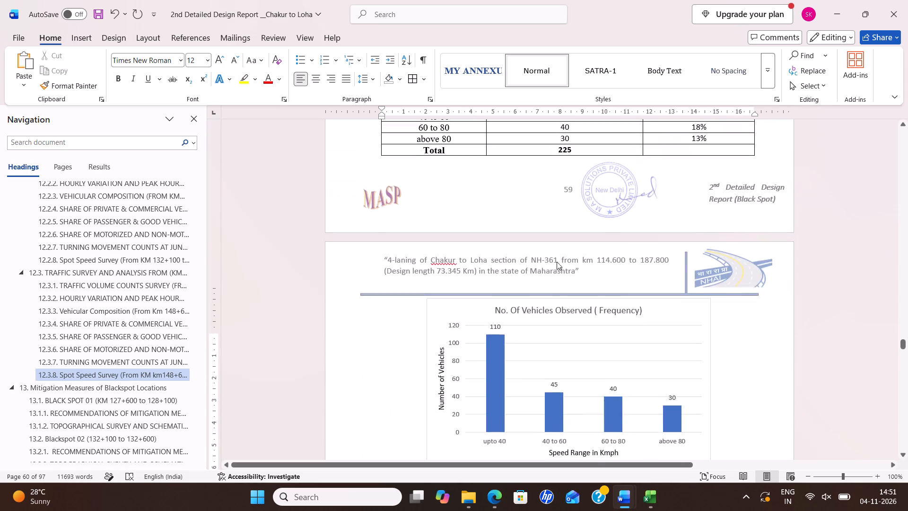
{"action": "scroll", "coordinate": [551, 258], "scroll_direction": "up", "scroll_amount": 8}
{"action": "scroll", "coordinate": [511, 267], "scroll_direction": "up", "scroll_amount": 1}
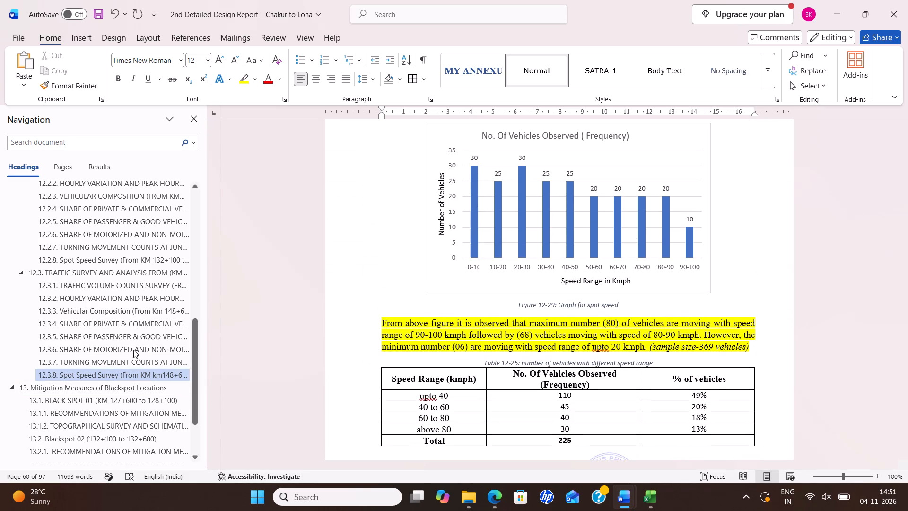
{"action": "left_click", "coordinate": [106, 267]}
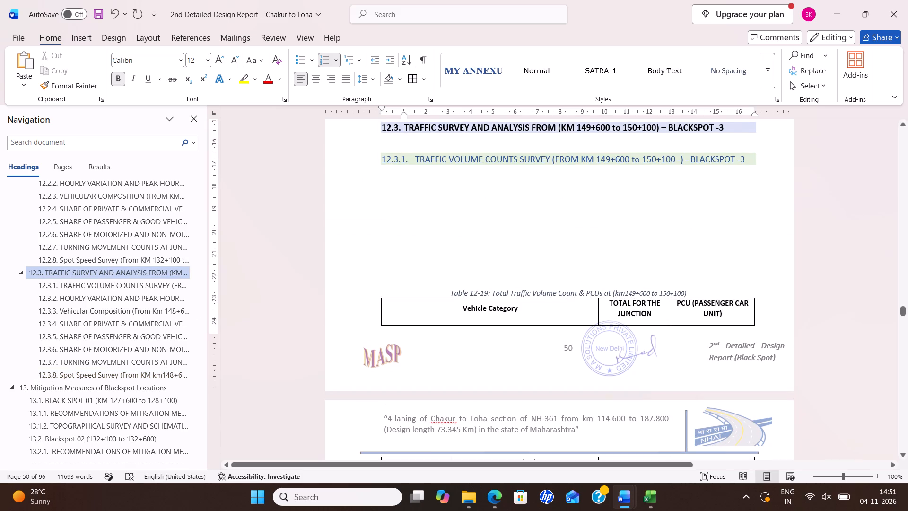
Switch to the Analysis Spot Speed Survey workbook in Excel and close it, saving its changes.
{"action": "key", "text": "alt+Tab"}
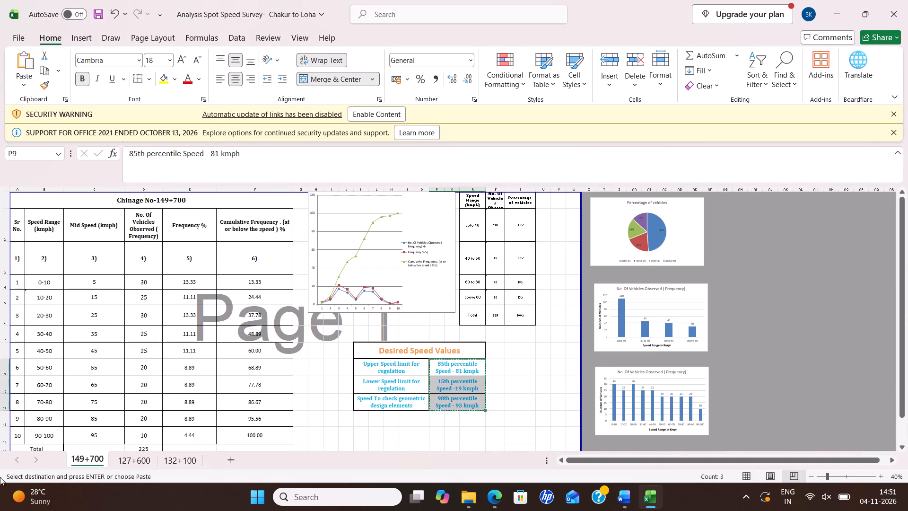
{"action": "left_click", "coordinate": [907, 18]}
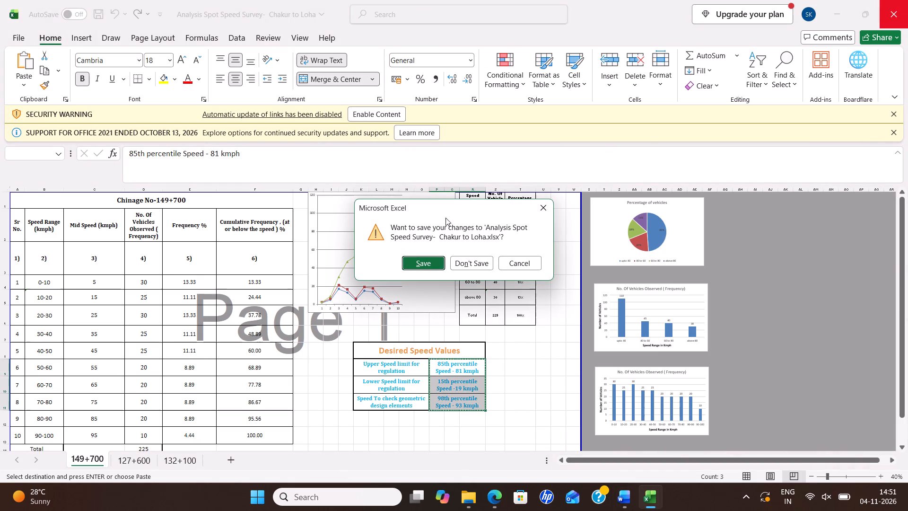
{"action": "left_click", "coordinate": [411, 263]}
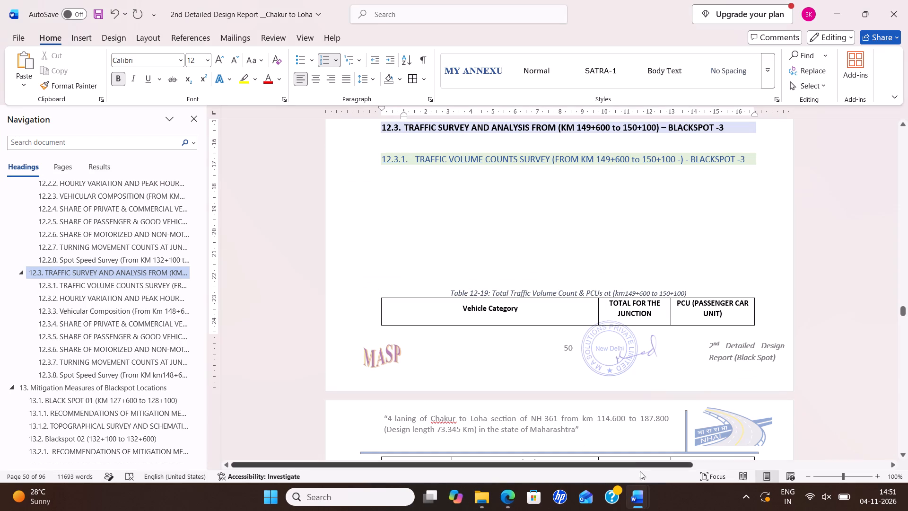
Open the Trafic 149+700 workbook from the traffic folder inside 0.15 2nd Detailed Design Report.
{"action": "left_click", "coordinate": [644, 501]}
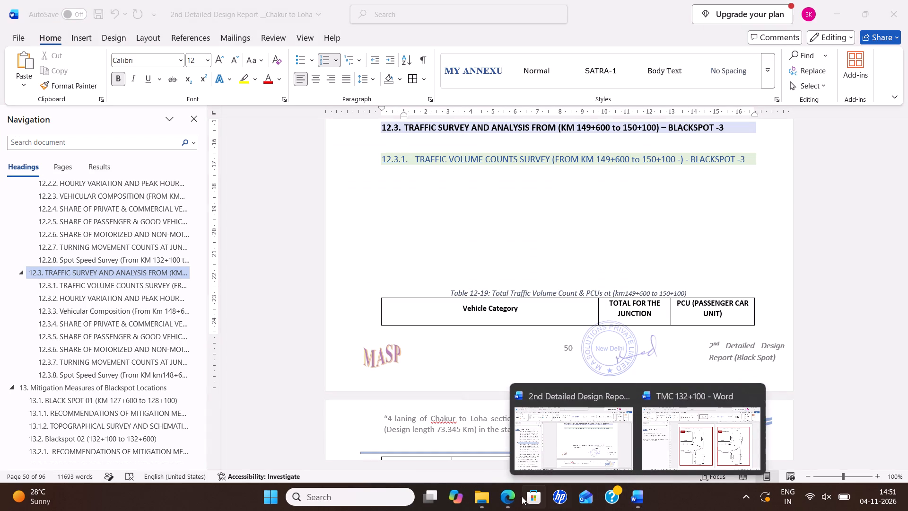
{"action": "left_click", "coordinate": [489, 494]}
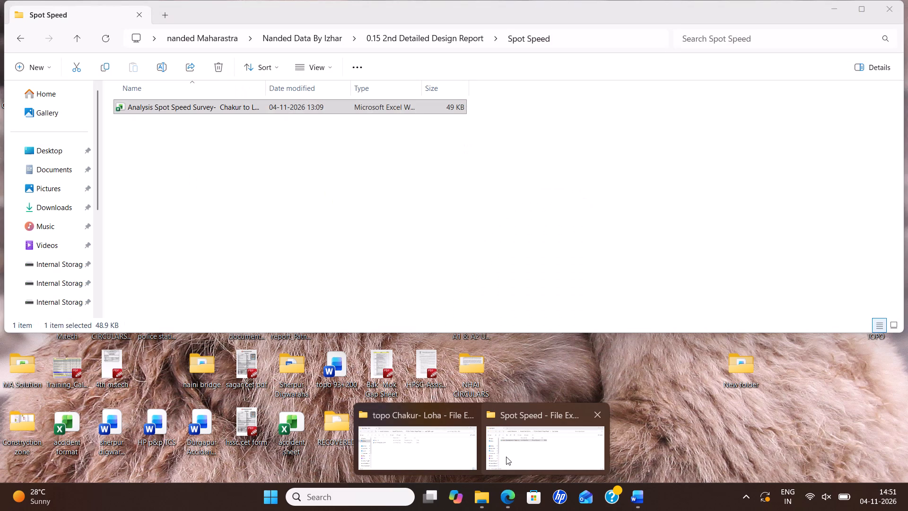
{"action": "left_click", "coordinate": [424, 437]}
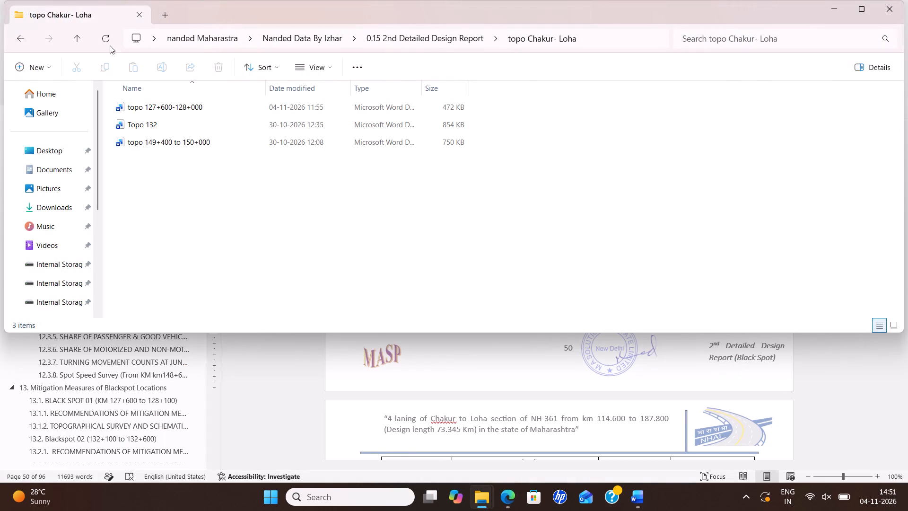
{"action": "left_click", "coordinate": [77, 35]}
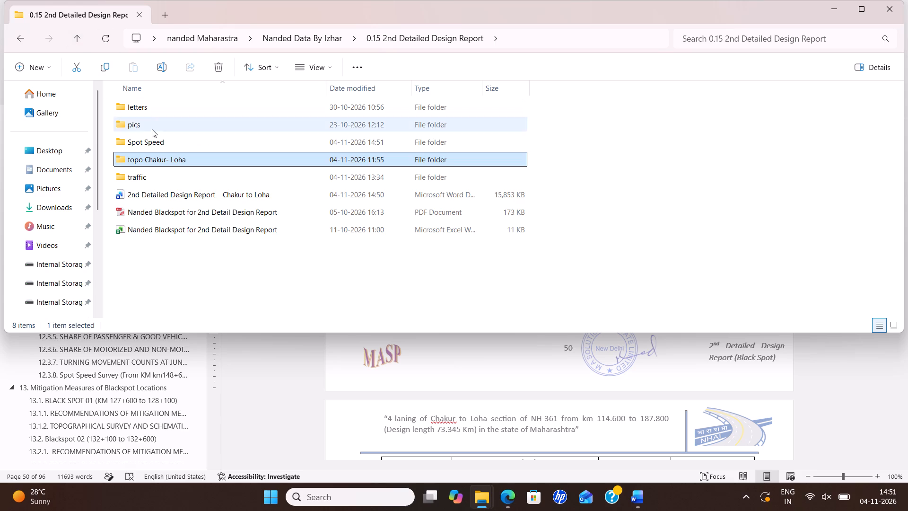
{"action": "double_click", "coordinate": [152, 175]}
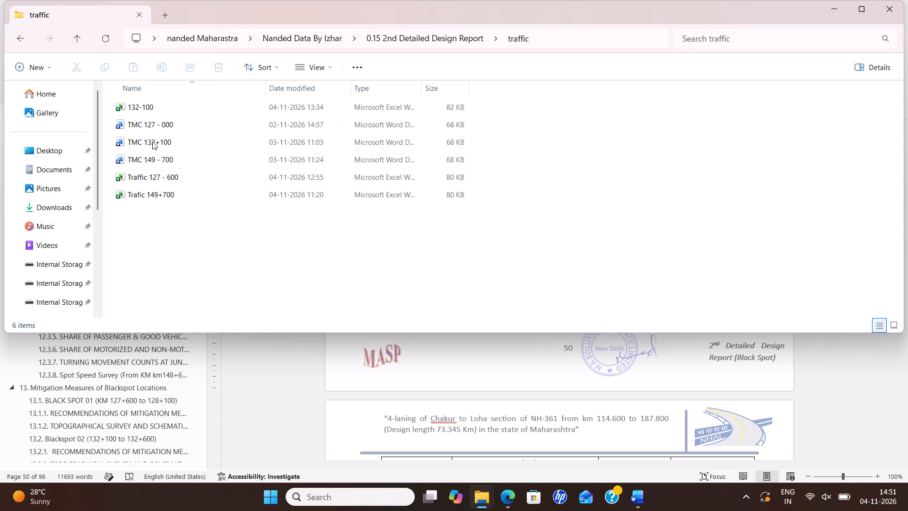
{"action": "double_click", "coordinate": [154, 153]}
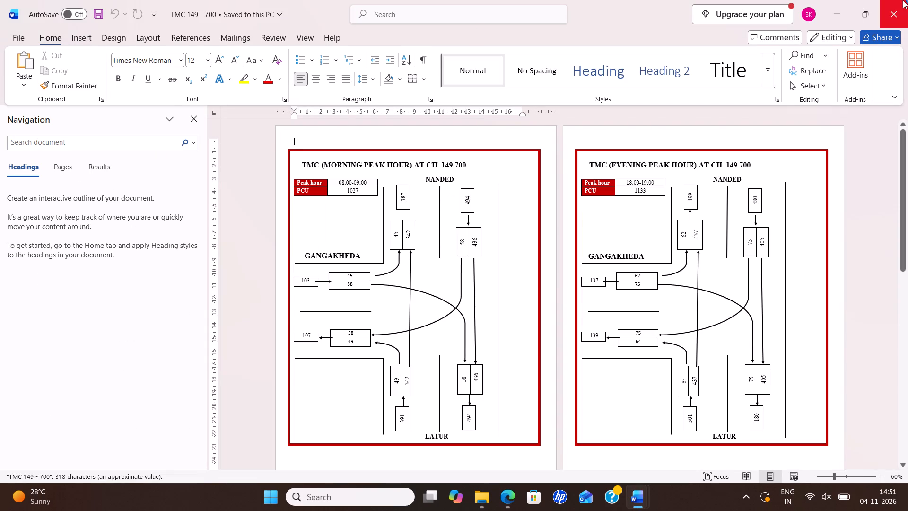
{"action": "left_click", "coordinate": [903, 0]}
{"action": "left_click", "coordinate": [835, 13]}
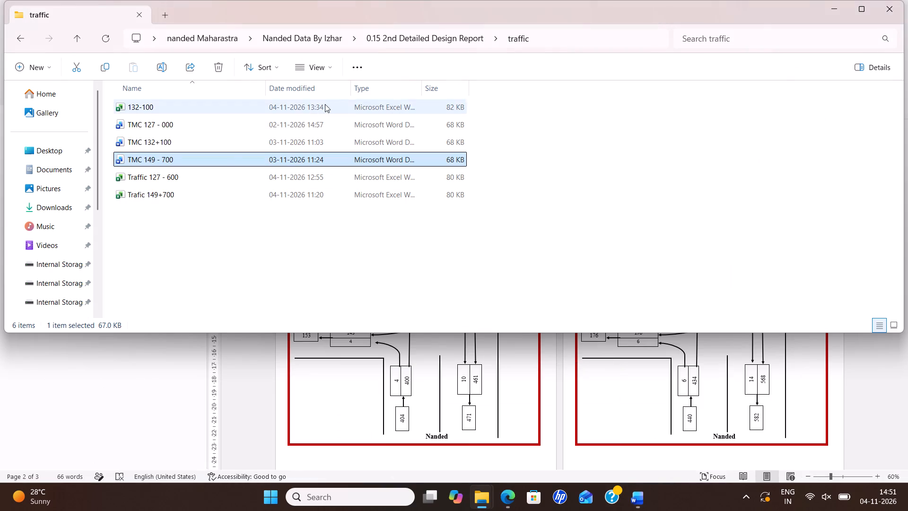
{"action": "double_click", "coordinate": [196, 195]}
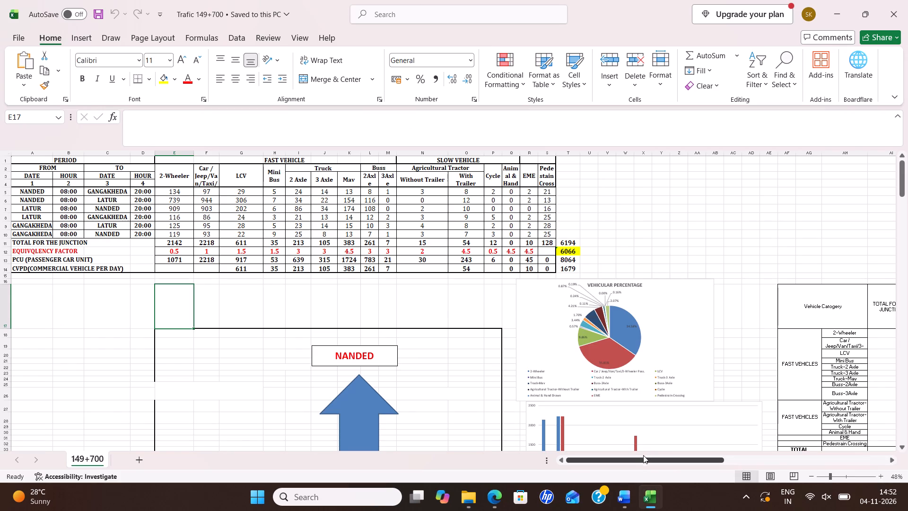
Replace Table 12-19's junction totals and PCU values, from 2-Wheeler to pedestrian Crossing, with those copied from the Trafic 149+700 workbook.
{"action": "left_click_drag", "start_coordinate": [640, 462], "coordinate": [681, 462]}
{"action": "scroll", "coordinate": [631, 305], "scroll_direction": "down", "scroll_amount": 1}
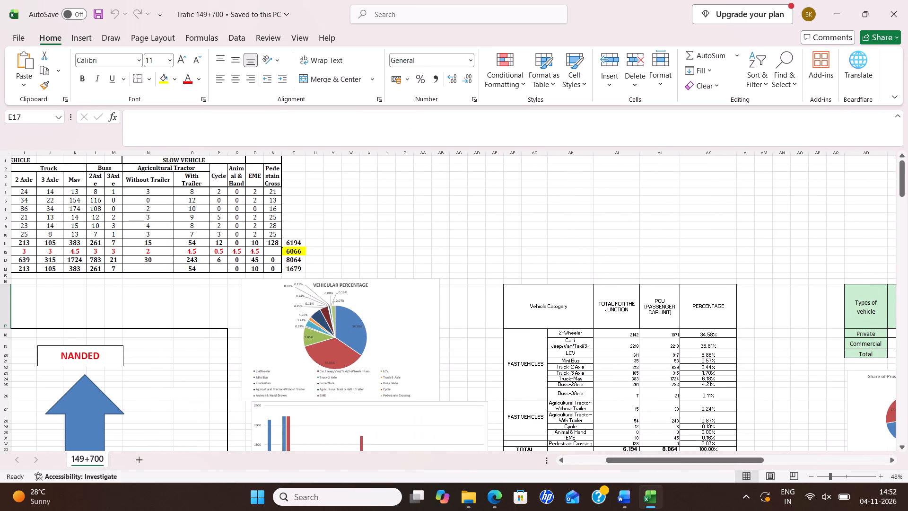
{"action": "scroll", "coordinate": [631, 305], "scroll_direction": "down", "scroll_amount": 1}
{"action": "left_click_drag", "start_coordinate": [627, 287], "coordinate": [659, 338]}
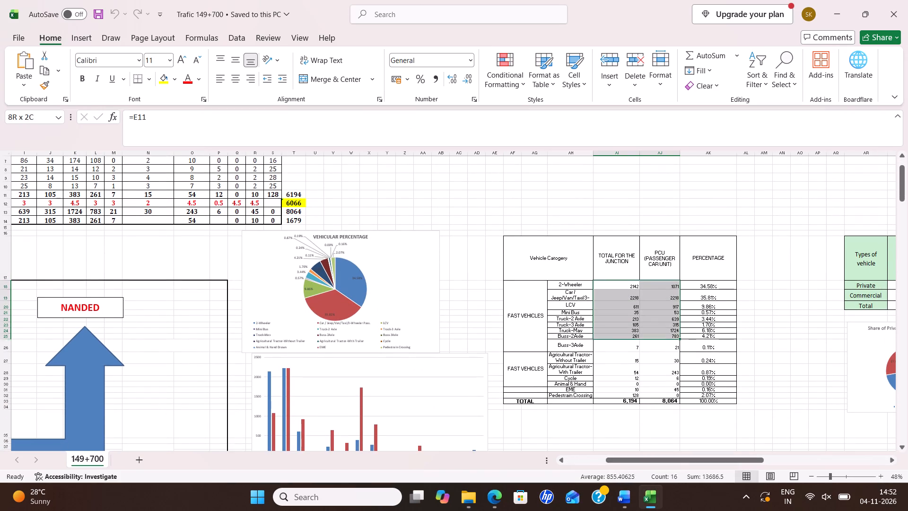
{"action": "left_click_drag", "start_coordinate": [659, 338], "coordinate": [651, 398]}
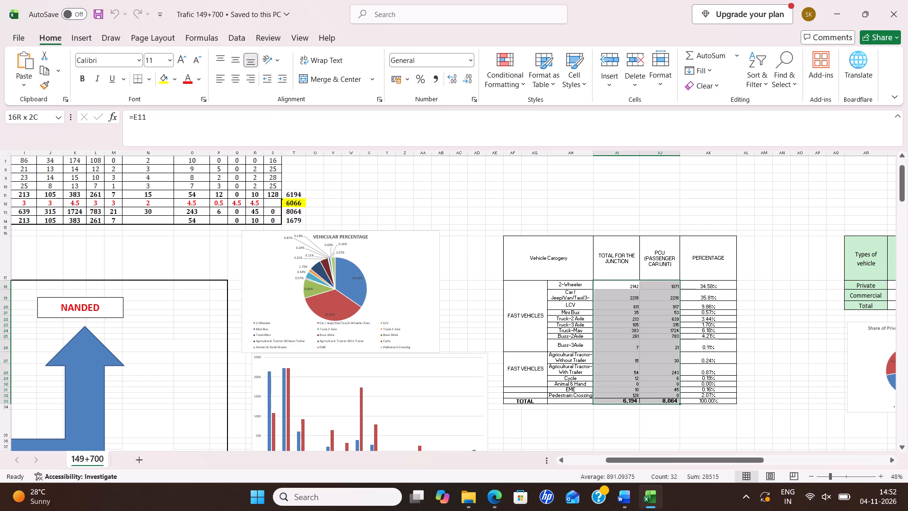
{"action": "left_click_drag", "start_coordinate": [651, 398], "coordinate": [650, 394]}
{"action": "key", "text": "ctrl+c"}
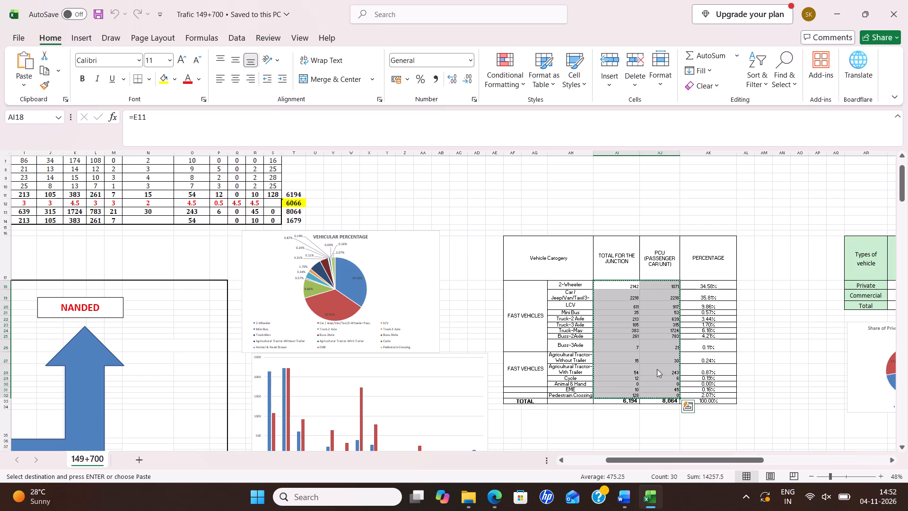
{"action": "key", "text": "alt+Tab"}
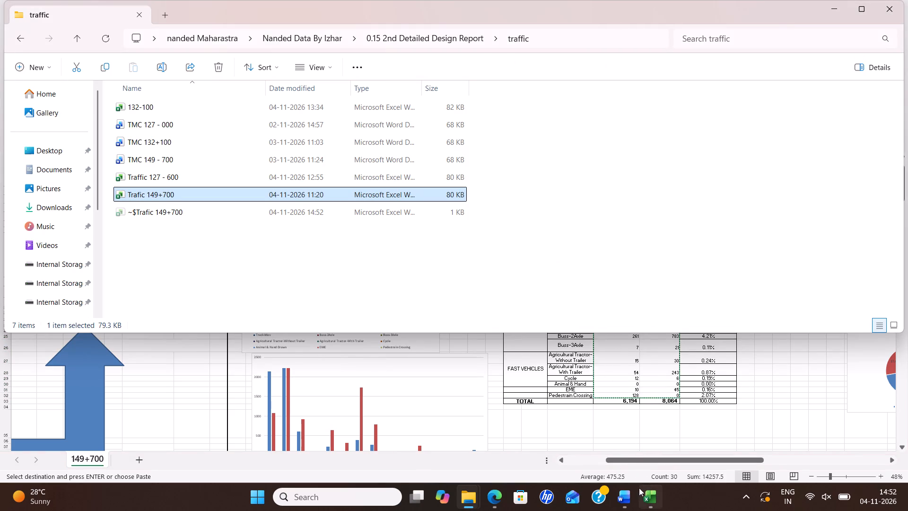
{"action": "left_click", "coordinate": [633, 500]}
{"action": "left_click", "coordinate": [578, 450]}
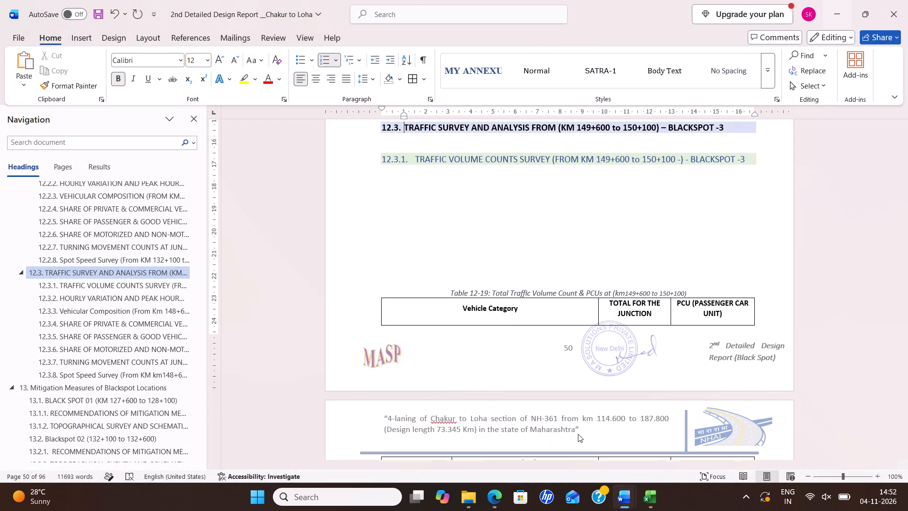
{"action": "scroll", "coordinate": [607, 346], "scroll_direction": "down", "scroll_amount": 6}
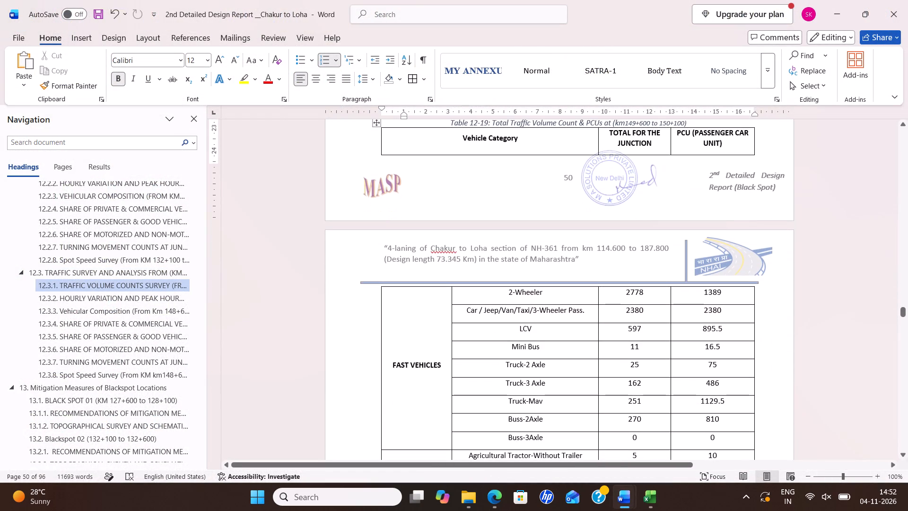
{"action": "left_click_drag", "start_coordinate": [625, 295], "coordinate": [683, 461]}
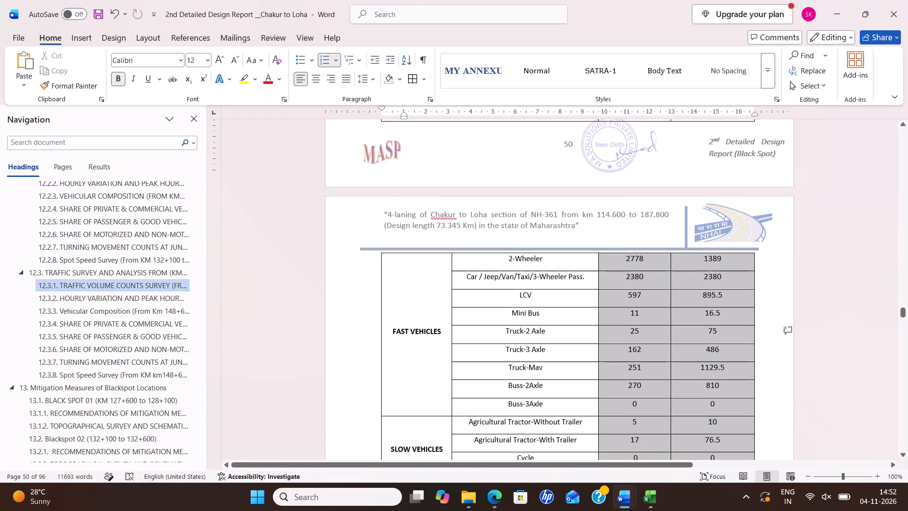
{"action": "left_click_drag", "start_coordinate": [683, 461], "coordinate": [690, 416]}
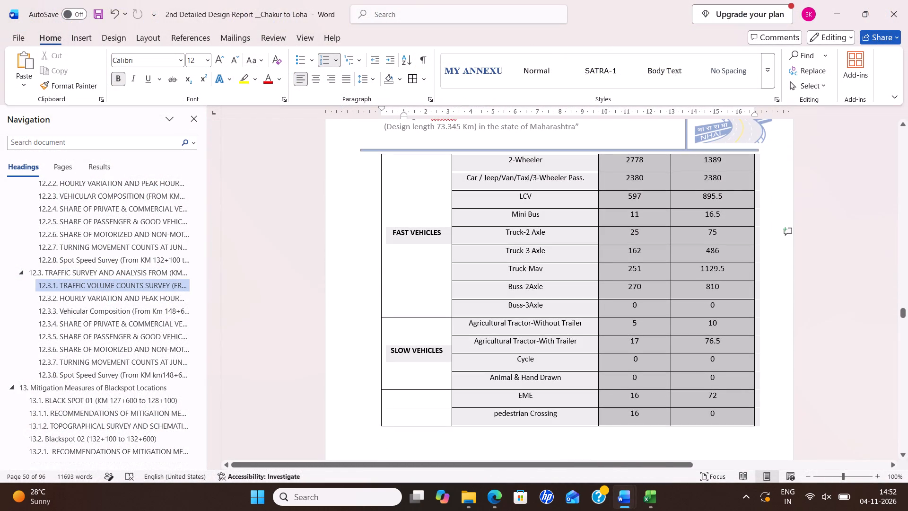
{"action": "left_click_drag", "start_coordinate": [690, 416], "coordinate": [684, 417]}
{"action": "right_click", "coordinate": [655, 405]}
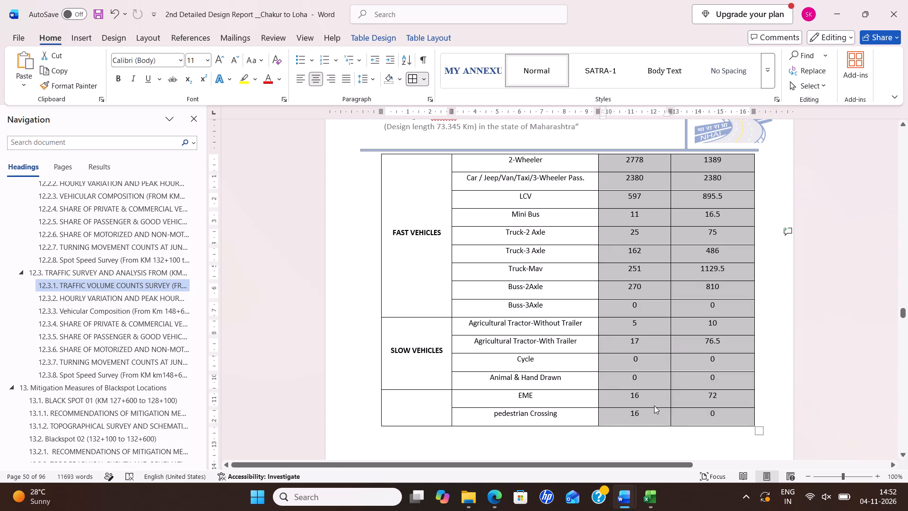
{"action": "left_click", "coordinate": [735, 274]}
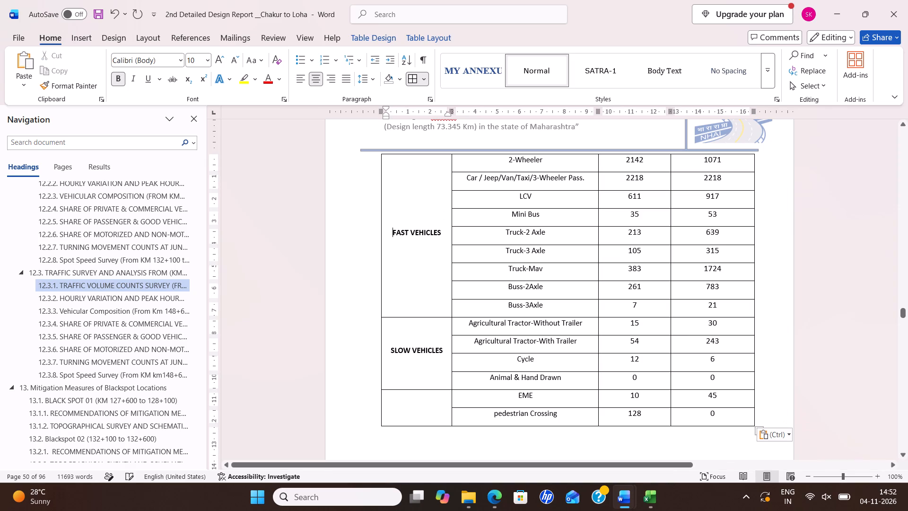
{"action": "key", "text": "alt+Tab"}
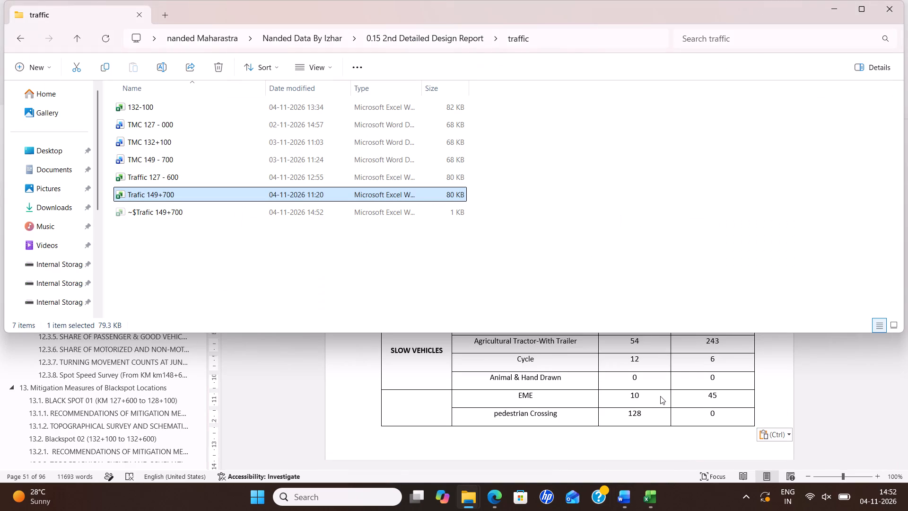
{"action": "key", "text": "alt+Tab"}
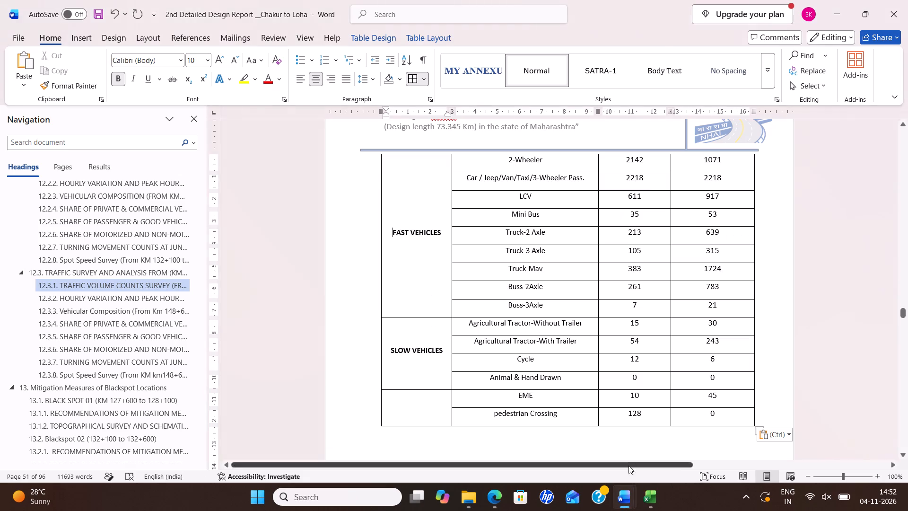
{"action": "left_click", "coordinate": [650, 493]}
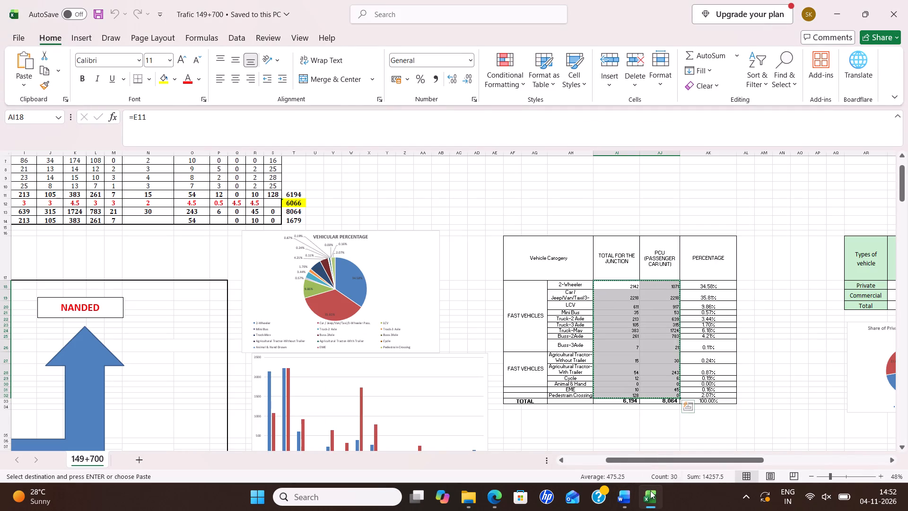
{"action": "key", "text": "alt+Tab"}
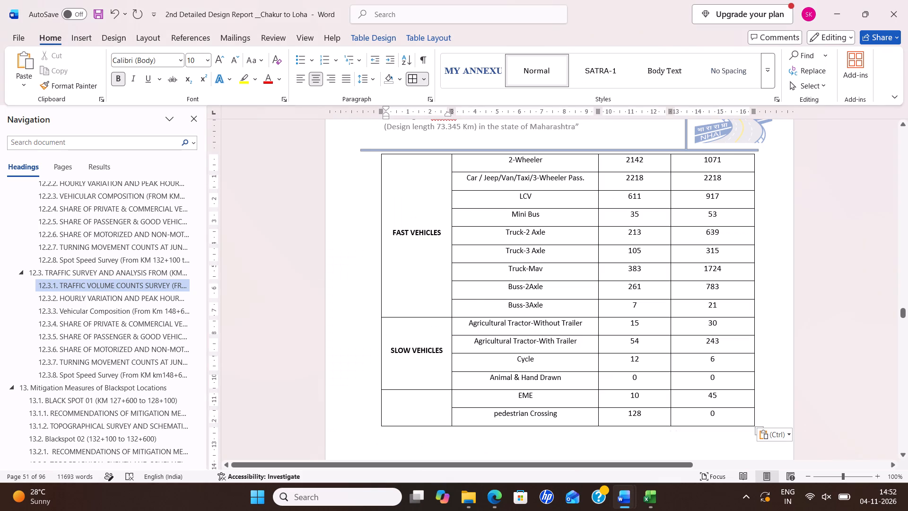
Change the chainage in the Figure 12-21 caption to km149+600 to 150+100 and save the report.
{"action": "scroll", "coordinate": [568, 362], "scroll_direction": "down", "scroll_amount": 3}
{"action": "scroll", "coordinate": [528, 329], "scroll_direction": "down", "scroll_amount": 17}
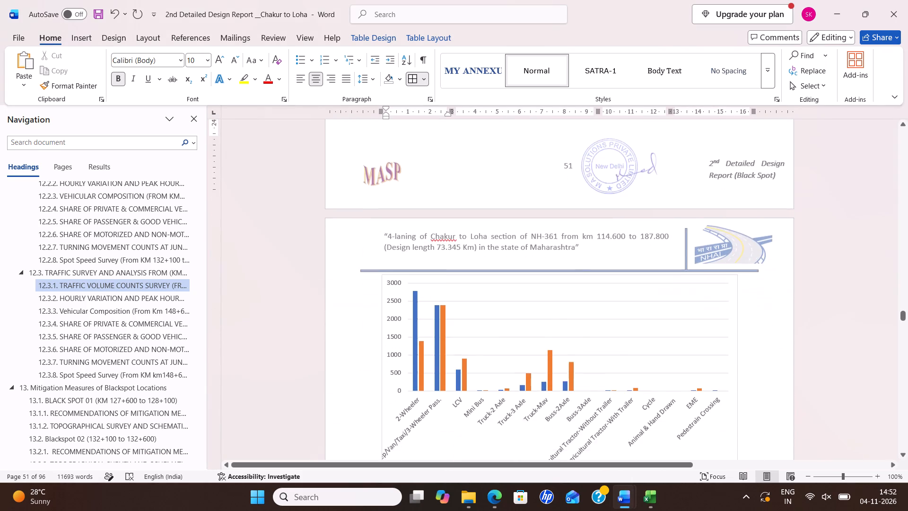
{"action": "scroll", "coordinate": [527, 326], "scroll_direction": "down", "scroll_amount": 5}
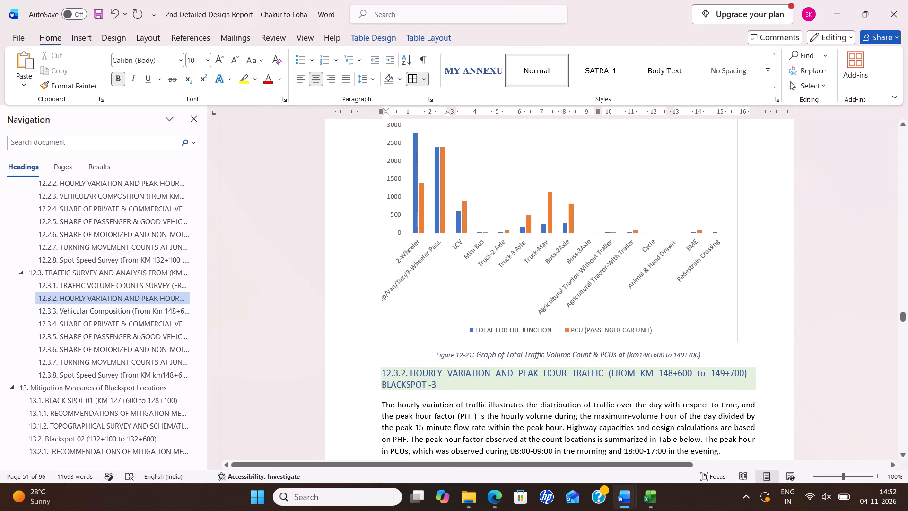
{"action": "left_click", "coordinate": [652, 355]}
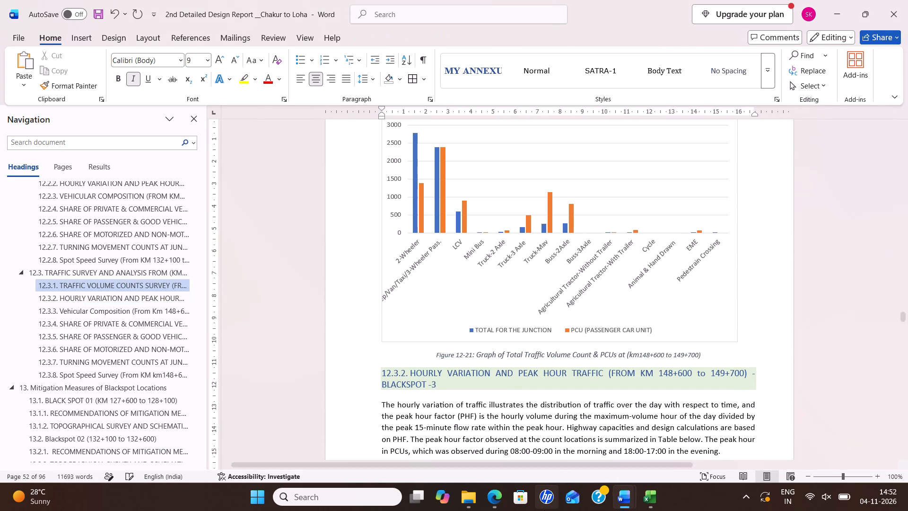
{"action": "key", "text": "BackSpace"}
{"action": "key", "text": "9"}
{"action": "key", "text": "Right"}
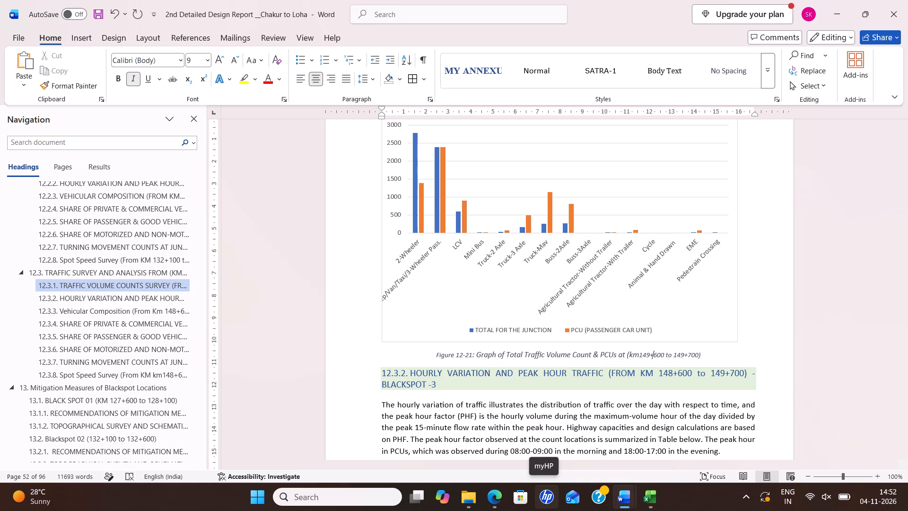
{"action": "key", "text": "Right"}
{"action": "key", "text": "Right"}
{"action": "key", "text": "Right"}
{"action": "key", "text": "Right"}
{"action": "key", "text": "Right"}
{"action": "key", "text": "Right"}
{"action": "key", "text": "Right"}
{"action": "key", "text": "Right"}
{"action": "key", "text": "Right"}
{"action": "key", "text": "Right"}
{"action": "key", "text": "BackSpace"}
{"action": "key", "text": "BackSpace"}
{"action": "type", "text": "50"}
{"action": "key", "text": "Right"}
{"action": "key", "text": "Right"}
{"action": "key", "text": "BackSpace"}
{"action": "key", "text": "1"}
{"action": "key", "text": "ctrl+s"}
Change the chainage in the 12.3.2 Hourly Variation and Peak Hour Traffic heading to KM 149+600 to 150+100 and save the report.
{"action": "left_click", "coordinate": [672, 376]}
{"action": "key", "text": "BackSpace"}
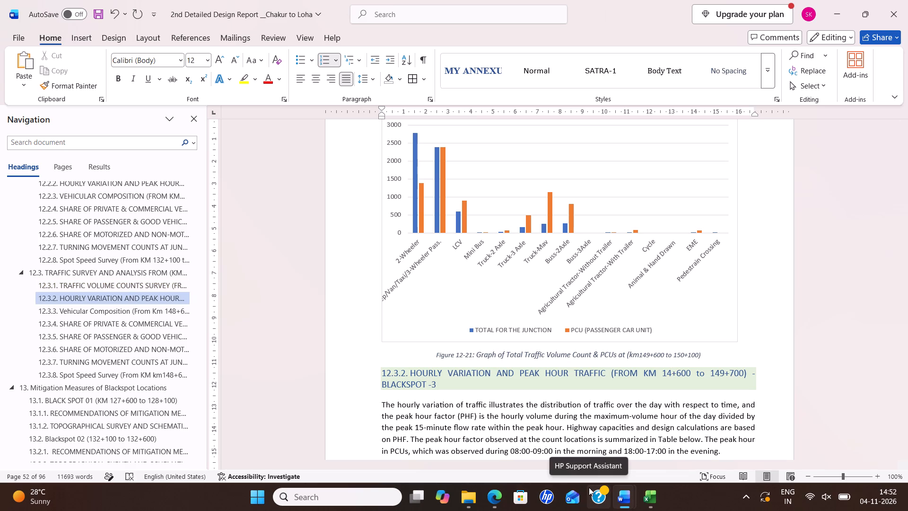
{"action": "key", "text": "9"}
{"action": "key", "text": "Right"}
{"action": "key", "text": "Right"}
{"action": "key", "text": "Right"}
{"action": "key", "text": "Right"}
{"action": "key", "text": "Right"}
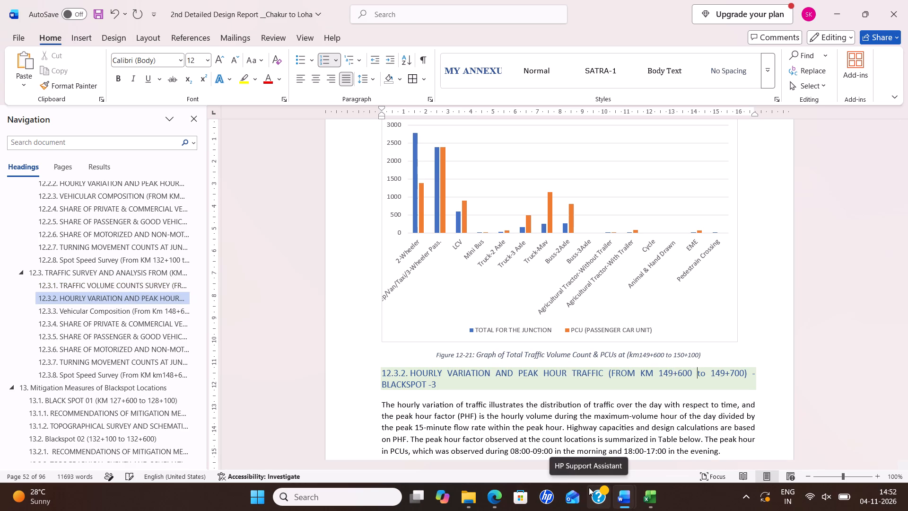
{"action": "key", "text": "Right"}
{"action": "key", "text": "Right"}
{"action": "key", "text": "Right"}
{"action": "key", "text": "Right"}
{"action": "key", "text": "Right"}
{"action": "key", "text": "Right"}
{"action": "key", "text": "BackSpace"}
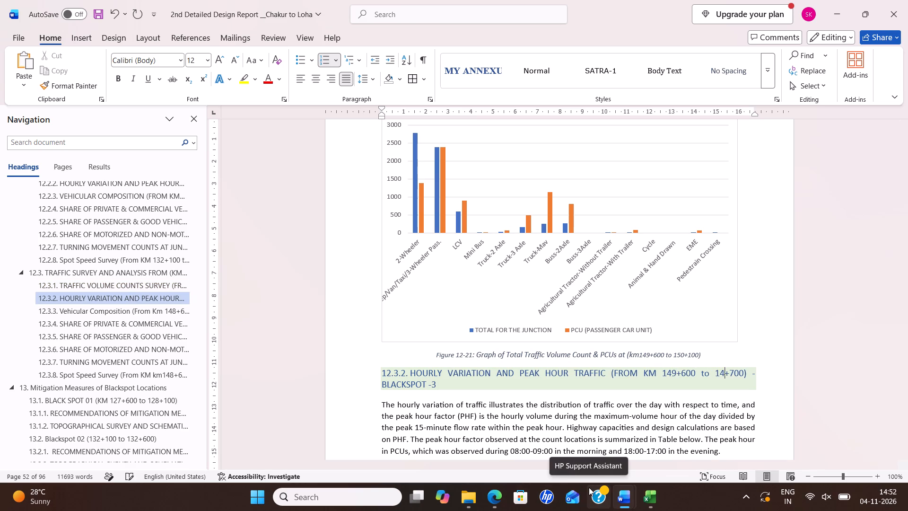
{"action": "key", "text": "BackSpace"}
{"action": "type", "text": "50"}
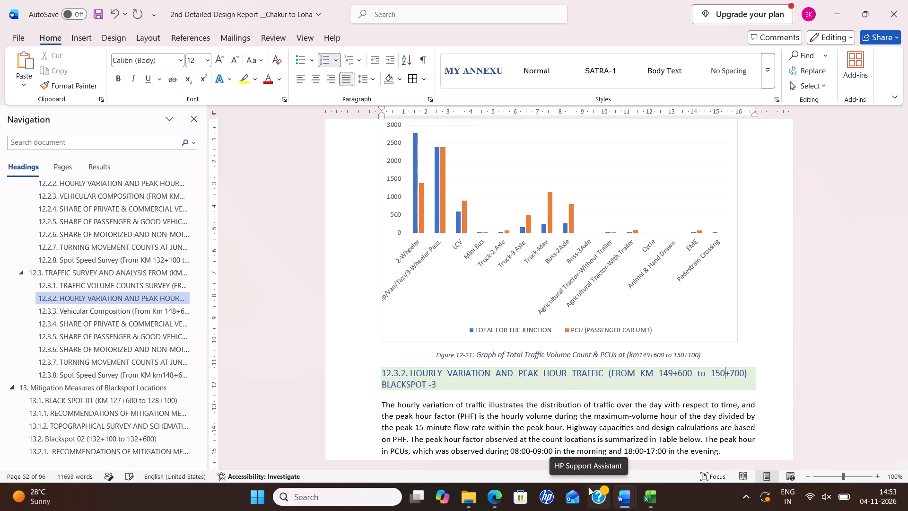
{"action": "key", "text": "Right"}
{"action": "key", "text": "Right"}
{"action": "key", "text": "BackSpace"}
{"action": "key", "text": "1"}
{"action": "key", "text": "ctrl+s"}
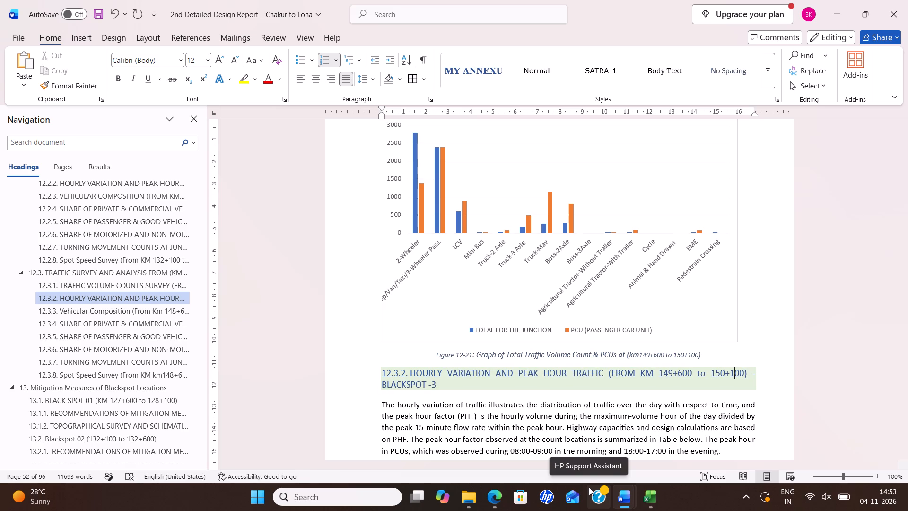
Replace the Figure 12-21 bar chart with the junction total and PCU bar chart copied from the Trafic 149+700 workbook.
{"action": "left_click", "coordinate": [418, 331]}
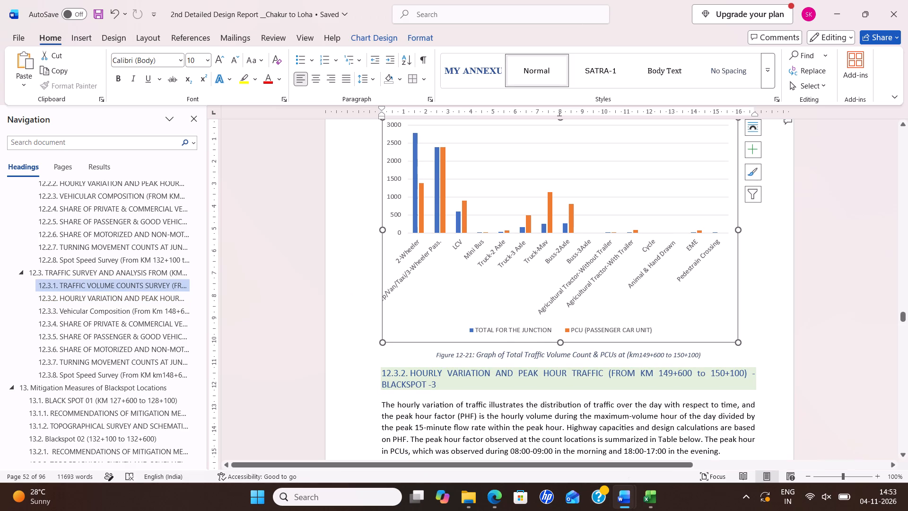
{"action": "key", "text": "Delete"}
{"action": "scroll", "coordinate": [536, 315], "scroll_direction": "up", "scroll_amount": 3}
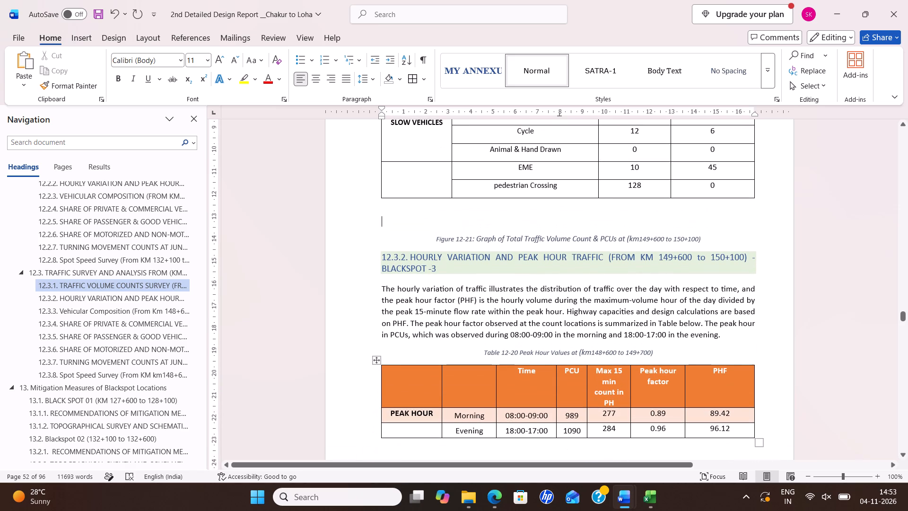
{"action": "key", "text": "alt+Tab"}
{"action": "scroll", "coordinate": [427, 322], "scroll_direction": "down", "scroll_amount": 2}
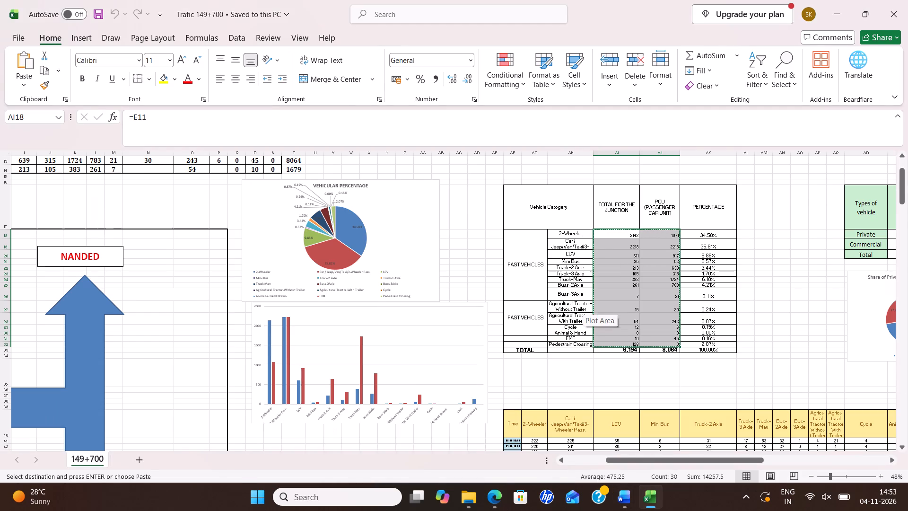
{"action": "left_click", "coordinate": [430, 315]}
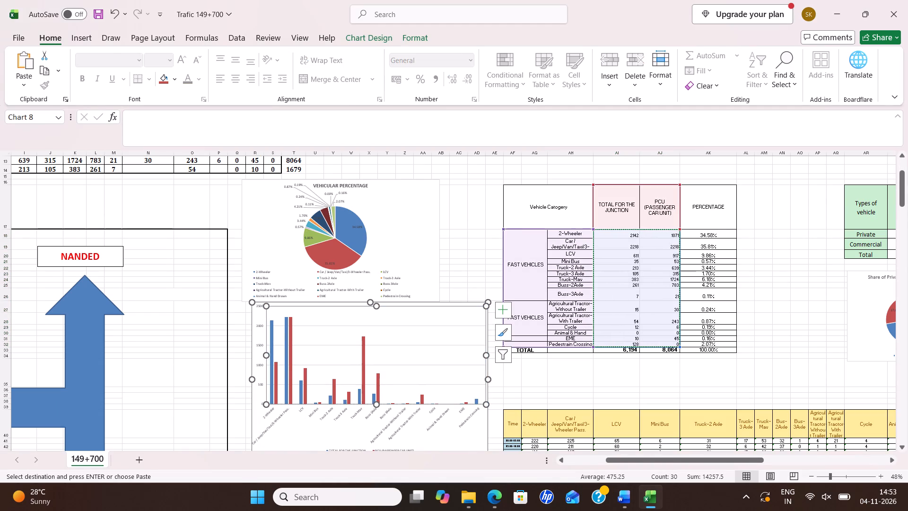
{"action": "left_click", "coordinate": [444, 302]}
{"action": "key", "text": "ctrl+c"}
{"action": "key", "text": "alt+Tab"}
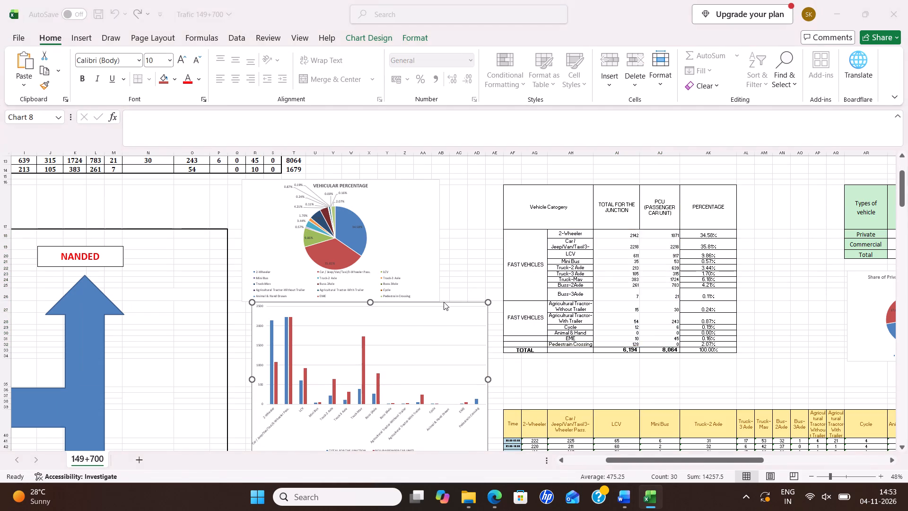
{"action": "key", "text": "ctrl+v"}
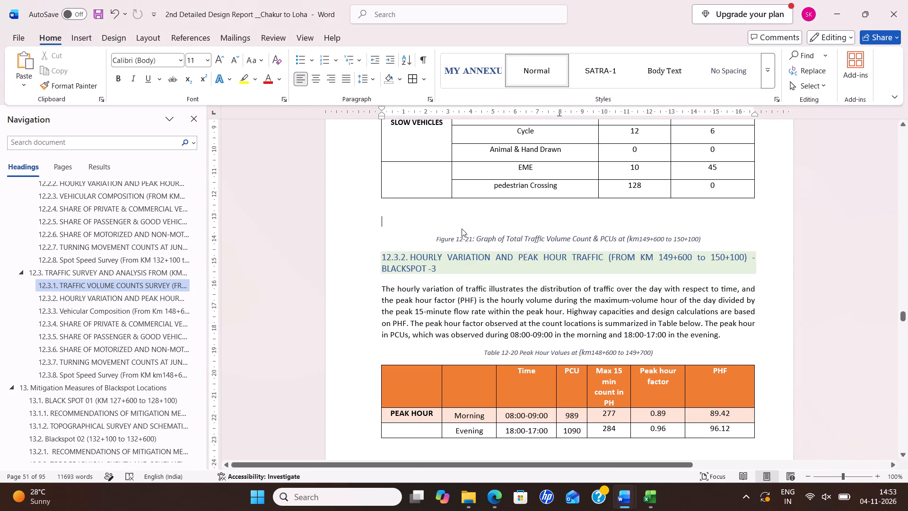
Add data labels to the newly pasted Figure 12-21 chart.
{"action": "left_click", "coordinate": [752, 251]}
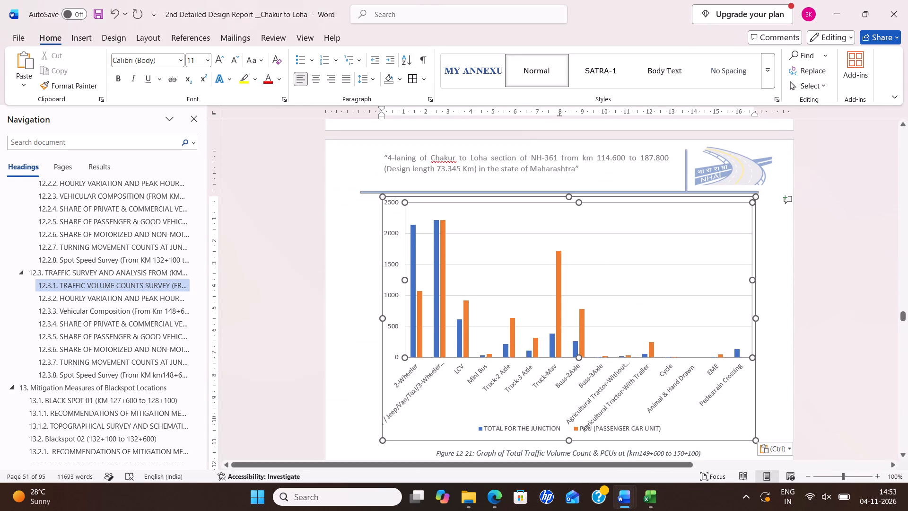
{"action": "left_click", "coordinate": [767, 229]}
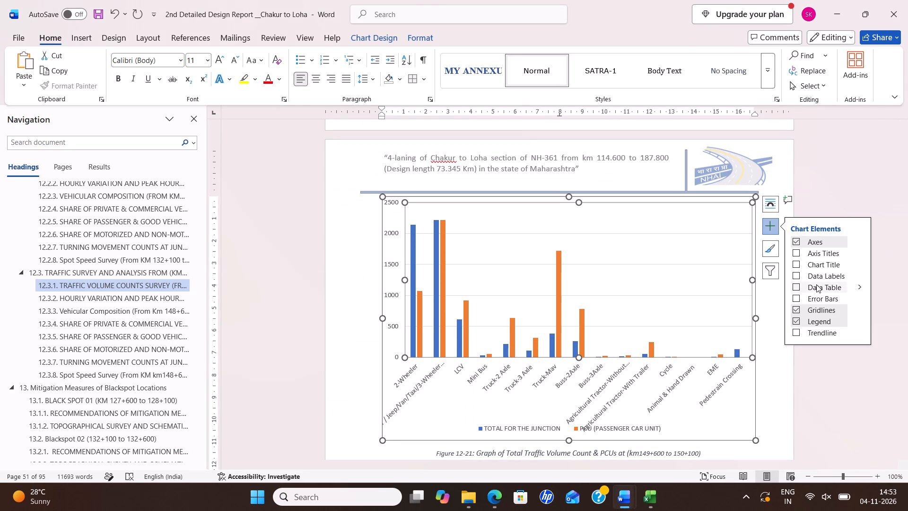
{"action": "left_click", "coordinate": [811, 277]}
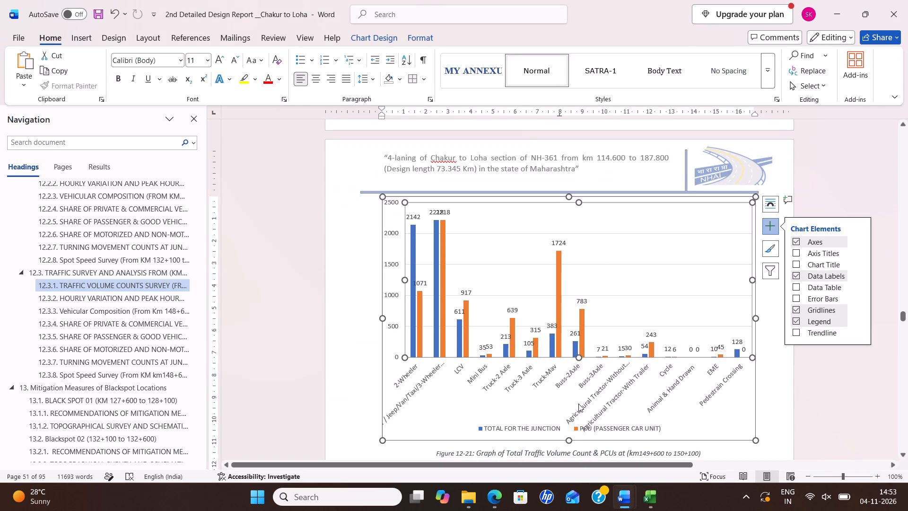
{"action": "left_click", "coordinate": [521, 405]}
Set the evening peak time in Table 12-20 to 18:00-19:00, matching the Trafic 149+700 workbook's peak hour table, and save the report.
{"action": "scroll", "coordinate": [576, 398], "scroll_direction": "down", "scroll_amount": 1}
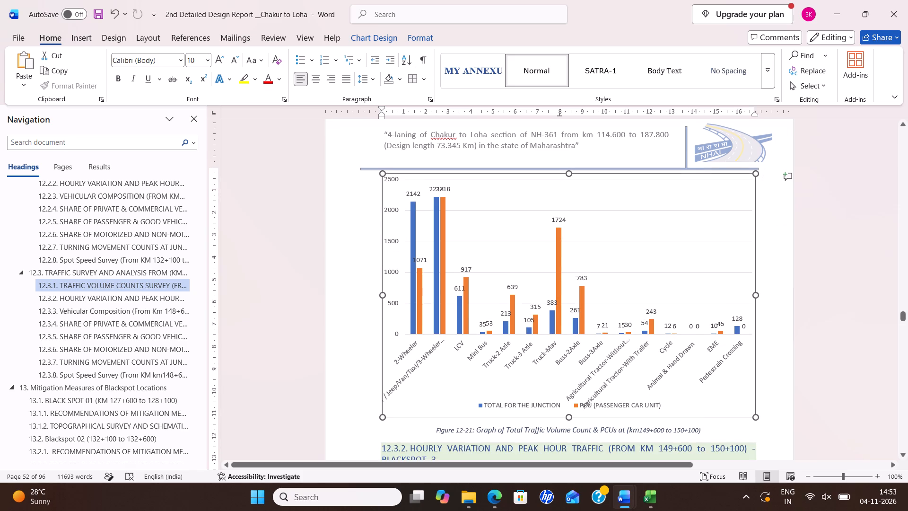
{"action": "scroll", "coordinate": [576, 398], "scroll_direction": "down", "scroll_amount": 2}
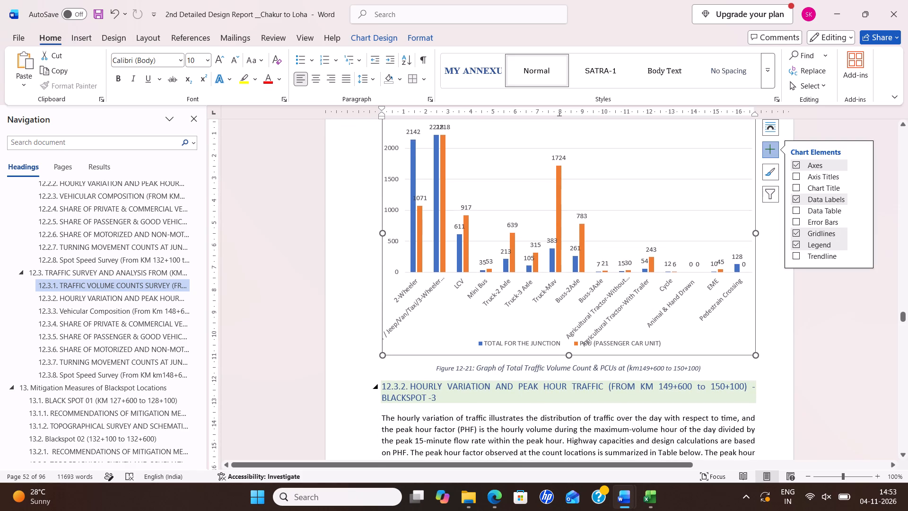
{"action": "scroll", "coordinate": [513, 380], "scroll_direction": "down", "scroll_amount": 5}
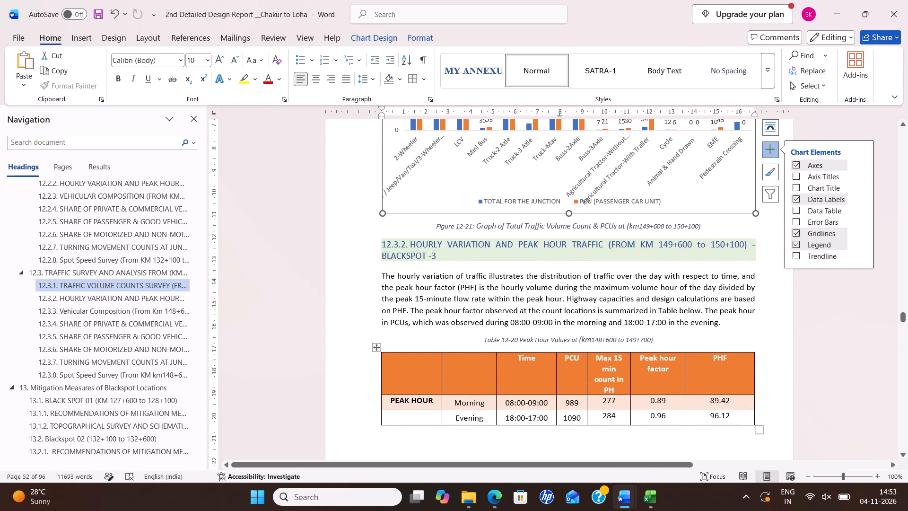
{"action": "key", "text": "alt+Tab"}
{"action": "scroll", "coordinate": [627, 356], "scroll_direction": "down", "scroll_amount": 2}
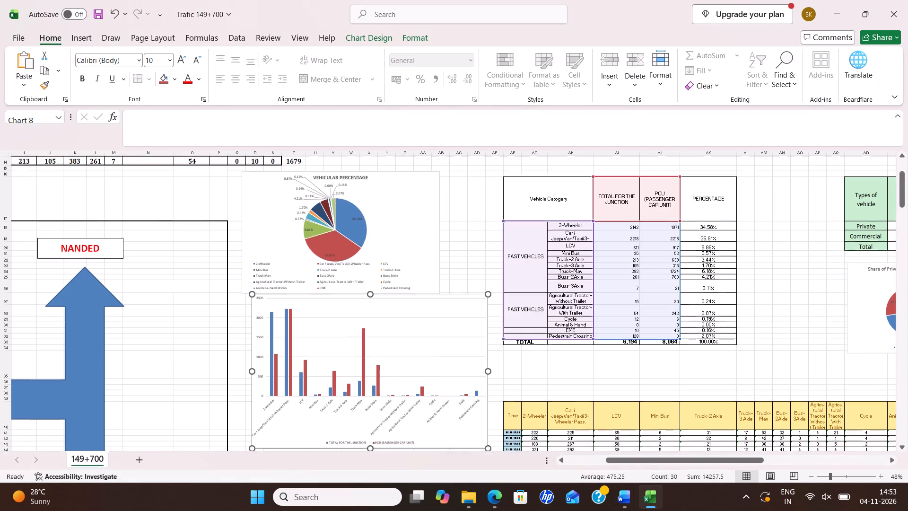
{"action": "scroll", "coordinate": [627, 356], "scroll_direction": "down", "scroll_amount": 3}
{"action": "left_click_drag", "start_coordinate": [703, 459], "coordinate": [731, 465]}
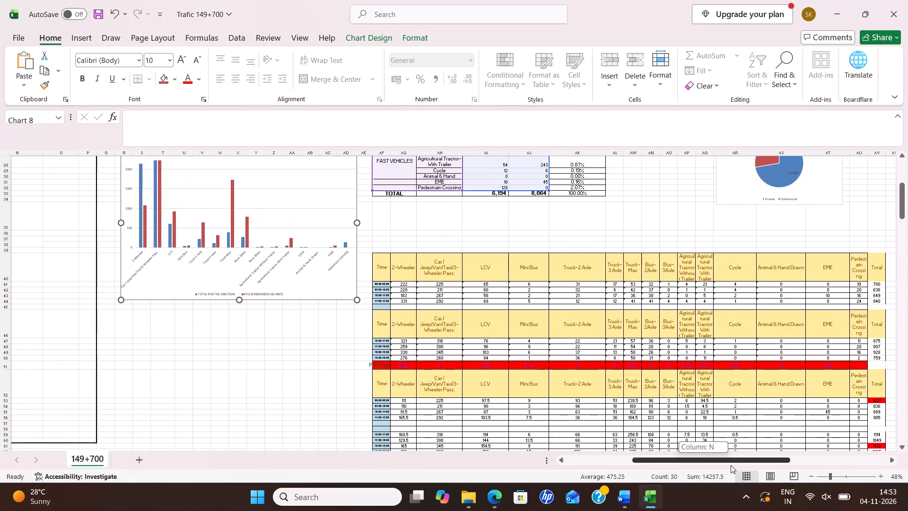
{"action": "left_click_drag", "start_coordinate": [731, 465], "coordinate": [731, 465]}
{"action": "scroll", "coordinate": [661, 349], "scroll_direction": "down", "scroll_amount": 16}
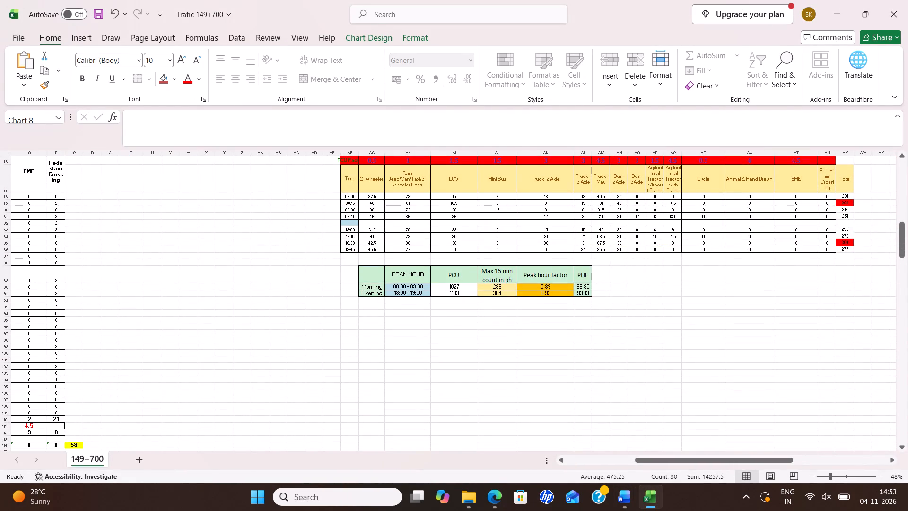
{"action": "left_click", "coordinate": [429, 332]}
{"action": "key", "text": "alt+Tab"}
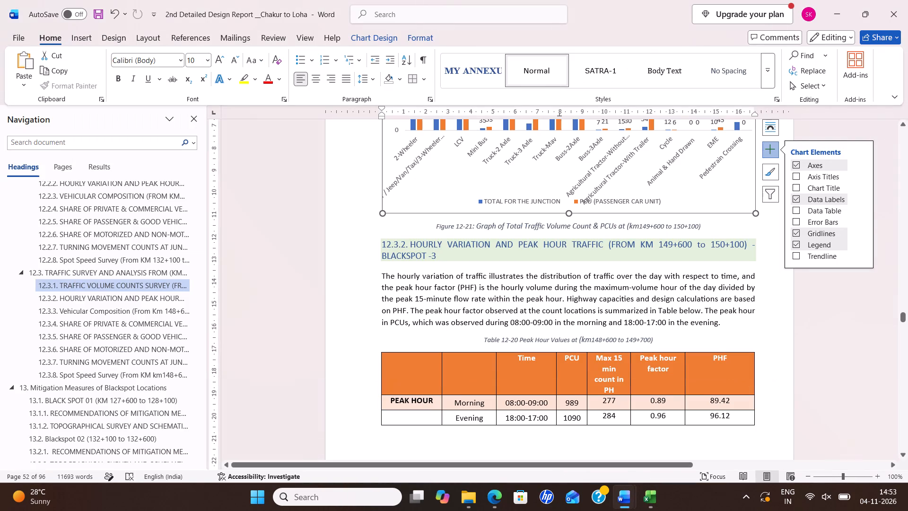
{"action": "key", "text": "alt+Tab"}
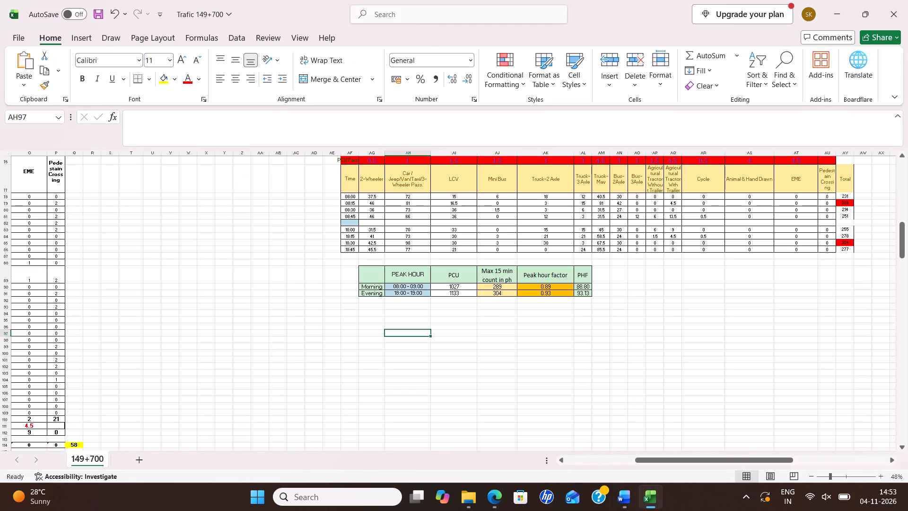
{"action": "key", "text": "alt+Tab"}
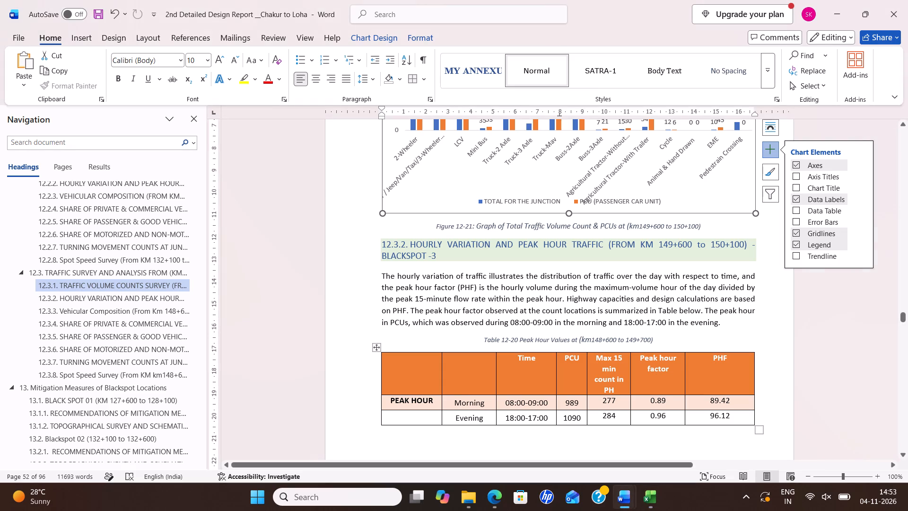
{"action": "left_click", "coordinate": [534, 417]}
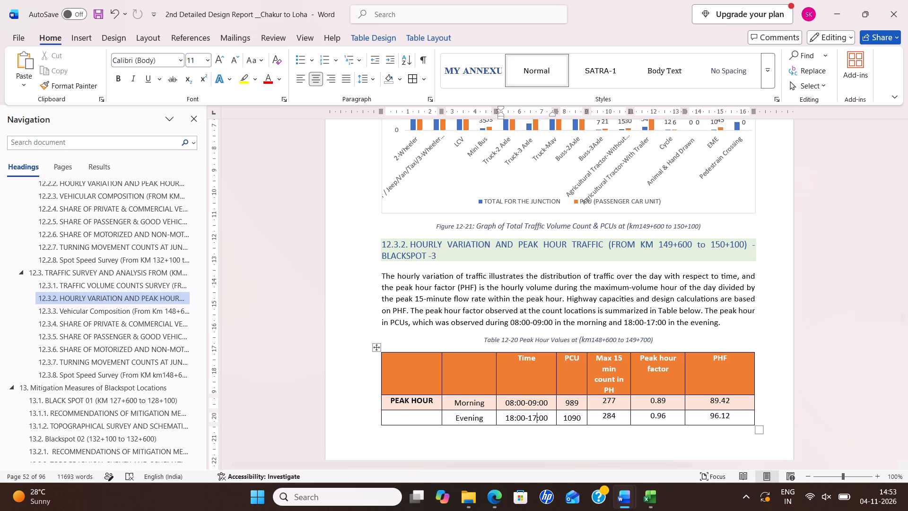
{"action": "key", "text": "BackSpace"}
{"action": "key", "text": "9"}
{"action": "key", "text": "ctrl+s"}
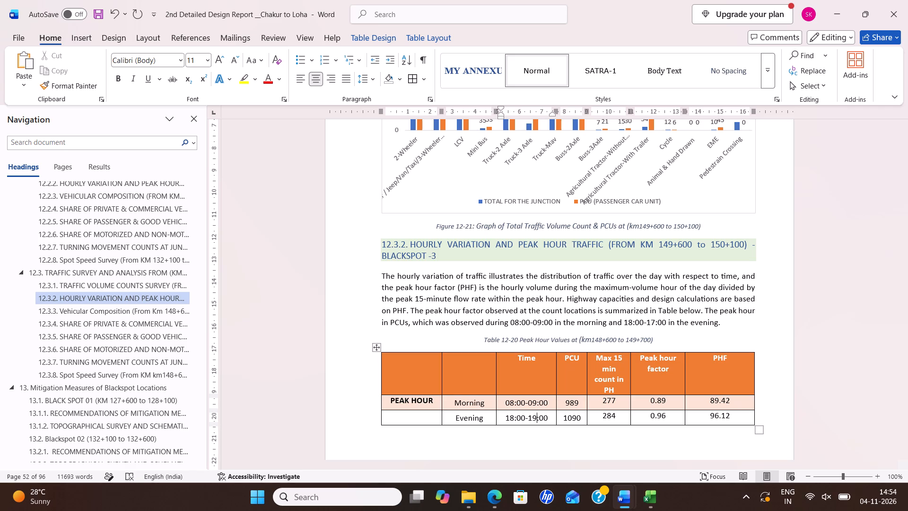
Replace Table 12-20's morning and evening PCU, 15-minute count, peak hour factor and PHF values with the Trafic 149+700 workbook's values as text only.
{"action": "key", "text": "alt+Tab"}
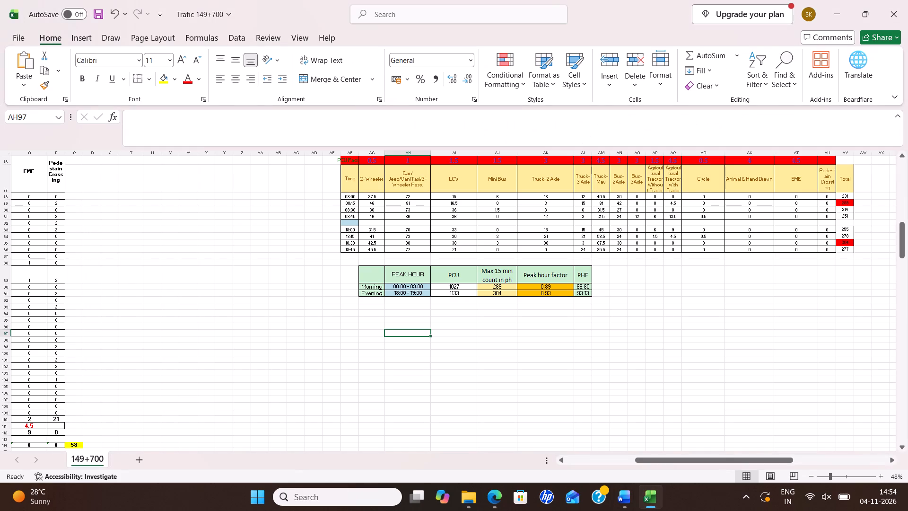
{"action": "left_click_drag", "start_coordinate": [452, 286], "coordinate": [548, 298]}
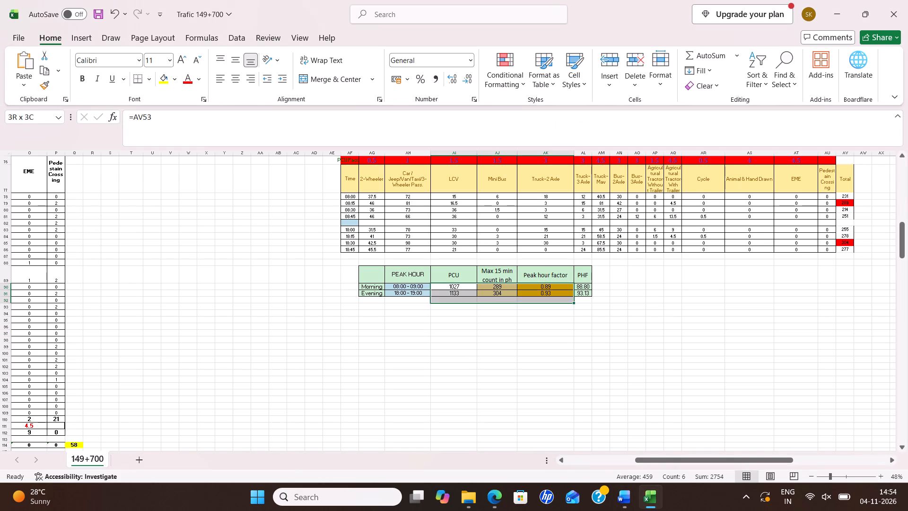
{"action": "left_click_drag", "start_coordinate": [548, 298], "coordinate": [579, 292]}
{"action": "key", "text": "ctrl+c"}
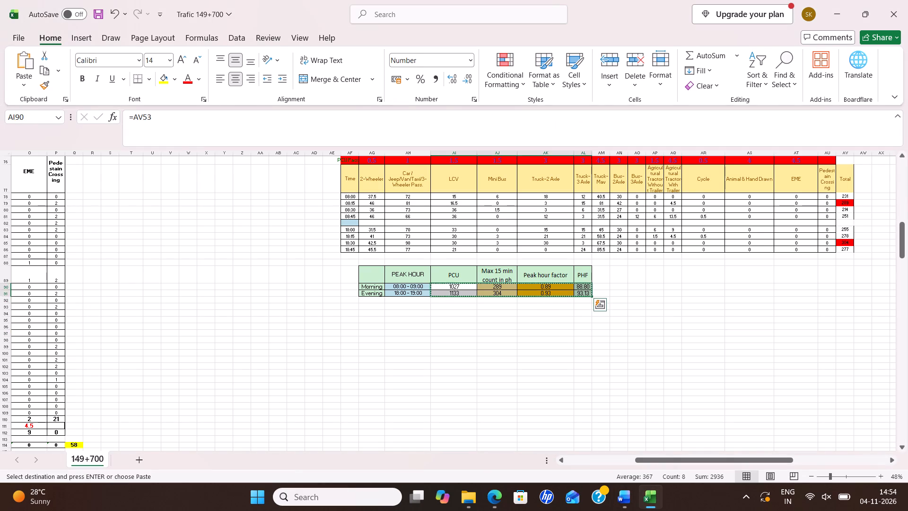
{"action": "key", "text": "alt+Tab"}
{"action": "left_click_drag", "start_coordinate": [567, 402], "coordinate": [590, 412]}
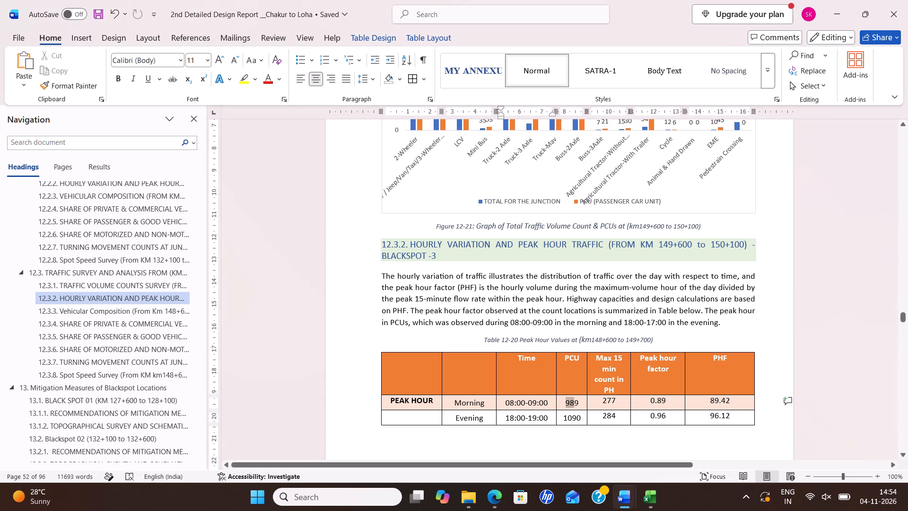
{"action": "left_click_drag", "start_coordinate": [590, 412], "coordinate": [721, 410]}
{"action": "right_click_drag", "start_coordinate": [693, 404], "coordinate": [689, 403]}
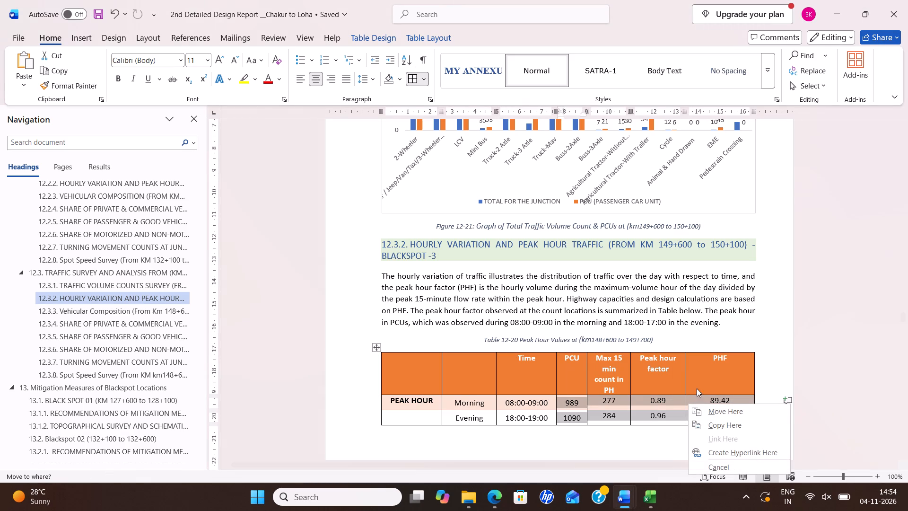
{"action": "right_click", "coordinate": [630, 399]}
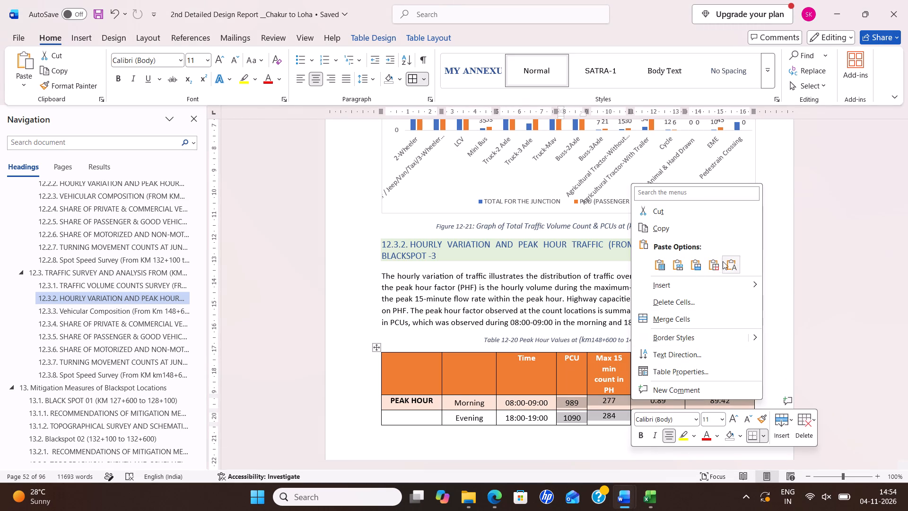
{"action": "left_click", "coordinate": [728, 261]}
{"action": "left_click", "coordinate": [584, 438]}
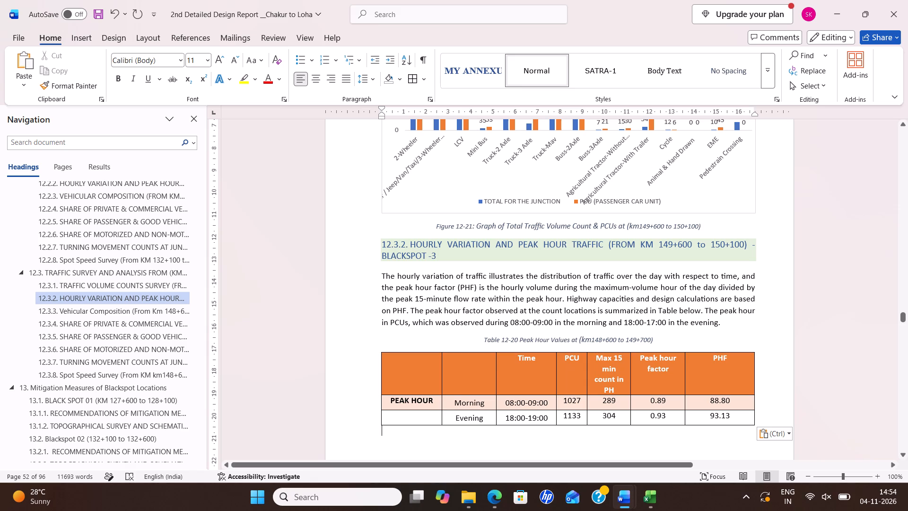
Change the evening peak period in the 12.3.2 paragraph above Table 12-20 to 18:00-19:00 and save the report.
{"action": "left_click", "coordinate": [655, 322]}
{"action": "key", "text": "BackSpace"}
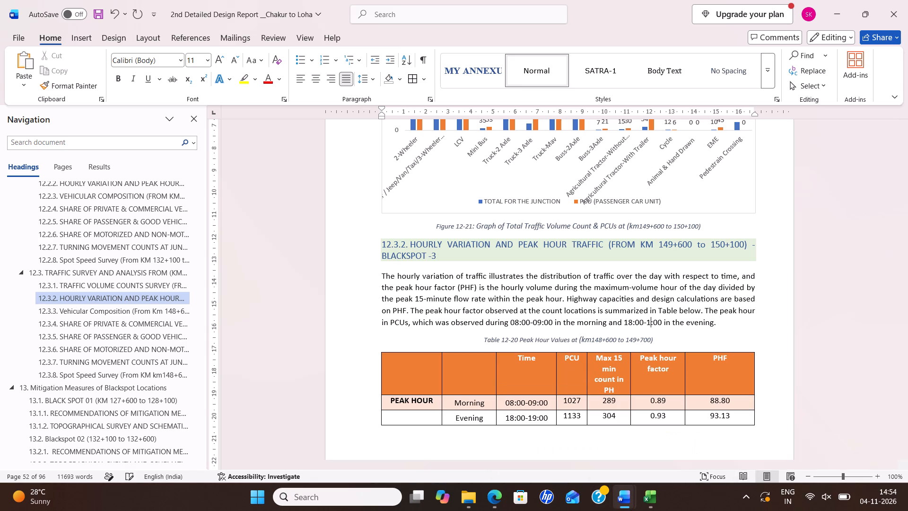
{"action": "key", "text": "9"}
{"action": "key", "text": "ctrl+s"}
Delete the old Hourly Variation in Morning chart above the Figure 12-22 caption.
{"action": "scroll", "coordinate": [592, 365], "scroll_direction": "down", "scroll_amount": 4}
{"action": "scroll", "coordinate": [605, 286], "scroll_direction": "down", "scroll_amount": 6}
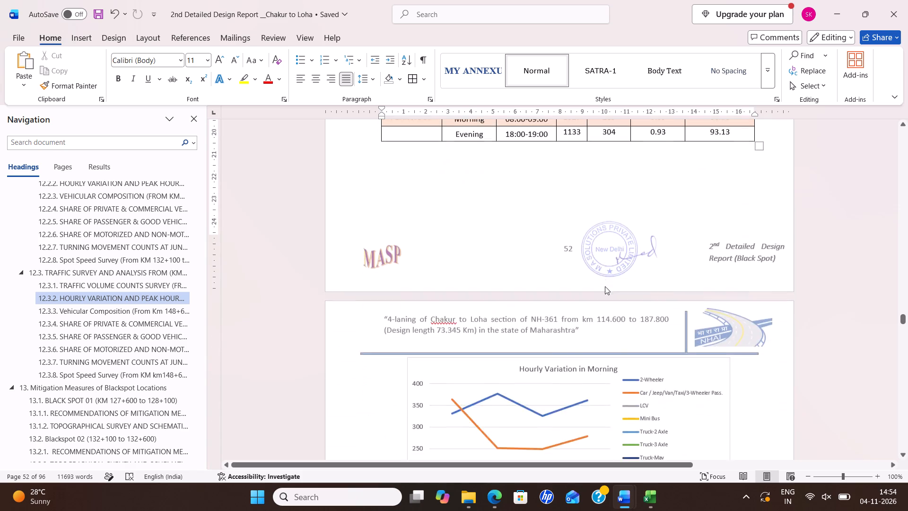
{"action": "scroll", "coordinate": [611, 287], "scroll_direction": "down", "scroll_amount": 5}
{"action": "left_click", "coordinate": [468, 234]}
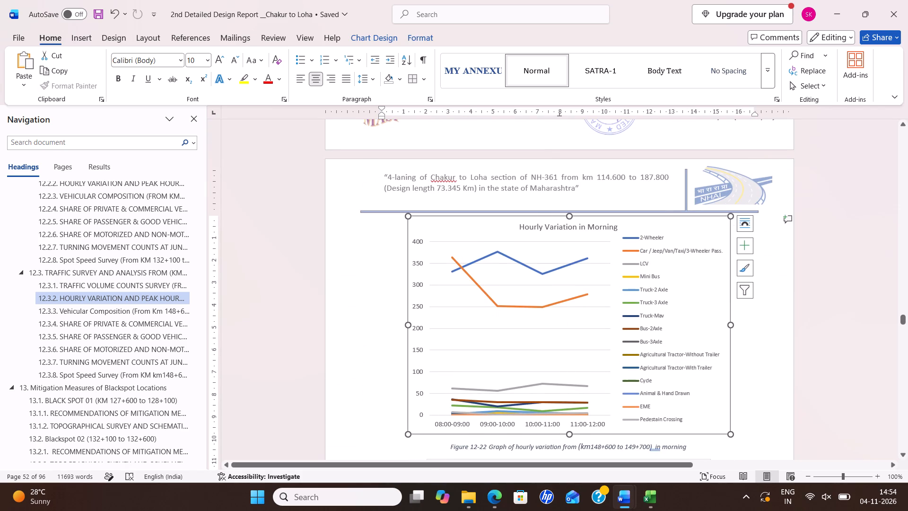
{"action": "key", "text": "Delete"}
In the Trafic 149+700 workbook, set the legend of the Hourly Variation From Km 149+700 In Morning chart to the Right position.
{"action": "key", "text": "alt+Tab"}
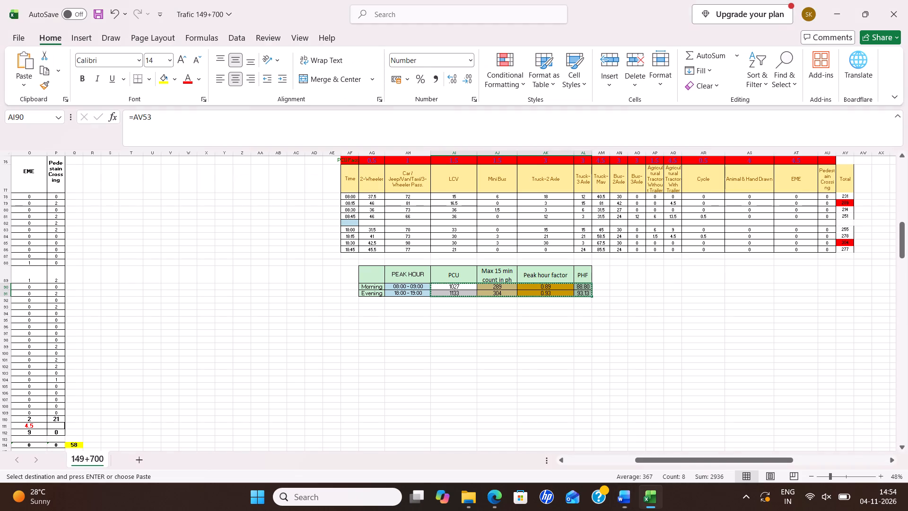
{"action": "left_click_drag", "start_coordinate": [716, 461], "coordinate": [741, 461]}
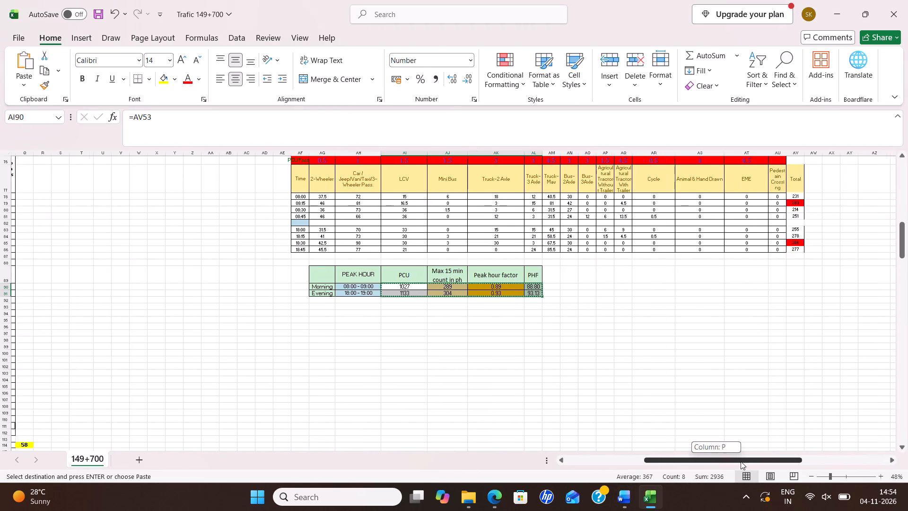
{"action": "left_click_drag", "start_coordinate": [741, 461], "coordinate": [756, 461]}
{"action": "scroll", "coordinate": [721, 383], "scroll_direction": "up", "scroll_amount": 14}
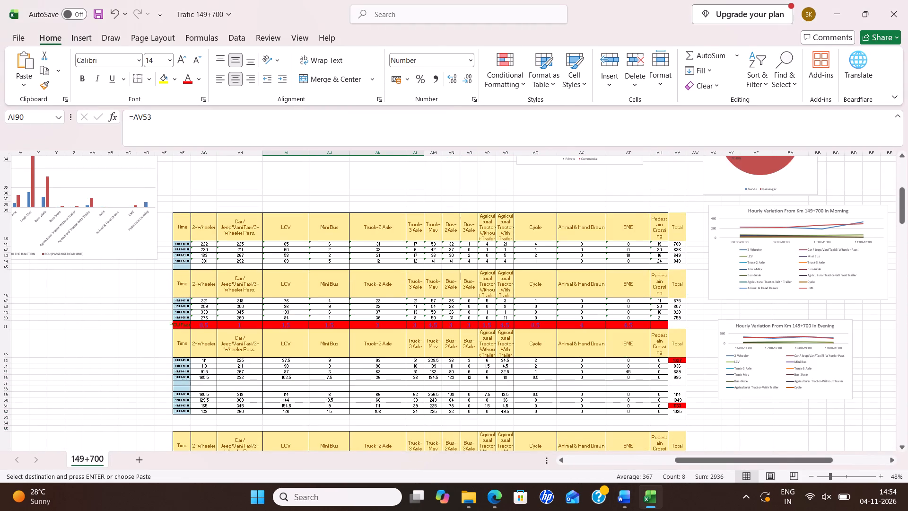
{"action": "left_click_drag", "start_coordinate": [781, 460], "coordinate": [805, 459]}
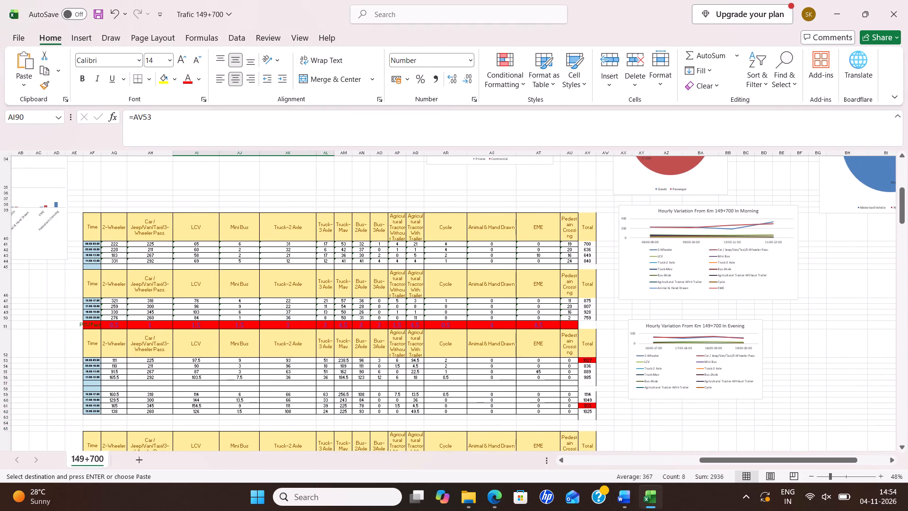
{"action": "left_click", "coordinate": [763, 264]}
{"action": "left_click", "coordinate": [813, 210]}
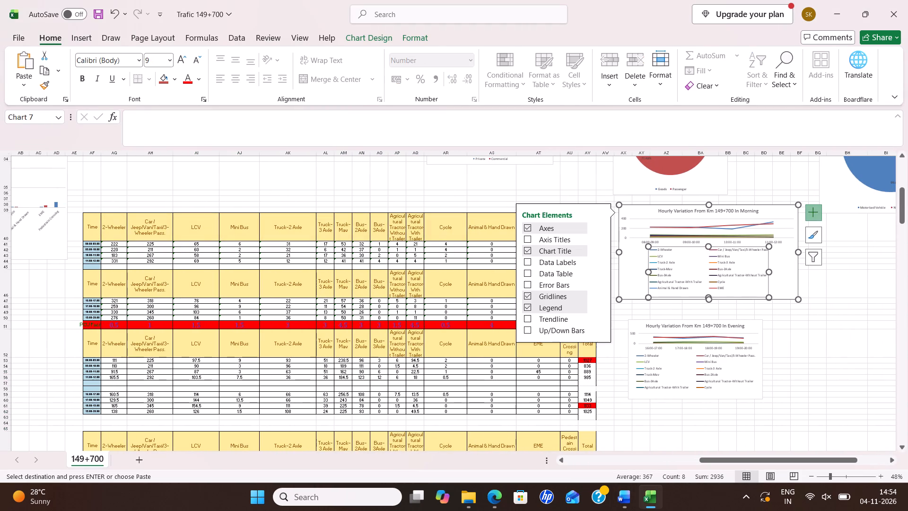
{"action": "left_click", "coordinate": [598, 306]}
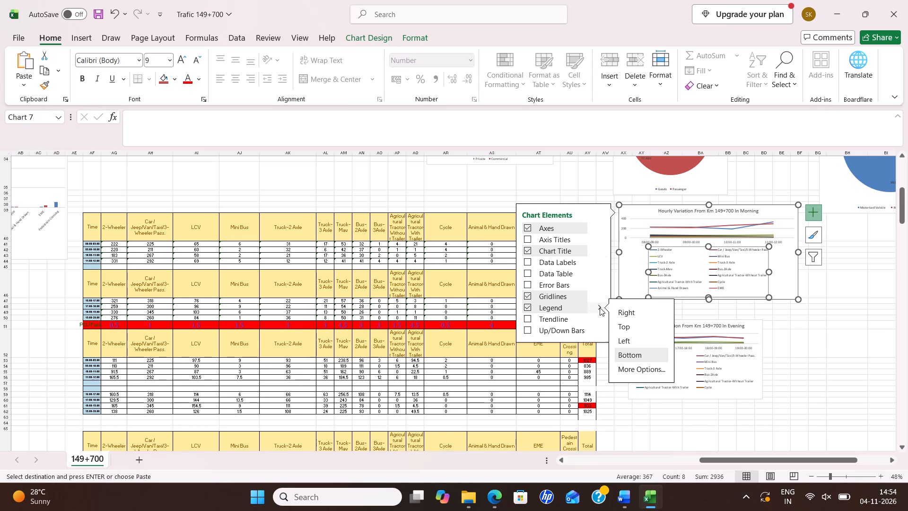
{"action": "left_click", "coordinate": [647, 316]}
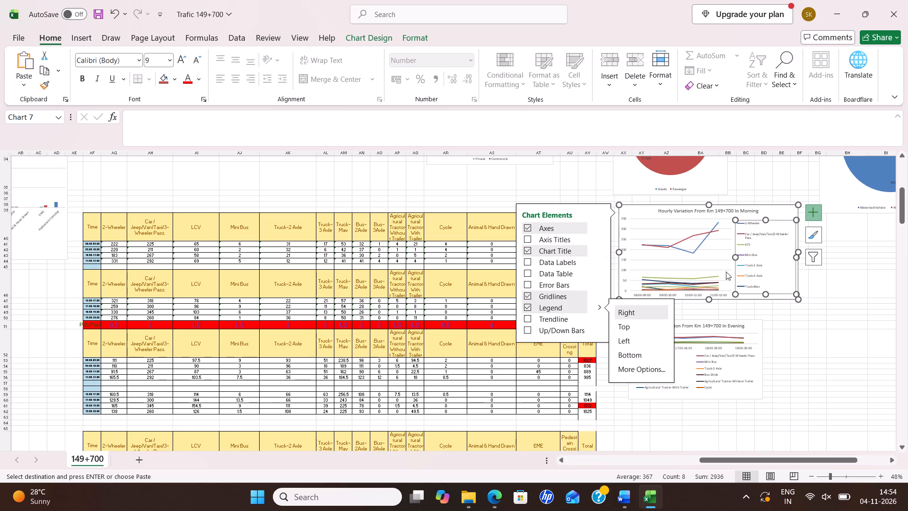
Widen and slightly heighten the morning hourly variation chart, and extend its legend upward to fit all vehicle categories.
{"action": "left_click_drag", "start_coordinate": [800, 250], "coordinate": [824, 251]}
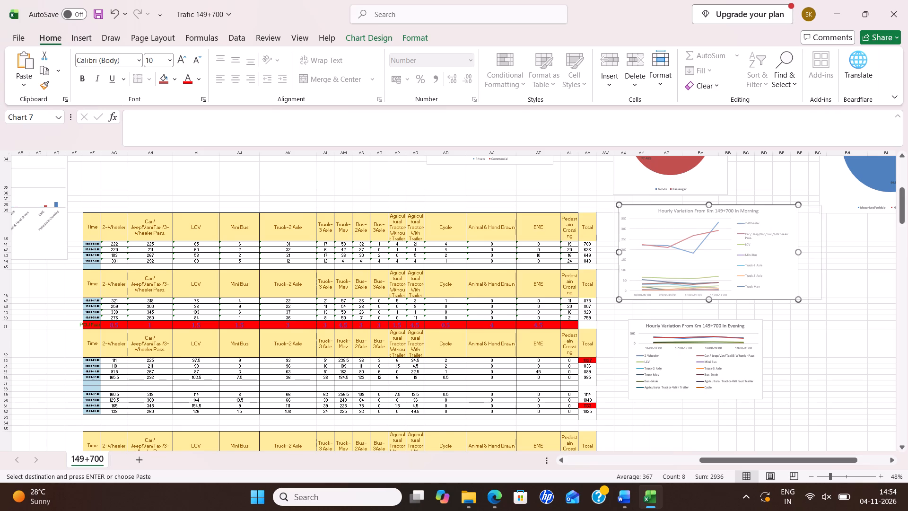
{"action": "left_click_drag", "start_coordinate": [824, 251], "coordinate": [842, 251]}
{"action": "left_click_drag", "start_coordinate": [841, 251], "coordinate": [861, 255]}
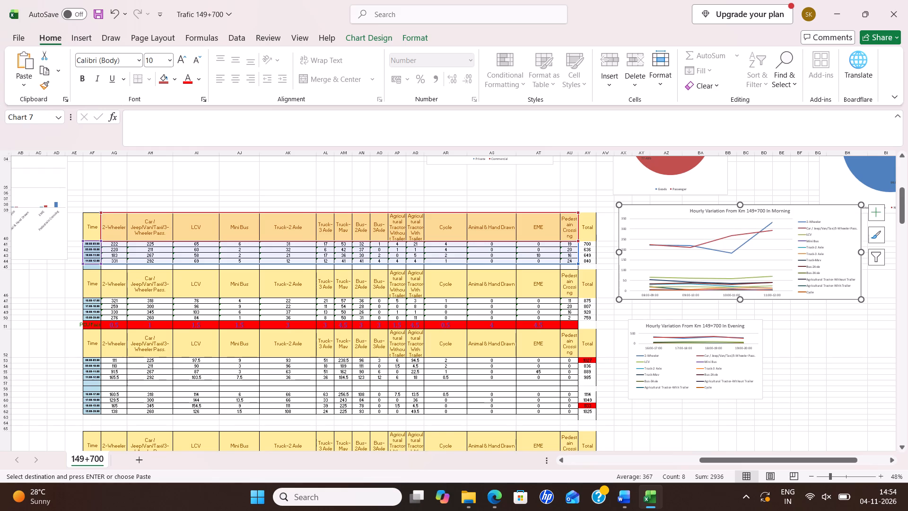
{"action": "left_click_drag", "start_coordinate": [741, 300], "coordinate": [742, 308]}
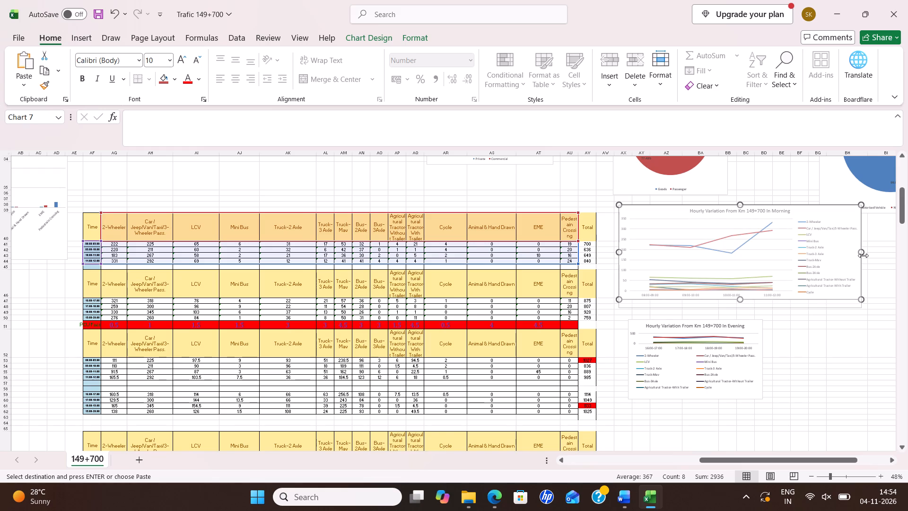
{"action": "left_click", "coordinate": [838, 247]}
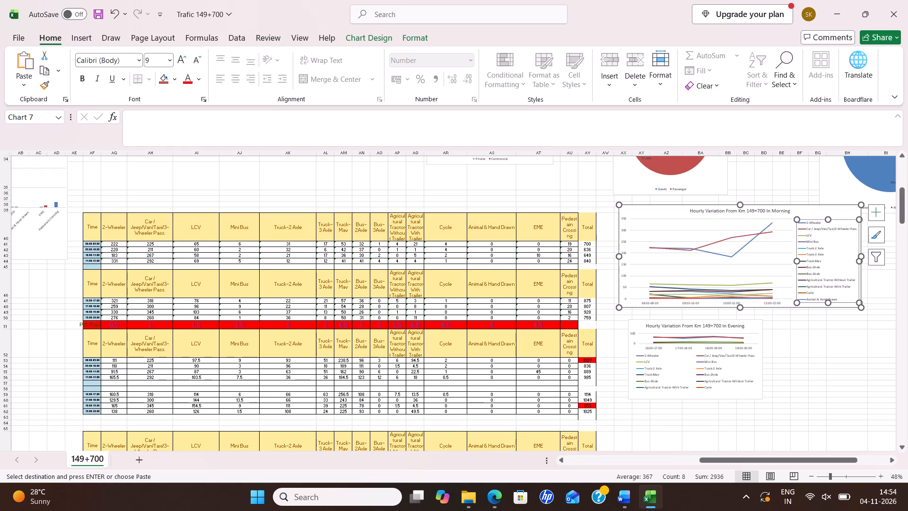
{"action": "left_click_drag", "start_coordinate": [828, 220], "coordinate": [822, 211]}
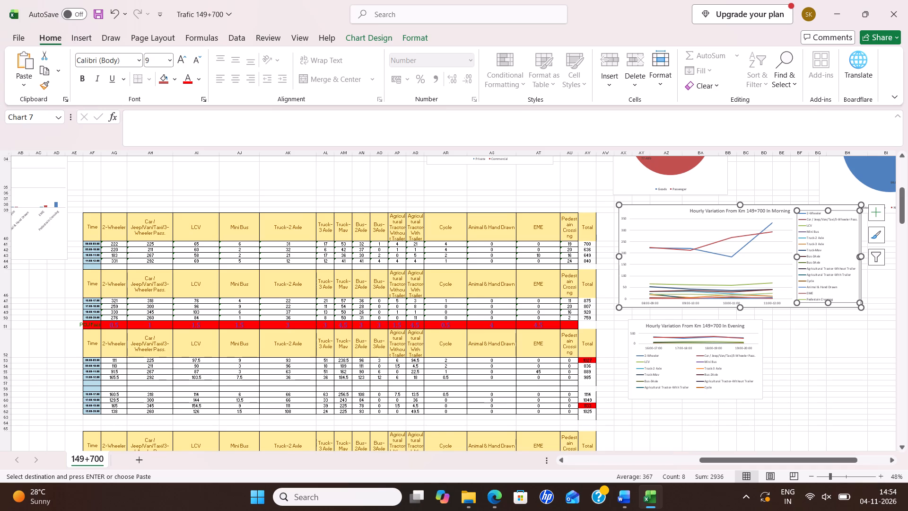
Copy the Hourly Variation From Km 149+700 In Morning chart from the workbook into the Word report, above the Figure 12-22 caption.
{"action": "left_click", "coordinate": [640, 215]}
{"action": "key", "text": "ctrl+c"}
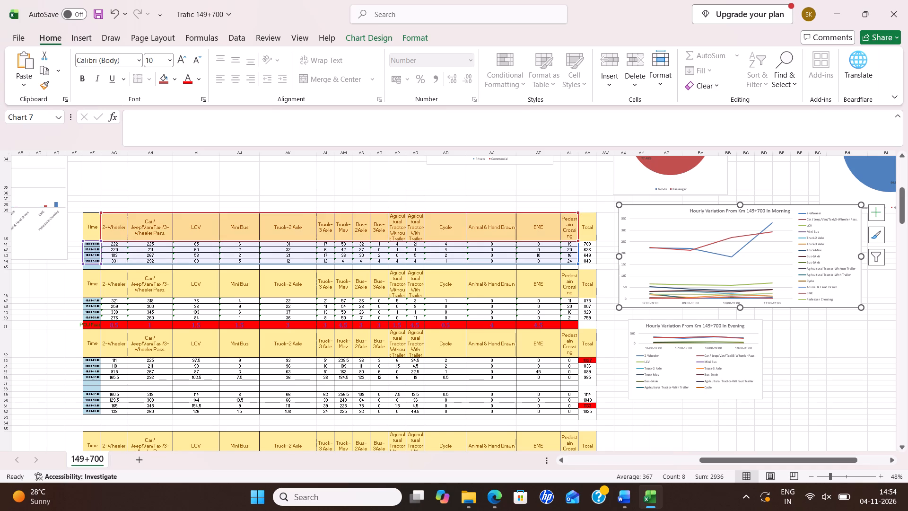
{"action": "key", "text": "alt+Tab"}
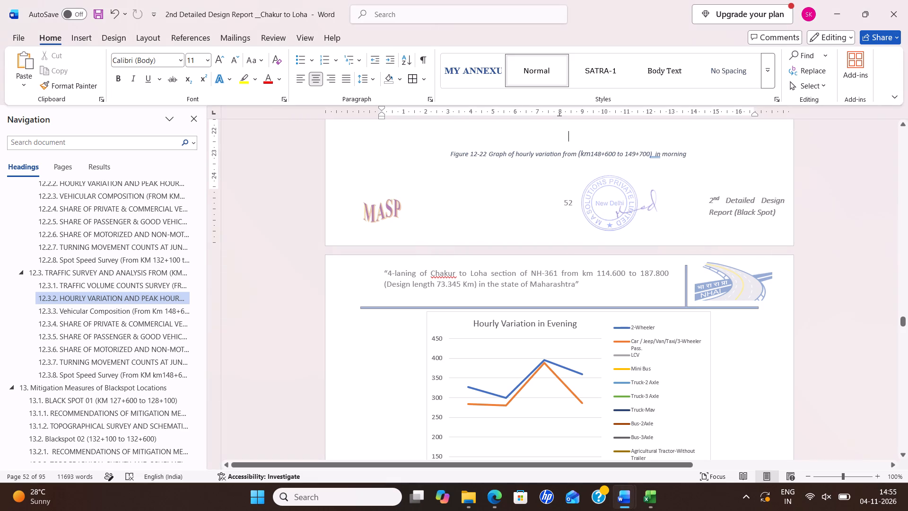
{"action": "key", "text": "ctrl+v"}
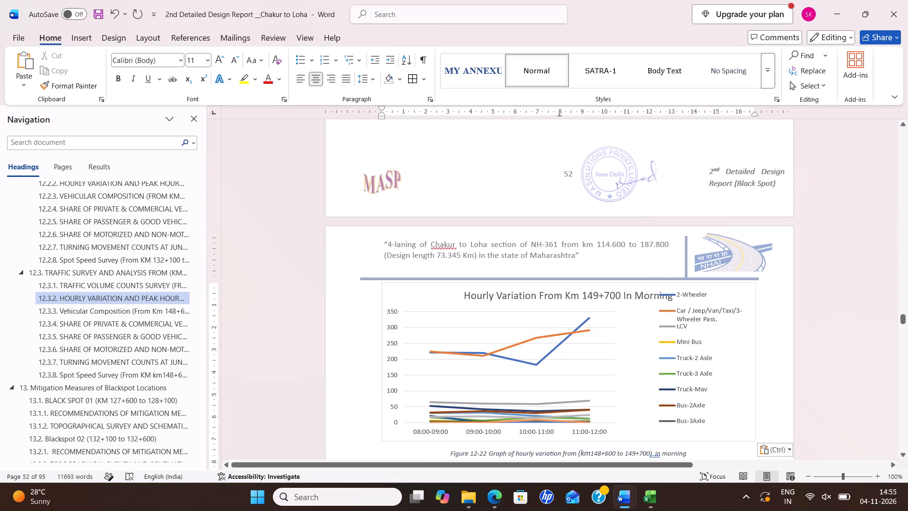
In the pasted morning chart, narrow the plot area, lower the legend's top edge below the title and widen the legend to fit all vehicle categories.
{"action": "scroll", "coordinate": [670, 301], "scroll_direction": "down", "scroll_amount": 3}
{"action": "left_click", "coordinate": [686, 273]}
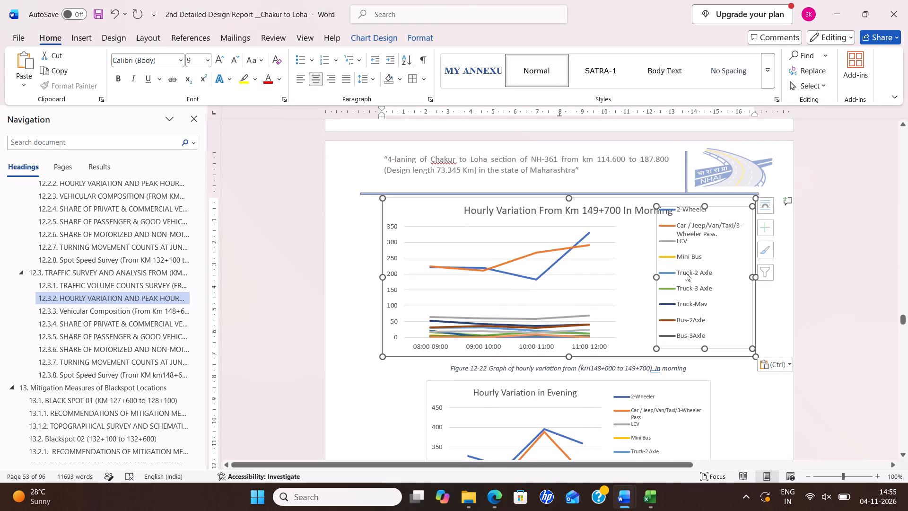
{"action": "left_click", "coordinate": [528, 255]}
{"action": "left_click", "coordinate": [580, 295]}
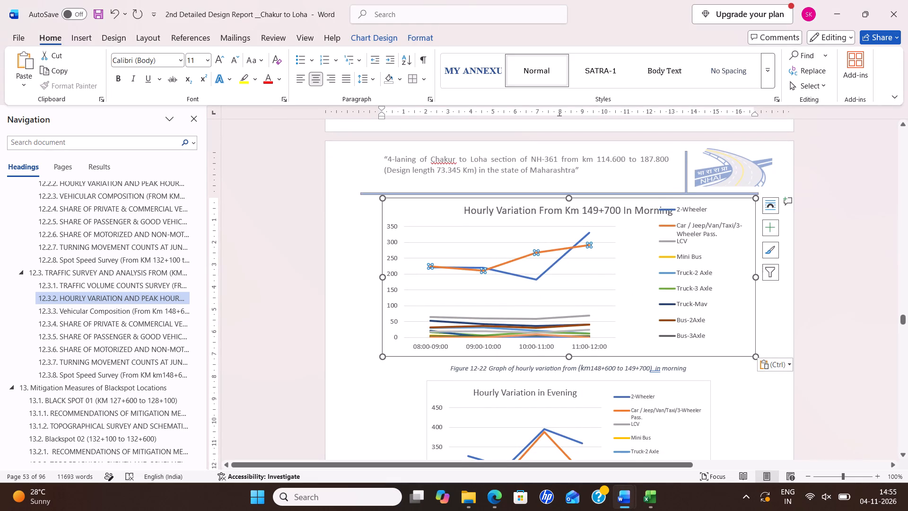
{"action": "left_click_drag", "start_coordinate": [616, 284], "coordinate": [598, 283]}
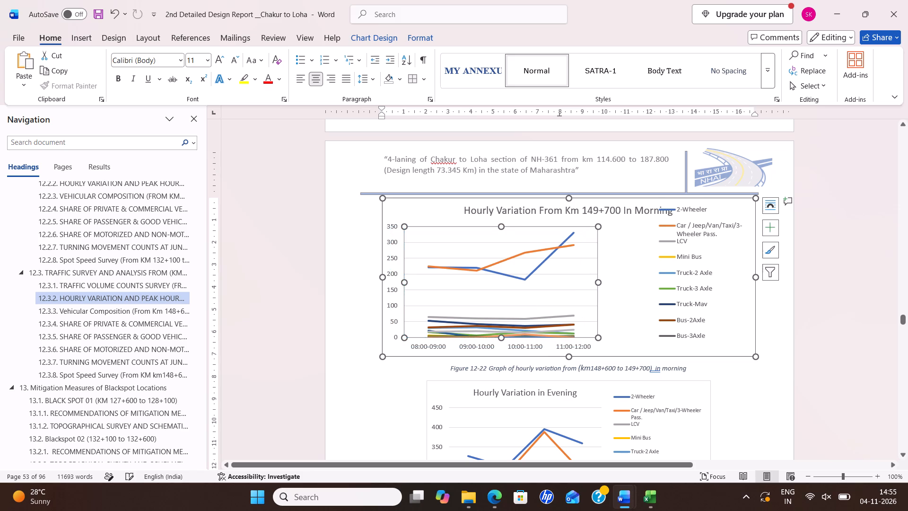
{"action": "left_click", "coordinate": [708, 263]}
{"action": "left_click_drag", "start_coordinate": [704, 204], "coordinate": [707, 215]}
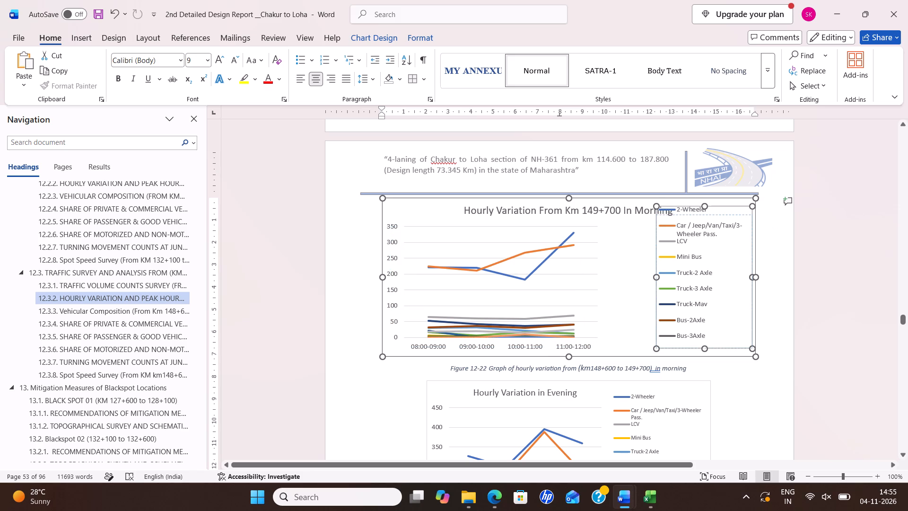
{"action": "left_click_drag", "start_coordinate": [707, 215], "coordinate": [707, 219]}
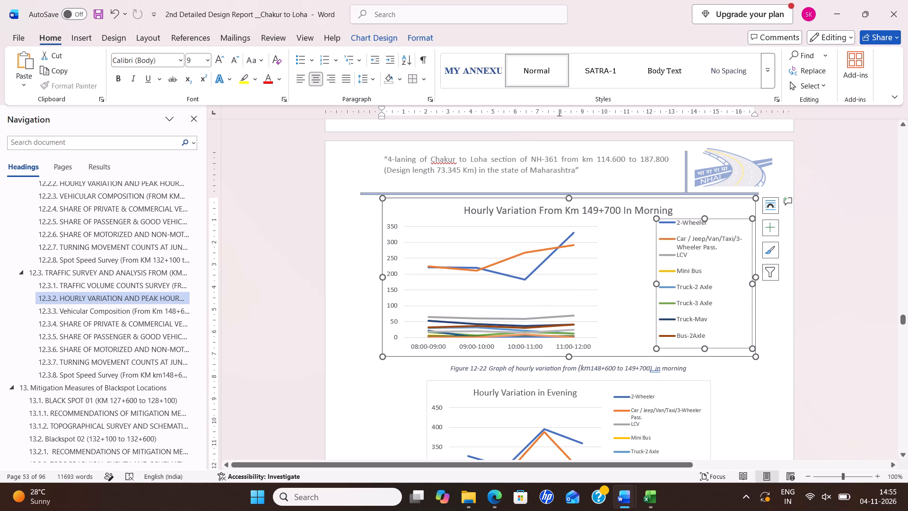
{"action": "left_click_drag", "start_coordinate": [656, 282], "coordinate": [603, 282]}
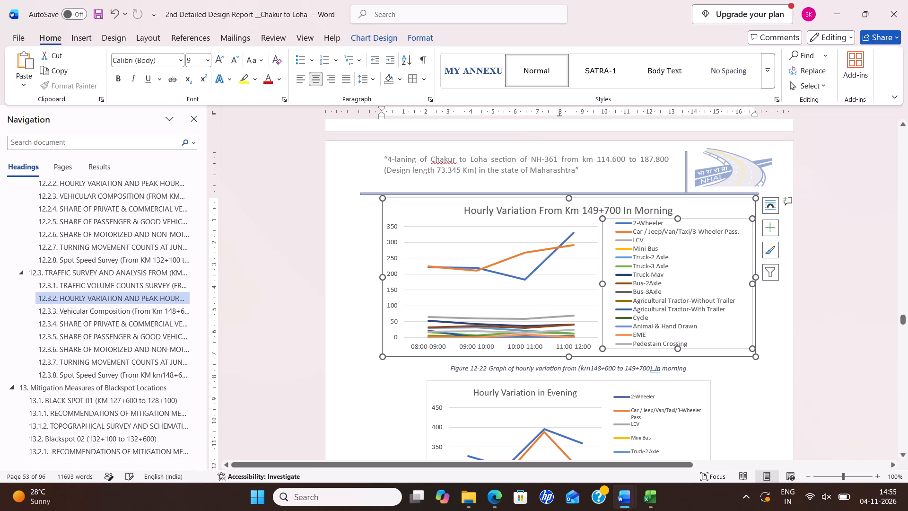
{"action": "left_click", "coordinate": [741, 378]}
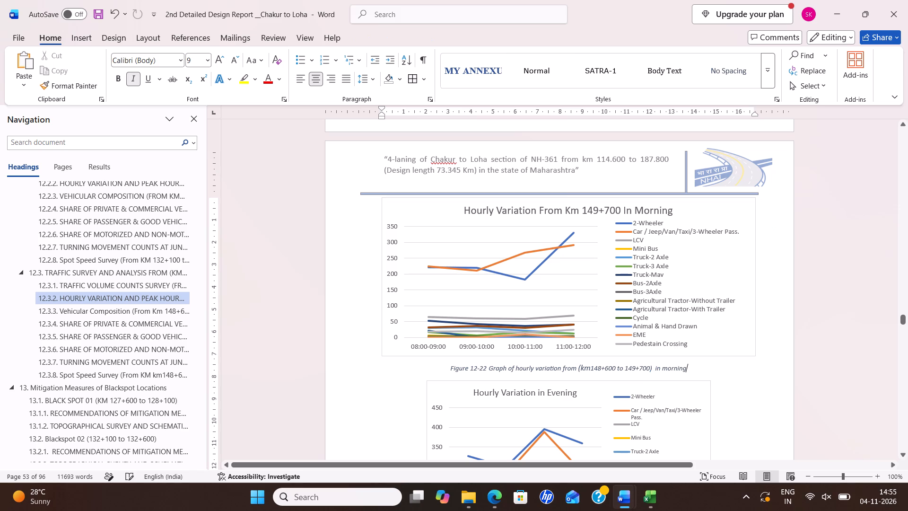
Change the chainage in the Figure 12-22 caption to km149+600 to 150+100 and save the report.
{"action": "scroll", "coordinate": [645, 344], "scroll_direction": "up", "scroll_amount": 6}
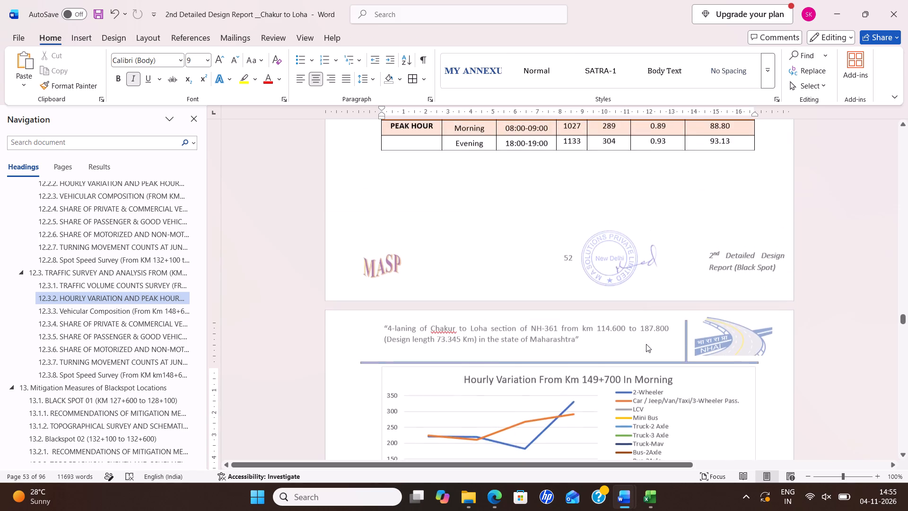
{"action": "scroll", "coordinate": [646, 344], "scroll_direction": "down", "scroll_amount": 6}
{"action": "left_click", "coordinate": [602, 366]}
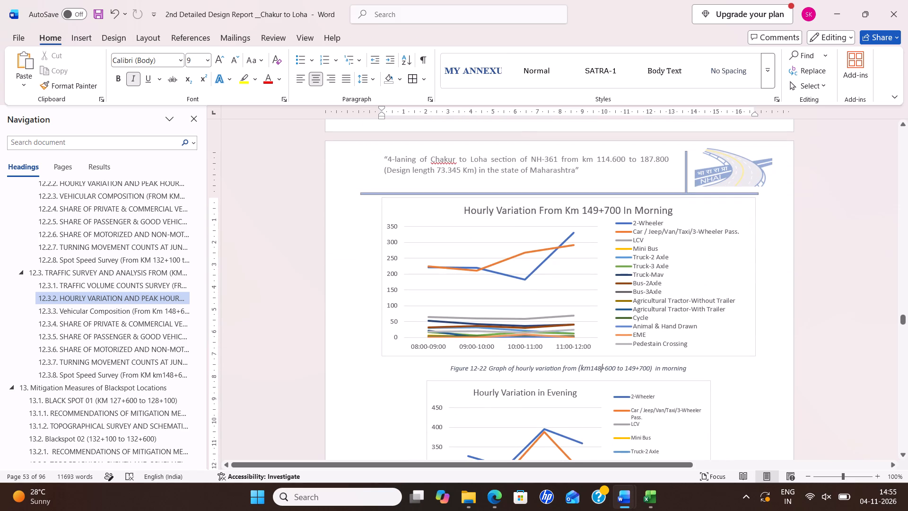
{"action": "key", "text": "BackSpace"}
{"action": "key", "text": "9"}
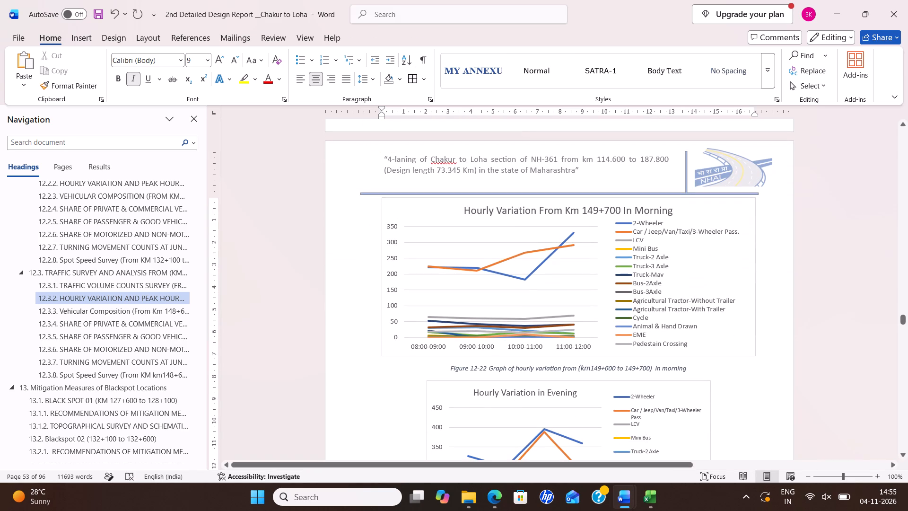
{"action": "left_click", "coordinate": [637, 370]}
{"action": "key", "text": "BackSpace"}
{"action": "key", "text": "BackSpace"}
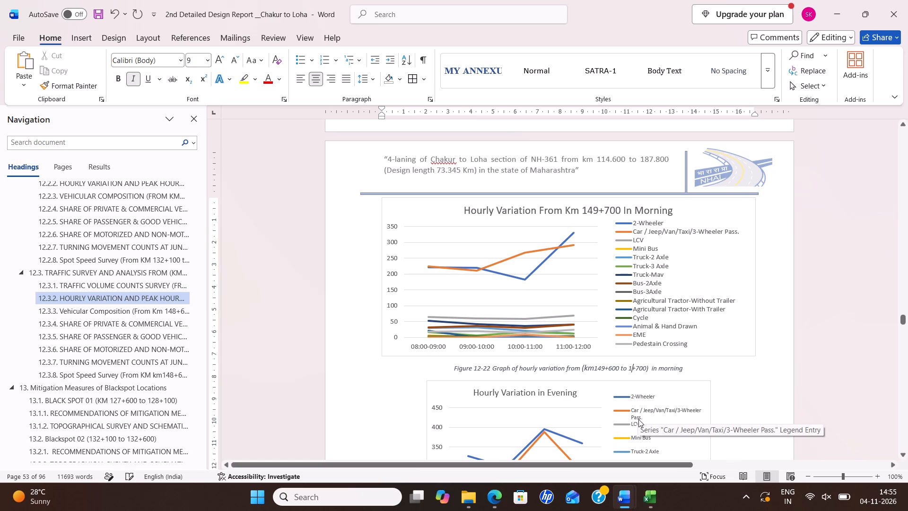
{"action": "key", "text": "5"}
{"action": "key", "text": "0"}
{"action": "left_click", "coordinate": [643, 372]}
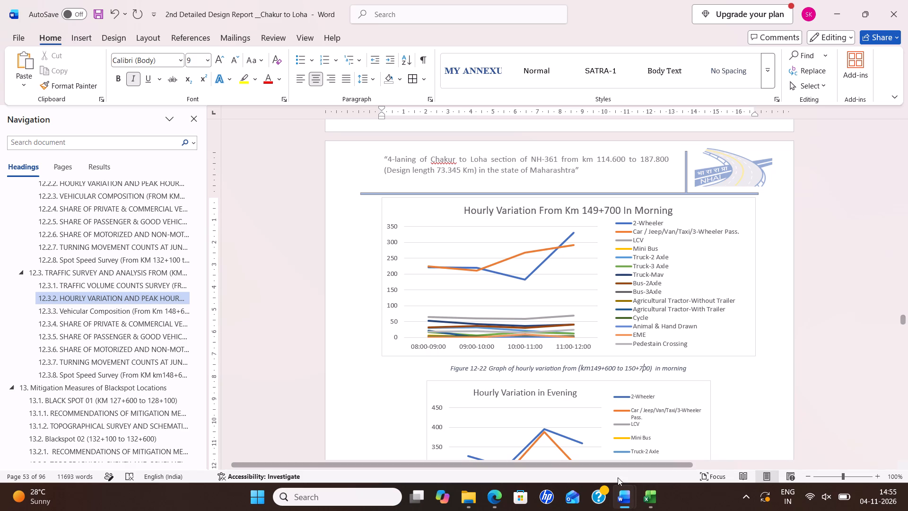
{"action": "key", "text": "BackSpace"}
{"action": "key", "text": "1"}
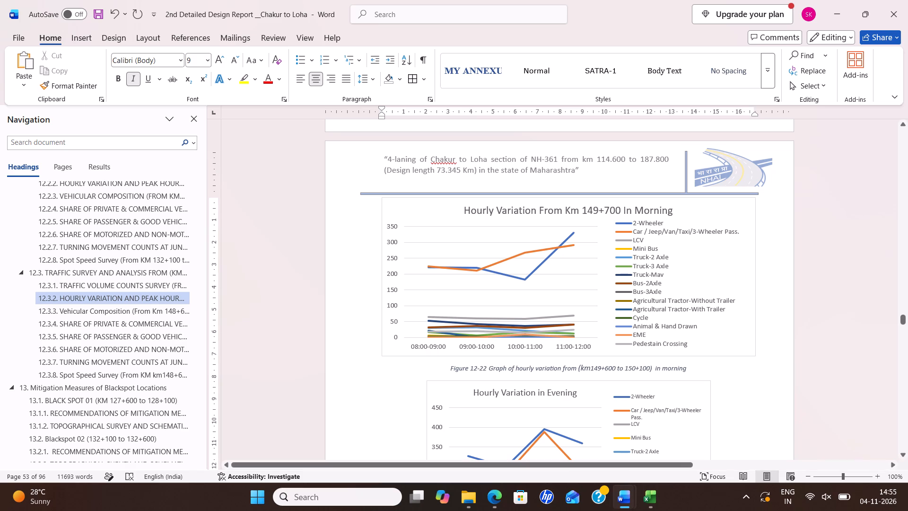
{"action": "key", "text": "ctrl+s"}
Delete the old Hourly Variation in Evening chart above the Figure 12-23 caption.
{"action": "scroll", "coordinate": [638, 367], "scroll_direction": "down", "scroll_amount": 5}
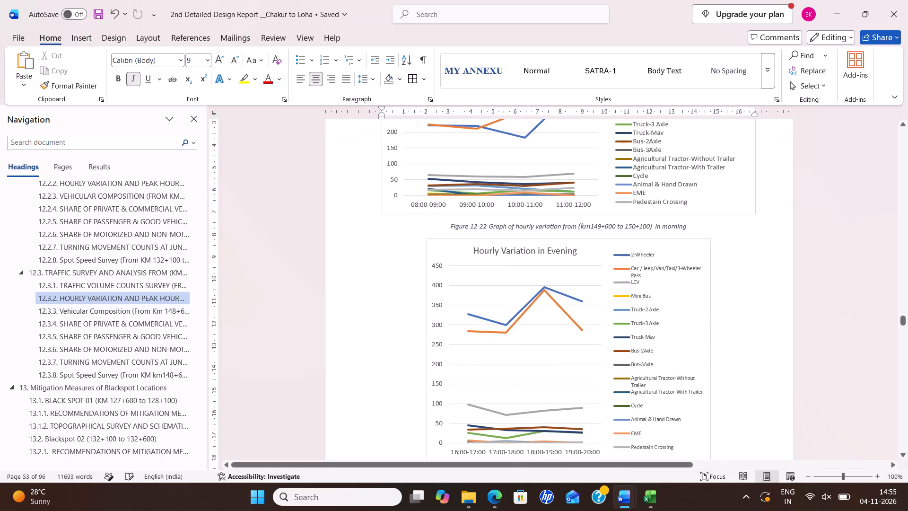
{"action": "left_click", "coordinate": [445, 248]}
{"action": "key", "text": "Delete"}
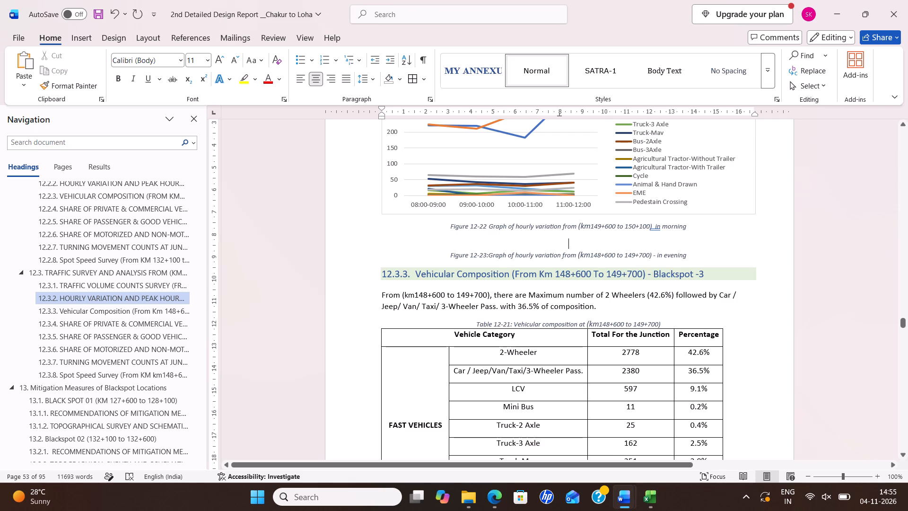
In the Trafic 149+700 workbook, set the legend of the Hourly Variation From Km 149+700 In Evening chart to the Right position.
{"action": "key", "text": "alt+Tab"}
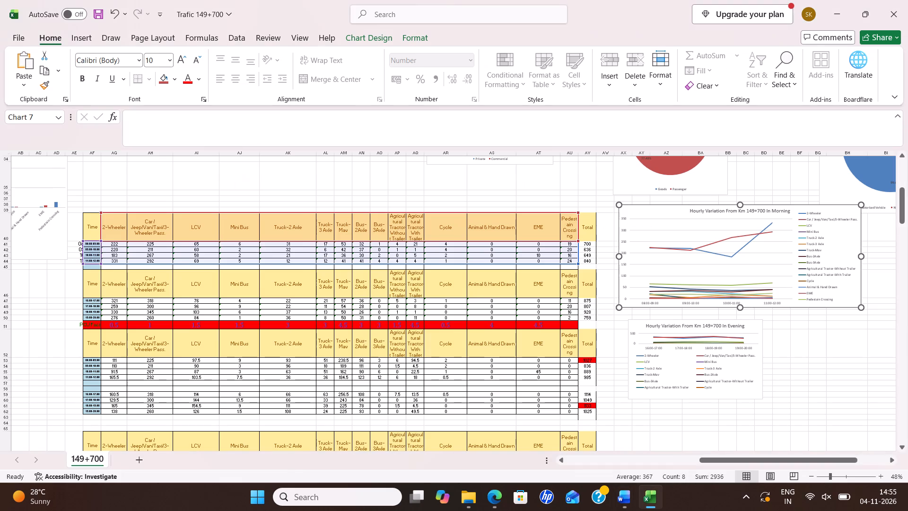
{"action": "left_click", "coordinate": [754, 334]}
{"action": "left_click", "coordinate": [778, 329]}
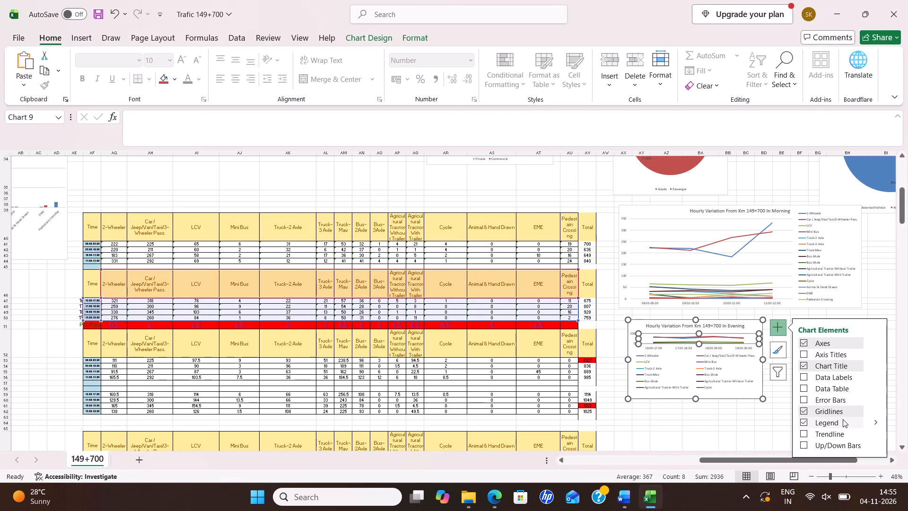
{"action": "left_click", "coordinate": [875, 423]}
{"action": "left_click", "coordinate": [763, 409]}
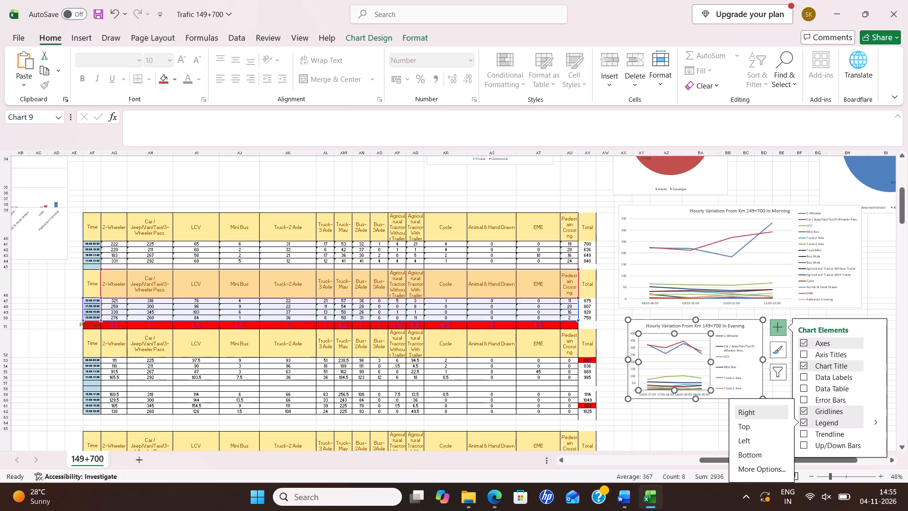
Widen and heighten the evening hourly variation chart so its legend fits all vehicle categories through Pedestain Crossing.
{"action": "left_click_drag", "start_coordinate": [760, 359], "coordinate": [845, 366]}
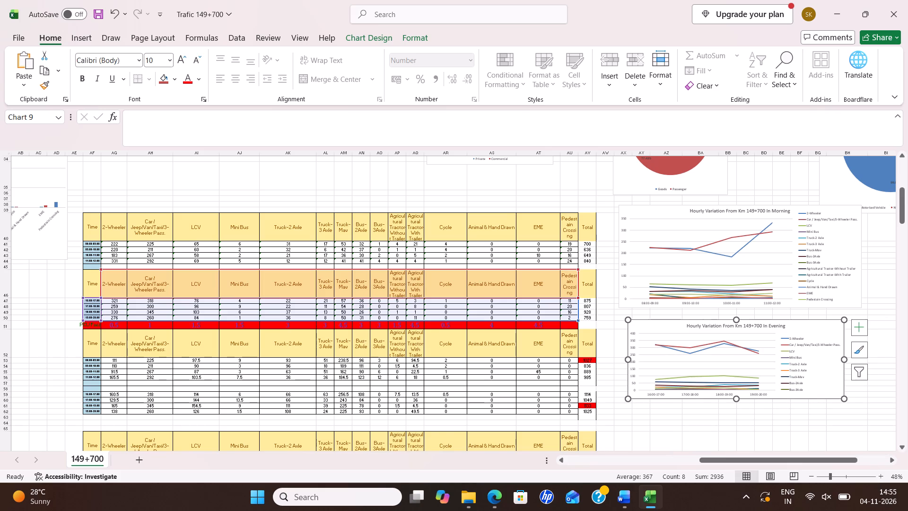
{"action": "left_click_drag", "start_coordinate": [737, 398], "coordinate": [736, 428]}
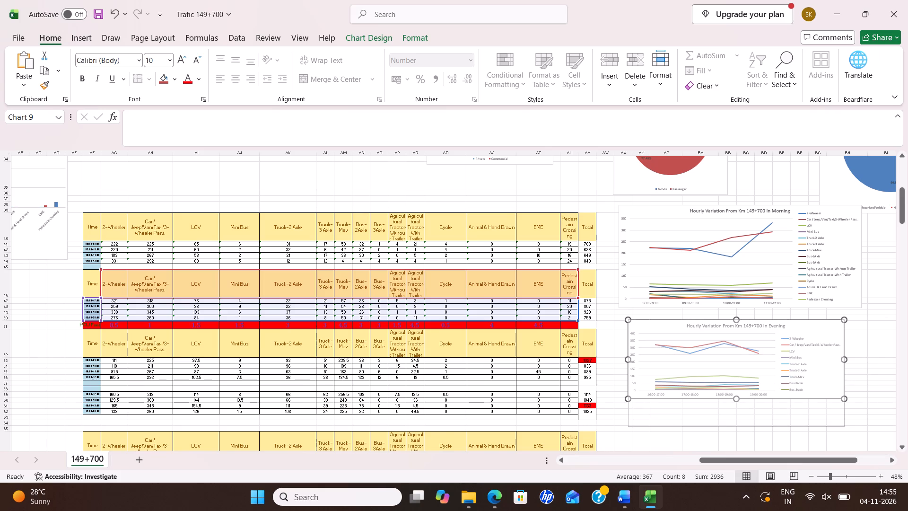
{"action": "left_click_drag", "start_coordinate": [736, 428], "coordinate": [736, 429]}
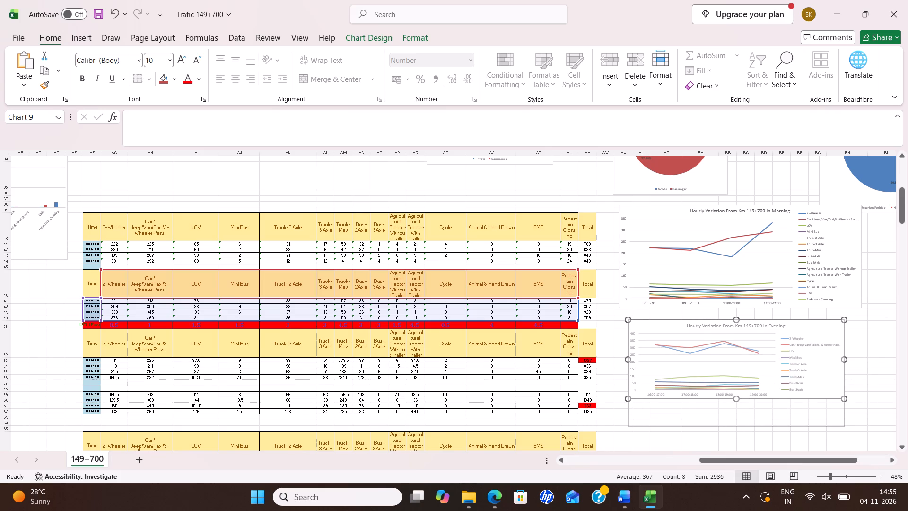
{"action": "left_click", "coordinate": [743, 364]}
{"action": "left_click", "coordinate": [750, 385]}
{"action": "left_click", "coordinate": [753, 376]}
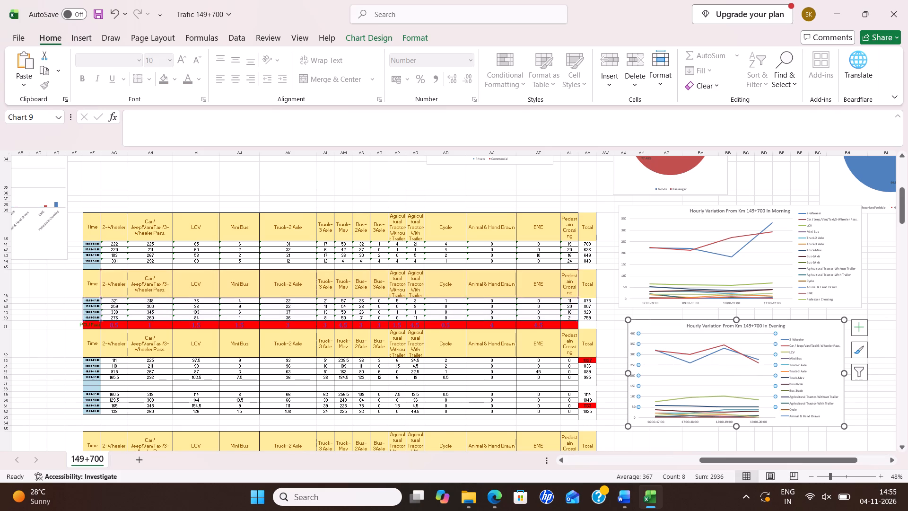
{"action": "left_click_drag", "start_coordinate": [736, 428], "coordinate": [742, 445]}
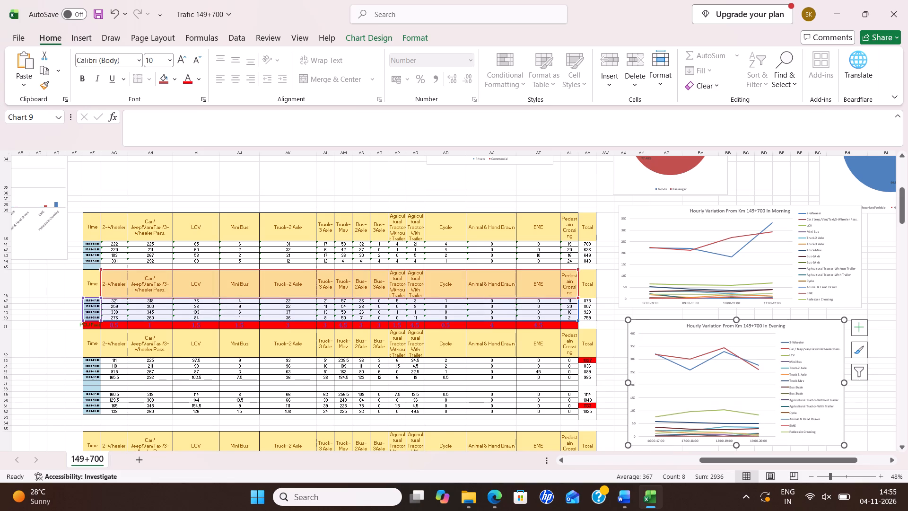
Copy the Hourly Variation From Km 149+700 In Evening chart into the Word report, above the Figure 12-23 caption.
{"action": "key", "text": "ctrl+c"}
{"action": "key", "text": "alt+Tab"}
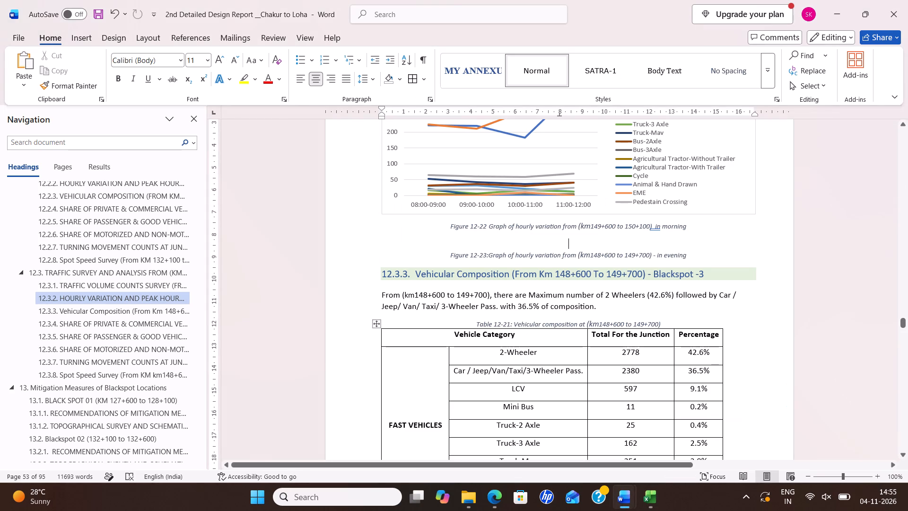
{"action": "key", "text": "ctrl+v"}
Apply the suggested spacing correction ") in" to the Figure 12-22 caption.
{"action": "left_click", "coordinate": [657, 228]}
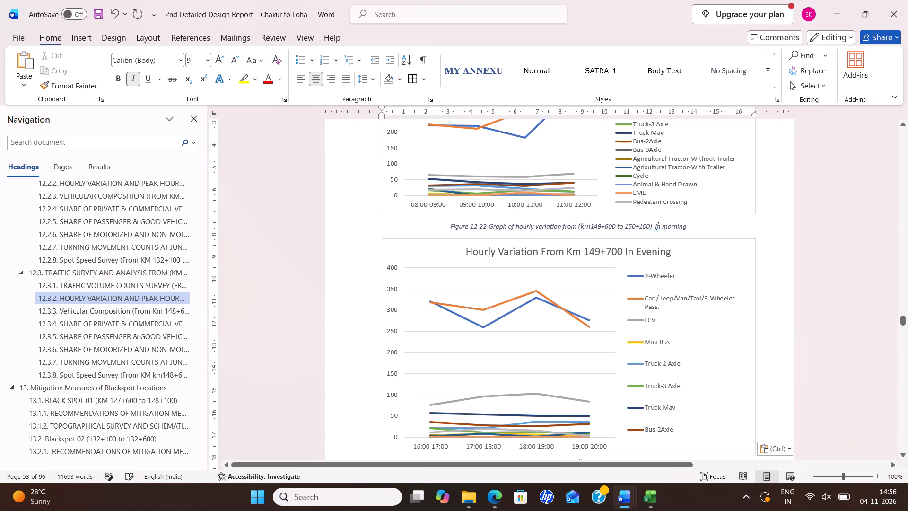
{"action": "left_click", "coordinate": [654, 224]}
{"action": "right_click", "coordinate": [654, 224]}
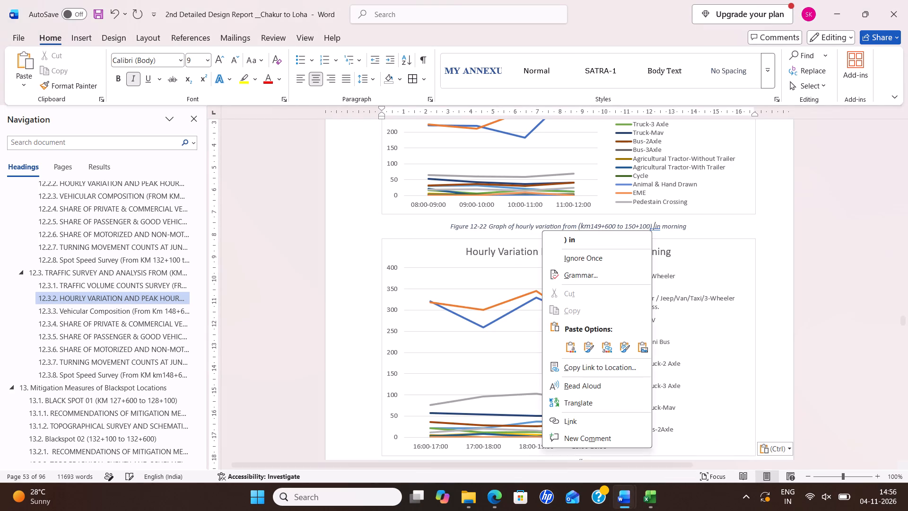
{"action": "left_click", "coordinate": [638, 236]}
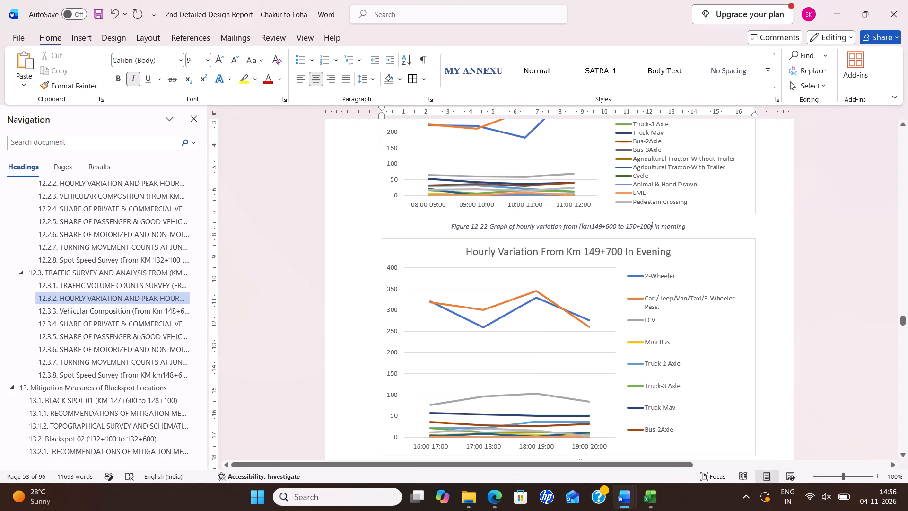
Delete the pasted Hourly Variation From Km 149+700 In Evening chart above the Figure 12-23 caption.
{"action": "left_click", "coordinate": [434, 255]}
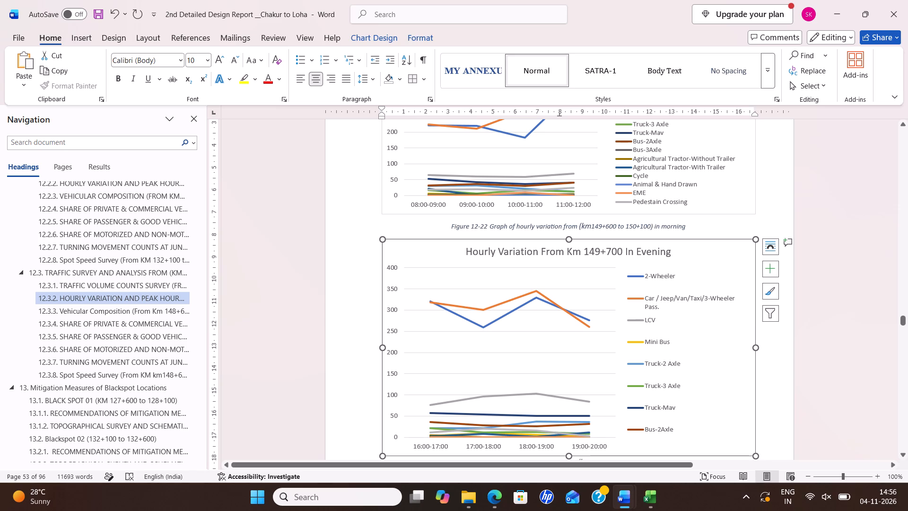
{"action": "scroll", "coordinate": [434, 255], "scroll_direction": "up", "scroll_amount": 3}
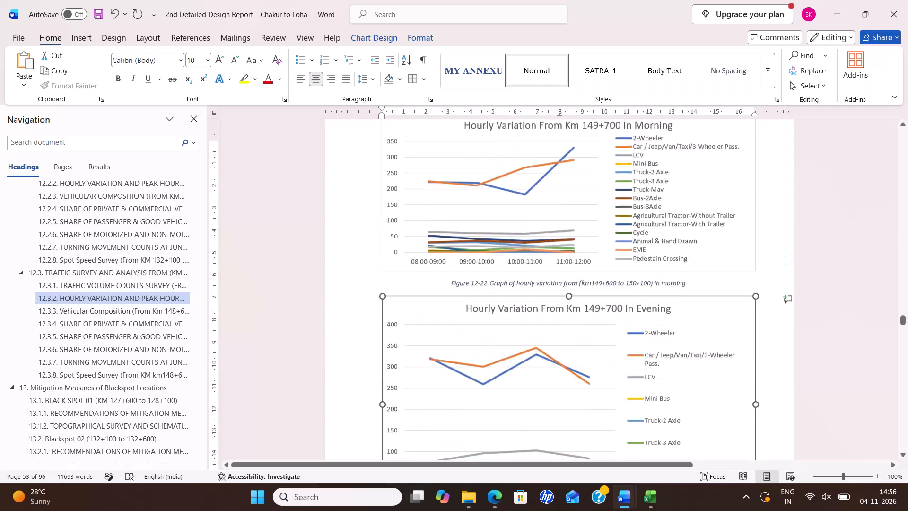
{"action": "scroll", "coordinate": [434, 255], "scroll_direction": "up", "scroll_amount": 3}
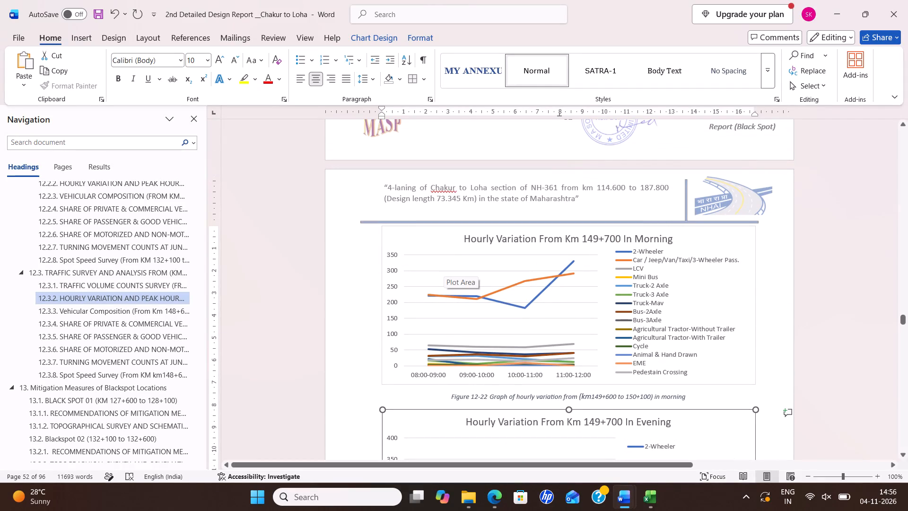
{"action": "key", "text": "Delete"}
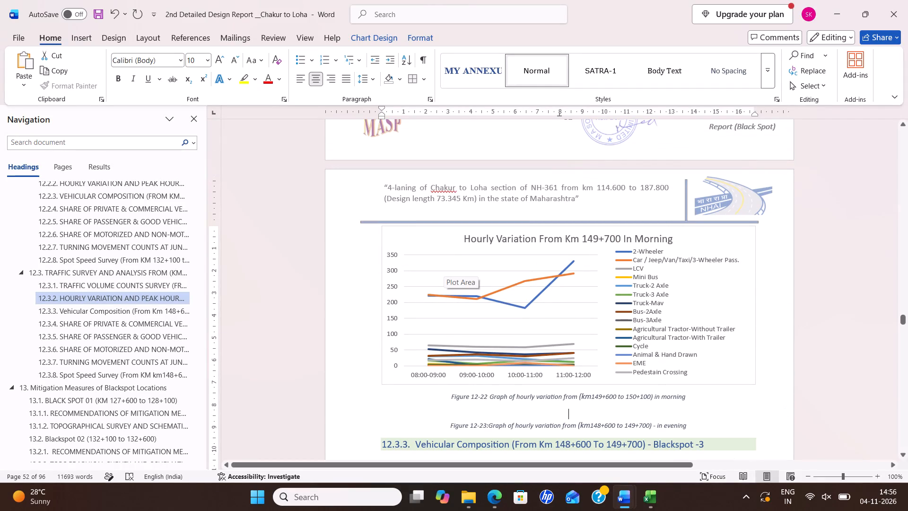
Paste the Hourly Variation From Km 149+700 In Evening chart above the Figure 12-23 caption.
{"action": "key", "text": "ctrl+v"}
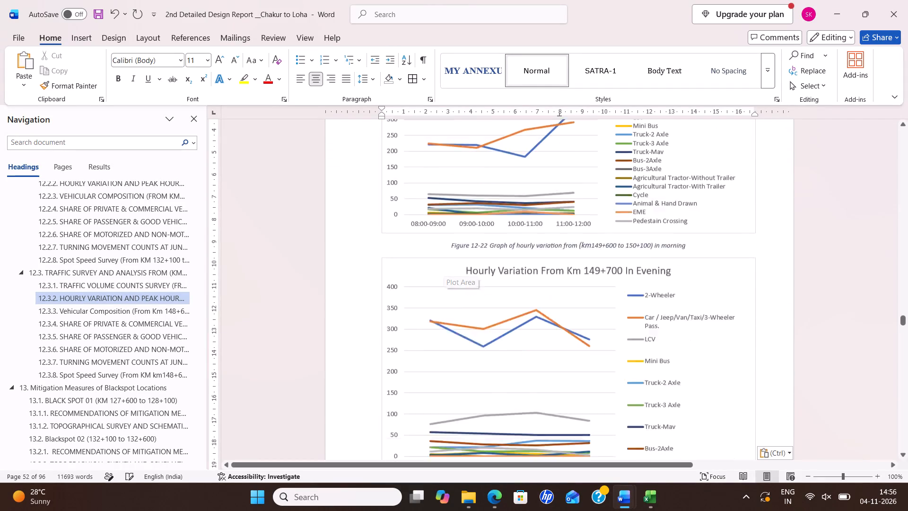
Set the title of the Hourly Variation From Km 149+700 In Morning chart to font size 12.
{"action": "scroll", "coordinate": [581, 287], "scroll_direction": "up", "scroll_amount": 4}
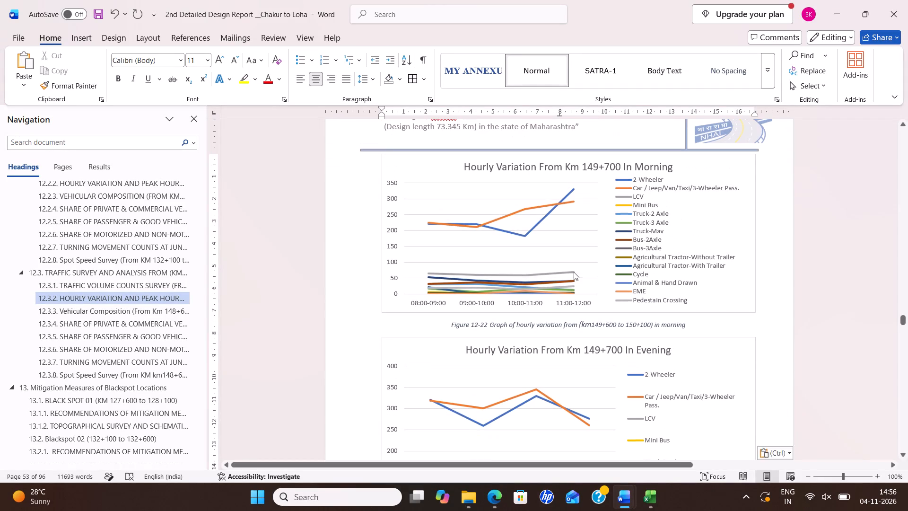
{"action": "left_click", "coordinate": [550, 160]}
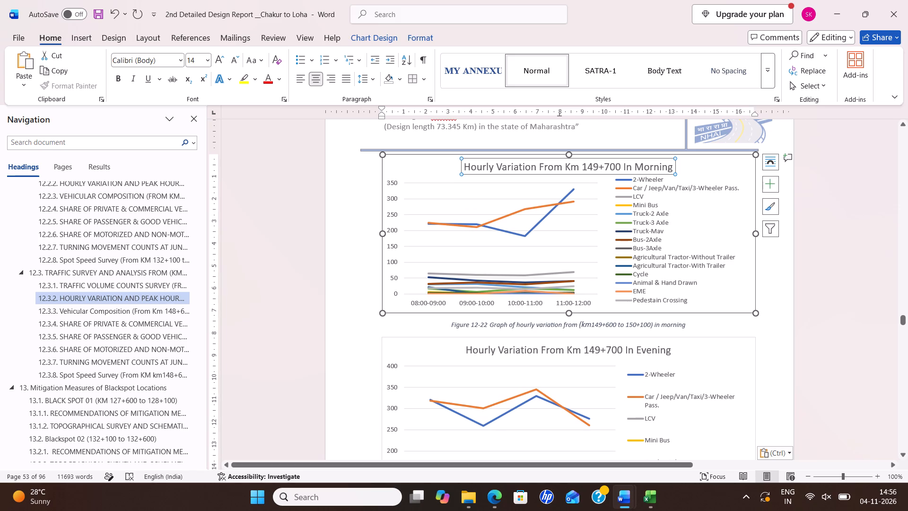
{"action": "left_click_drag", "start_coordinate": [466, 167], "coordinate": [671, 162]}
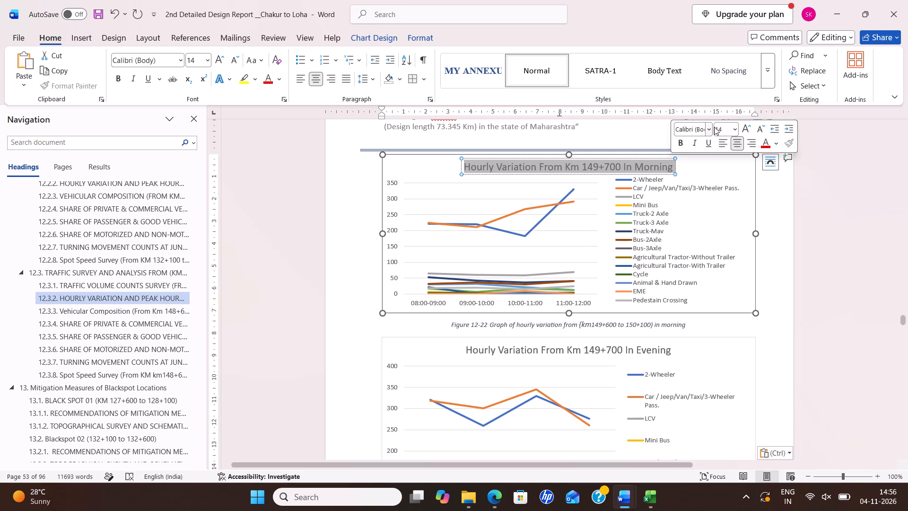
{"action": "left_click", "coordinate": [725, 124]}
{"action": "left_click", "coordinate": [729, 129]}
{"action": "type", "text": "12"}
{"action": "key", "text": "Return"}
Set the title of the Hourly Variation From Km 149+700 In Evening chart to font size 12.
{"action": "left_click", "coordinate": [557, 352]}
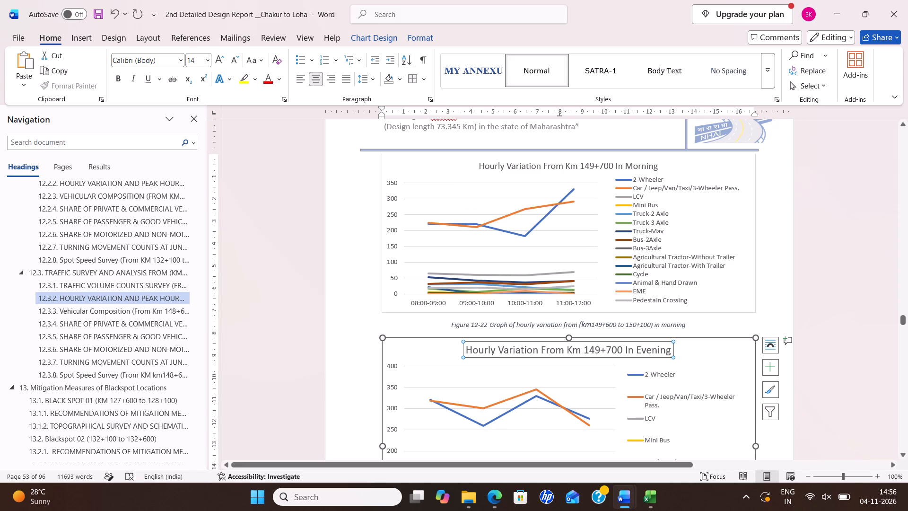
{"action": "left_click_drag", "start_coordinate": [471, 347], "coordinate": [672, 341]}
{"action": "right_click", "coordinate": [637, 215]}
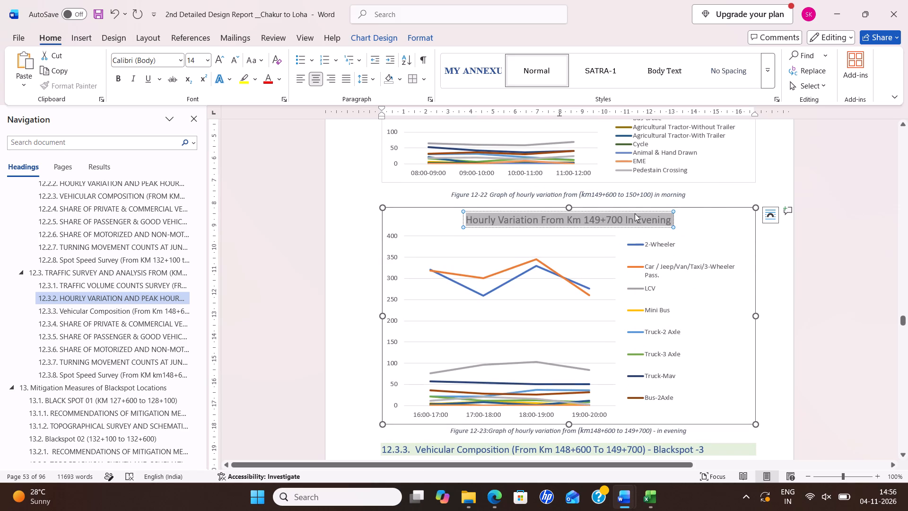
{"action": "left_click", "coordinate": [637, 221]}
{"action": "right_click", "coordinate": [633, 220]}
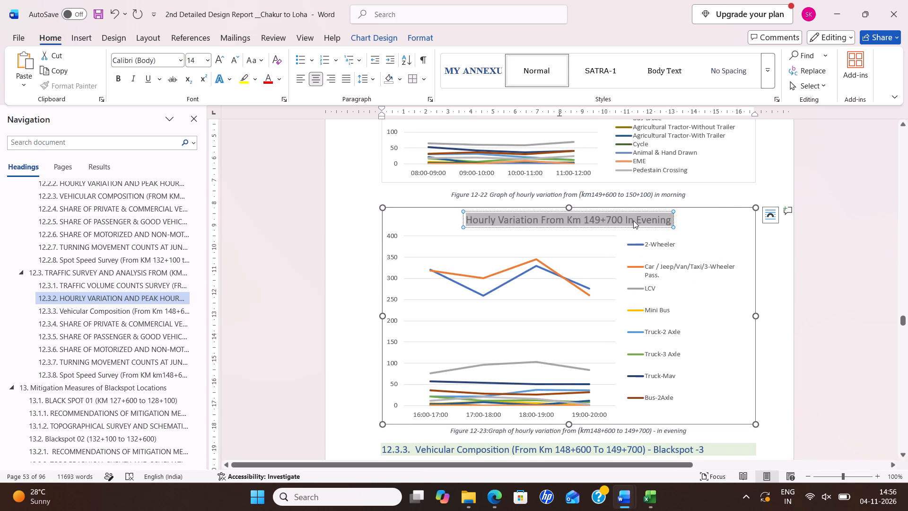
{"action": "left_click", "coordinate": [633, 220]}
{"action": "left_click", "coordinate": [679, 224]}
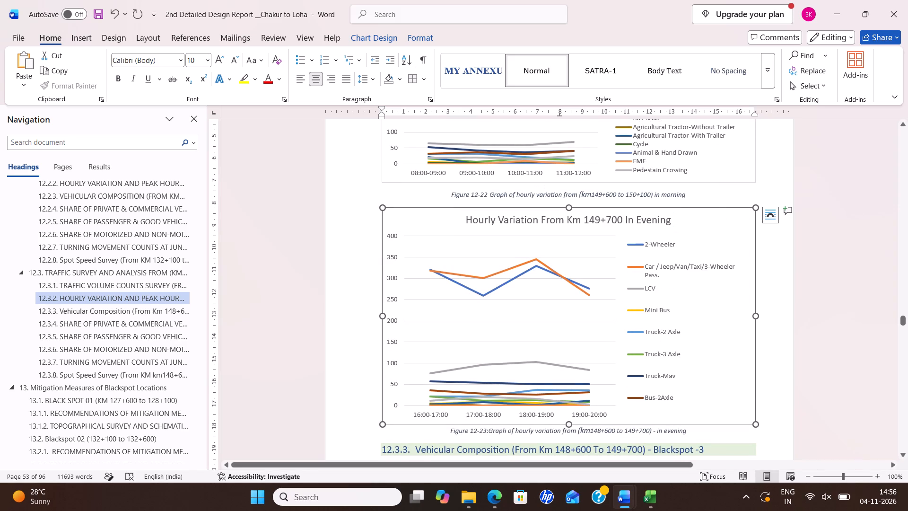
{"action": "left_click", "coordinate": [667, 219]}
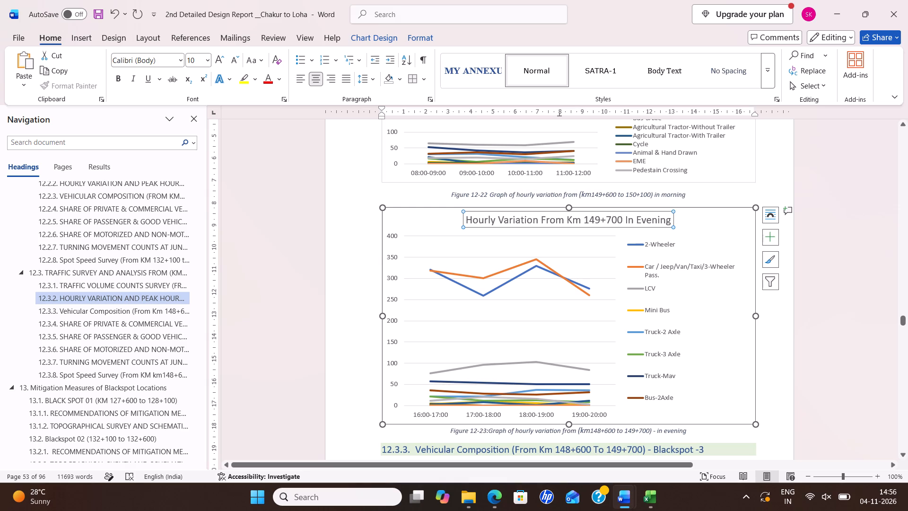
{"action": "left_click", "coordinate": [471, 224]}
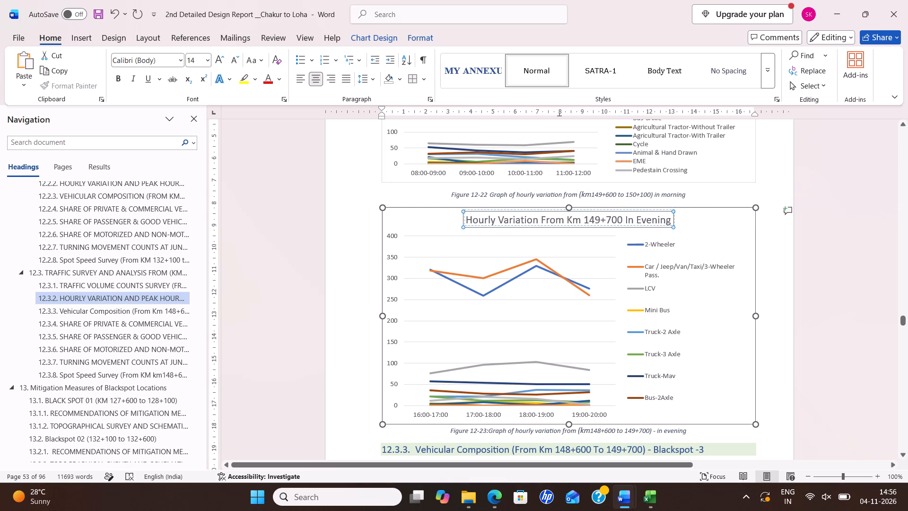
{"action": "left_click_drag", "start_coordinate": [471, 220], "coordinate": [498, 214]}
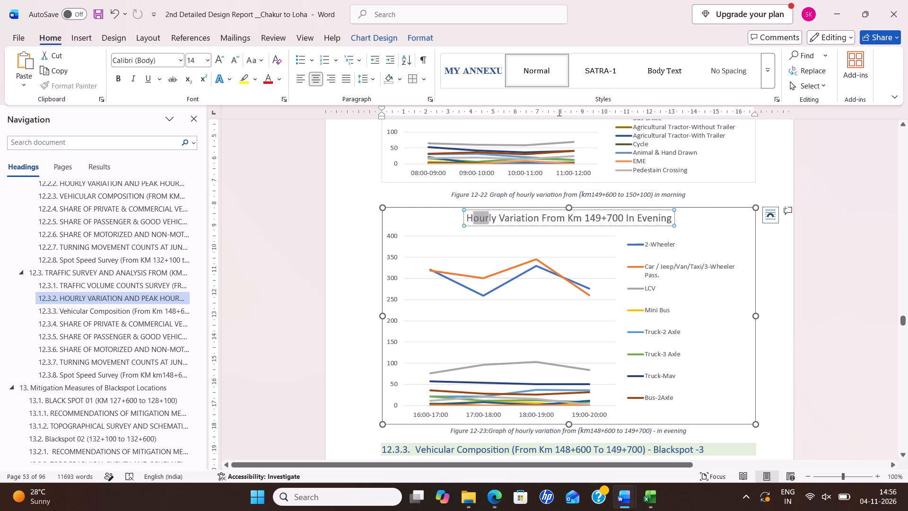
{"action": "left_click_drag", "start_coordinate": [498, 214], "coordinate": [667, 222]}
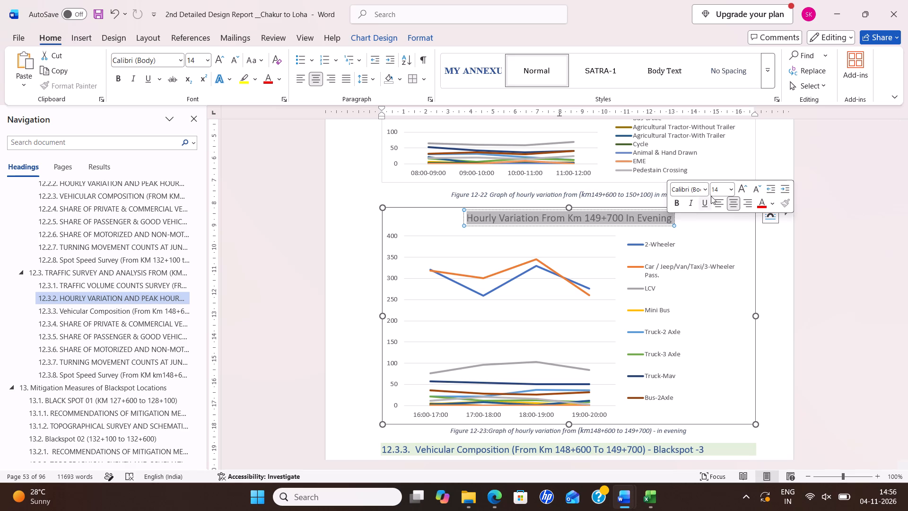
{"action": "left_click", "coordinate": [716, 191]}
{"action": "type", "text": "12"}
{"action": "key", "text": "Return"}
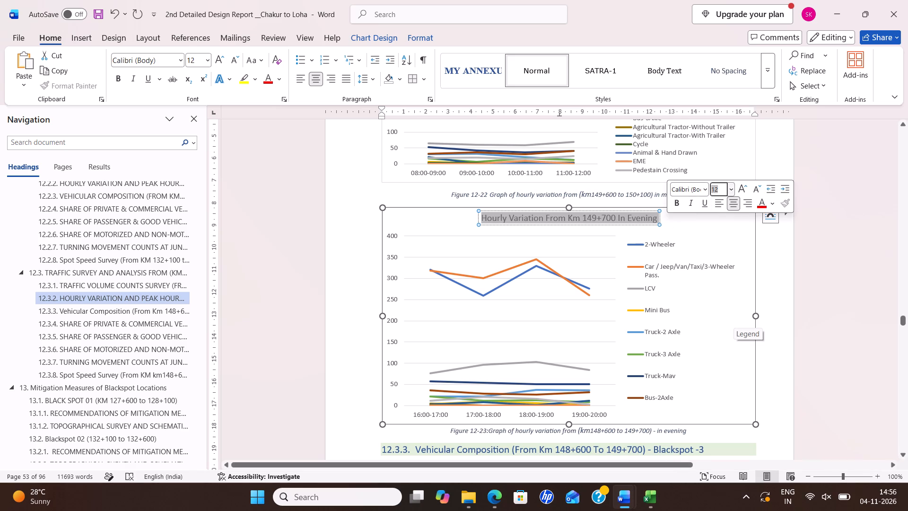
Narrow the evening chart's plot area and widen its legend to fit all vehicle categories through Pedestain Crossing.
{"action": "left_click", "coordinate": [699, 288]}
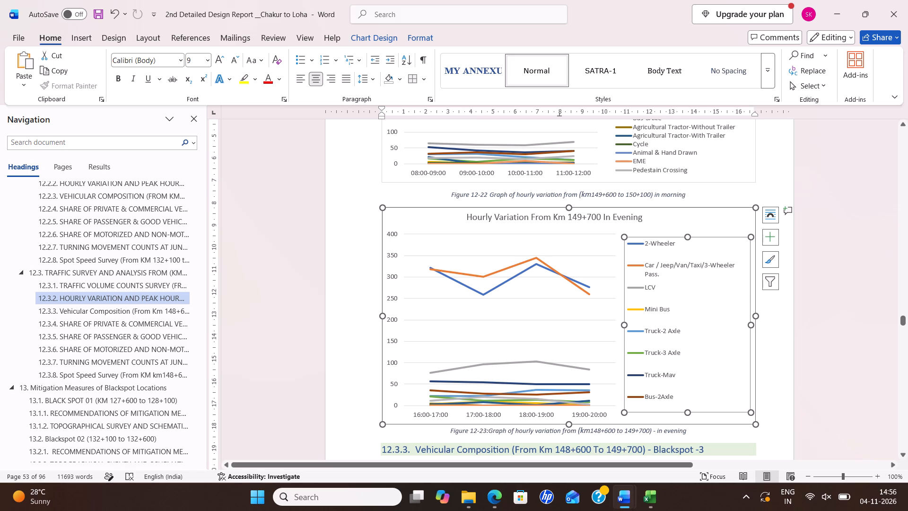
{"action": "left_click", "coordinate": [587, 304]}
{"action": "left_click_drag", "start_coordinate": [614, 321], "coordinate": [602, 321]}
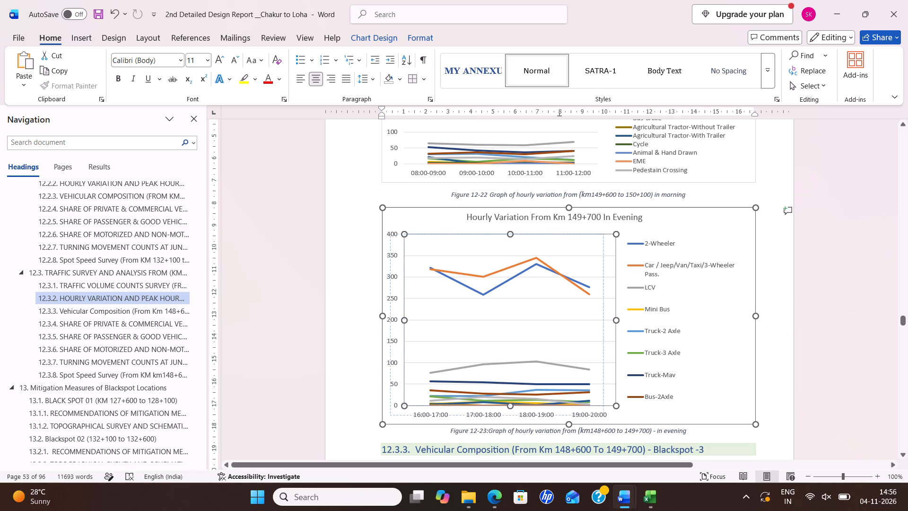
{"action": "left_click_drag", "start_coordinate": [602, 321], "coordinate": [594, 320]}
{"action": "left_click", "coordinate": [672, 299]}
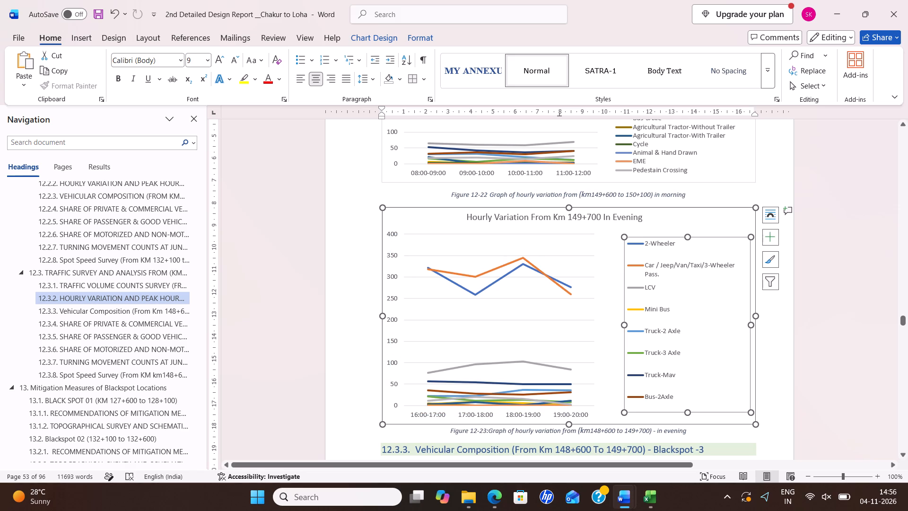
{"action": "left_click_drag", "start_coordinate": [626, 322], "coordinate": [599, 322]}
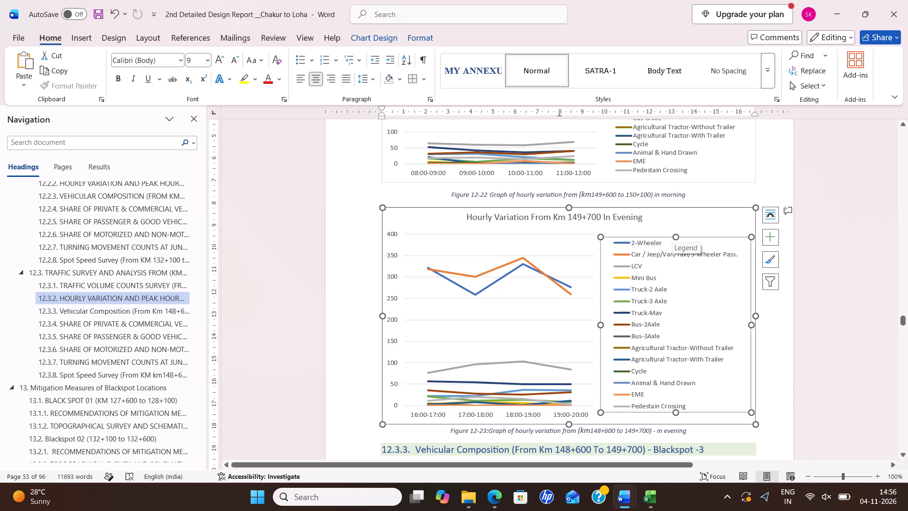
Change the chainage in the Figure 12-23 caption to km149+600 to 150+100 and save the report.
{"action": "scroll", "coordinate": [645, 301], "scroll_direction": "down", "scroll_amount": 1}
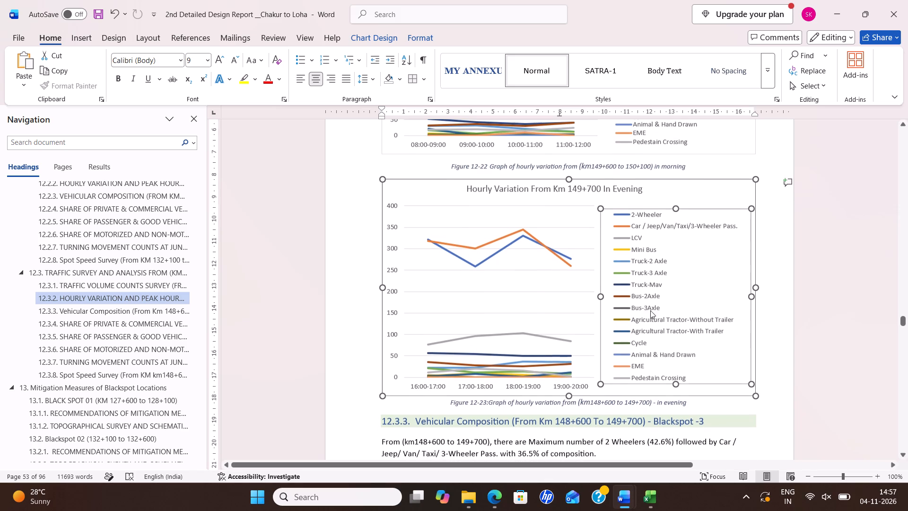
{"action": "left_click", "coordinate": [602, 401]}
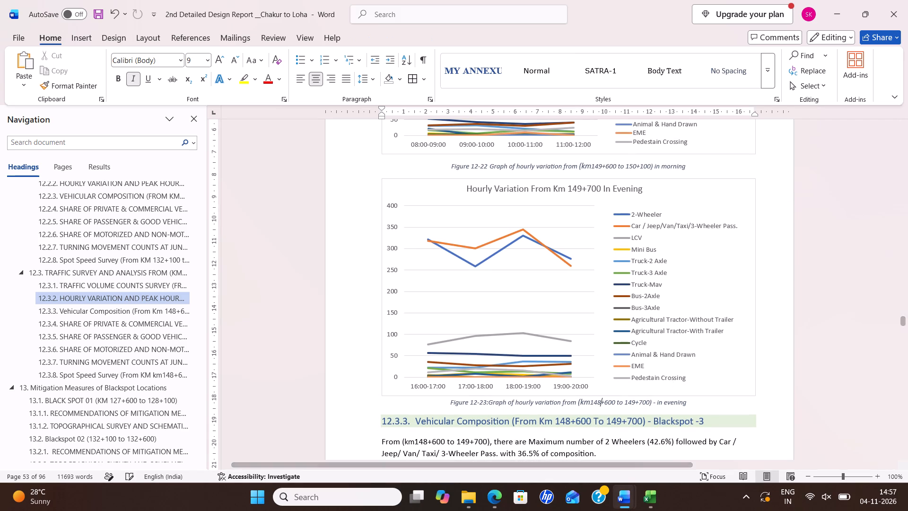
{"action": "key", "text": "BackSpace"}
{"action": "key", "text": "9"}
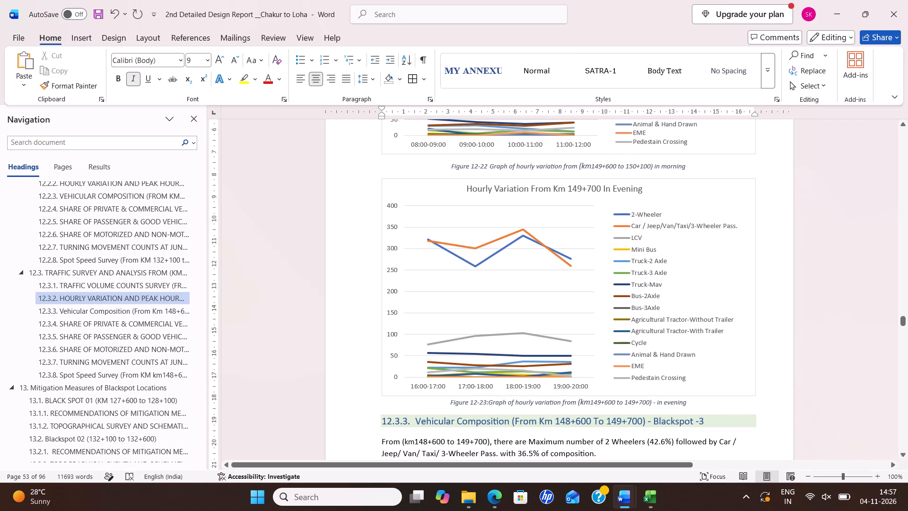
{"action": "left_click", "coordinate": [633, 400]}
{"action": "left_click", "coordinate": [637, 402]}
{"action": "left_click", "coordinate": [635, 402]}
{"action": "key", "text": "BackSpace"}
{"action": "key", "text": "BackSpace"}
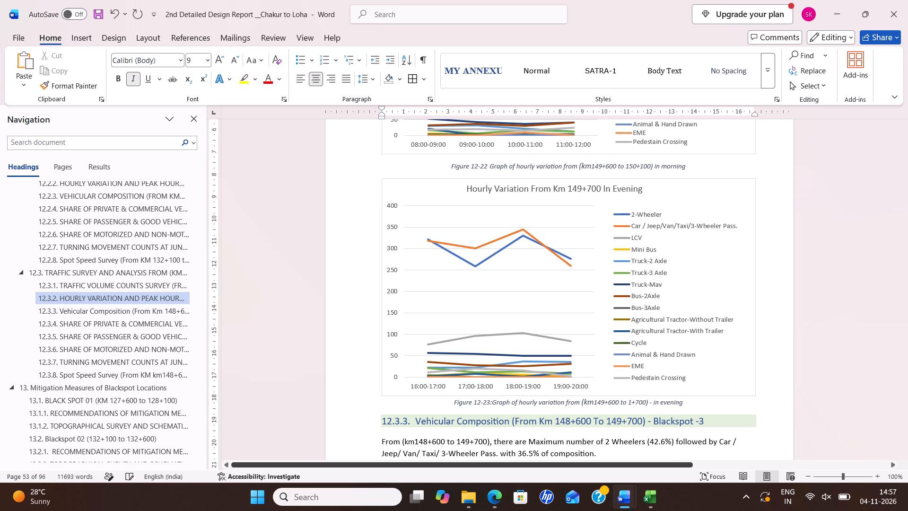
{"action": "type", "text": "50"}
{"action": "key", "text": "Right"}
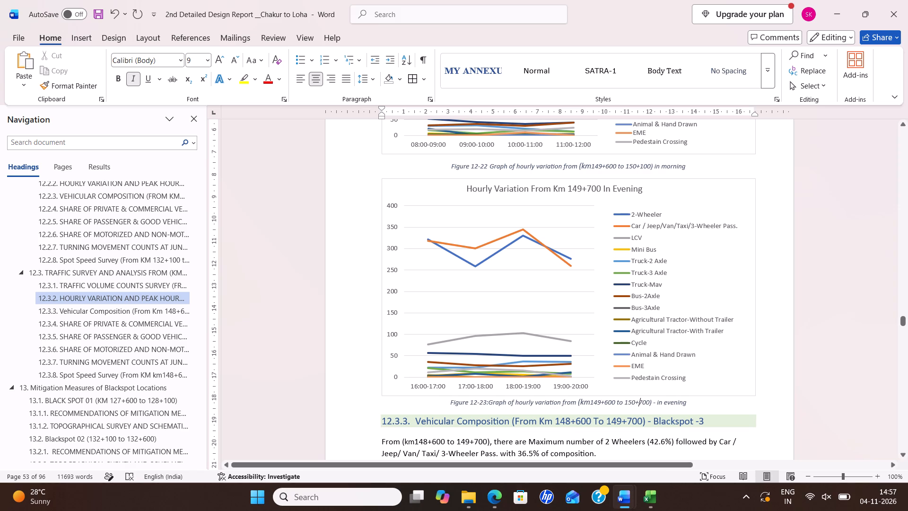
{"action": "key", "text": "Right"}
{"action": "key", "text": "BackSpace"}
{"action": "key", "text": "1"}
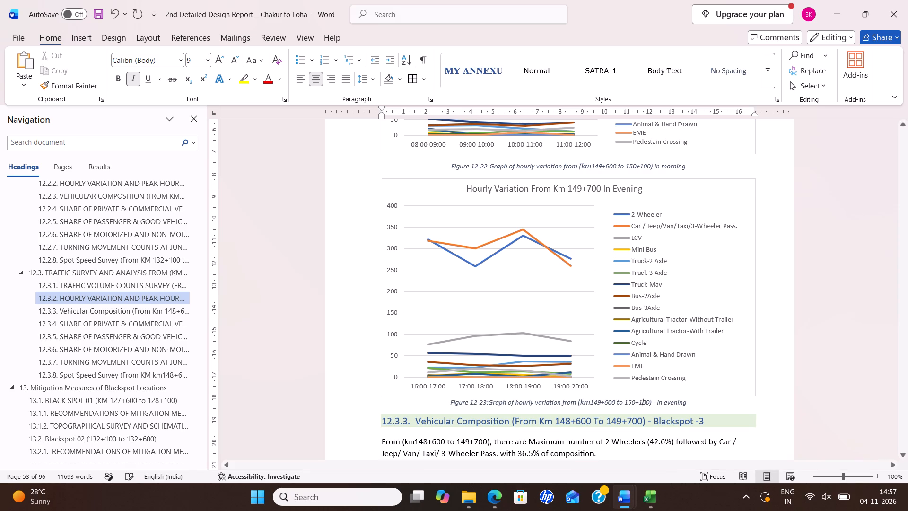
{"action": "key", "text": "ctrl+s"}
{"action": "key", "text": "ctrl+s"}
Change the chainage in the 12.3.3 Vehicular Composition heading to Km 149+600 To 150+100 and save the report.
{"action": "scroll", "coordinate": [588, 387], "scroll_direction": "down", "scroll_amount": 2}
{"action": "left_click", "coordinate": [570, 365]}
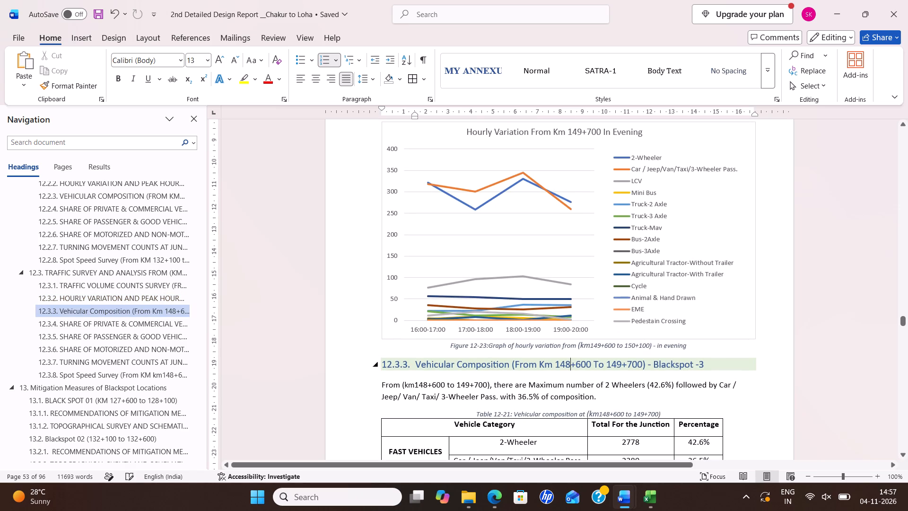
{"action": "key", "text": "BackSpace"}
{"action": "key", "text": "9"}
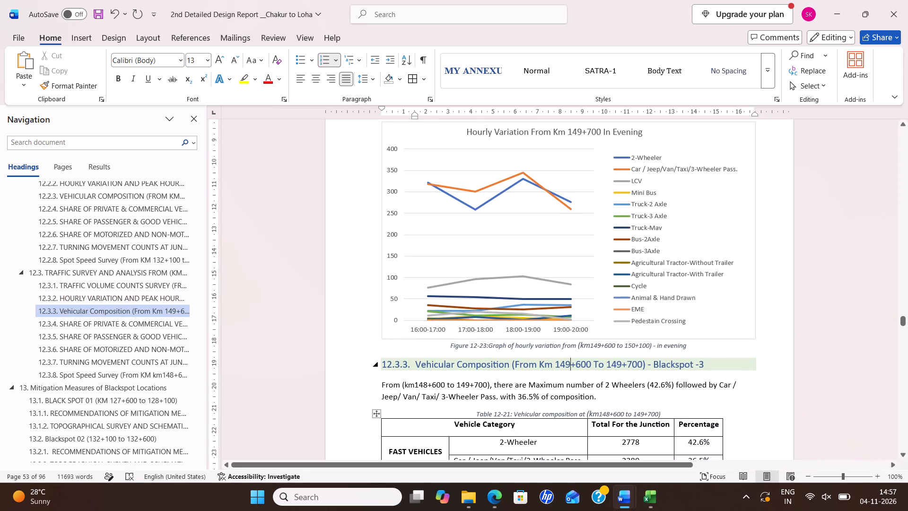
{"action": "left_click", "coordinate": [622, 367]}
{"action": "key", "text": "BackSpace"}
{"action": "key", "text": "BackSpace"}
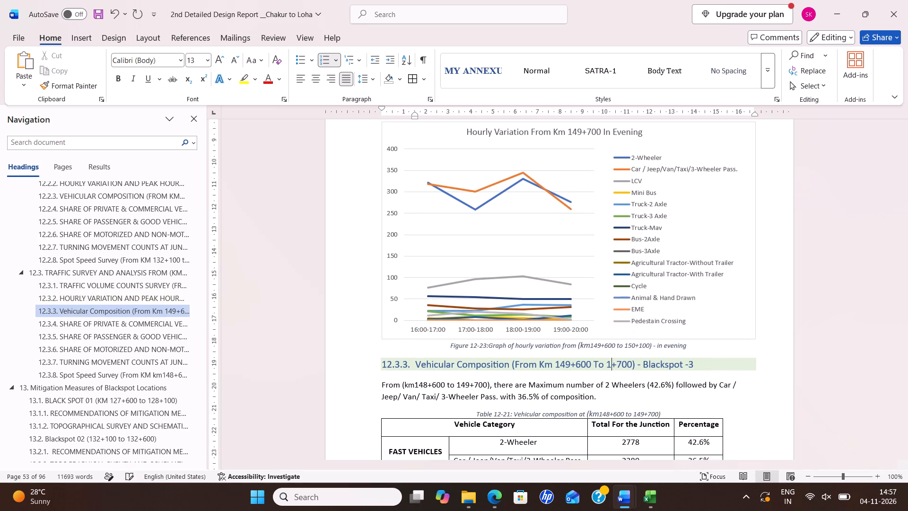
{"action": "key", "text": "5"}
{"action": "key", "text": "0"}
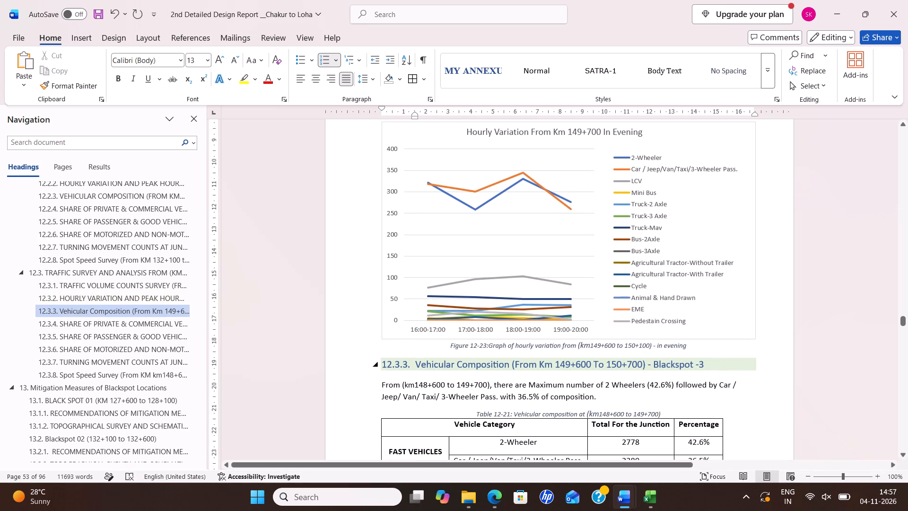
{"action": "left_click", "coordinate": [630, 367]}
{"action": "key", "text": "BackSpace"}
{"action": "key", "text": "1"}
{"action": "key", "text": "ctrl+s"}
Change the chainage in the paragraph under the 12.3.3 Vehicular Composition heading to km149+600 to 150+100.
{"action": "left_click", "coordinate": [427, 383]}
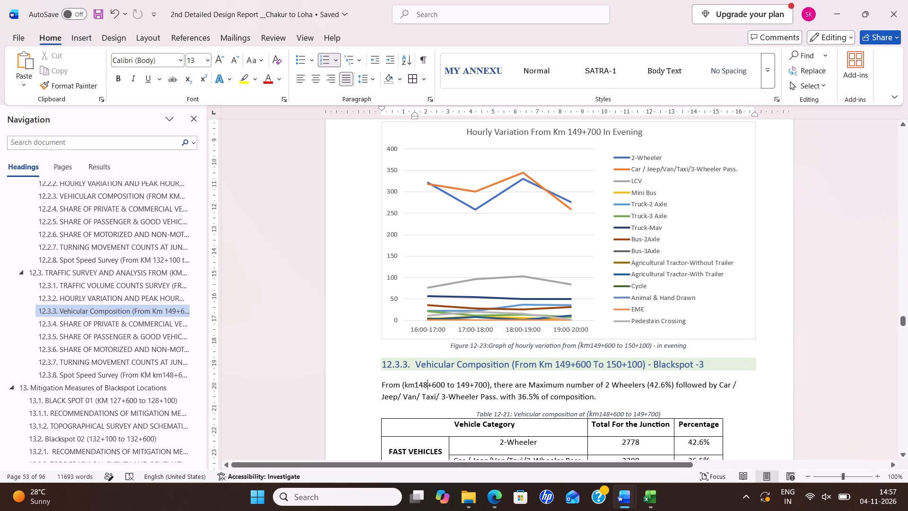
{"action": "key", "text": "BackSpace"}
{"action": "key", "text": "9"}
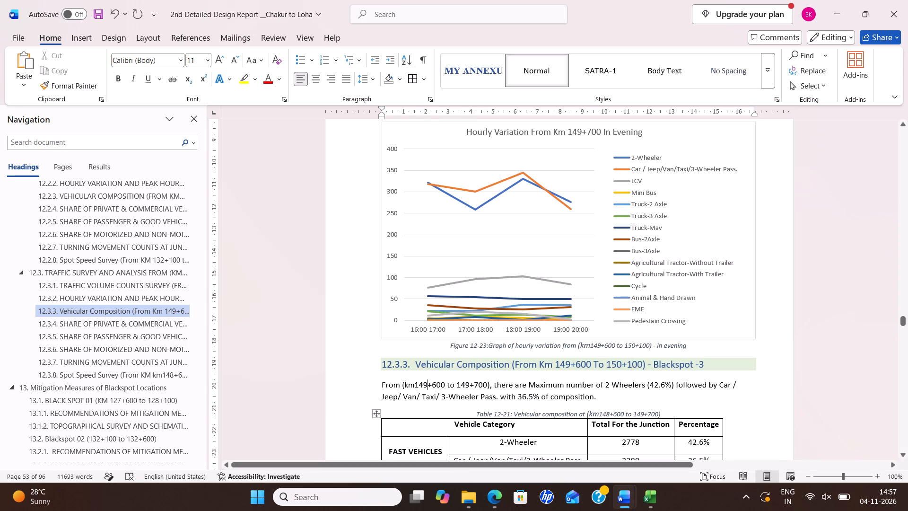
{"action": "left_click", "coordinate": [469, 387]}
{"action": "key", "text": "BackSpace"}
{"action": "key", "text": "BackSpace"}
{"action": "key", "text": "5"}
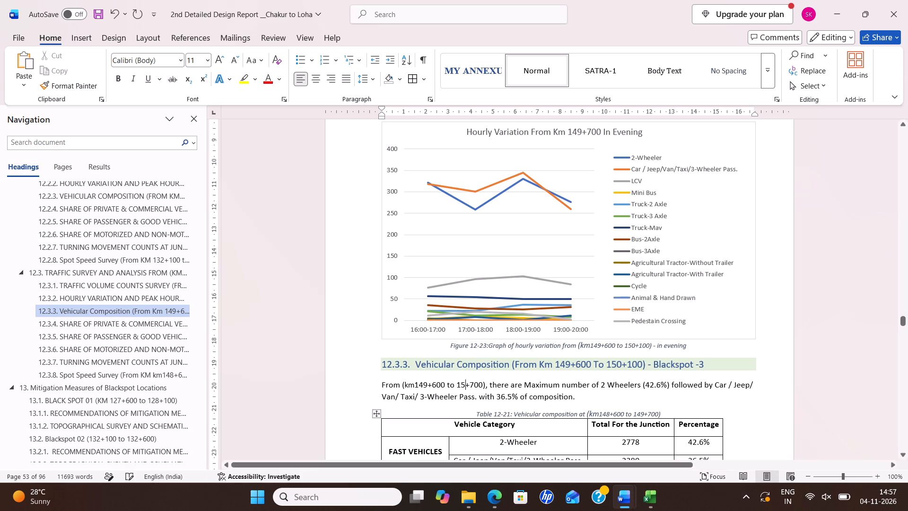
{"action": "key", "text": "0"}
{"action": "left_click", "coordinate": [476, 387]}
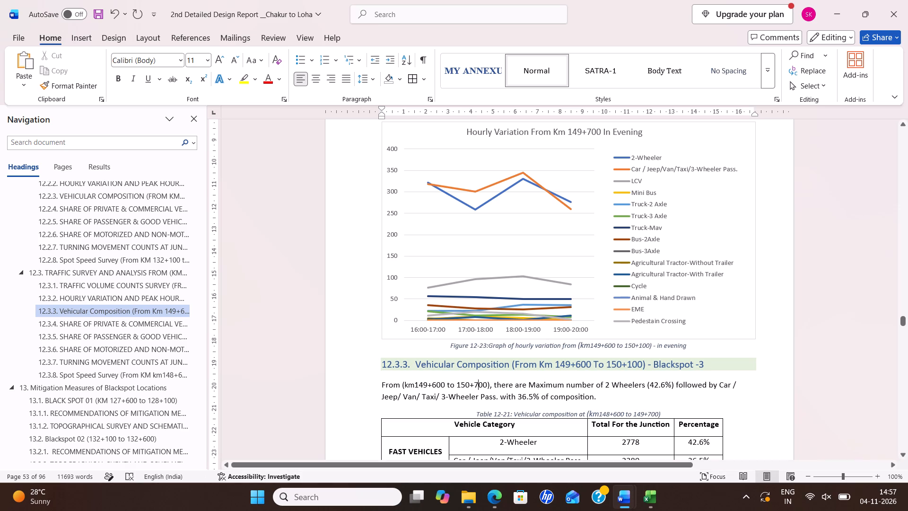
{"action": "key", "text": "BackSpace"}
{"action": "key", "text": "1"}
Change the chainage in the Table 12-21 vehicular composition caption to km149+600 to 150+100.
{"action": "left_click", "coordinate": [610, 414]}
{"action": "key", "text": "BackSpace"}
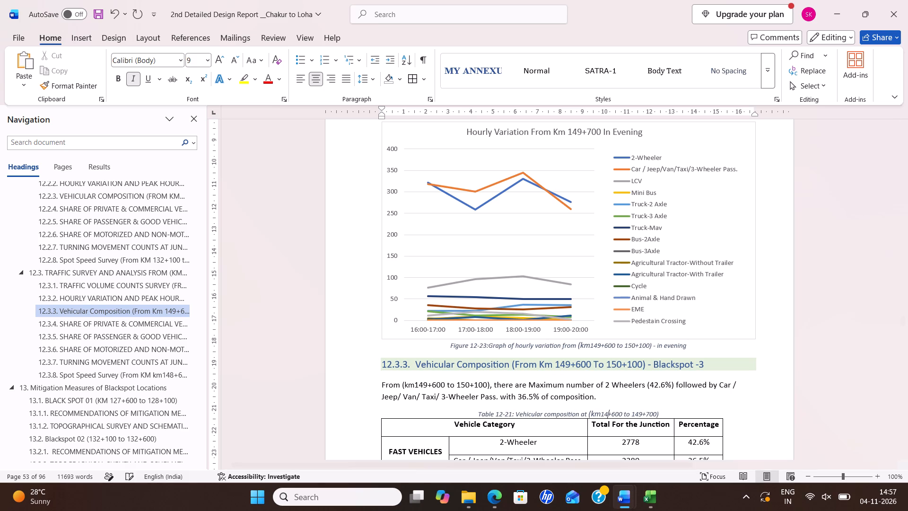
{"action": "key", "text": "9"}
{"action": "left_click", "coordinate": [646, 414]}
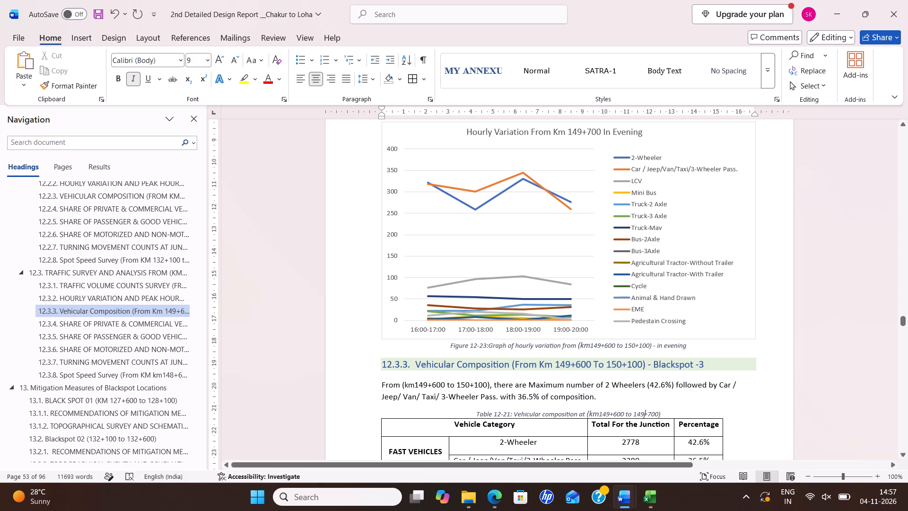
{"action": "key", "text": "BackSpace"}
{"action": "key", "text": "BackSpace"}
{"action": "type", "text": "50"}
{"action": "left_click", "coordinate": [653, 413]}
{"action": "key", "text": "BackSpace"}
{"action": "key", "text": "1"}
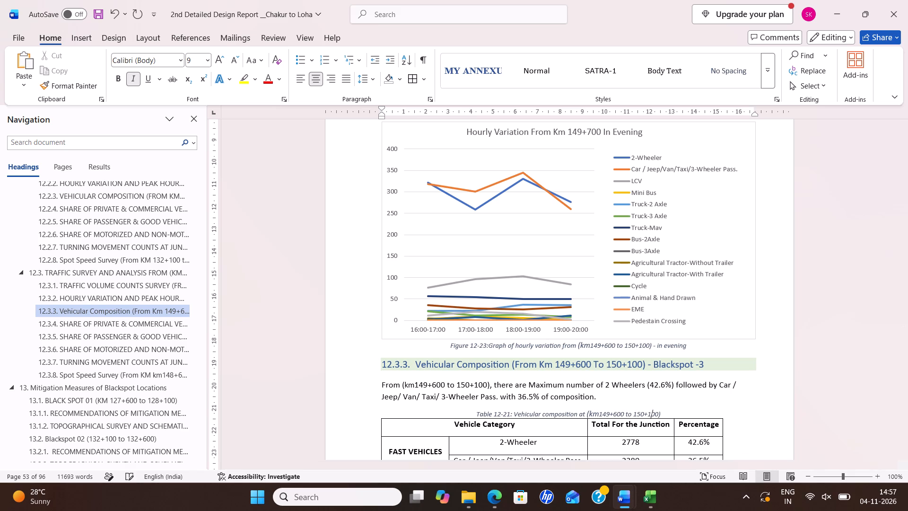
Insert three blank lines between the Table 12-21 caption and its table so the table starts on the next page.
{"action": "scroll", "coordinate": [570, 341], "scroll_direction": "down", "scroll_amount": 7}
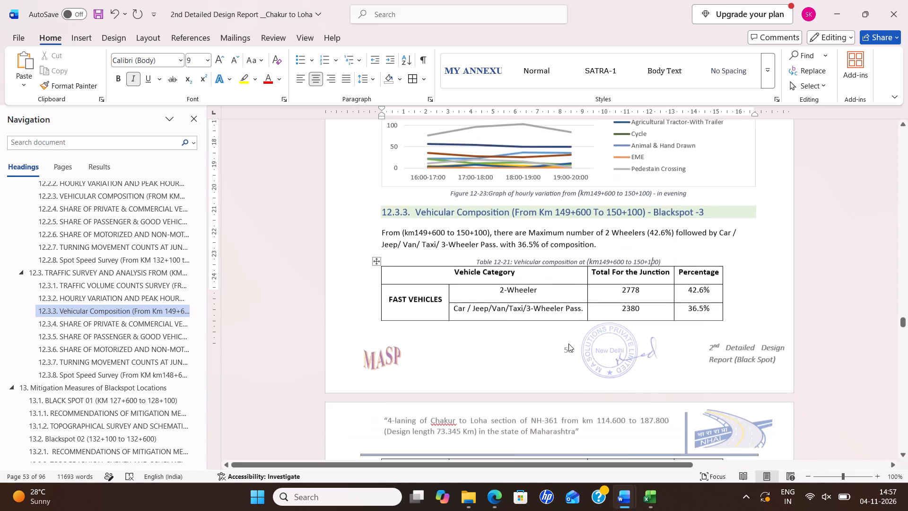
{"action": "left_click_drag", "start_coordinate": [690, 214], "coordinate": [697, 214]}
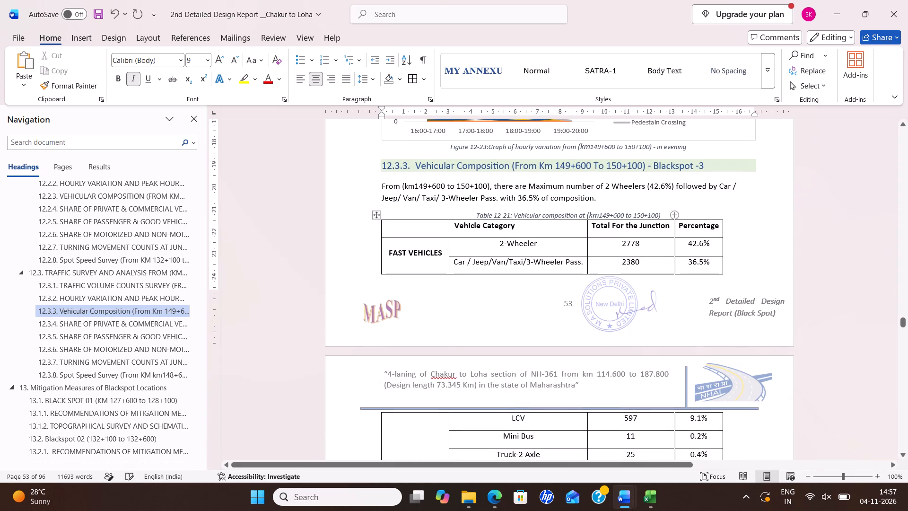
{"action": "key", "text": "Return"}
{"action": "key", "text": "Return"}
{"action": "key", "text": "Return"}
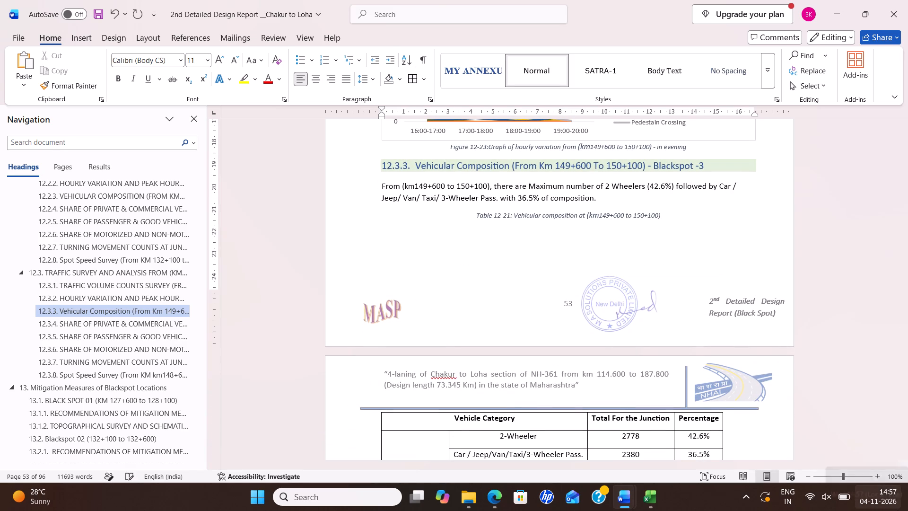
Replace Table 12-21's Total For the Junction values, total row included, with the Trafic 149+700 workbook's junction totals, pasted as text only.
{"action": "scroll", "coordinate": [698, 388], "scroll_direction": "down", "scroll_amount": 5}
{"action": "scroll", "coordinate": [513, 227], "scroll_direction": "down", "scroll_amount": 3}
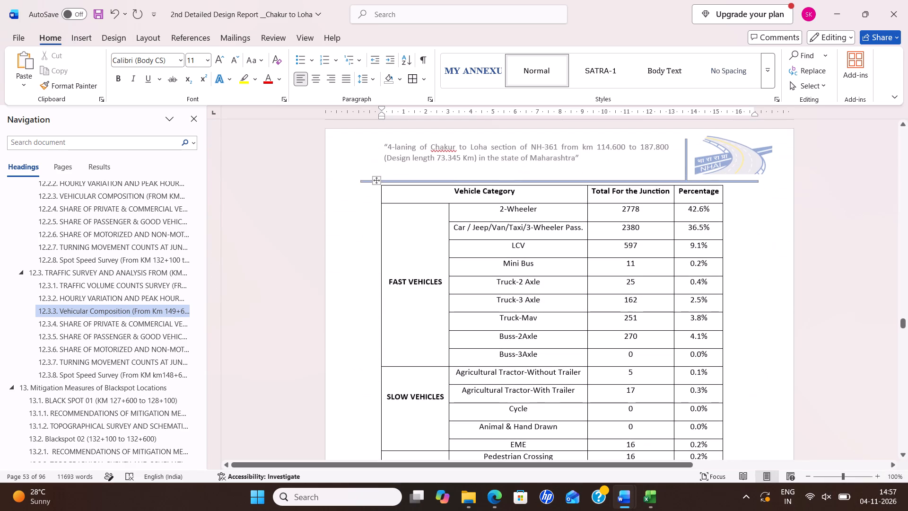
{"action": "key", "text": "alt+Tab"}
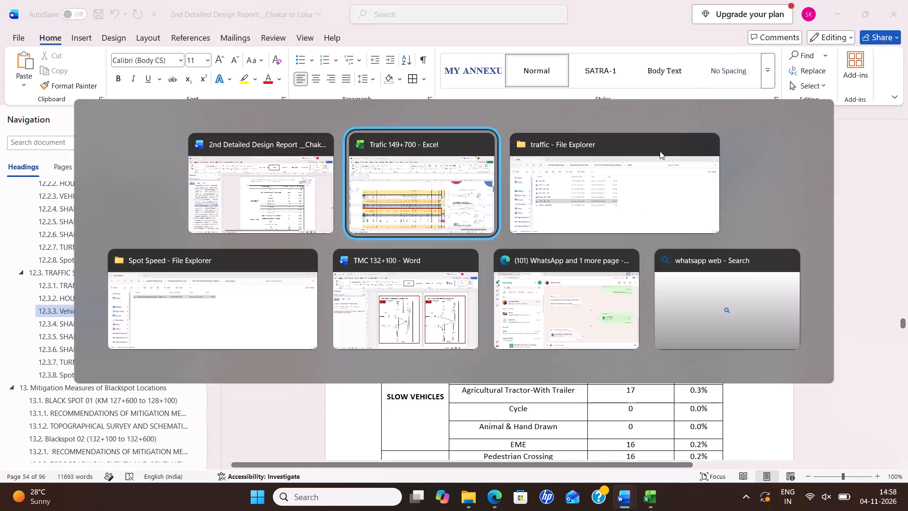
{"action": "scroll", "coordinate": [314, 239], "scroll_direction": "up", "scroll_amount": 3}
{"action": "scroll", "coordinate": [273, 250], "scroll_direction": "up", "scroll_amount": 2}
{"action": "scroll", "coordinate": [230, 214], "scroll_direction": "up", "scroll_amount": 2}
{"action": "left_click_drag", "start_coordinate": [213, 230], "coordinate": [200, 349]}
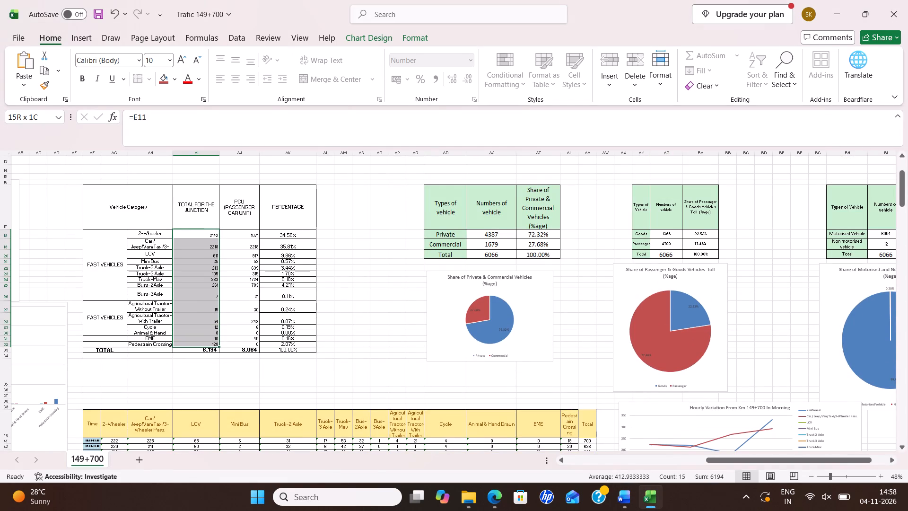
{"action": "left_click_drag", "start_coordinate": [200, 349], "coordinate": [200, 350]}
{"action": "key", "text": "ctrl+c"}
{"action": "key", "text": "alt+Tab"}
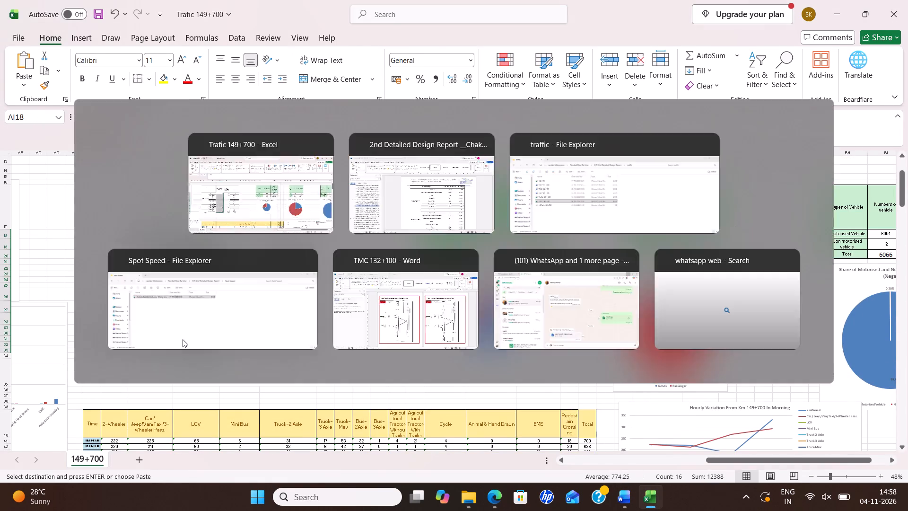
{"action": "left_click_drag", "start_coordinate": [617, 212], "coordinate": [621, 310]}
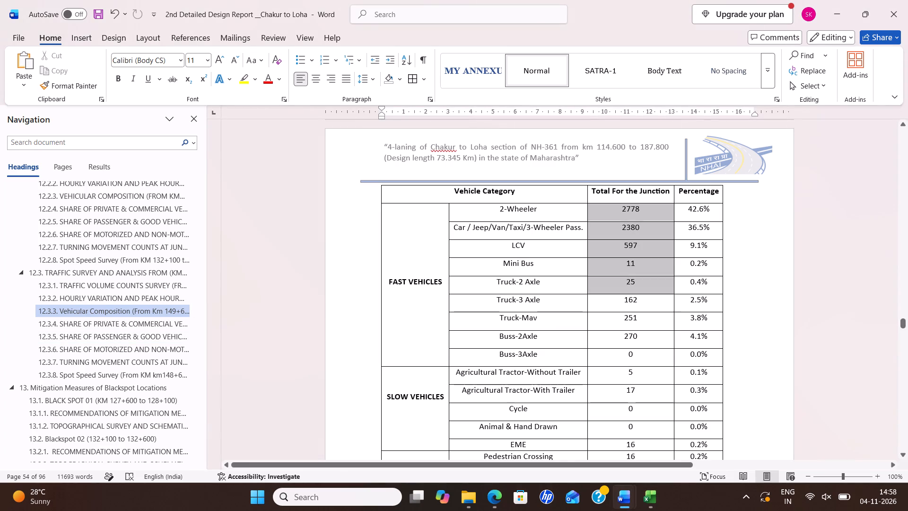
{"action": "left_click_drag", "start_coordinate": [621, 310], "coordinate": [634, 409]}
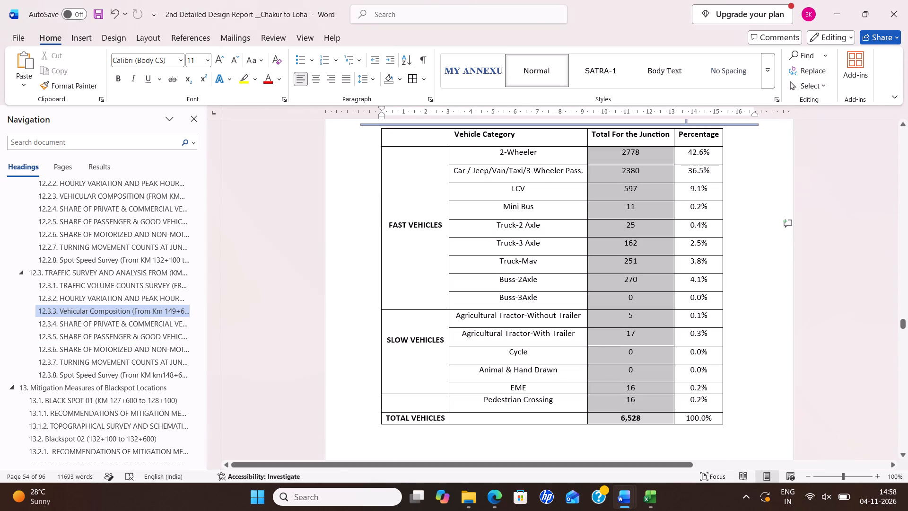
{"action": "left_click_drag", "start_coordinate": [634, 409], "coordinate": [632, 414]}
{"action": "right_click", "coordinate": [631, 415]}
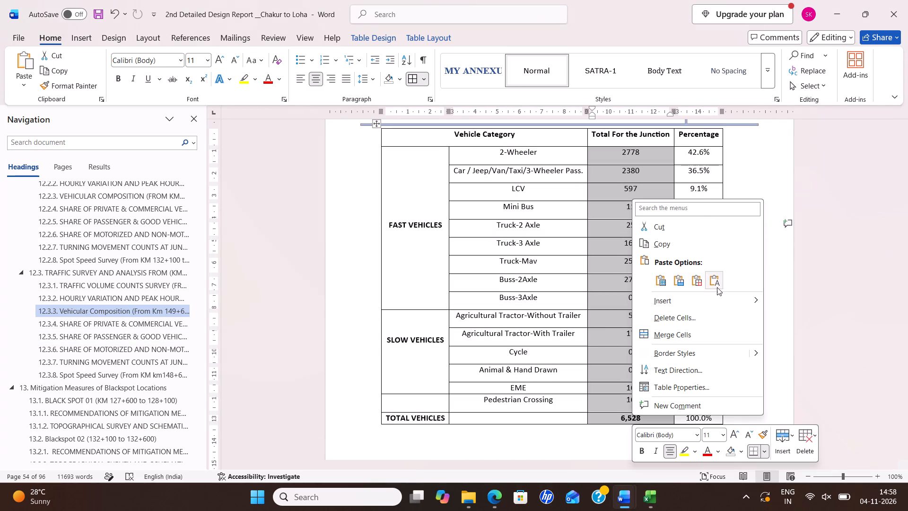
{"action": "left_click", "coordinate": [716, 283]}
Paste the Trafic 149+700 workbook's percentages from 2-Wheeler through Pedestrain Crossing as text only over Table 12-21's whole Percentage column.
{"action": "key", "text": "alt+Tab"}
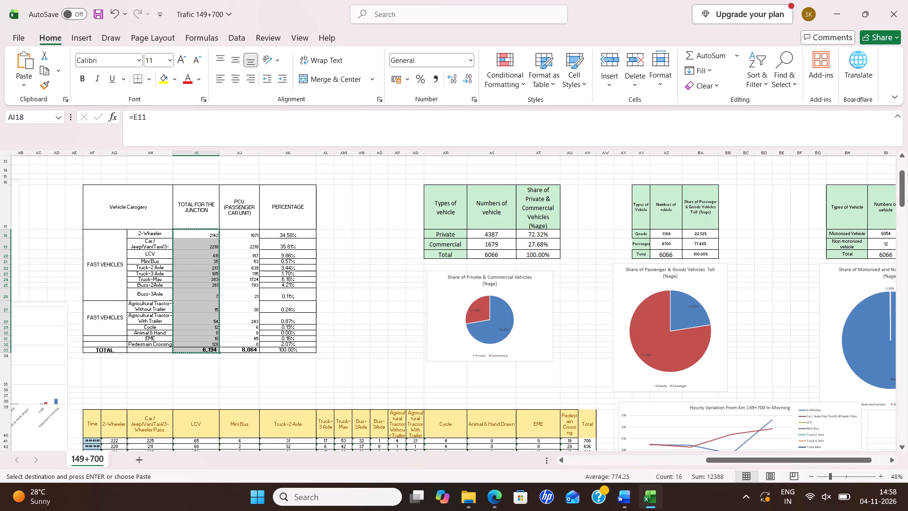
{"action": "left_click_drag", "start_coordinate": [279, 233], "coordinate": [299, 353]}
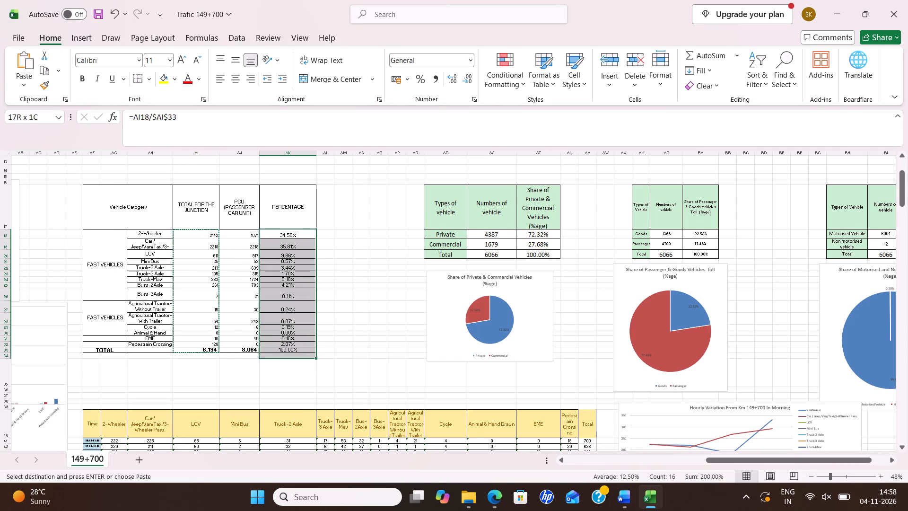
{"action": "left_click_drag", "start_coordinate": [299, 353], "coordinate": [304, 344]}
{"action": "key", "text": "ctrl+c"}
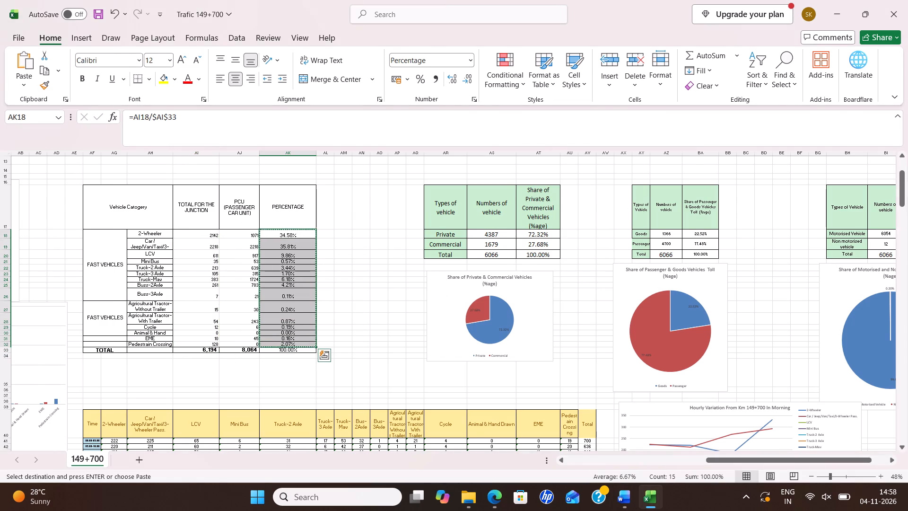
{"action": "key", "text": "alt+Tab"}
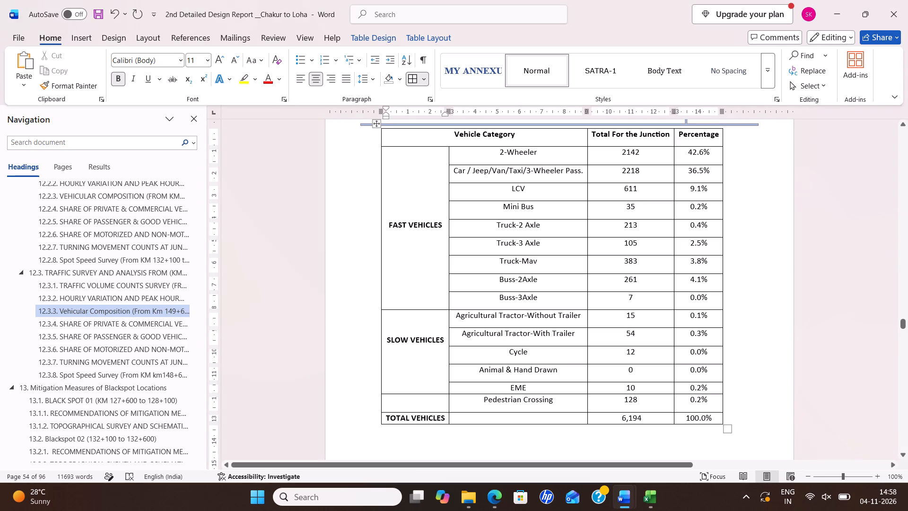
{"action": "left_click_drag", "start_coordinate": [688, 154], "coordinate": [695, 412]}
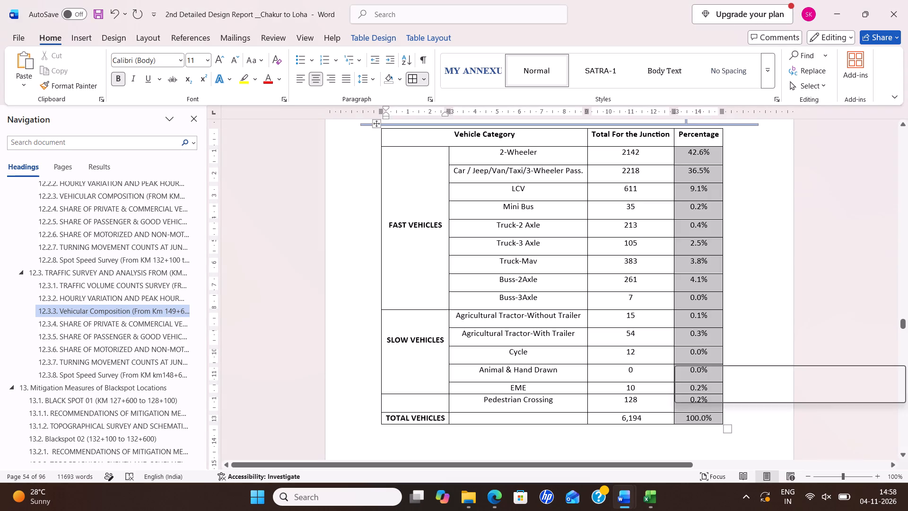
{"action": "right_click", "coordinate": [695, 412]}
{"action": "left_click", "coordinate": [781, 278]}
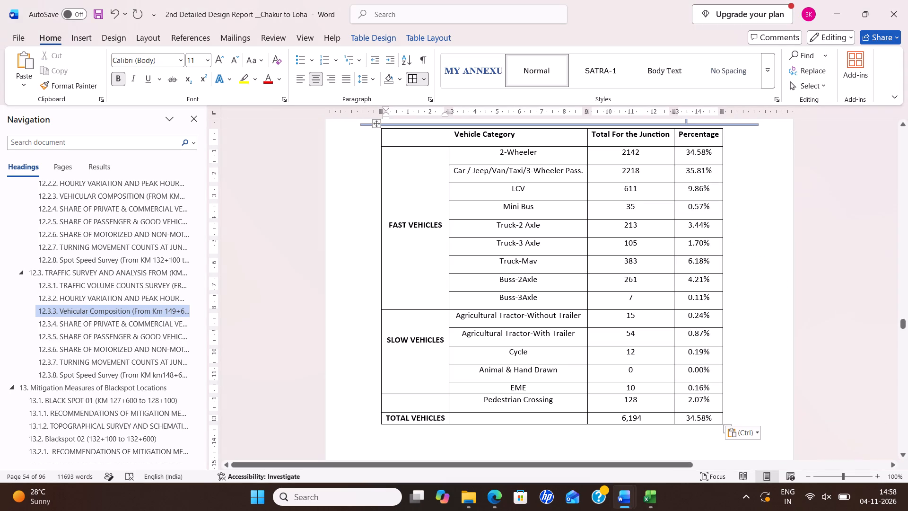
Copy the workbook's percentages again with the TOTAL row included and paste them as text only over Table 12-21's whole Percentage column.
{"action": "key", "text": "alt+Tab"}
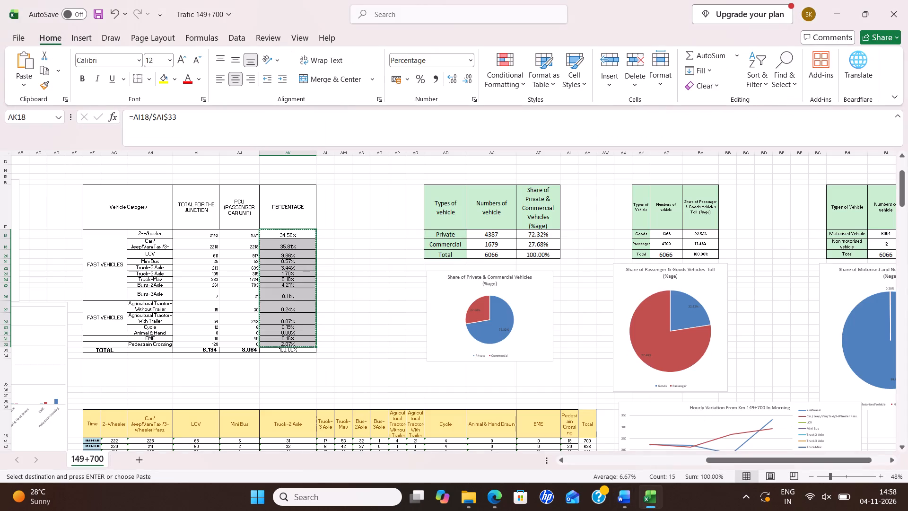
{"action": "key", "text": "alt+Tab"}
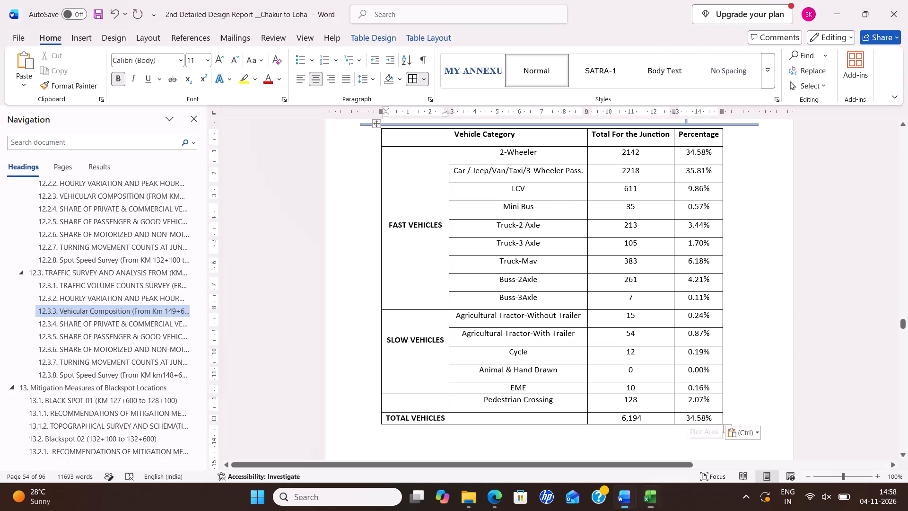
{"action": "key", "text": "alt+Tab"}
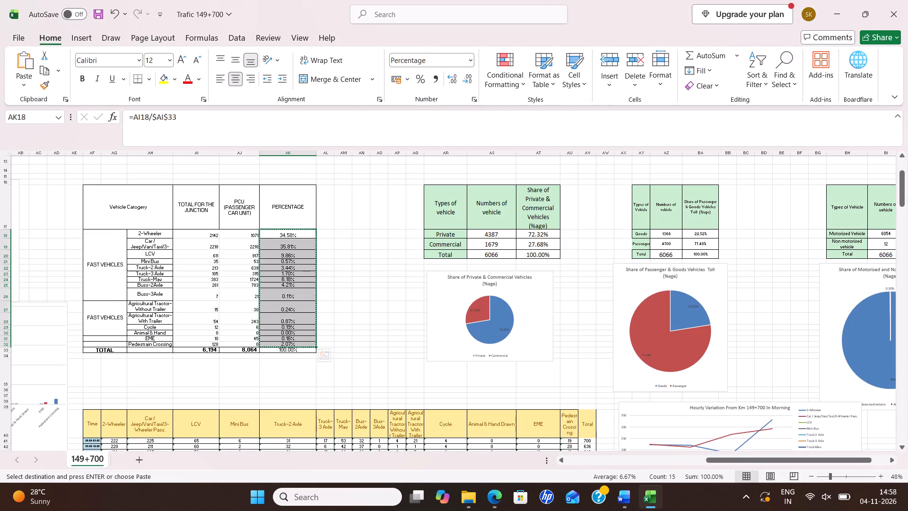
{"action": "left_click_drag", "start_coordinate": [294, 234], "coordinate": [287, 351]}
{"action": "key", "text": "ctrl+c"}
{"action": "key", "text": "alt+Tab"}
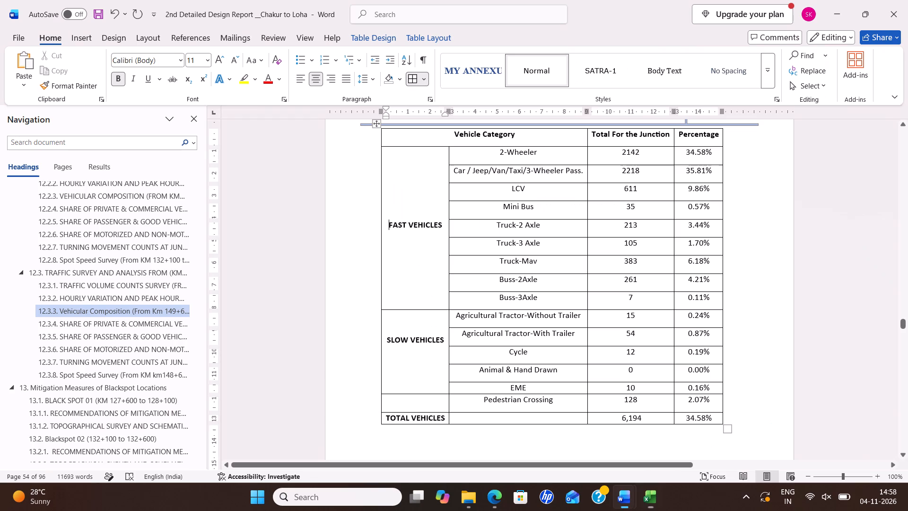
{"action": "left_click_drag", "start_coordinate": [685, 151], "coordinate": [690, 383]}
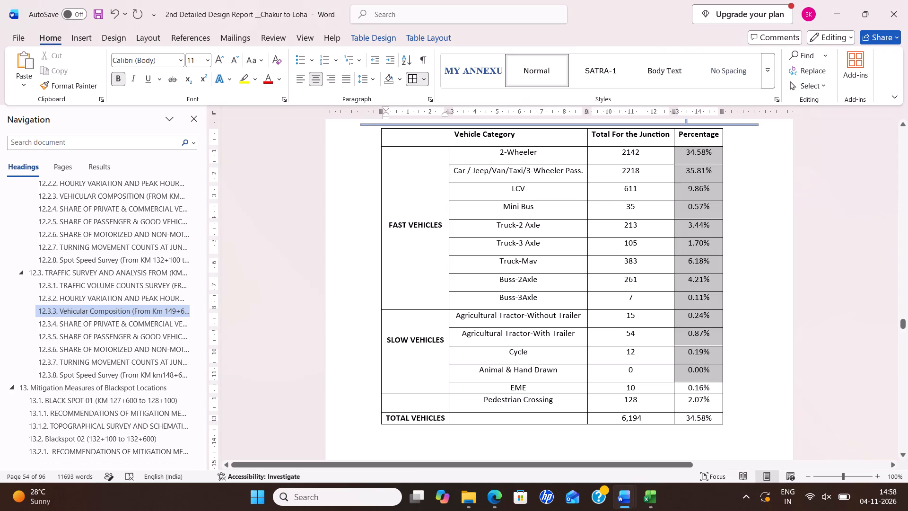
{"action": "left_click_drag", "start_coordinate": [690, 383], "coordinate": [690, 417]}
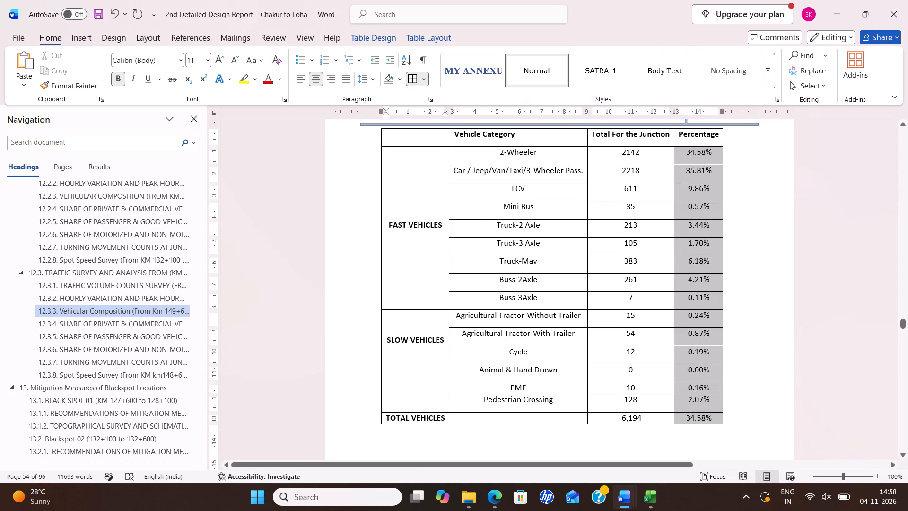
{"action": "left_click_drag", "start_coordinate": [690, 417], "coordinate": [690, 417]}
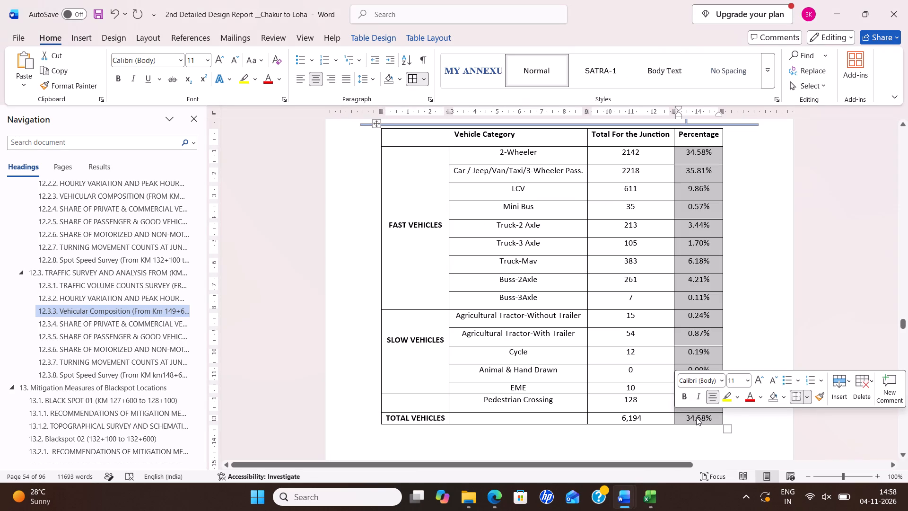
{"action": "right_click", "coordinate": [696, 417]}
{"action": "left_click", "coordinate": [782, 285]}
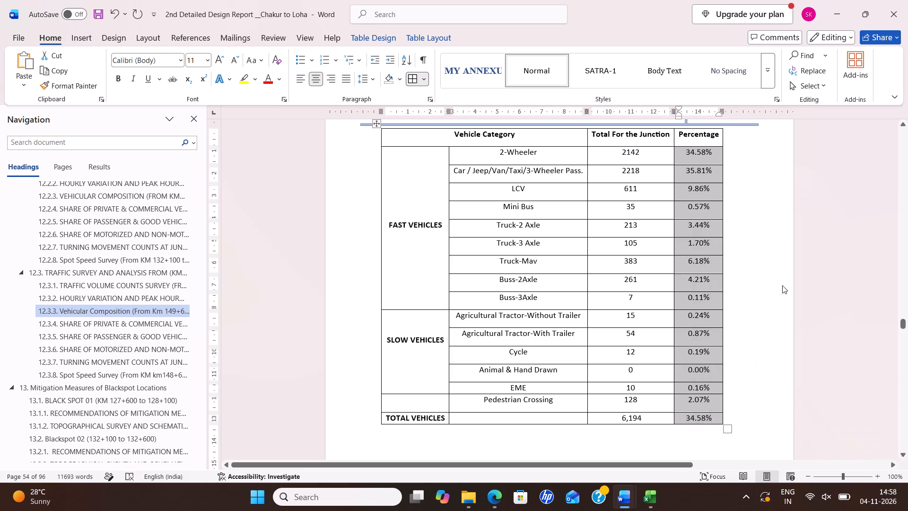
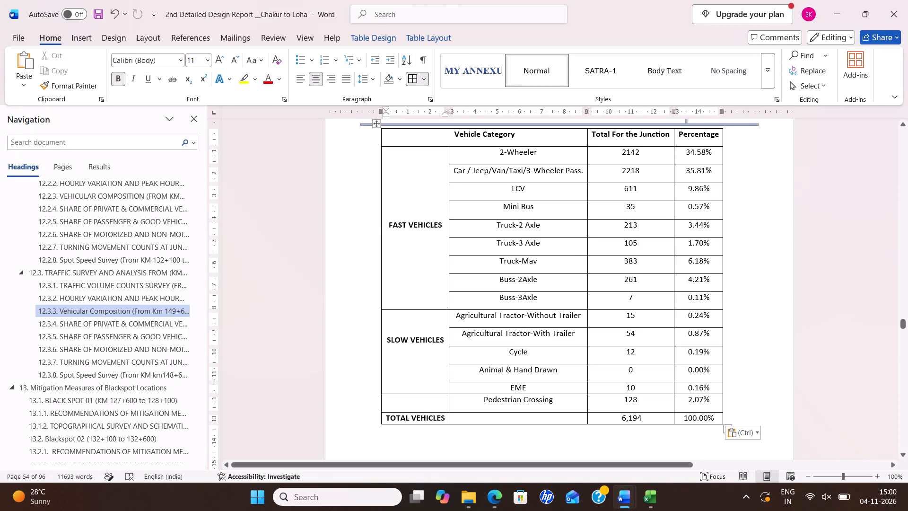
Make the junction total in Table 12-21's Total Vehicles row bold.
{"action": "left_click_drag", "start_coordinate": [613, 416], "coordinate": [647, 424]}
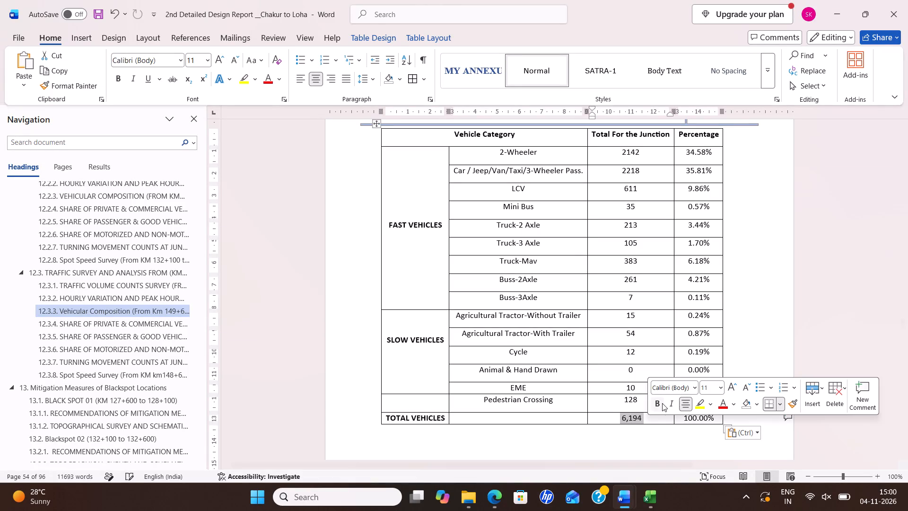
{"action": "left_click", "coordinate": [662, 403]}
{"action": "left_click", "coordinate": [652, 437]}
In the Trafic 149+700 workbook, place the Vehicular Percentage pie chart's legend on the chart's right side.
{"action": "scroll", "coordinate": [516, 281], "scroll_direction": "down", "scroll_amount": 12}
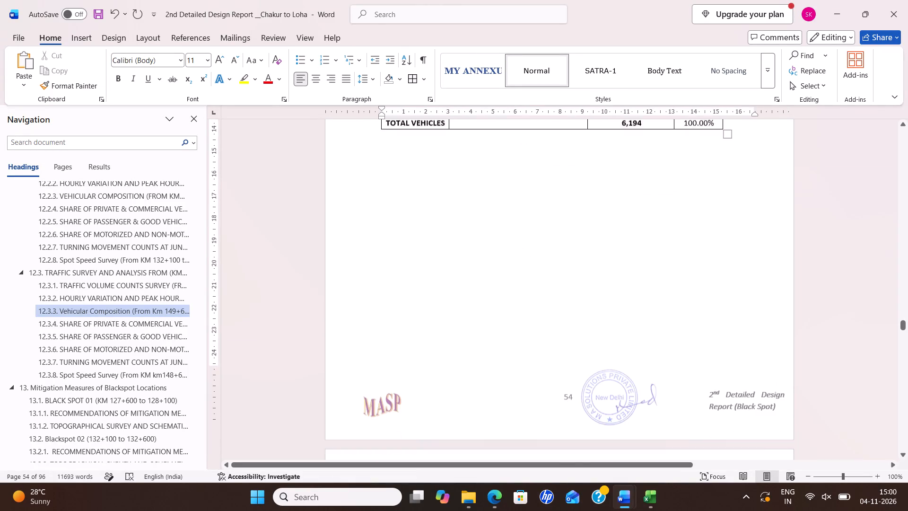
{"action": "scroll", "coordinate": [509, 270], "scroll_direction": "down", "scroll_amount": 7}
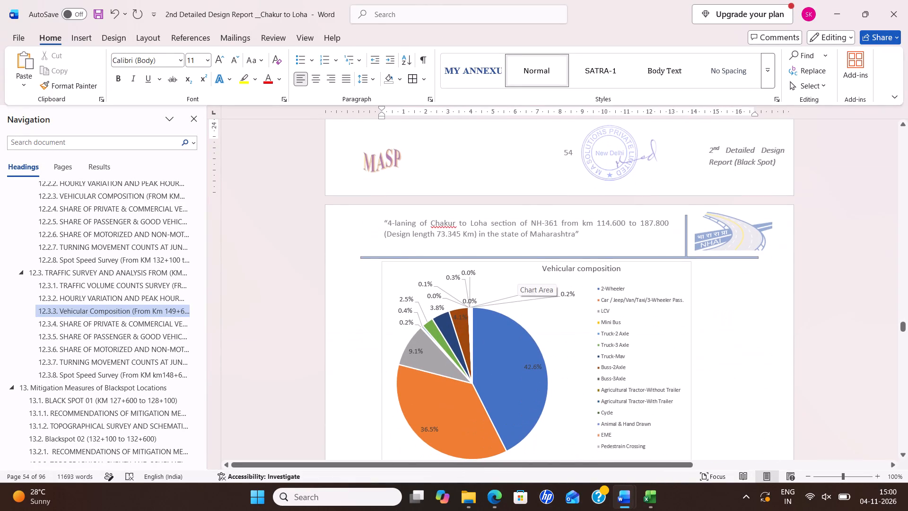
{"action": "key", "text": "alt+Tab"}
{"action": "scroll", "coordinate": [158, 302], "scroll_direction": "up", "scroll_amount": 1}
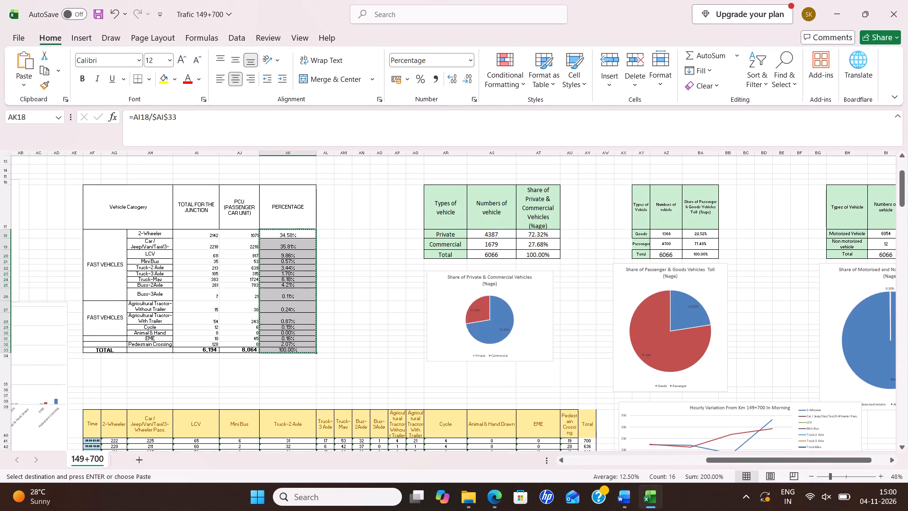
{"action": "scroll", "coordinate": [146, 305], "scroll_direction": "up", "scroll_amount": 2}
{"action": "scroll", "coordinate": [285, 304], "scroll_direction": "down", "scroll_amount": 3}
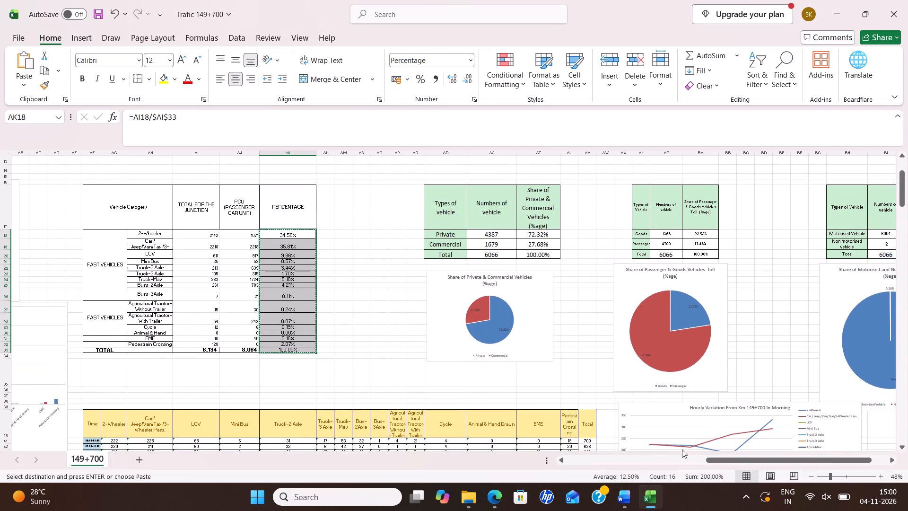
{"action": "left_click_drag", "start_coordinate": [715, 458], "coordinate": [629, 449]}
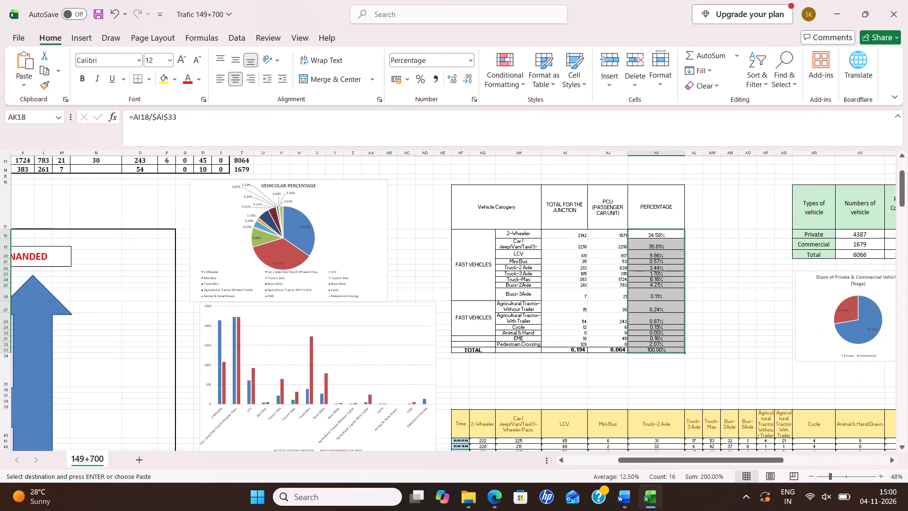
{"action": "left_click", "coordinate": [359, 236]}
{"action": "left_click", "coordinate": [397, 189]}
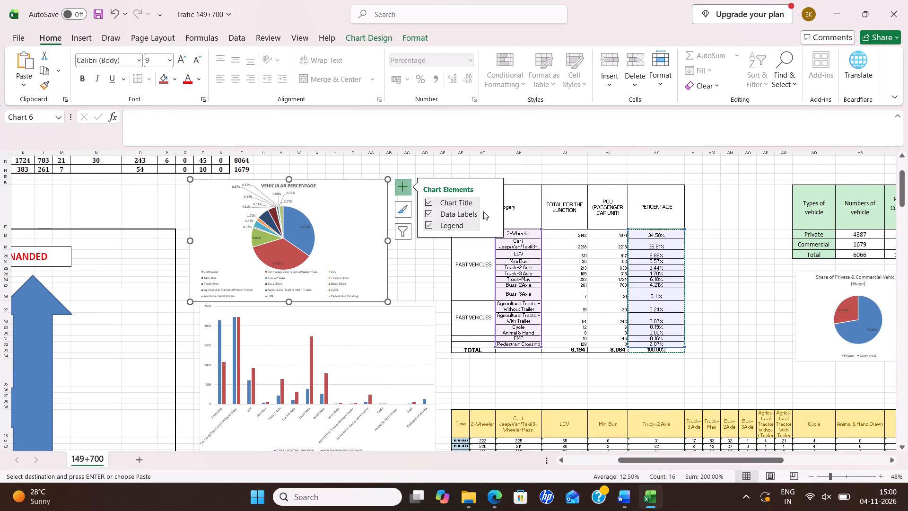
{"action": "left_click", "coordinate": [488, 209]}
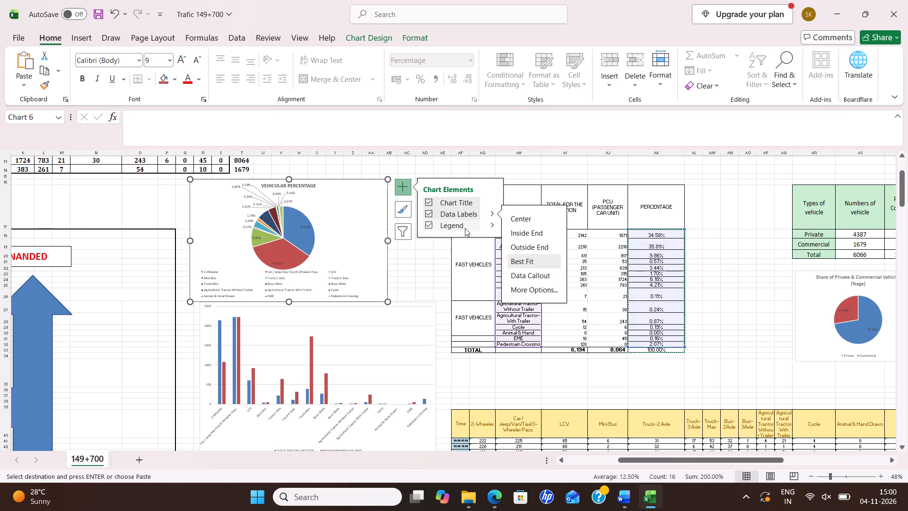
{"action": "left_click", "coordinate": [488, 227]}
{"action": "left_click", "coordinate": [510, 227]}
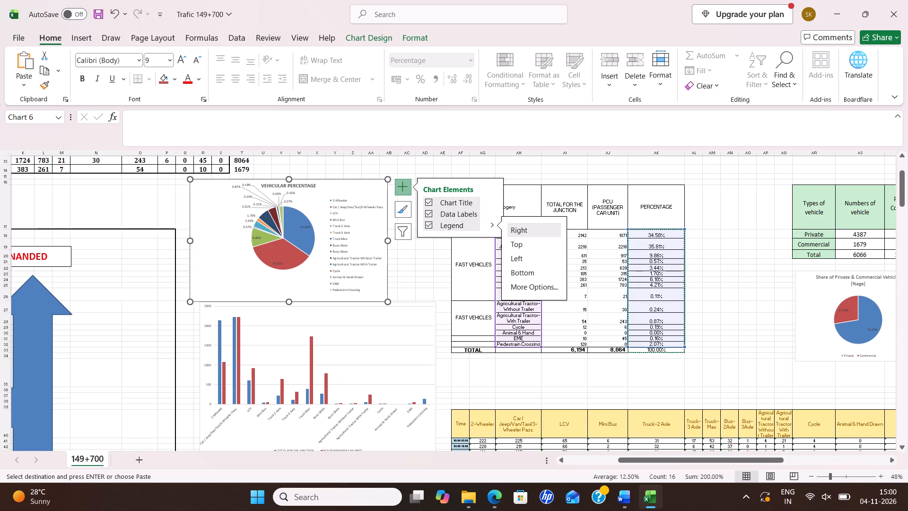
Replace the report's old vehicular composition pie chart above the Figure 12-24 caption with the workbook's Vehicular Percentage pie chart.
{"action": "left_click", "coordinate": [338, 170]}
{"action": "left_click", "coordinate": [348, 188]}
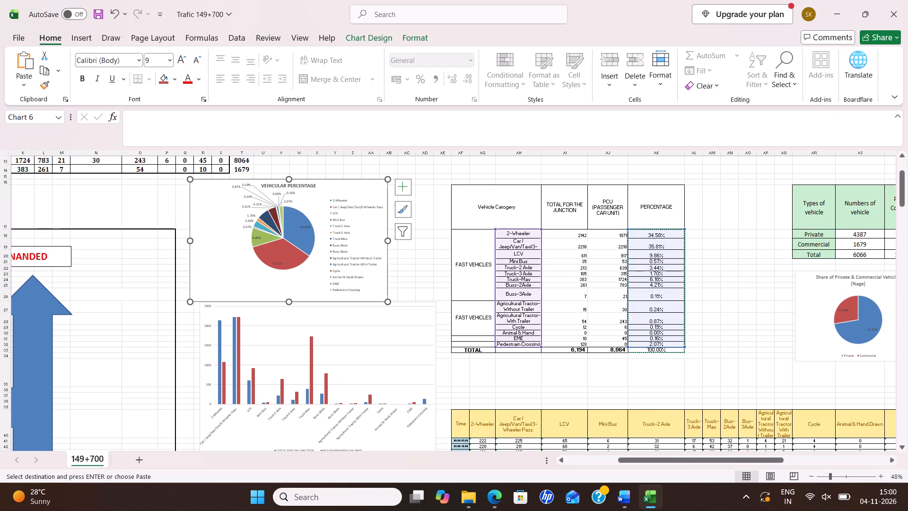
{"action": "key", "text": "ctrl+c"}
{"action": "key", "text": "alt+Tab"}
{"action": "left_click", "coordinate": [530, 279]}
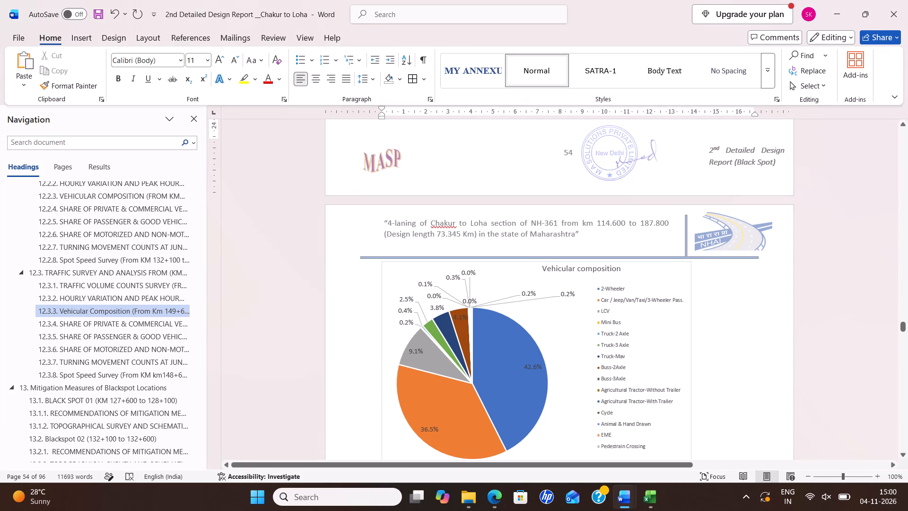
{"action": "key", "text": "Delete"}
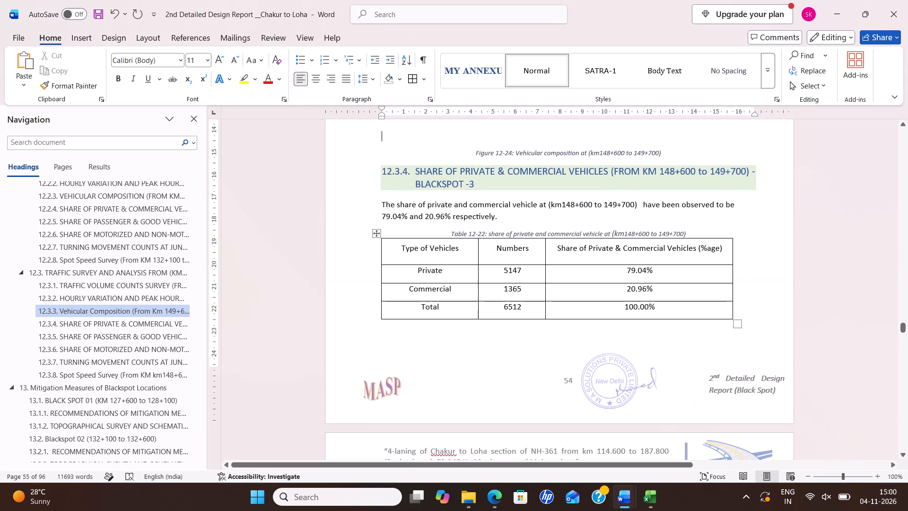
{"action": "key", "text": "ctrl+v"}
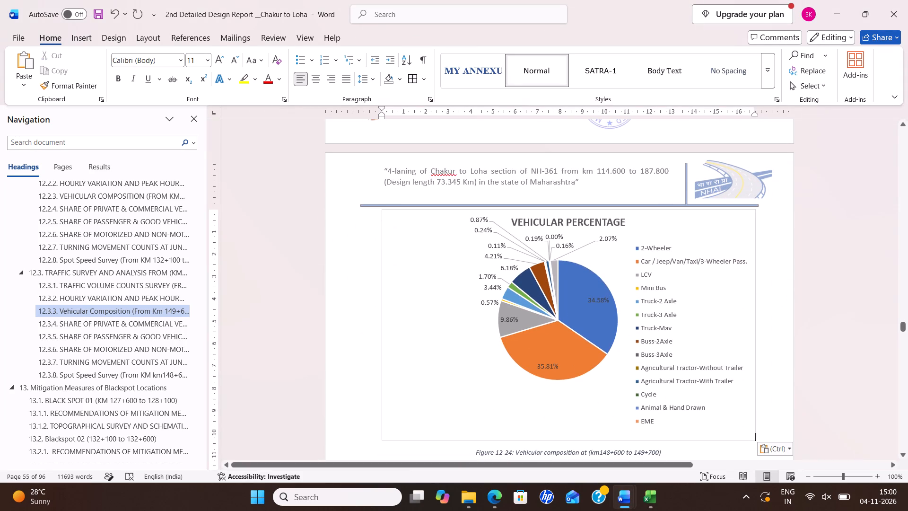
Extend the pasted chart's legend box upward so it has room for every vehicle category down to Pedestrain Crossing.
{"action": "left_click", "coordinate": [698, 320]}
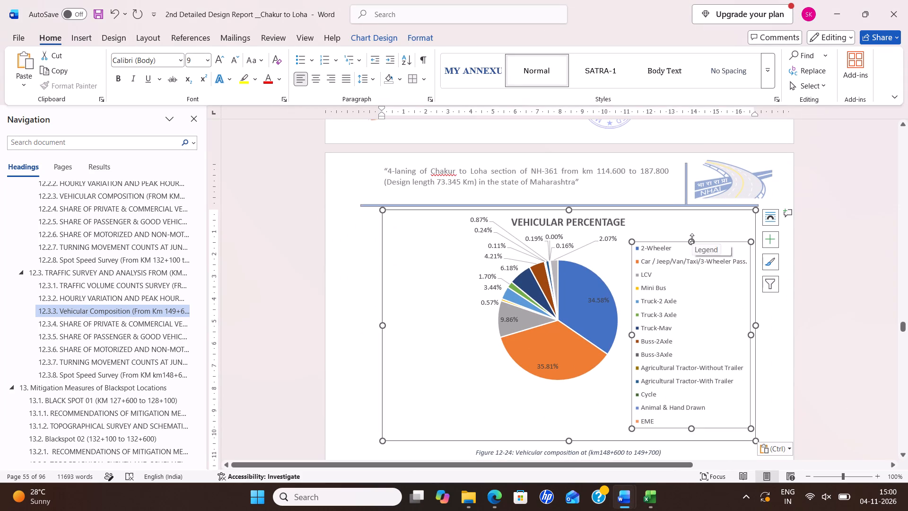
{"action": "left_click_drag", "start_coordinate": [692, 238], "coordinate": [685, 226]}
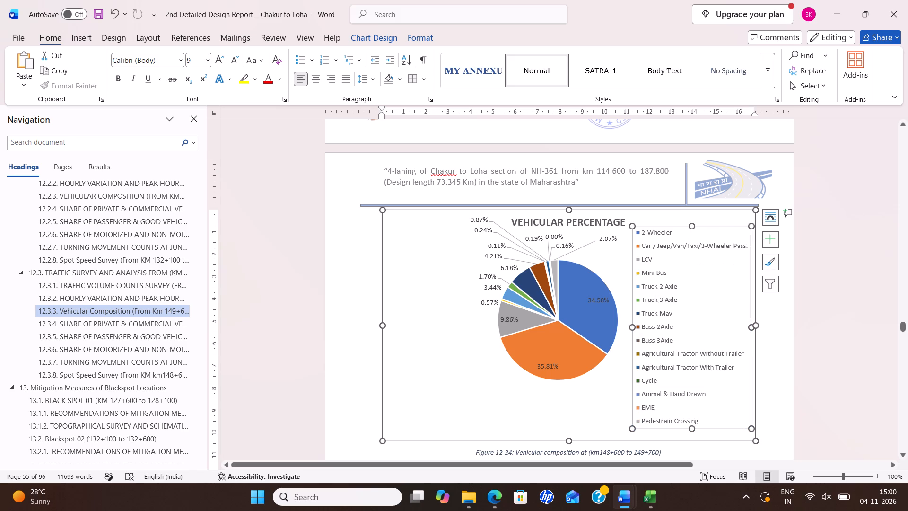
Set the pasted chart's VEHICULAR PERCENTAGE title to font size 12 and remove its bold formatting.
{"action": "left_click", "coordinate": [534, 218]}
{"action": "left_click_drag", "start_coordinate": [516, 220], "coordinate": [556, 227]}
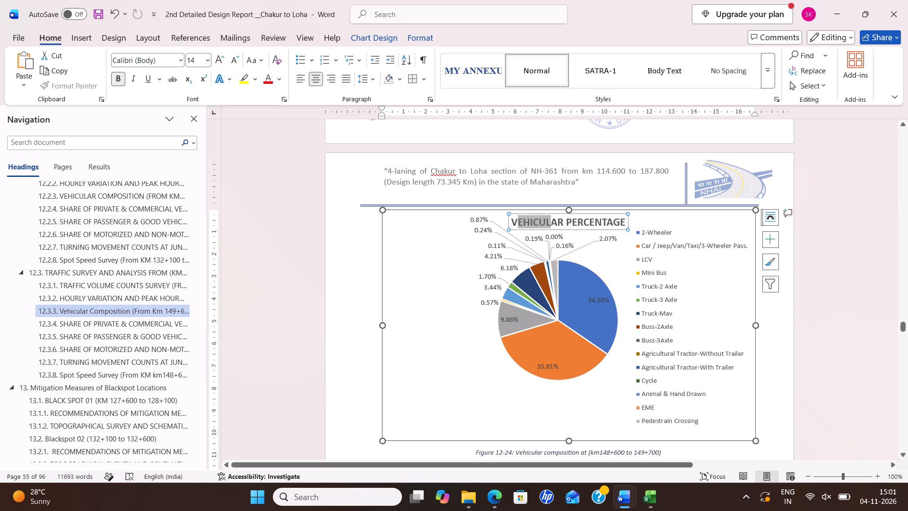
{"action": "left_click_drag", "start_coordinate": [556, 227], "coordinate": [599, 229]}
{"action": "left_click", "coordinate": [655, 196]}
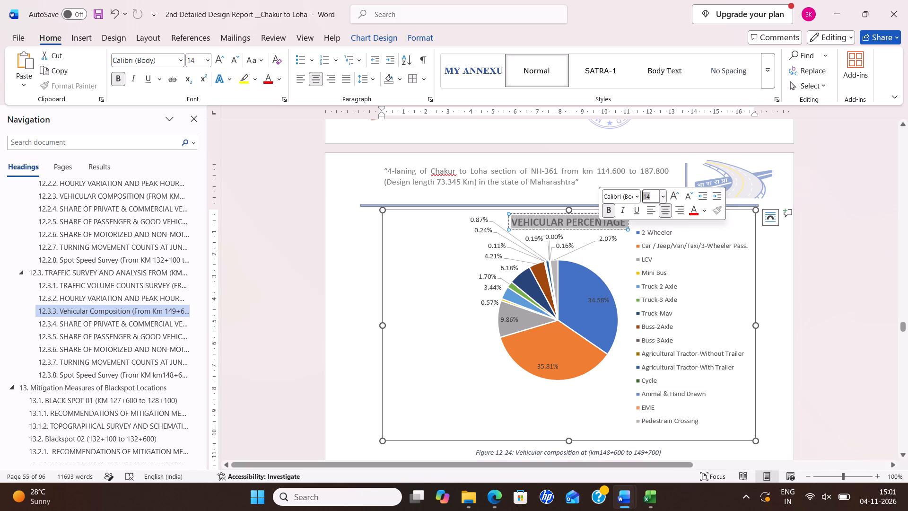
{"action": "type", "text": "12"}
{"action": "key", "text": "Return"}
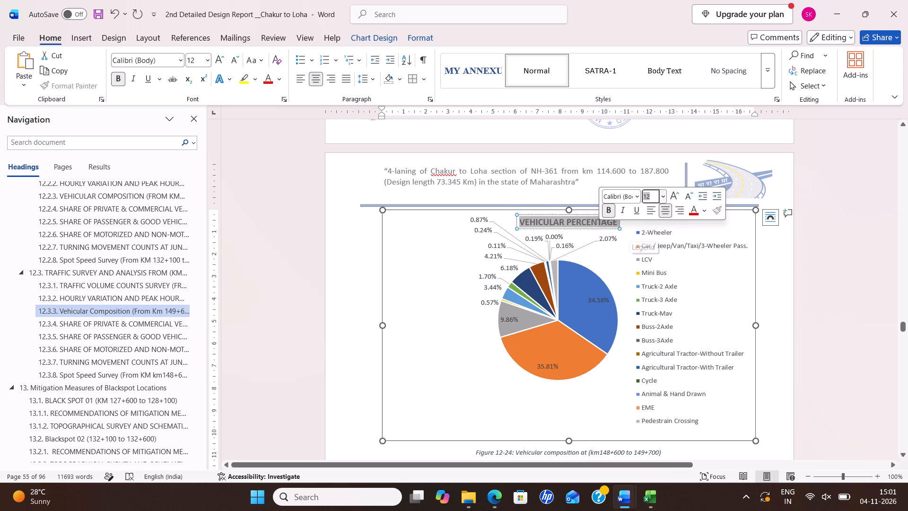
{"action": "left_click", "coordinate": [606, 214]}
{"action": "left_click", "coordinate": [620, 261]}
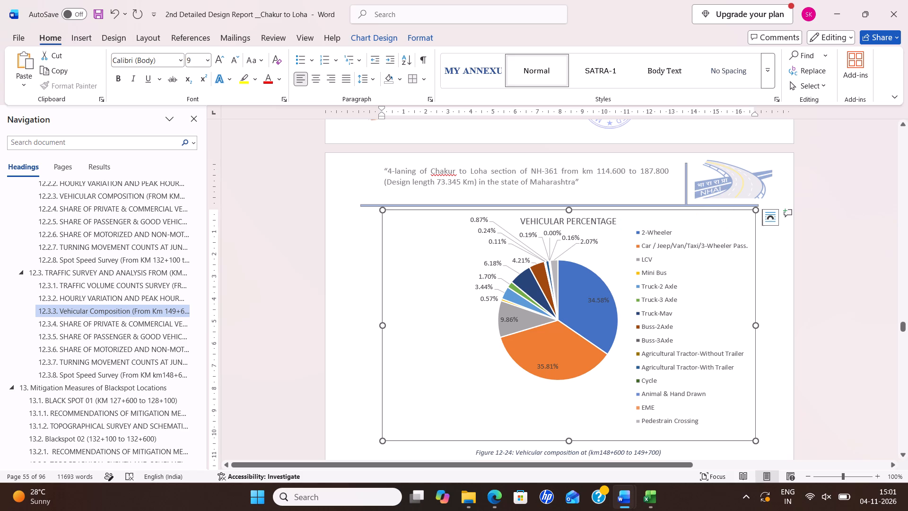
Reduce the Vehicular Percentage chart's height slightly by raising its bottom edge above the Figure 12-24 caption.
{"action": "scroll", "coordinate": [572, 252], "scroll_direction": "down", "scroll_amount": 2}
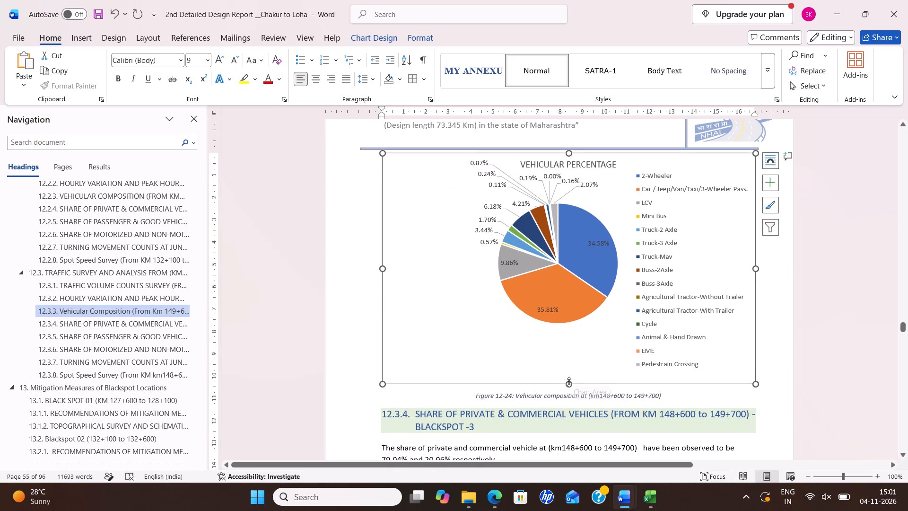
{"action": "left_click_drag", "start_coordinate": [568, 382], "coordinate": [576, 364]}
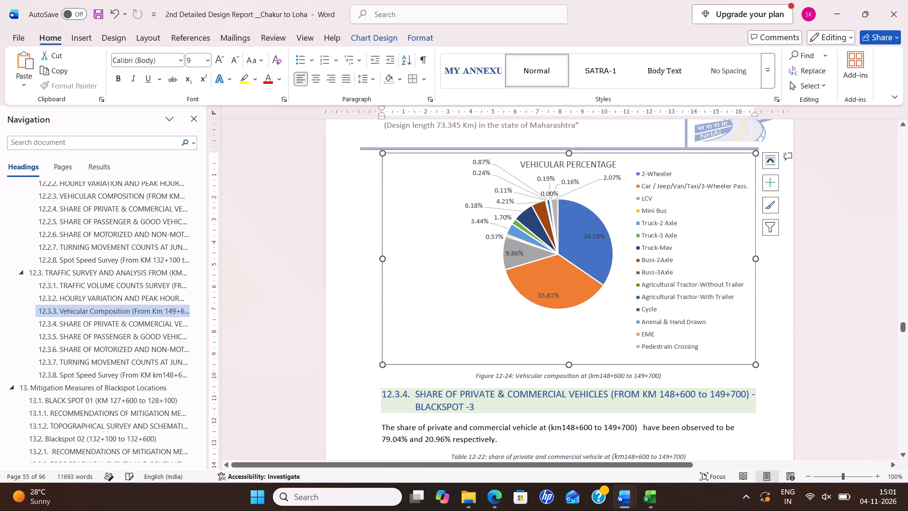
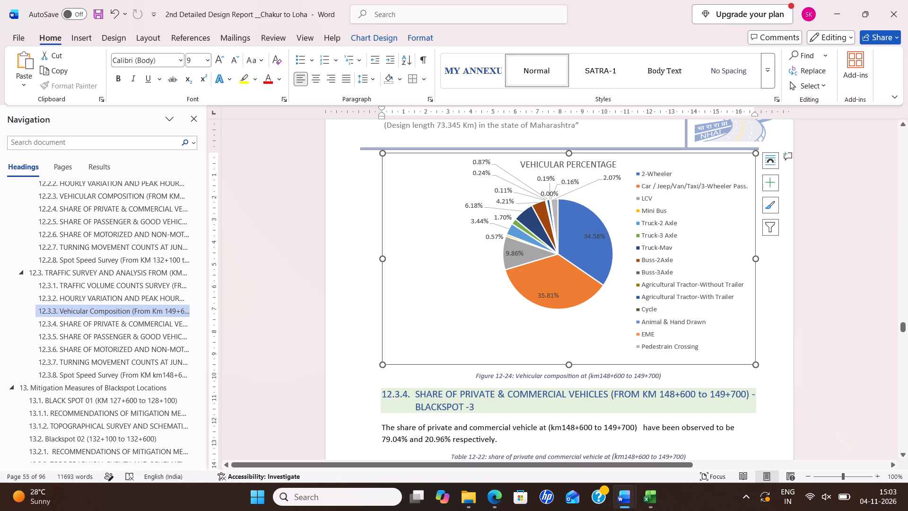
Change the chainage in the Figure 12-24 vehicular composition caption to km149+600 to 150+100.
{"action": "left_click", "coordinate": [610, 374]}
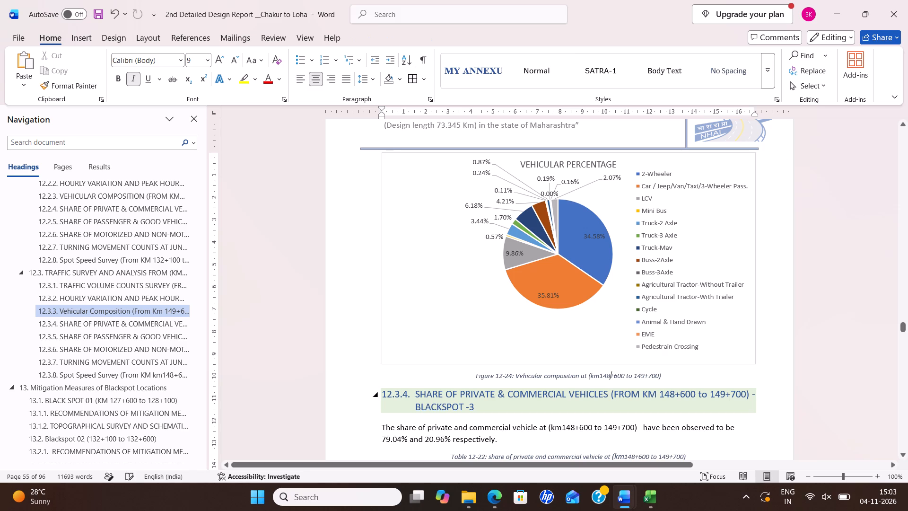
{"action": "key", "text": "BackSpace"}
{"action": "key", "text": "9"}
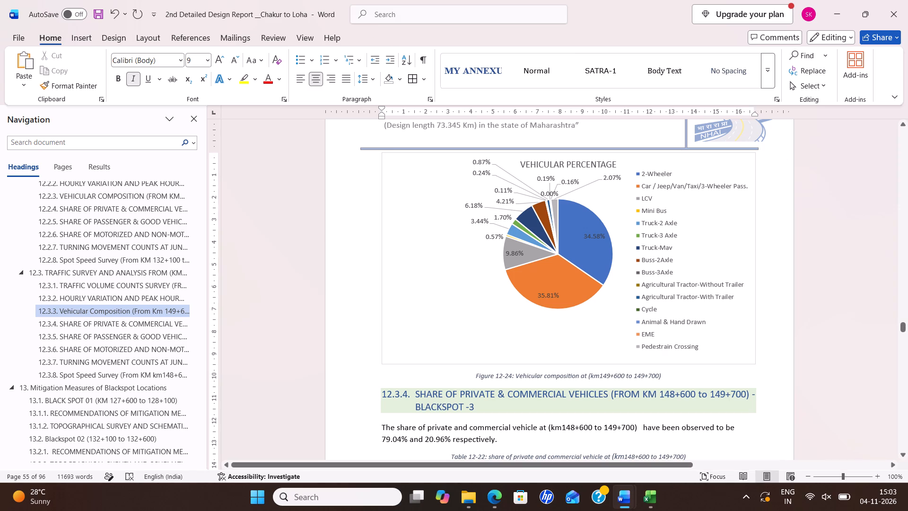
{"action": "left_click", "coordinate": [643, 376]}
{"action": "left_click", "coordinate": [644, 375]}
{"action": "key", "text": "BackSpace"}
{"action": "key", "text": "BackSpace"}
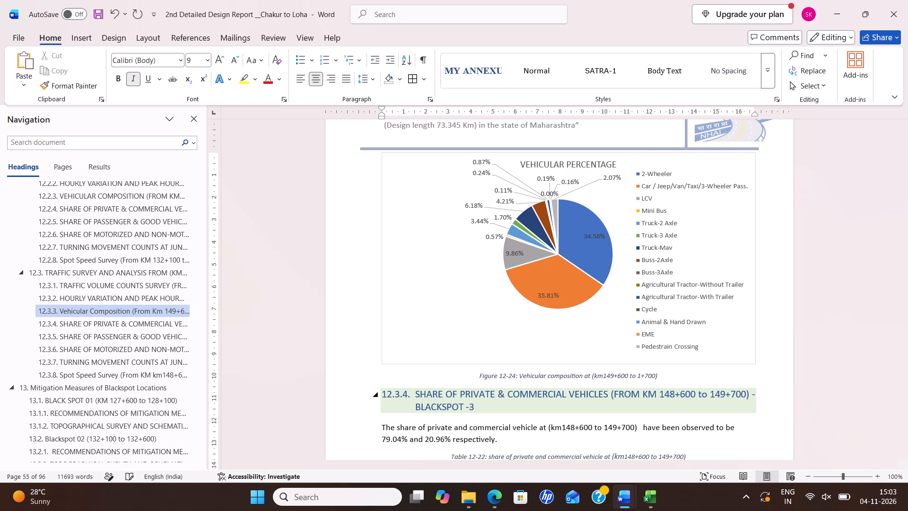
{"action": "type", "text": "50"}
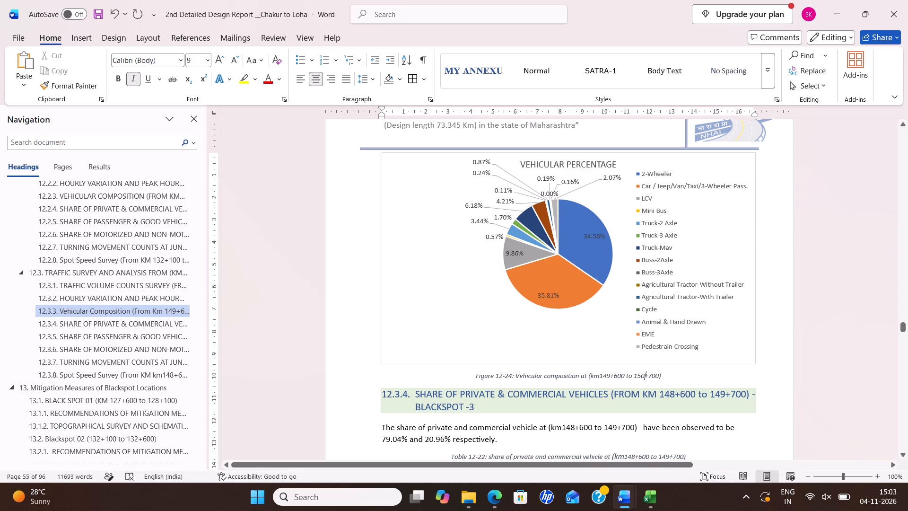
{"action": "left_click", "coordinate": [652, 377]}
{"action": "key", "text": "BackSpace"}
{"action": "key", "text": "1"}
Save the report.
{"action": "key", "text": "ctrl+d"}
{"action": "key", "text": "ctrl+s"}
{"action": "key", "text": "ctrl+s"}
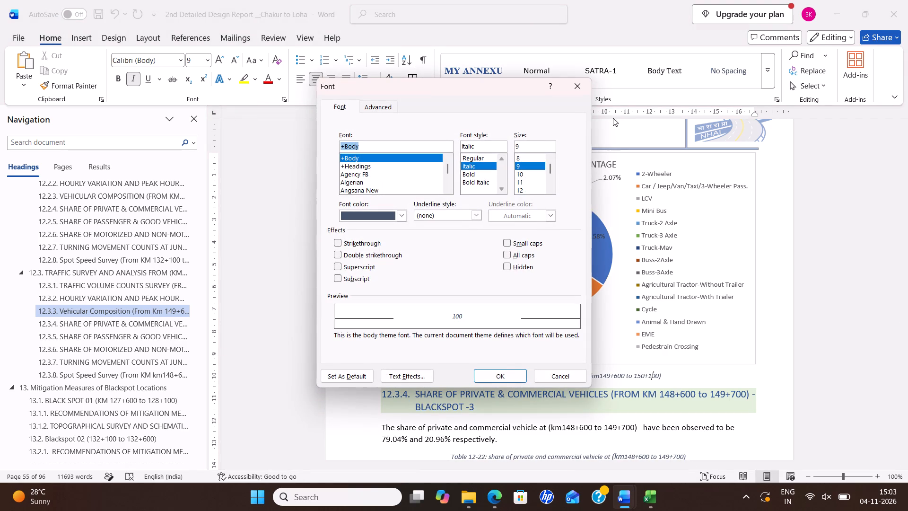
{"action": "left_click", "coordinate": [571, 90]}
{"action": "key", "text": "ctrl+s"}
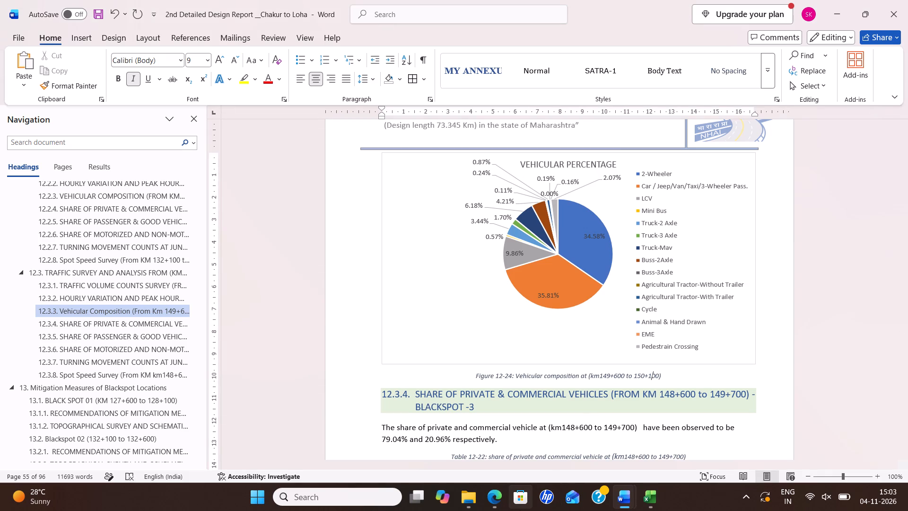
{"action": "key", "text": "ctrl+s"}
{"action": "key", "text": "ctrl+s"}
{"action": "key", "text": "ctrl+s"}
{"action": "key", "text": "ctrl+s"}
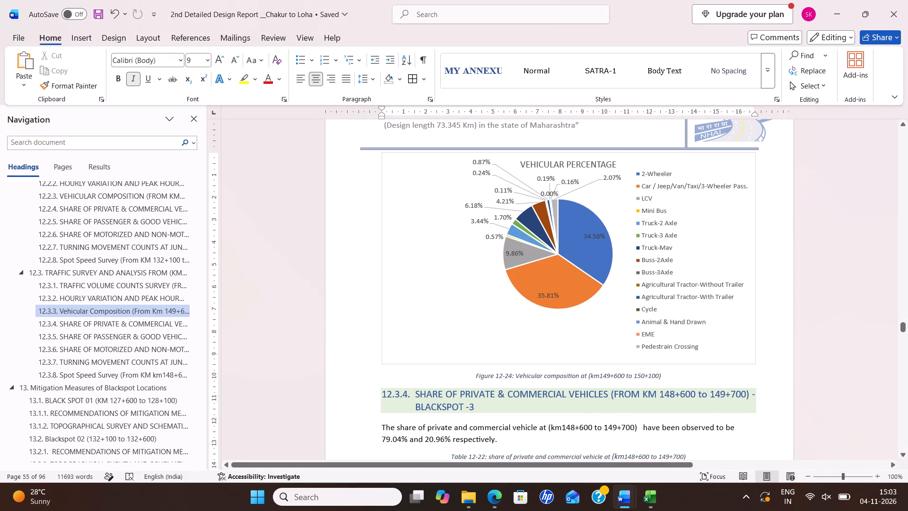
Change the chainage in the 12.3.4 private and commercial vehicles heading to KM 149+600 to 150+100 and save the report.
{"action": "left_click", "coordinate": [672, 396]}
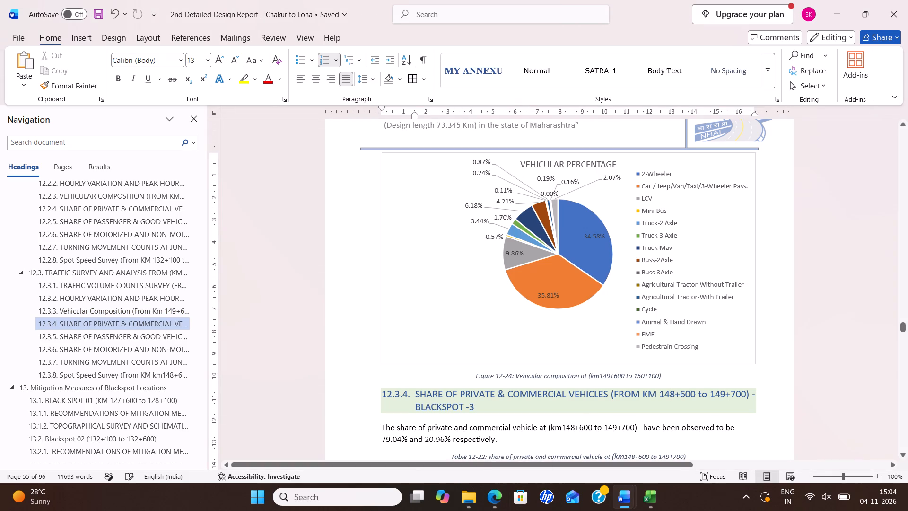
{"action": "left_click", "coordinate": [674, 395]}
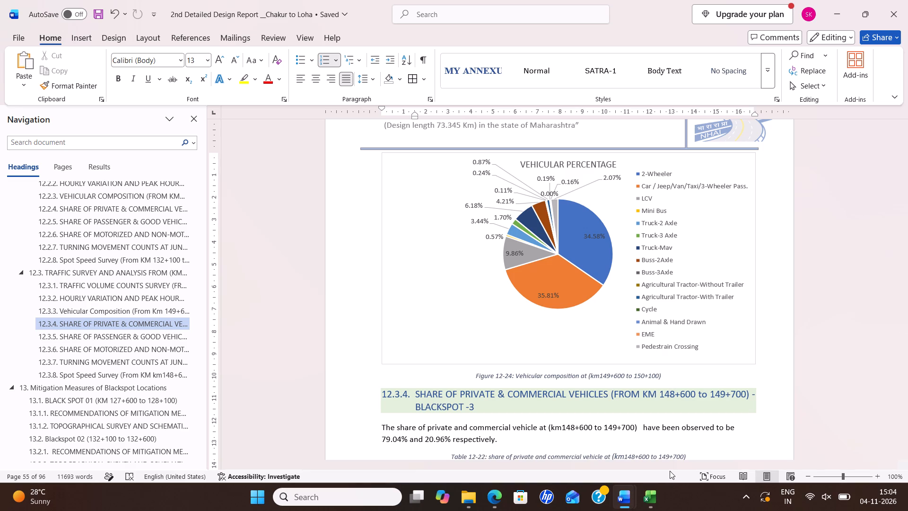
{"action": "key", "text": "BackSpace"}
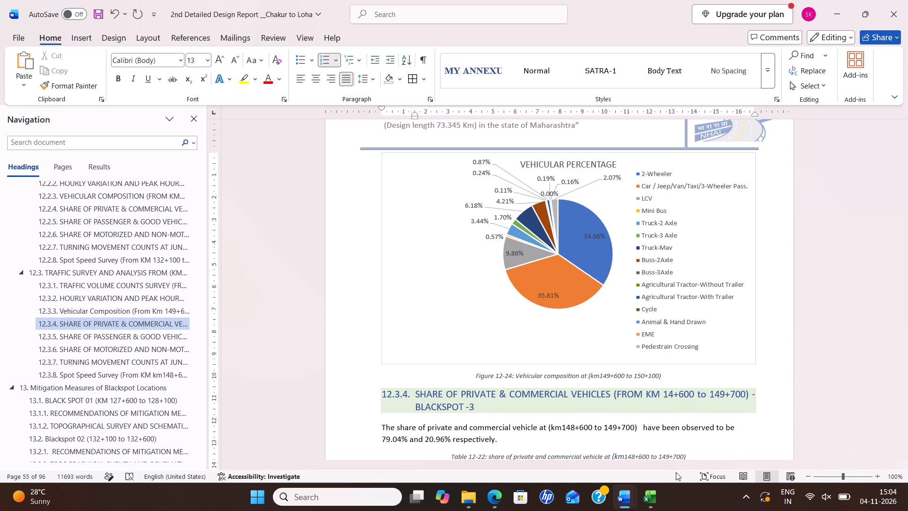
{"action": "key", "text": "9"}
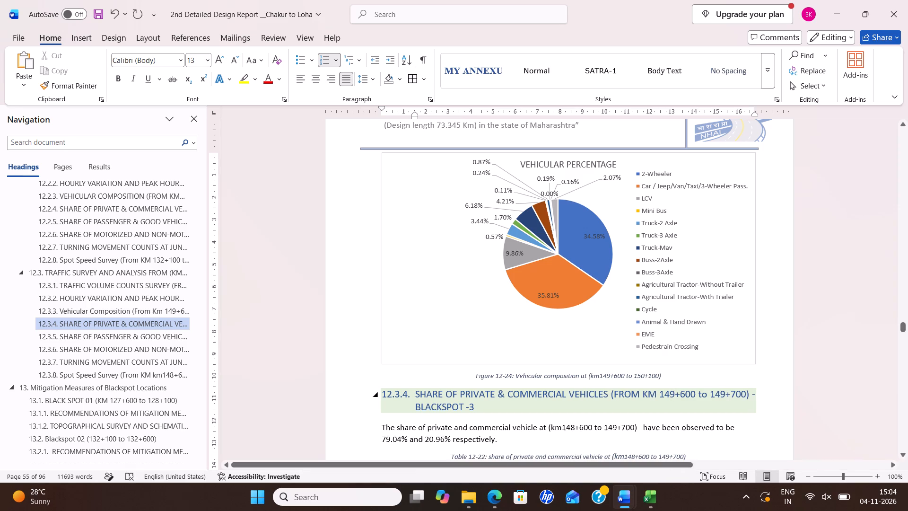
{"action": "left_click", "coordinate": [727, 392]}
{"action": "key", "text": "BackSpace"}
{"action": "key", "text": "BackSpace"}
{"action": "key", "text": "5"}
{"action": "key", "text": "0"}
{"action": "left_click", "coordinate": [735, 398]}
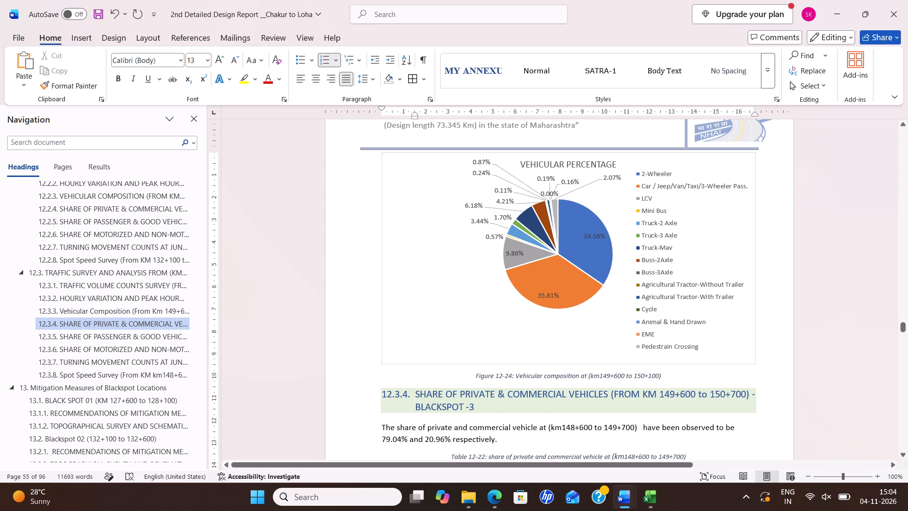
{"action": "key", "text": "BackSpace"}
{"action": "key", "text": "1"}
{"action": "key", "text": "ctrl+s"}
{"action": "key", "text": "ctrl+s"}
{"action": "key", "text": "ctrl+s"}
{"action": "key", "text": "ctrl+s"}
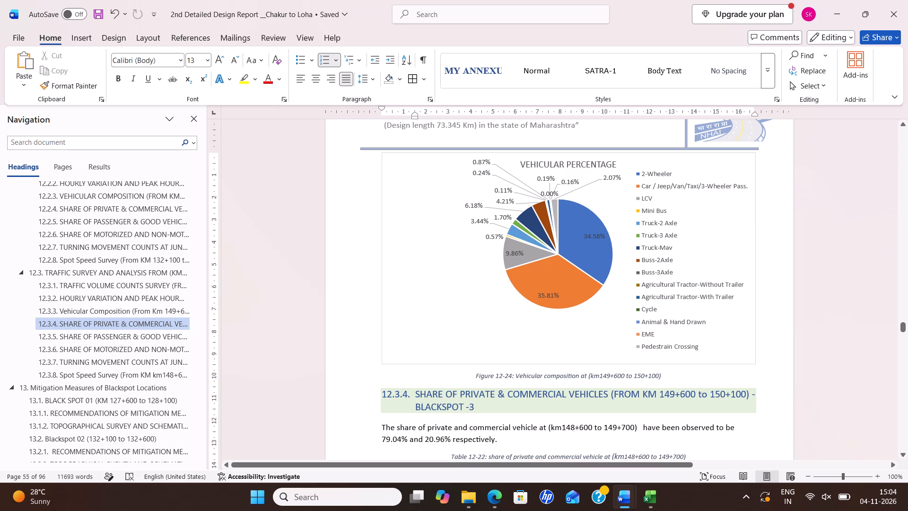
Change the chainage in the sentence under heading 12.3.4 to km149+600 to 150+100.
{"action": "left_click", "coordinate": [574, 430]}
{"action": "key", "text": "BackSpace"}
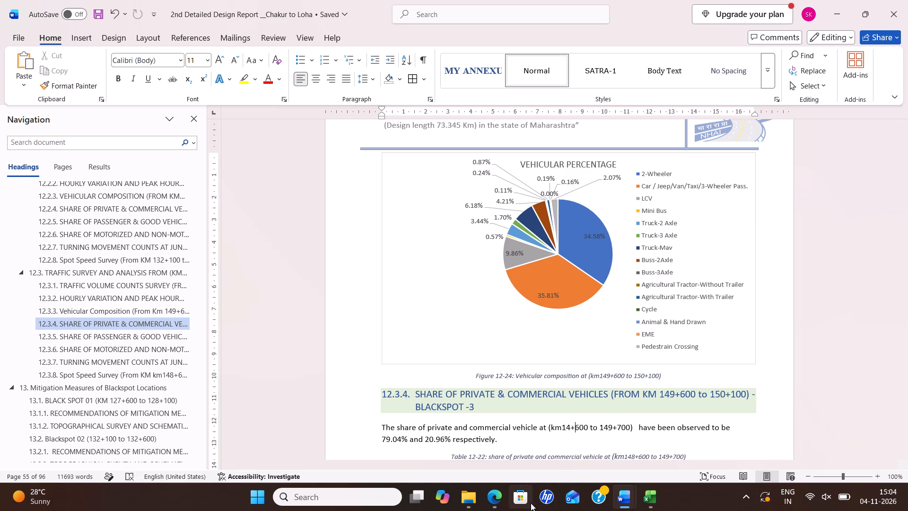
{"action": "key", "text": "9"}
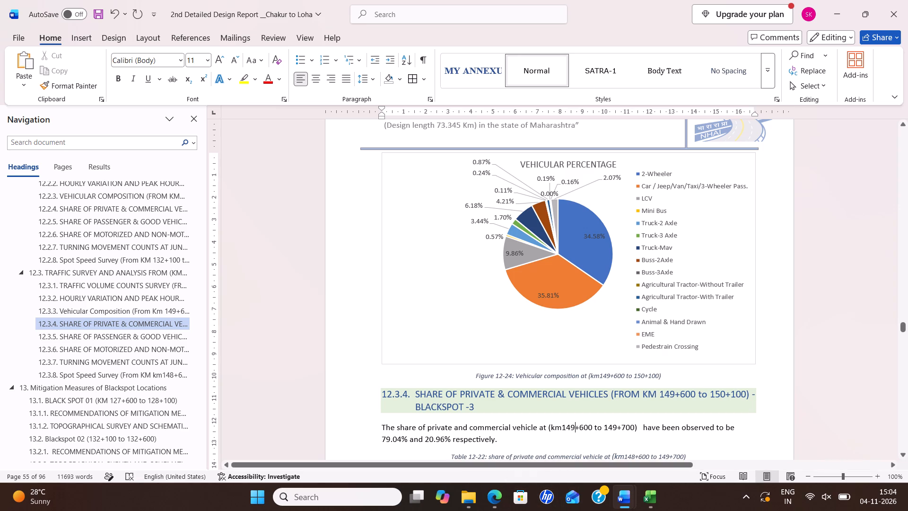
{"action": "left_click", "coordinate": [616, 427]}
{"action": "key", "text": "BackSpace"}
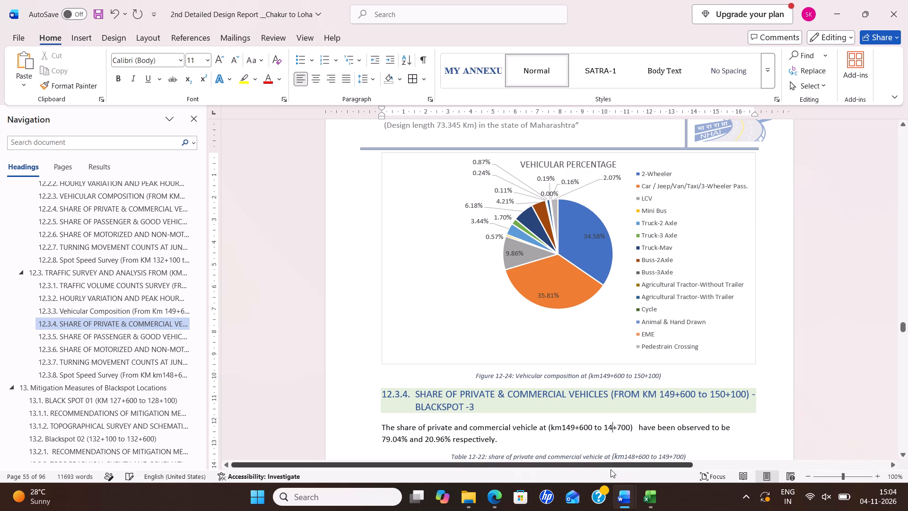
{"action": "key", "text": "BackSpace"}
{"action": "type", "text": "50"}
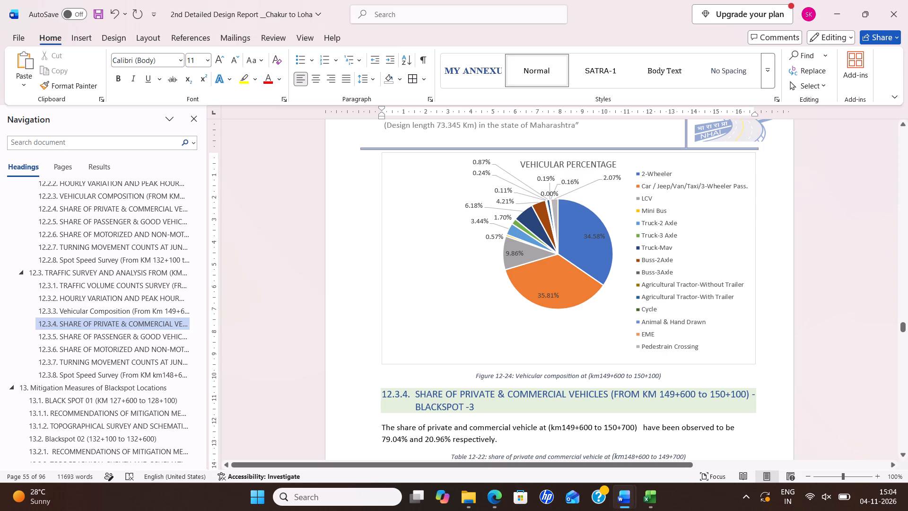
{"action": "left_click", "coordinate": [626, 428]}
{"action": "key", "text": "BackSpace"}
{"action": "key", "text": "1"}
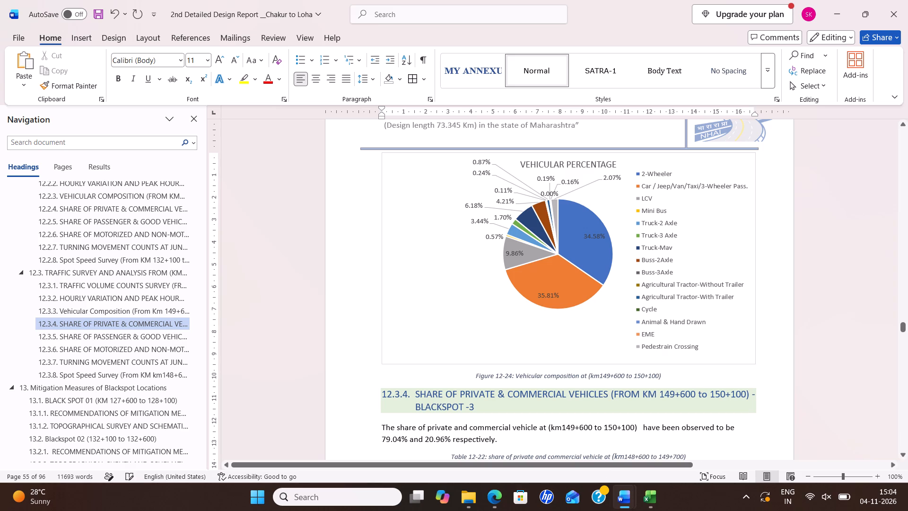
Remove the extra spaces between the chainage and "have been observed" in the sentence under heading 12.3.4.
{"action": "left_click", "coordinate": [643, 430]}
{"action": "key", "text": "BackSpace"}
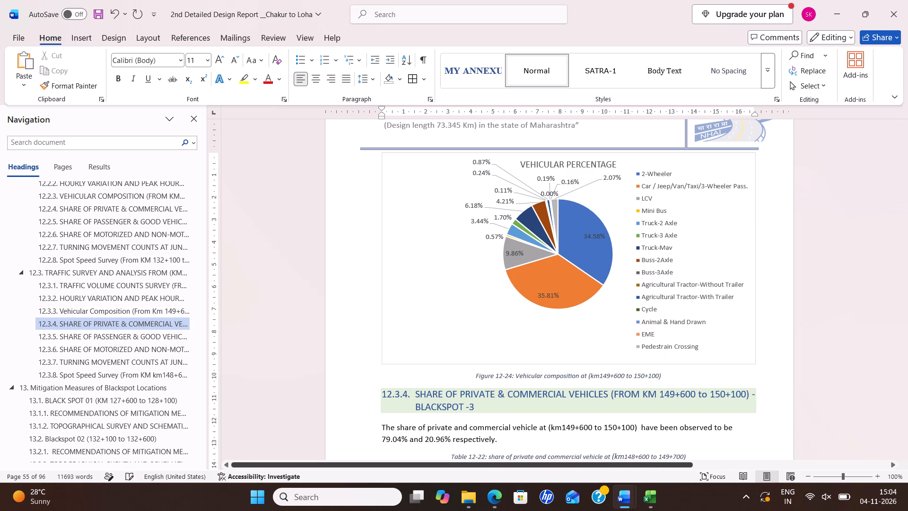
{"action": "scroll", "coordinate": [522, 370], "scroll_direction": "down", "scroll_amount": 2}
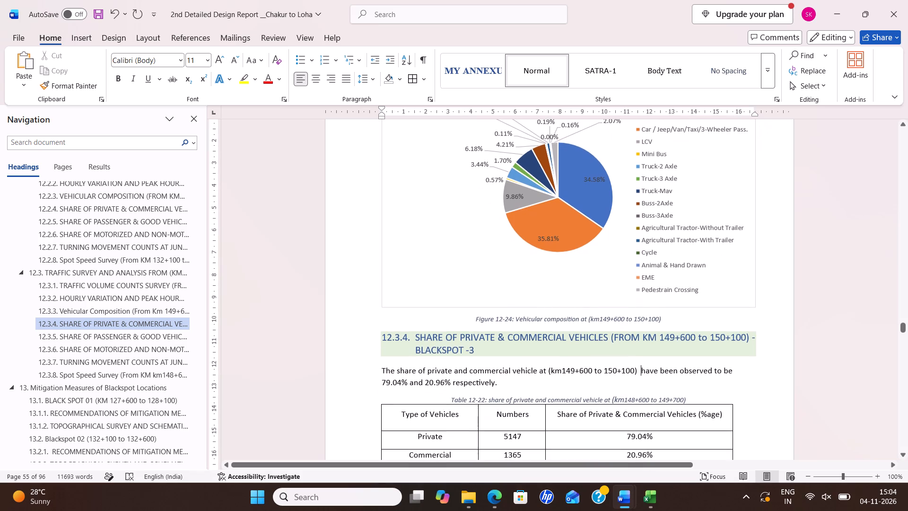
{"action": "left_click", "coordinate": [637, 396]}
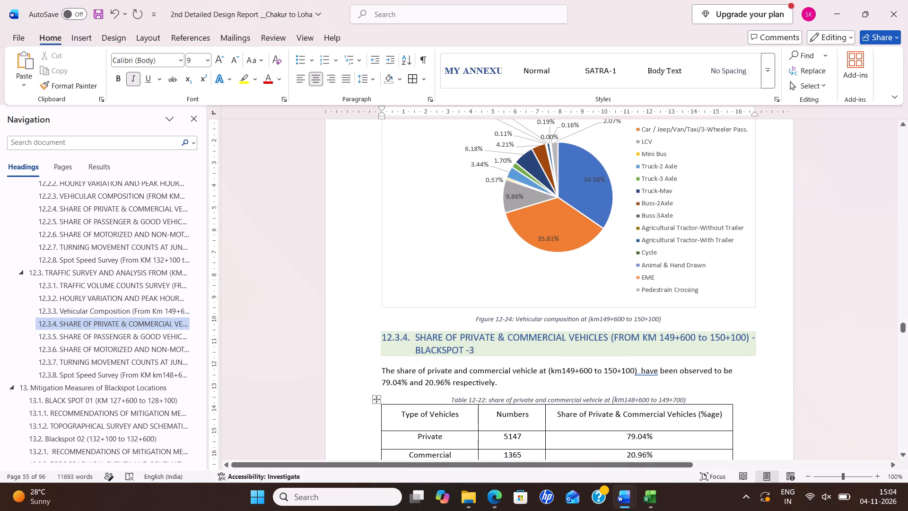
{"action": "right_click", "coordinate": [646, 370]}
{"action": "left_click", "coordinate": [590, 153]}
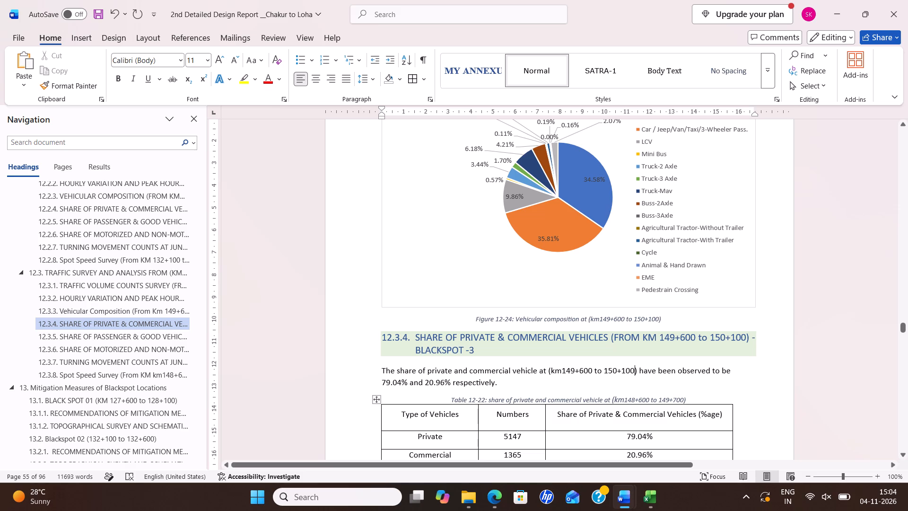
Change the chainage in the Table 12-22 private and commercial vehicle share caption to km149+600 to 150+100.
{"action": "left_click", "coordinate": [637, 398]}
{"action": "key", "text": "BackSpace"}
{"action": "key", "text": "9"}
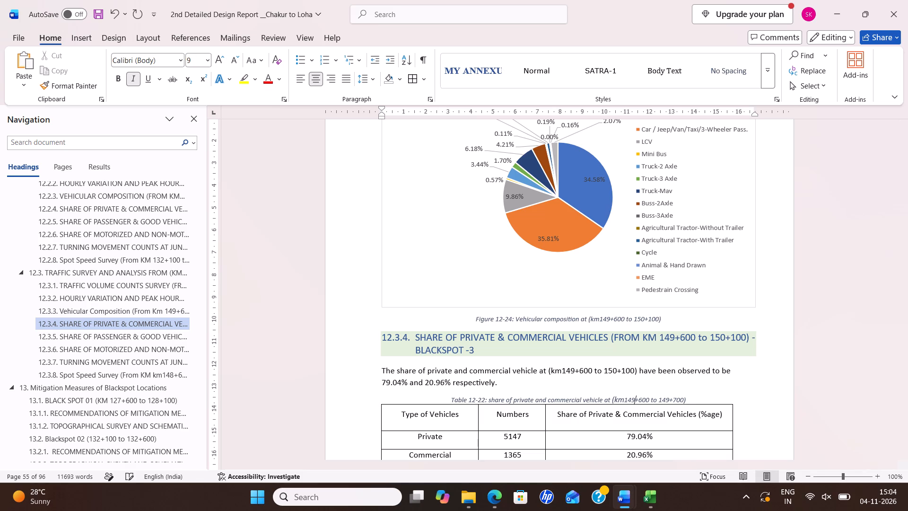
{"action": "left_click", "coordinate": [670, 399]}
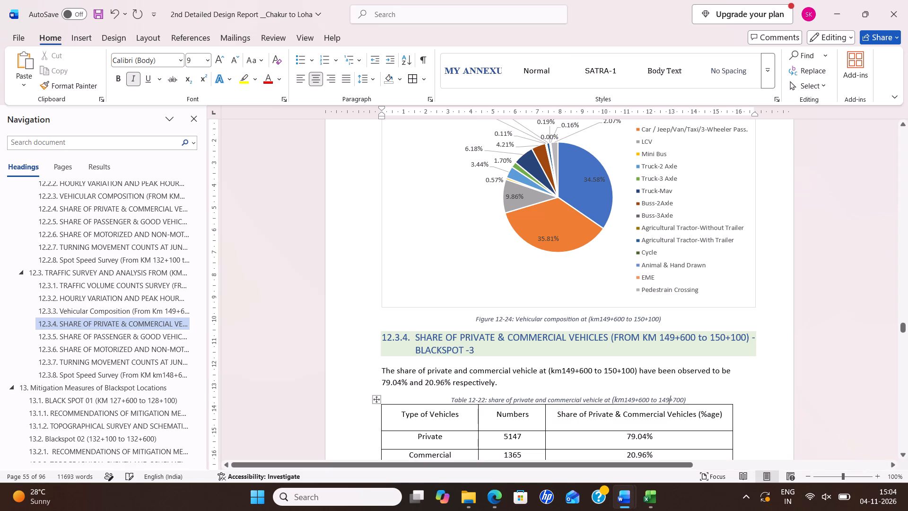
{"action": "key", "text": "BackSpace"}
{"action": "key", "text": "BackSpace"}
{"action": "type", "text": "50"}
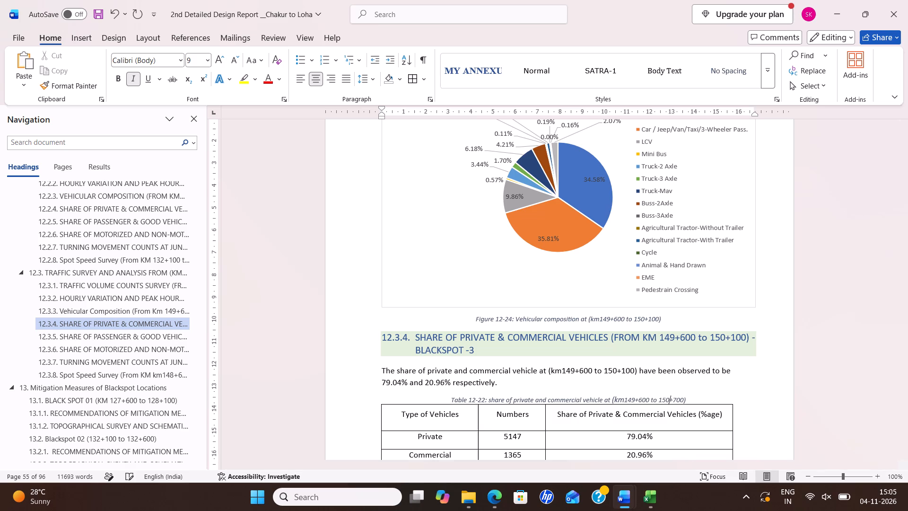
{"action": "left_click", "coordinate": [679, 400]}
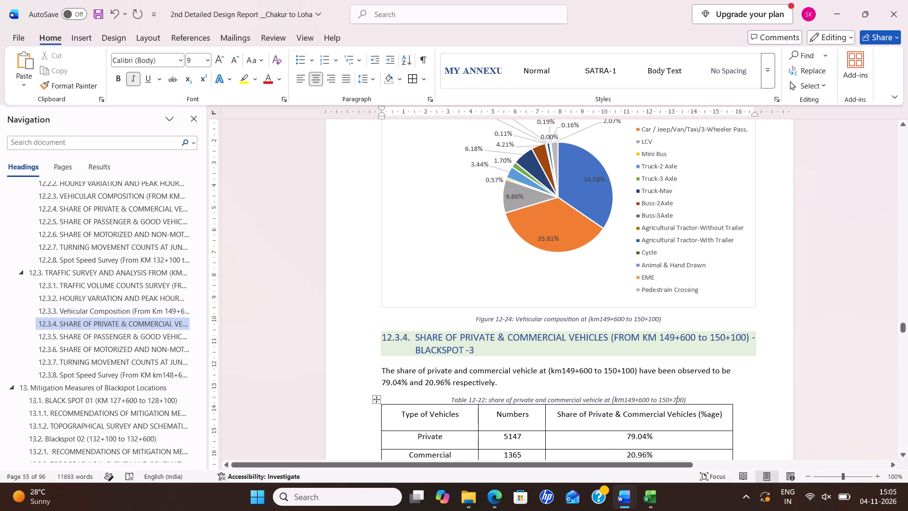
{"action": "key", "text": "BackSpace"}
{"action": "key", "text": "1"}
Replace the figures in Table 12-22 with those from the Trafic 149+700 workbook: Private 4387, 72.32%; Commercial 1679, 27.68%; Total 6066, 100.00%.
{"action": "scroll", "coordinate": [530, 379], "scroll_direction": "down", "scroll_amount": 3}
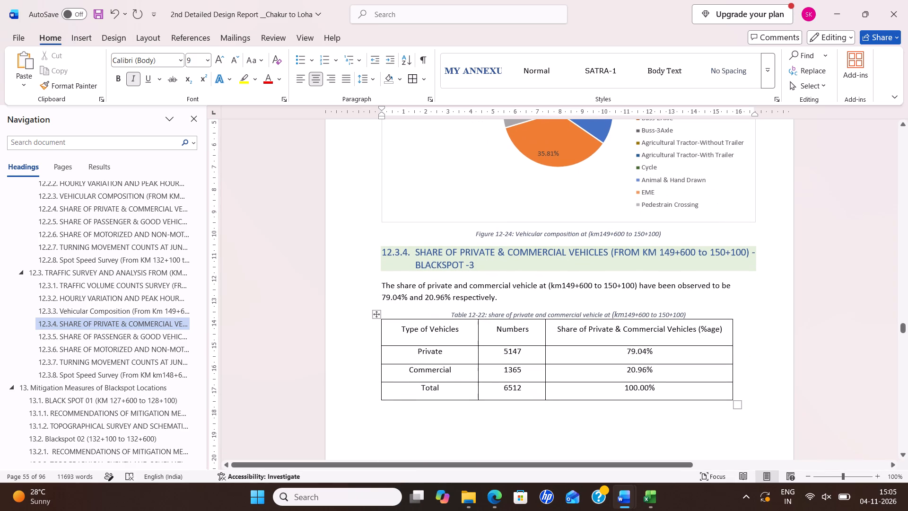
{"action": "key", "text": "alt+Tab"}
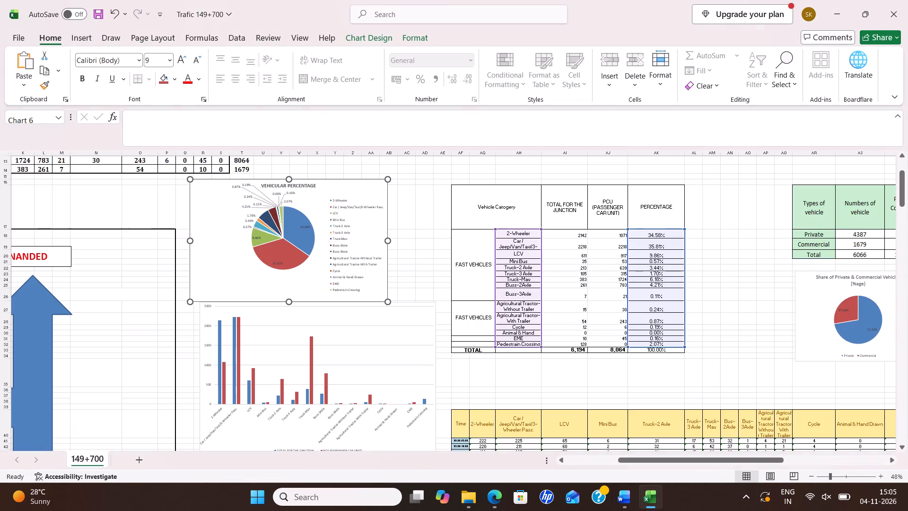
{"action": "key", "text": "alt+Tab"}
{"action": "key", "text": "alt+Tab"}
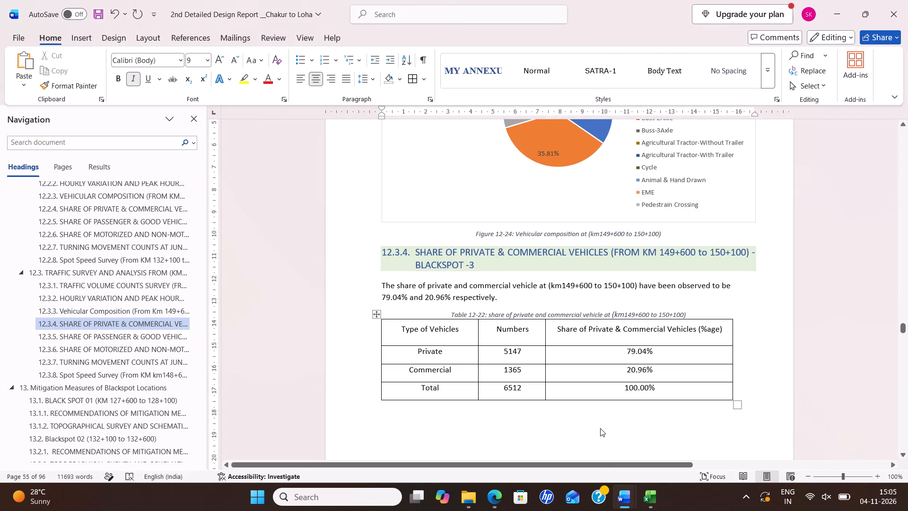
{"action": "left_click_drag", "start_coordinate": [739, 462], "coordinate": [766, 463]}
{"action": "key", "text": "alt+Tab"}
{"action": "key", "text": "alt+Tab"}
{"action": "left_click_drag", "start_coordinate": [708, 234], "coordinate": [761, 257]}
{"action": "key", "text": "ctrl+c"}
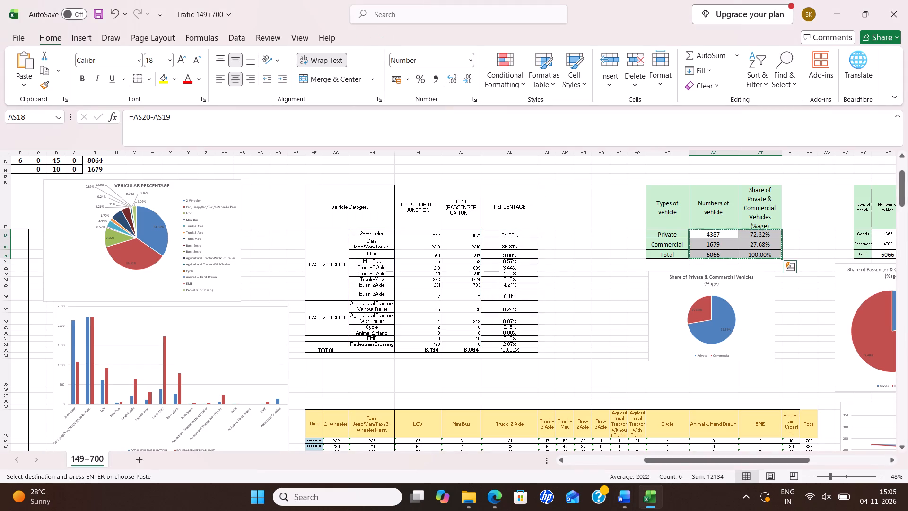
{"action": "key", "text": "alt+Tab"}
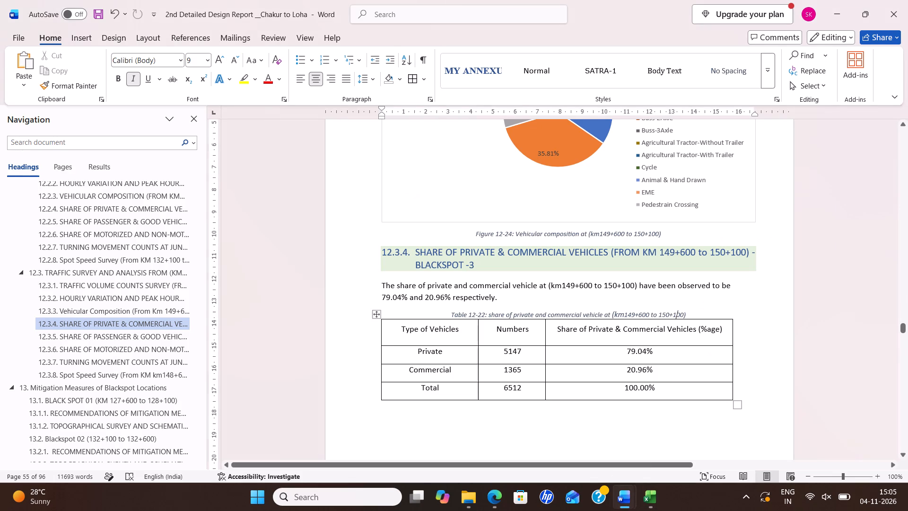
{"action": "left_click_drag", "start_coordinate": [497, 350], "coordinate": [604, 390]}
{"action": "right_click", "coordinate": [582, 369]}
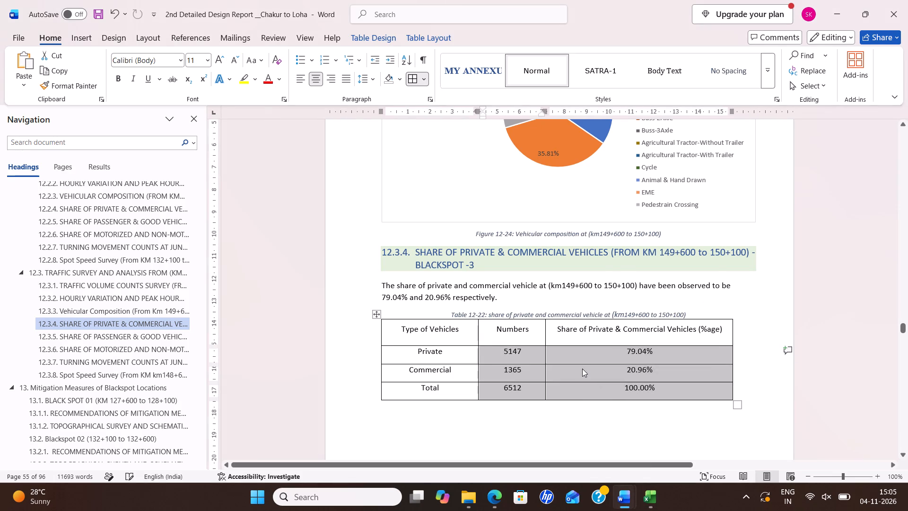
{"action": "left_click", "coordinate": [662, 237]}
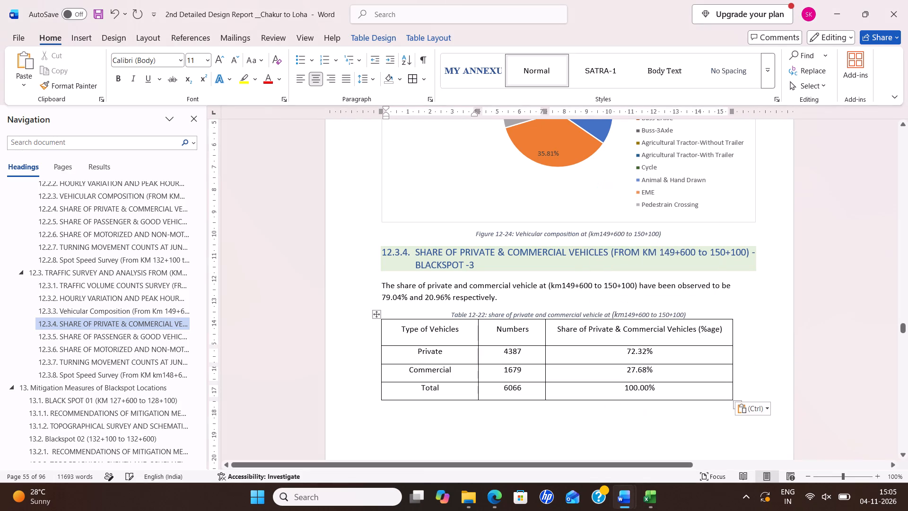
Replace the private and commercial vehicles pie chart above the Figure 12-25 caption with the matching chart from the Trafic 149+700 workbook.
{"action": "key", "text": "alt+Tab"}
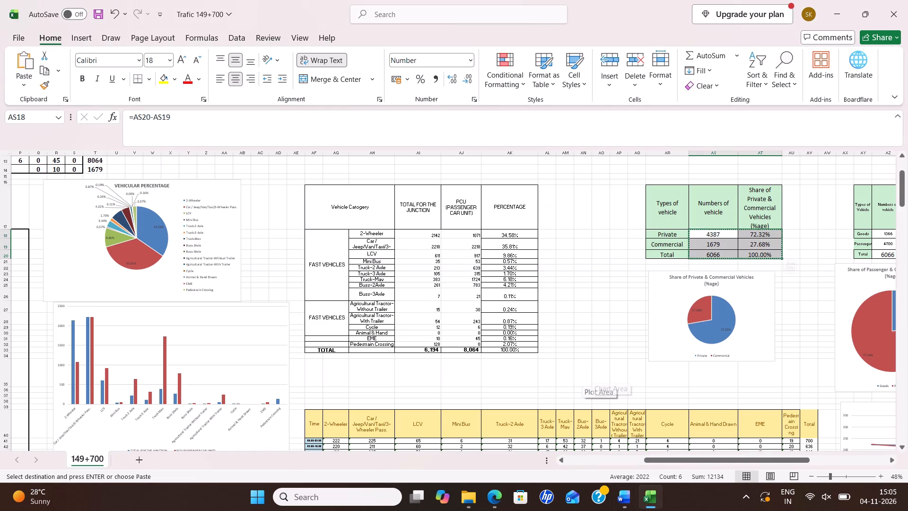
{"action": "left_click", "coordinate": [676, 325]}
{"action": "key", "text": "ctrl+c"}
{"action": "key", "text": "alt+Tab"}
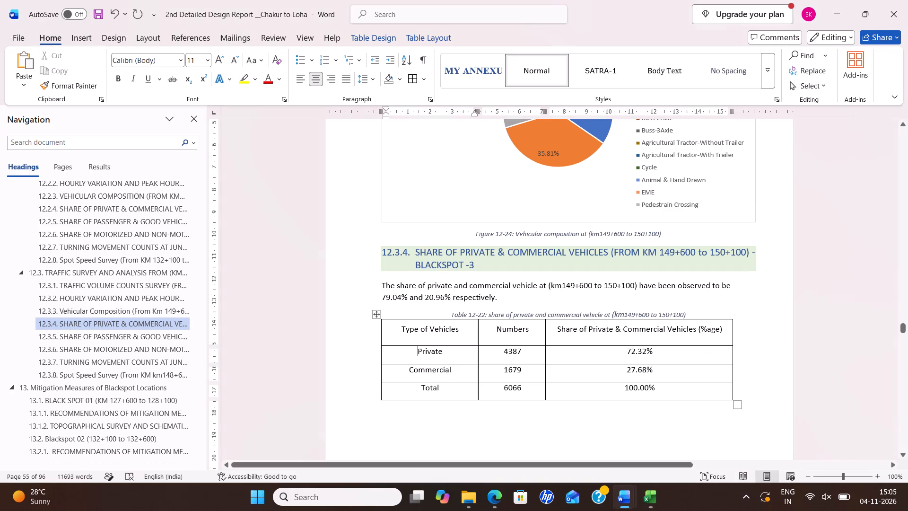
{"action": "scroll", "coordinate": [559, 313], "scroll_direction": "down", "scroll_amount": 14}
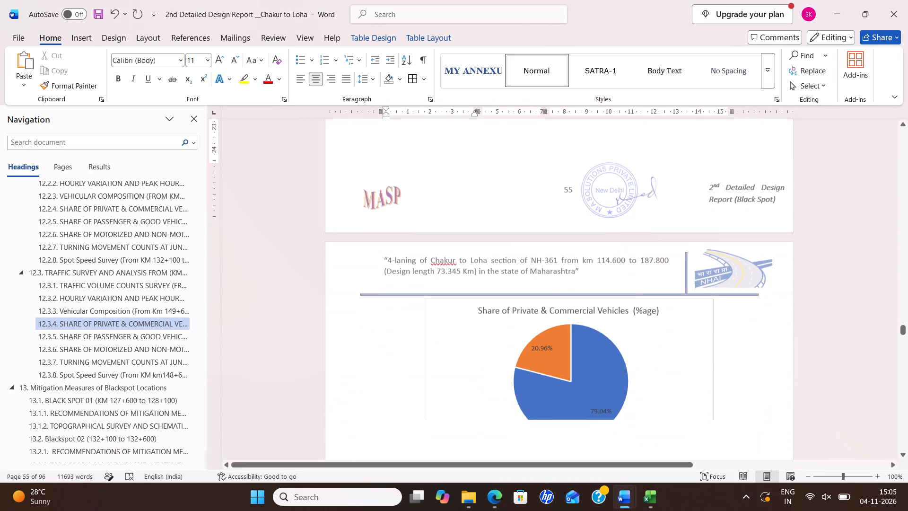
{"action": "left_click", "coordinate": [484, 324]}
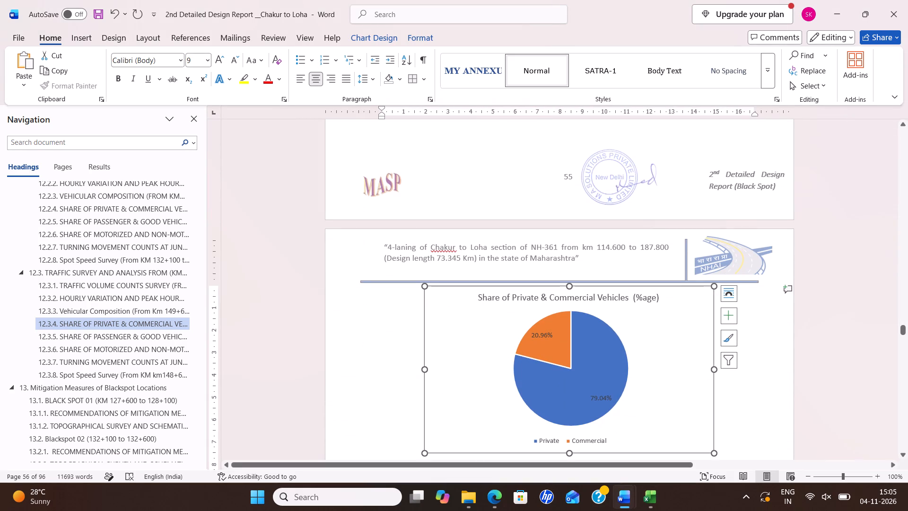
{"action": "key", "text": "Delete"}
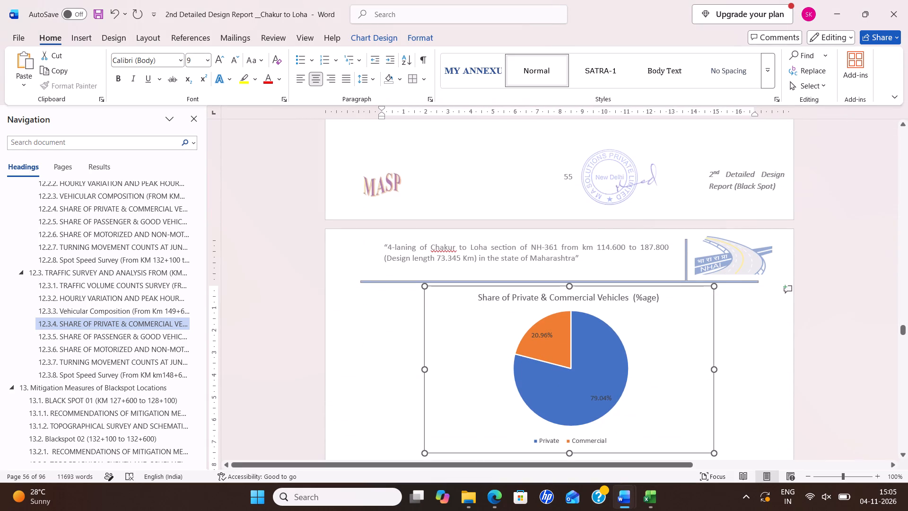
{"action": "key", "text": "ctrl+v"}
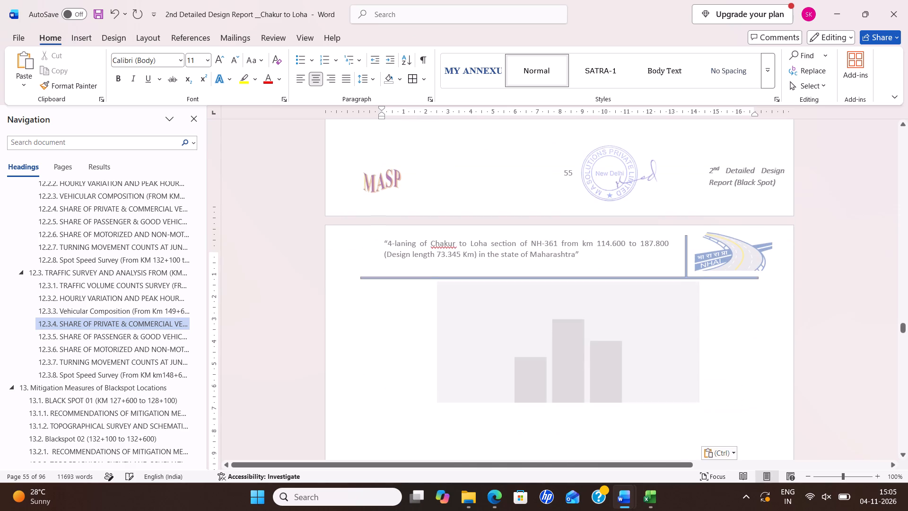
Set the font size of the Share of Private & Commercial Vehicles chart title under 12.3.4 to 12.
{"action": "left_click", "coordinate": [524, 305]}
{"action": "left_click", "coordinate": [495, 270]}
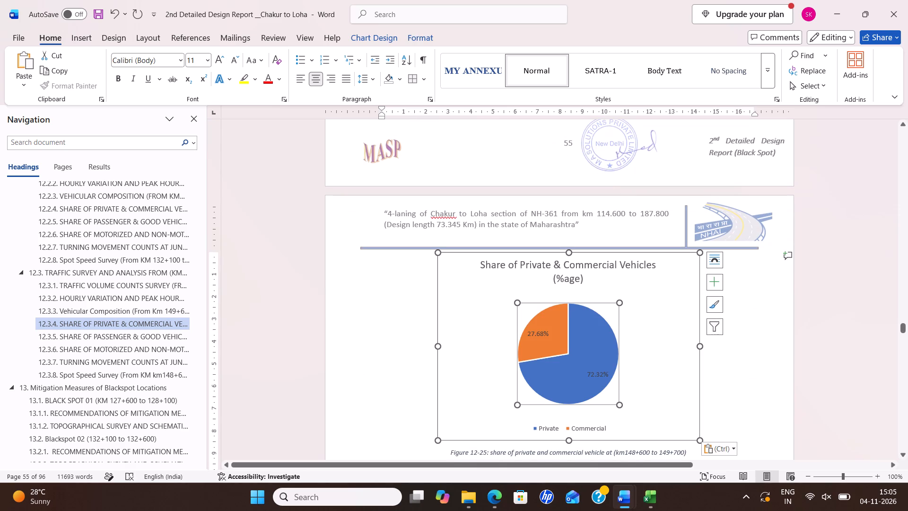
{"action": "left_click_drag", "start_coordinate": [489, 263], "coordinate": [594, 281]}
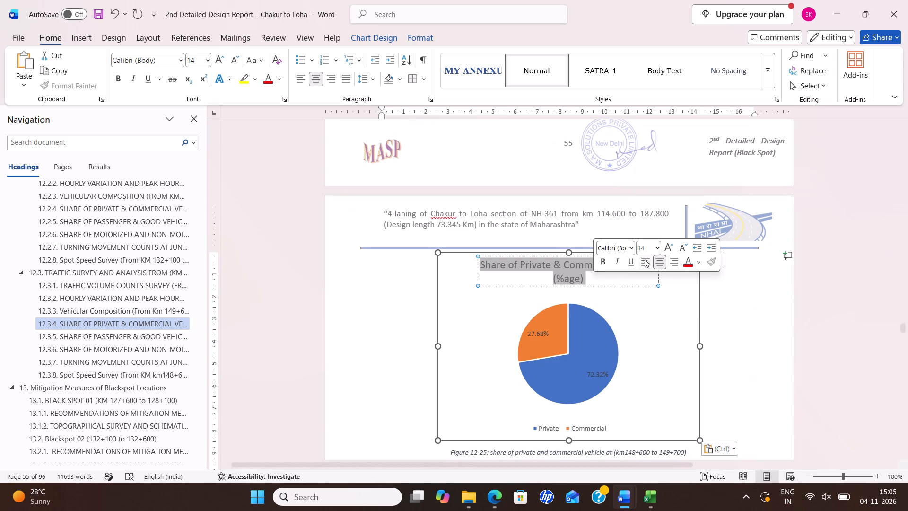
{"action": "left_click", "coordinate": [651, 249]}
{"action": "key", "text": "1"}
{"action": "key", "text": "2"}
{"action": "key", "text": "Return"}
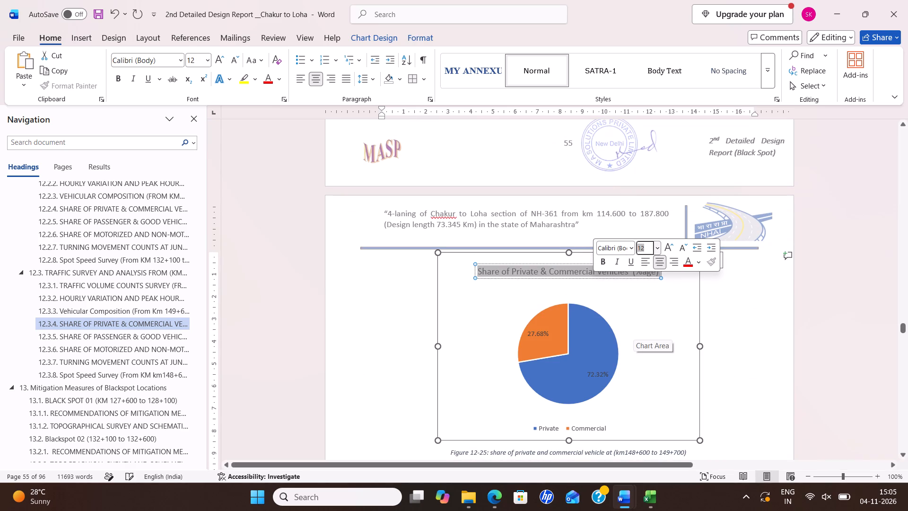
{"action": "left_click", "coordinate": [631, 324]}
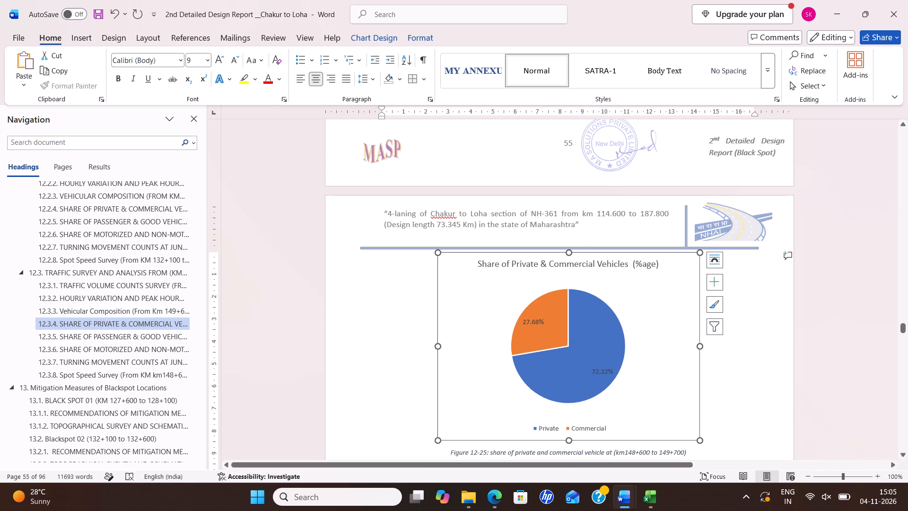
Change the 12.3.4 pie chart's data labels to data callouts, using the Blackspot-2 chart in section 12.2.4 as reference.
{"action": "left_click", "coordinate": [721, 281]}
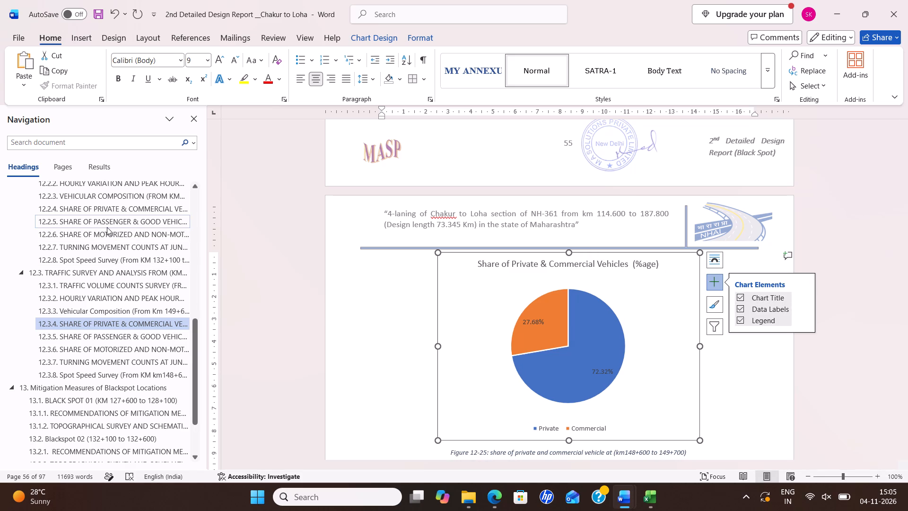
{"action": "left_click", "coordinate": [116, 211]}
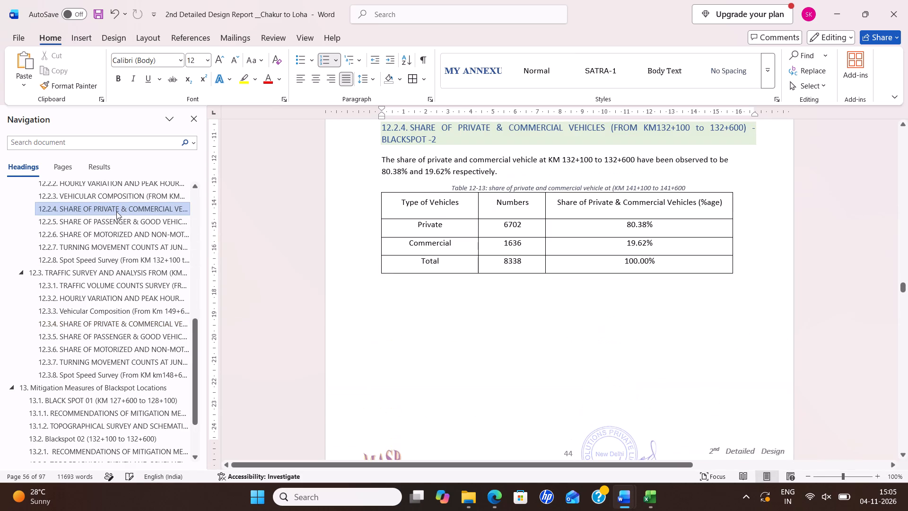
{"action": "scroll", "coordinate": [581, 341], "scroll_direction": "down", "scroll_amount": 11}
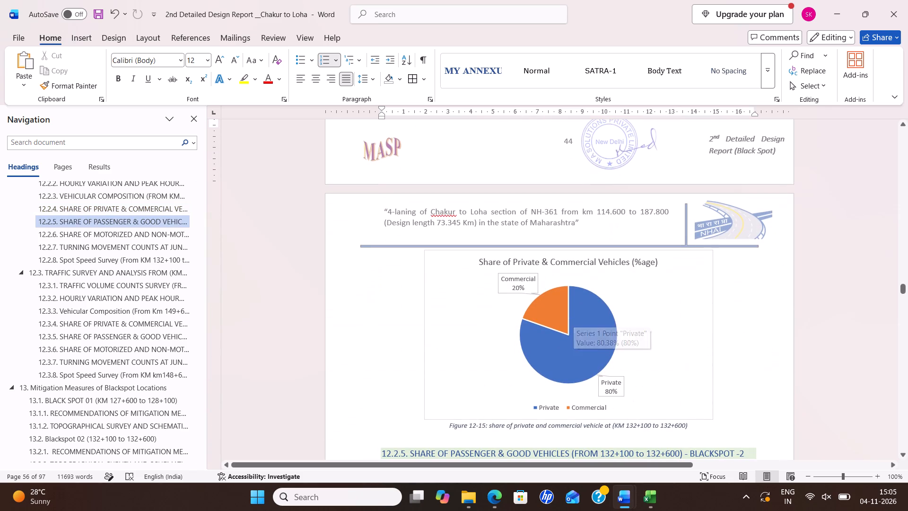
{"action": "left_click", "coordinate": [110, 320]}
{"action": "scroll", "coordinate": [544, 362], "scroll_direction": "down", "scroll_amount": 3}
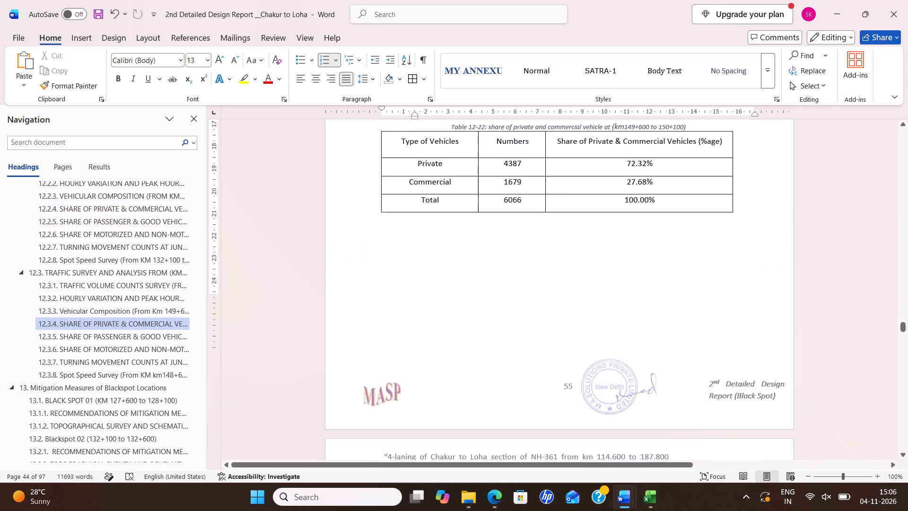
{"action": "scroll", "coordinate": [534, 359], "scroll_direction": "down", "scroll_amount": 6}
{"action": "left_click", "coordinate": [662, 379]}
{"action": "left_click", "coordinate": [719, 333]}
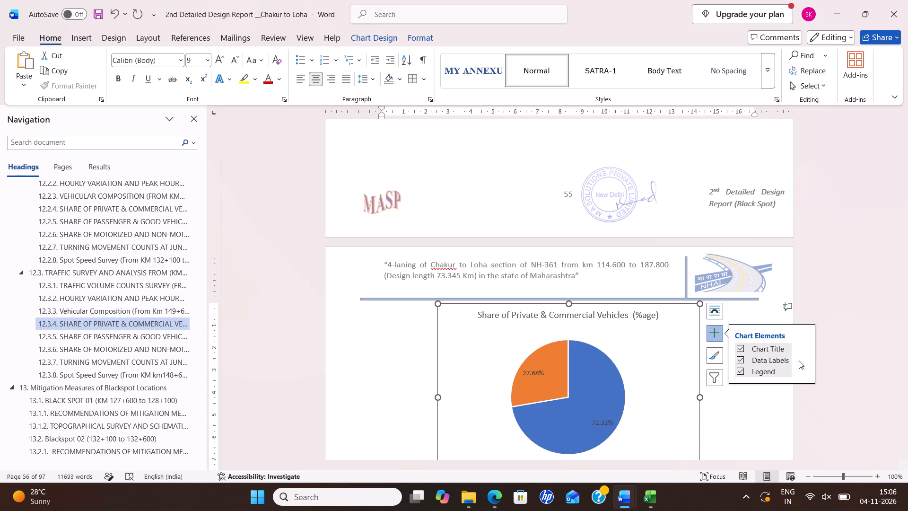
{"action": "left_click", "coordinate": [803, 361]}
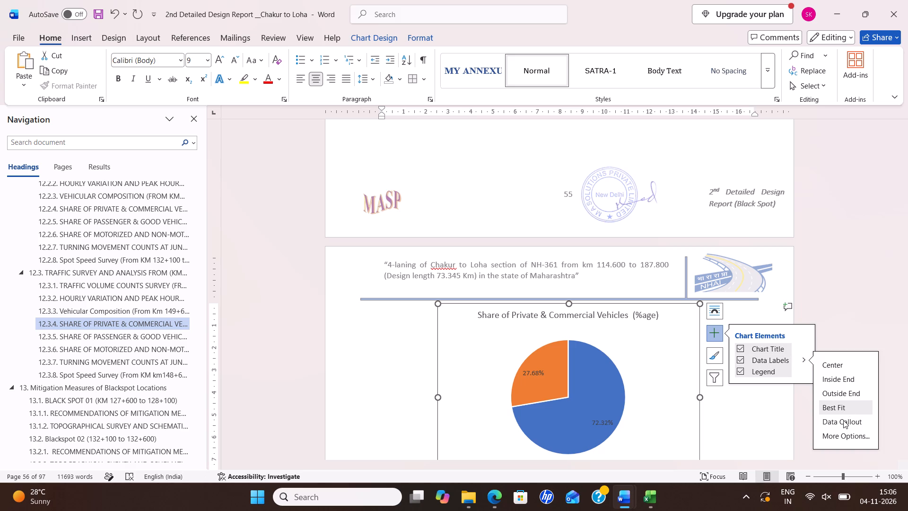
{"action": "left_click", "coordinate": [843, 420]}
{"action": "left_click", "coordinate": [645, 354]}
Change the chainage in the Figure 12-25 private and commercial vehicle share caption to km149+600 to 150+100.
{"action": "scroll", "coordinate": [636, 331], "scroll_direction": "down", "scroll_amount": 5}
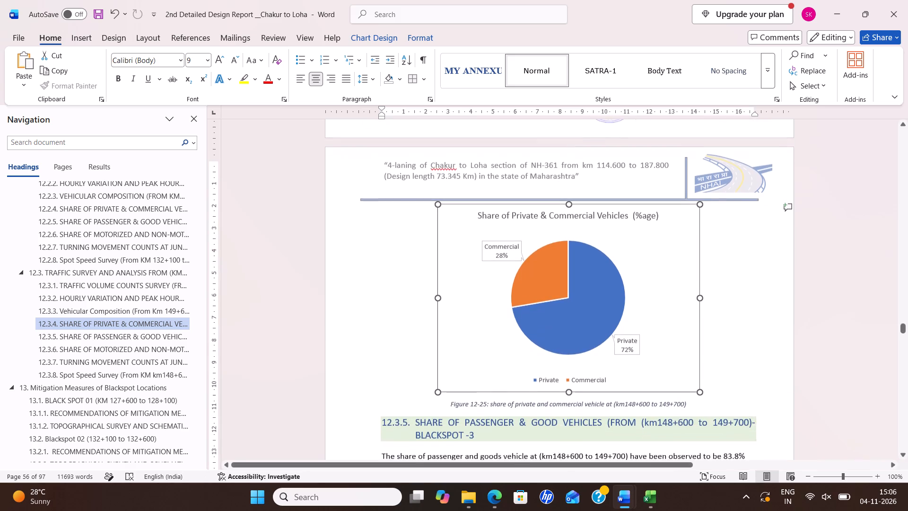
{"action": "scroll", "coordinate": [633, 333], "scroll_direction": "down", "scroll_amount": 2}
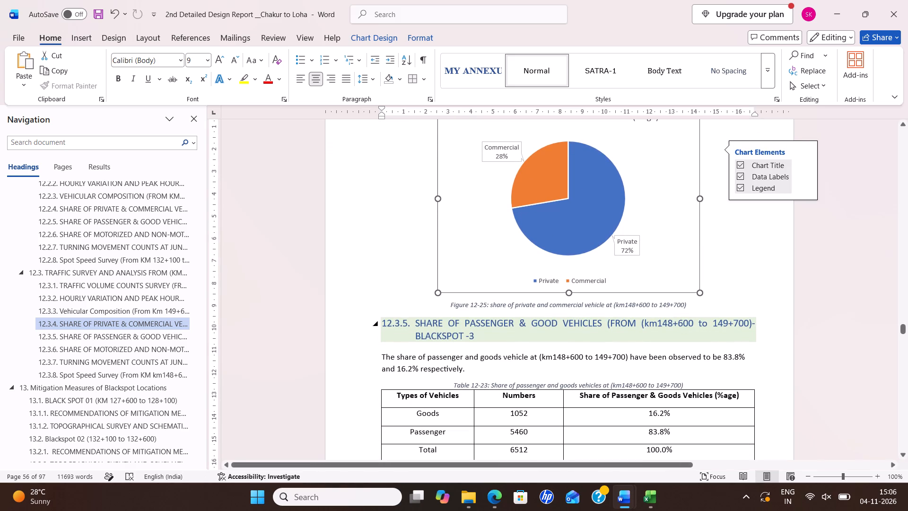
{"action": "left_click", "coordinate": [636, 308]}
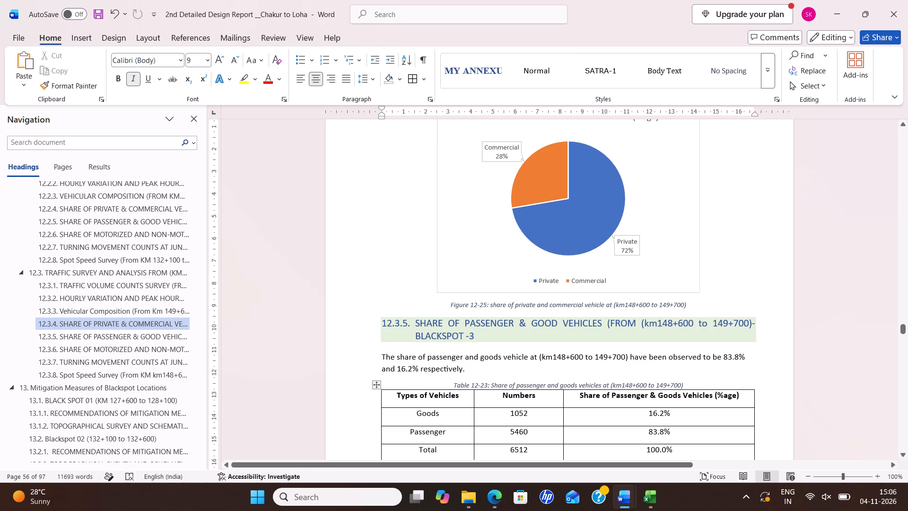
{"action": "key", "text": "BackSpace"}
{"action": "key", "text": "9"}
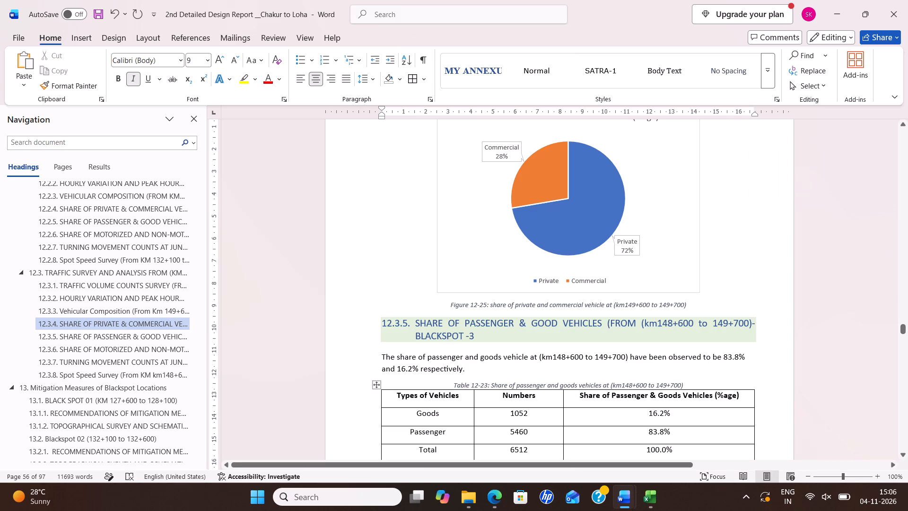
{"action": "left_click", "coordinate": [669, 302]}
{"action": "left_click", "coordinate": [672, 307]}
{"action": "key", "text": "BackSpace"}
{"action": "key", "text": "BackSpace"}
{"action": "type", "text": "50"}
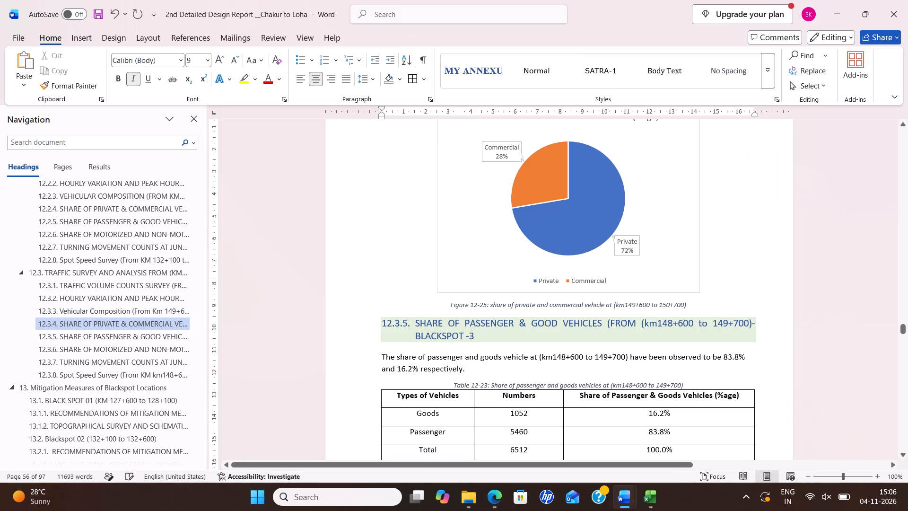
{"action": "left_click", "coordinate": [680, 305]}
{"action": "key", "text": "BackSpace"}
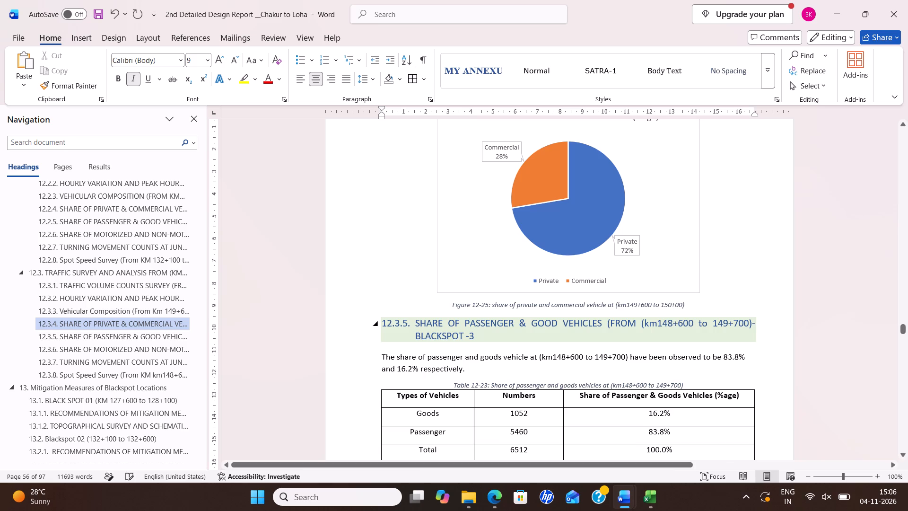
{"action": "key", "text": "1"}
{"action": "left_click", "coordinate": [722, 294]}
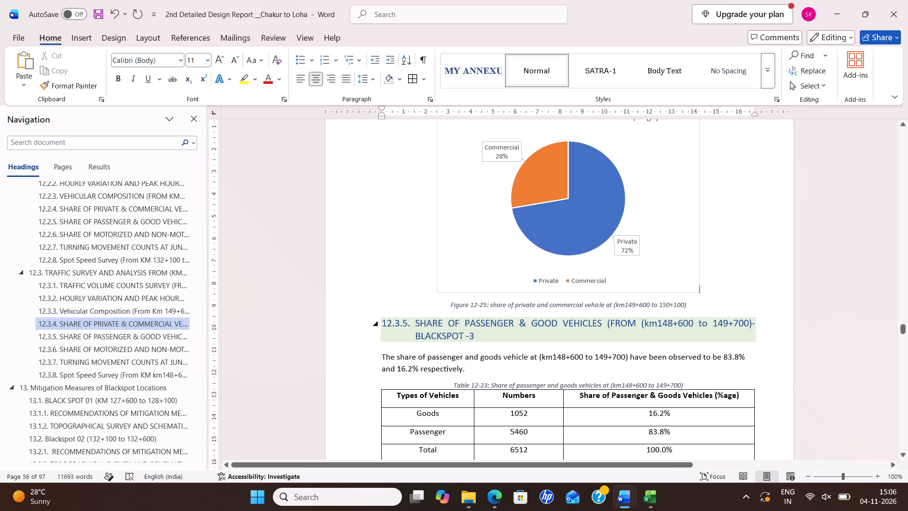
Change the chainage in the 12.3.5 passenger and good vehicles heading to km149+600 to 150+100 and save the report.
{"action": "left_click", "coordinate": [672, 321]}
{"action": "key", "text": "BackSpace"}
{"action": "key", "text": "9"}
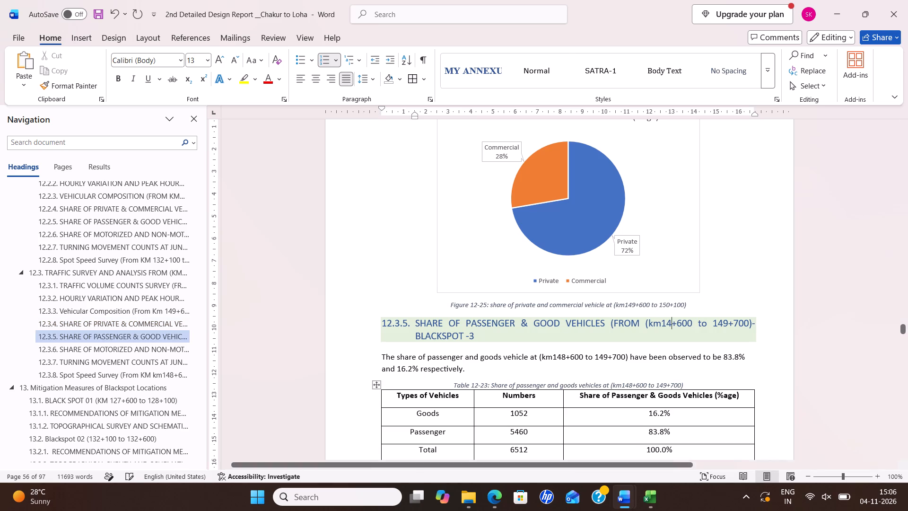
{"action": "left_click", "coordinate": [727, 320]}
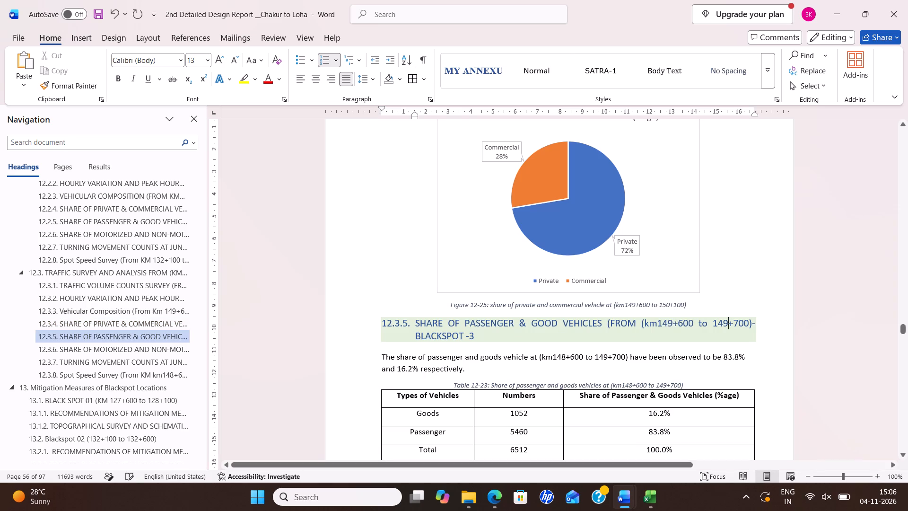
{"action": "key", "text": "BackSpace"}
{"action": "key", "text": "BackSpace"}
{"action": "type", "text": "50"}
{"action": "left_click", "coordinate": [742, 322]}
{"action": "left_click", "coordinate": [738, 322]}
{"action": "key", "text": "BackSpace"}
{"action": "key", "text": "1"}
{"action": "key", "text": "ctrl+s"}
{"action": "key", "text": "ctrl+s"}
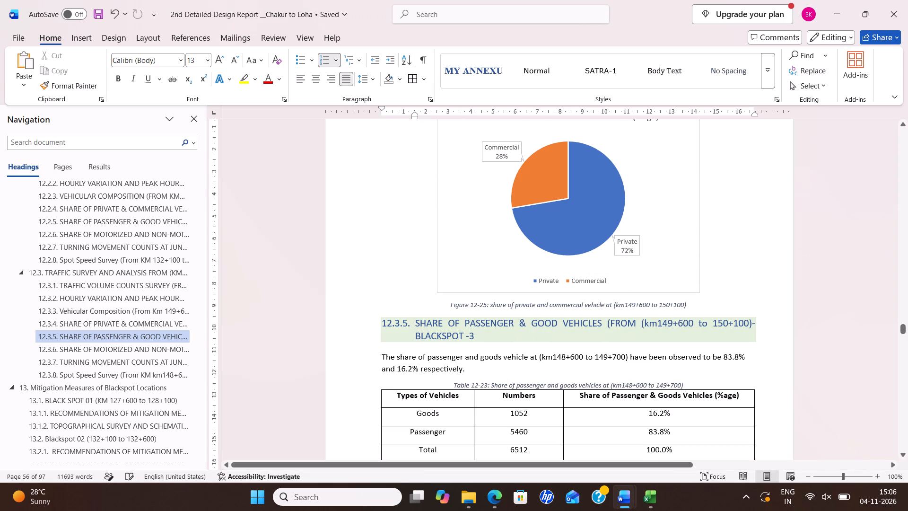
Set the private vehicle share in the 12.3.4 paragraph above Table 12-22 to 72.32%.
{"action": "scroll", "coordinate": [550, 264], "scroll_direction": "up", "scroll_amount": 15}
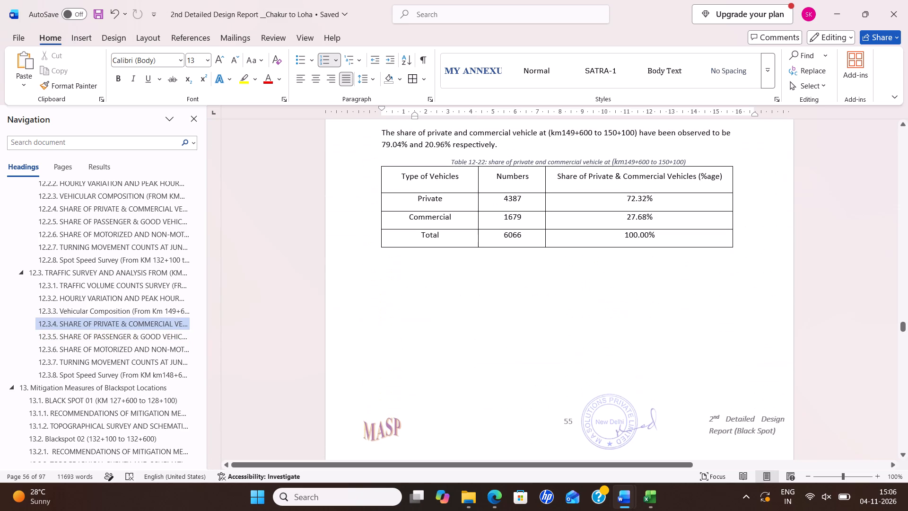
{"action": "scroll", "coordinate": [522, 258], "scroll_direction": "down", "scroll_amount": 9}
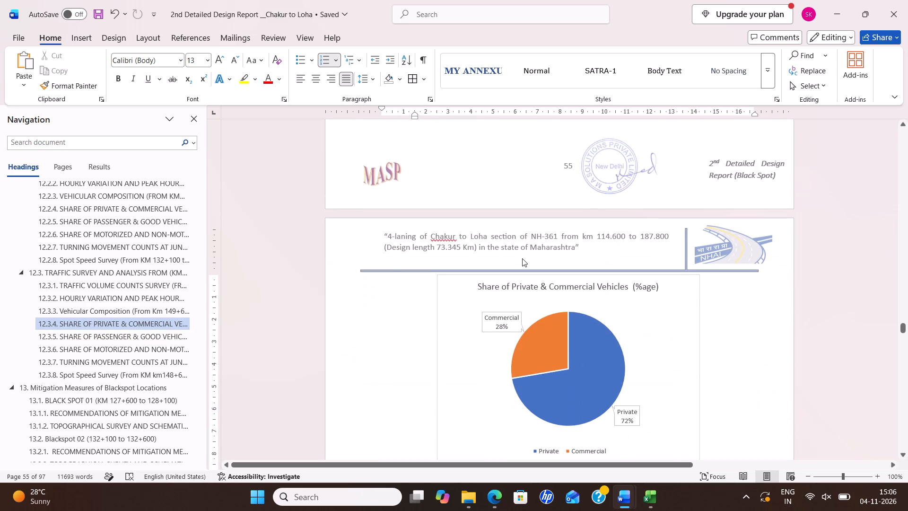
{"action": "scroll", "coordinate": [522, 258], "scroll_direction": "up", "scroll_amount": 11}
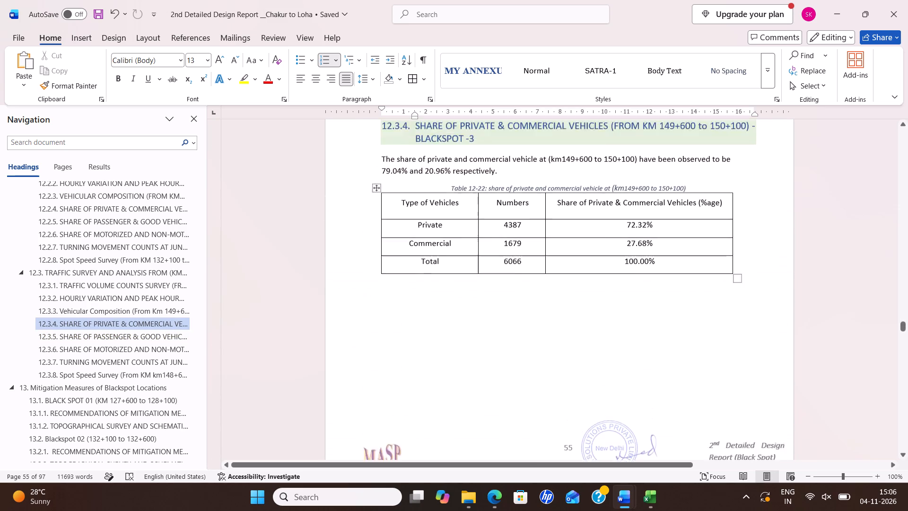
{"action": "scroll", "coordinate": [522, 258], "scroll_direction": "up", "scroll_amount": 1}
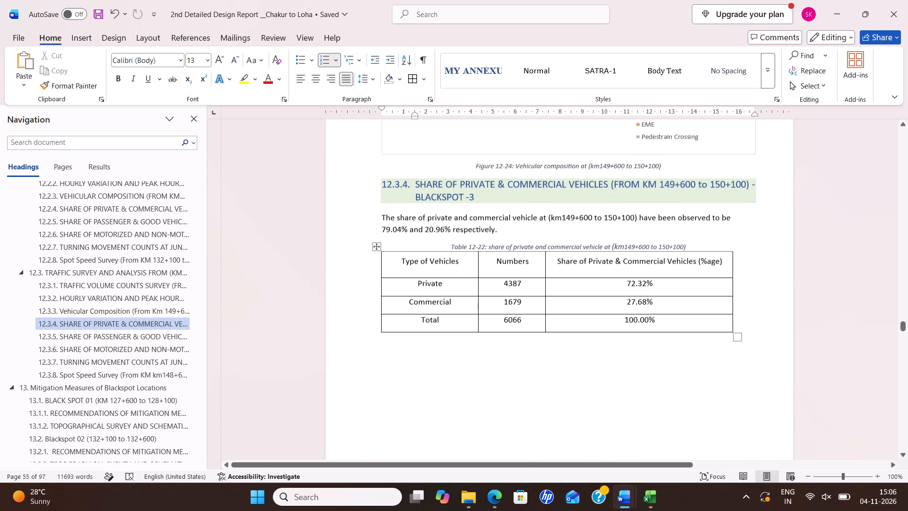
{"action": "left_click", "coordinate": [392, 228]}
{"action": "key", "text": "BackSpace"}
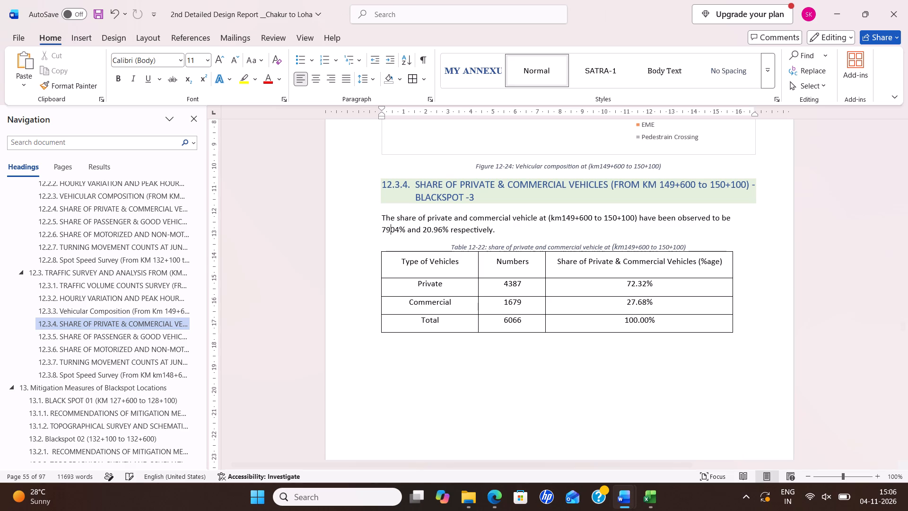
{"action": "key", "text": "ctrl+z"}
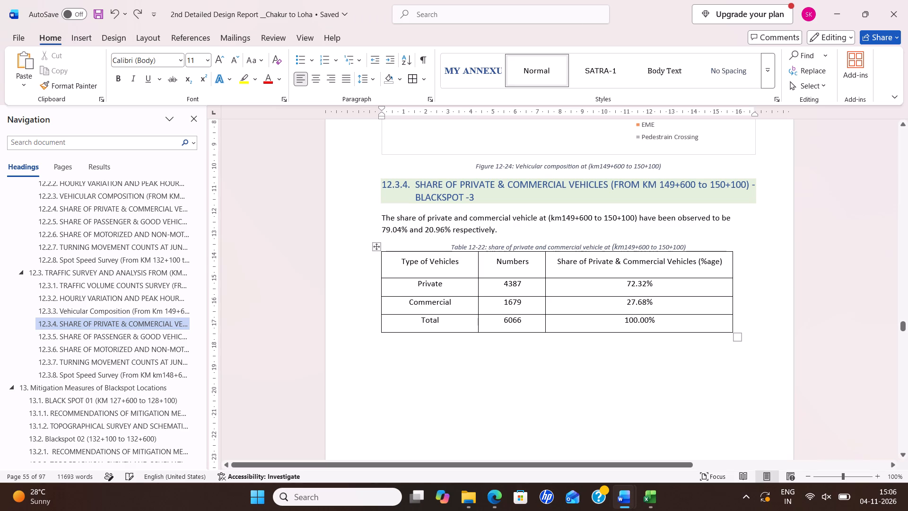
{"action": "key", "text": "Left"}
{"action": "key", "text": "BackSpace"}
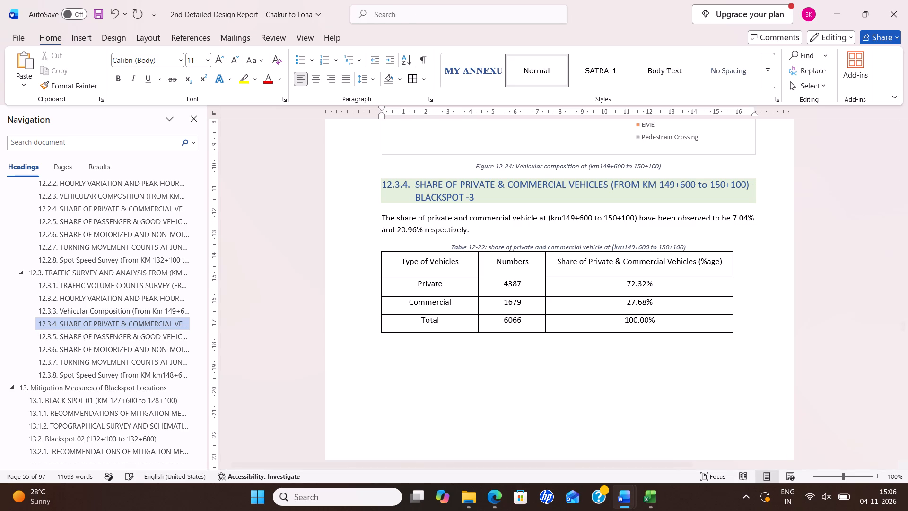
{"action": "key", "text": "2"}
{"action": "left_click", "coordinate": [402, 229]}
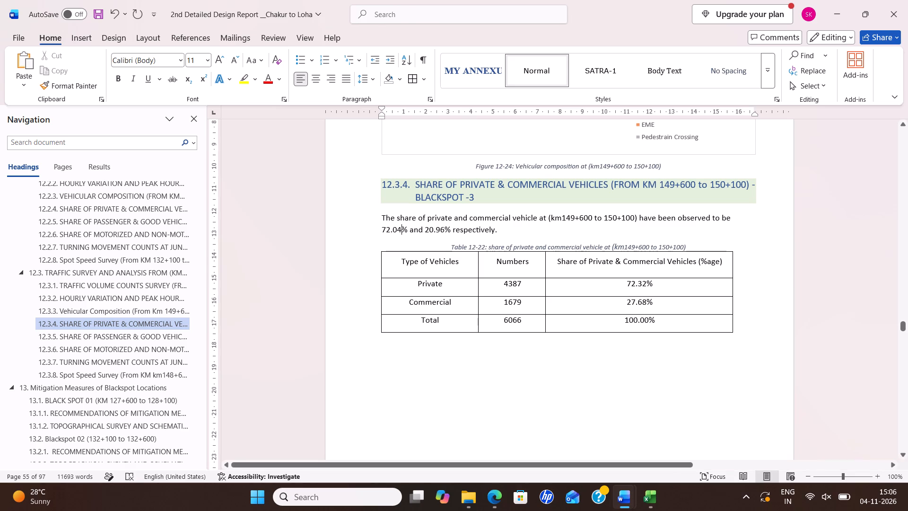
{"action": "key", "text": "BackSpace"}
{"action": "key", "text": "BackSpace"}
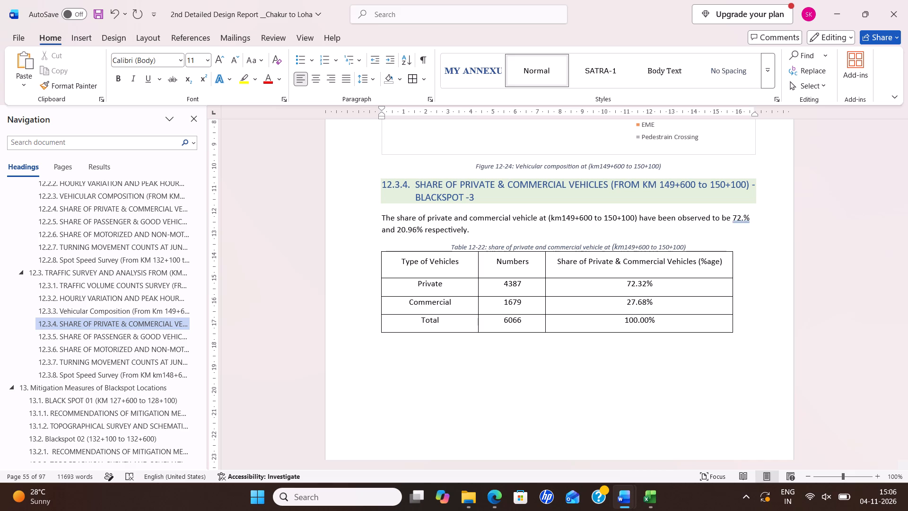
{"action": "type", "text": "32"}
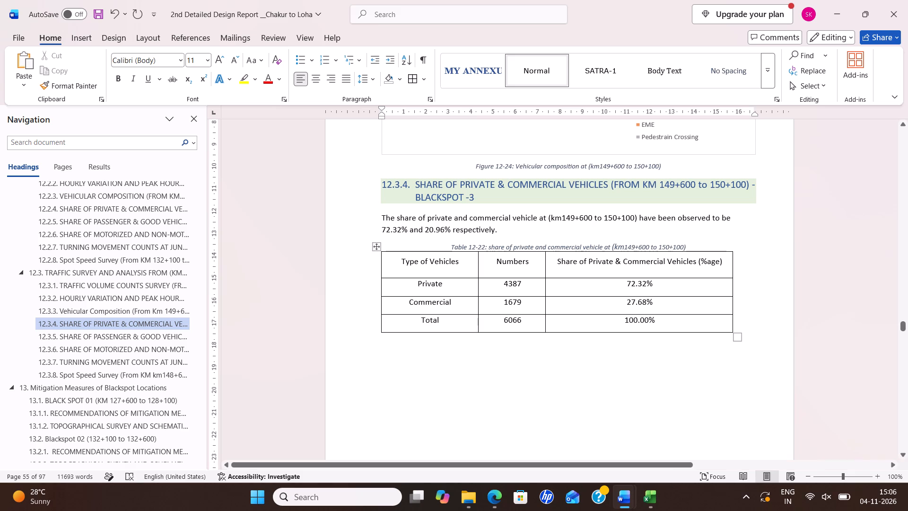
Set the commercial vehicle share in the 12.3.4 paragraph to 27.68% and save the report.
{"action": "left_click", "coordinate": [433, 229]}
{"action": "key", "text": "BackSpace"}
{"action": "key", "text": "7"}
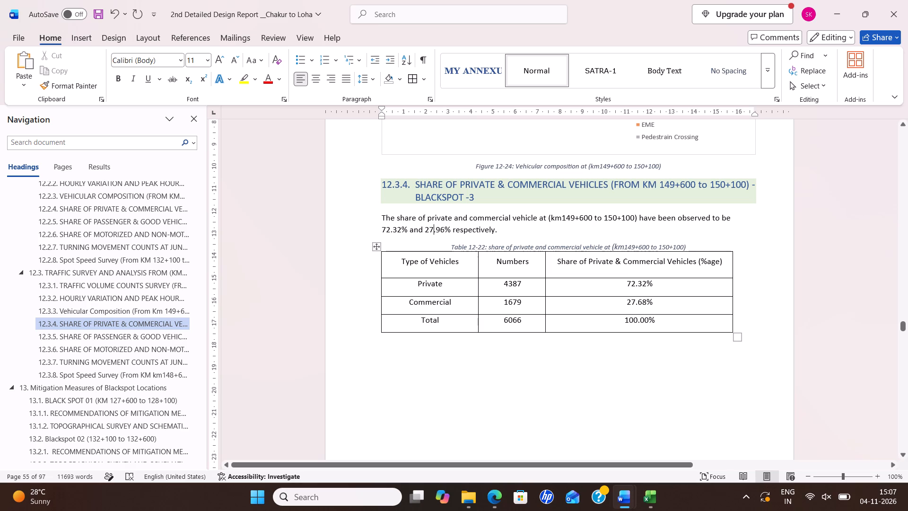
{"action": "left_click", "coordinate": [444, 229]}
{"action": "key", "text": "BackSpace"}
{"action": "key", "text": "BackSpace"}
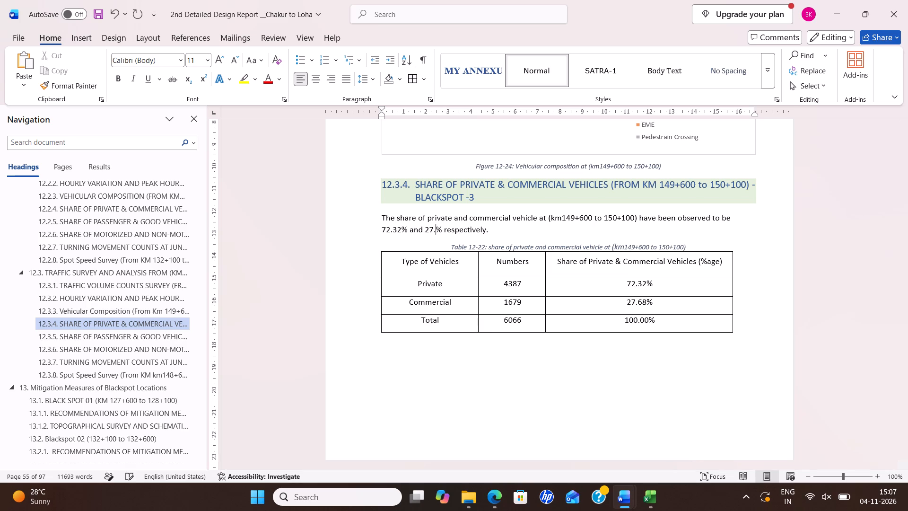
{"action": "type", "text": "68"}
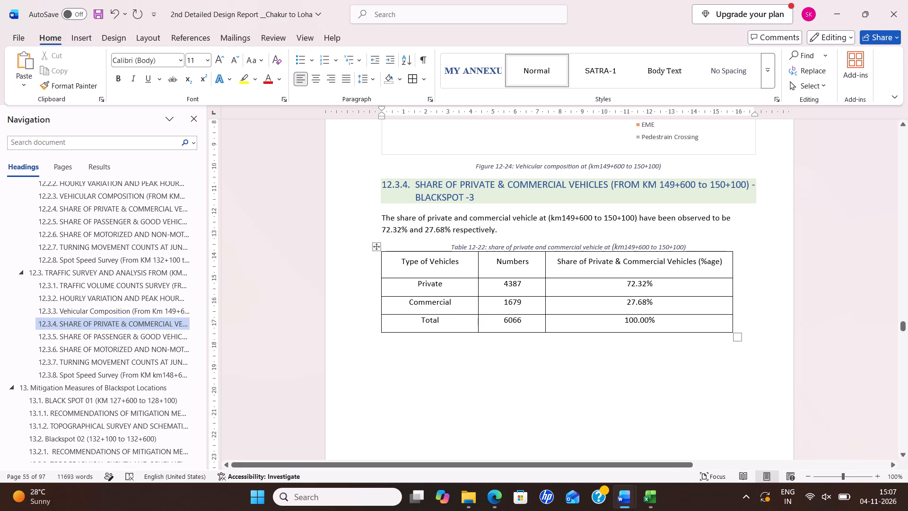
{"action": "key", "text": "ctrl+s"}
Change the chainage in the 12.3.5 paragraph on passenger and goods vehicle share to km149+600 to 150+100 and save the report.
{"action": "scroll", "coordinate": [623, 216], "scroll_direction": "down", "scroll_amount": 3}
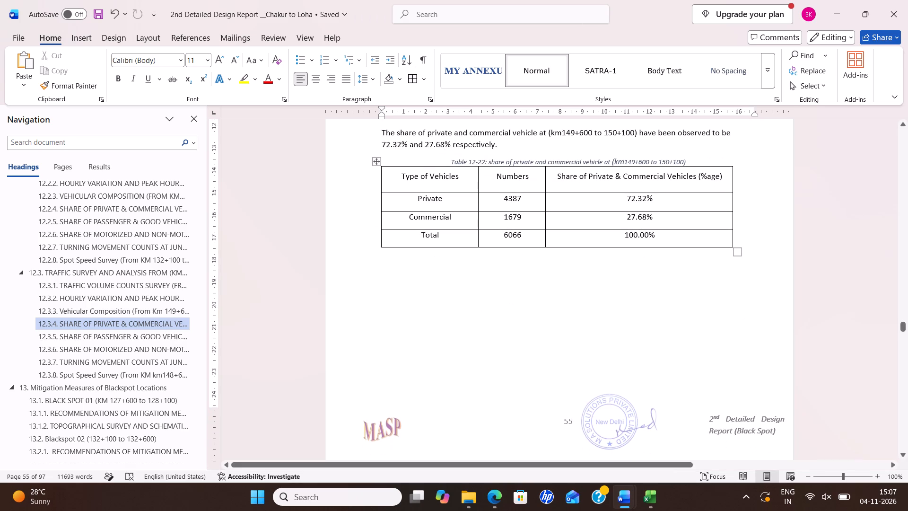
{"action": "scroll", "coordinate": [543, 258], "scroll_direction": "down", "scroll_amount": 11}
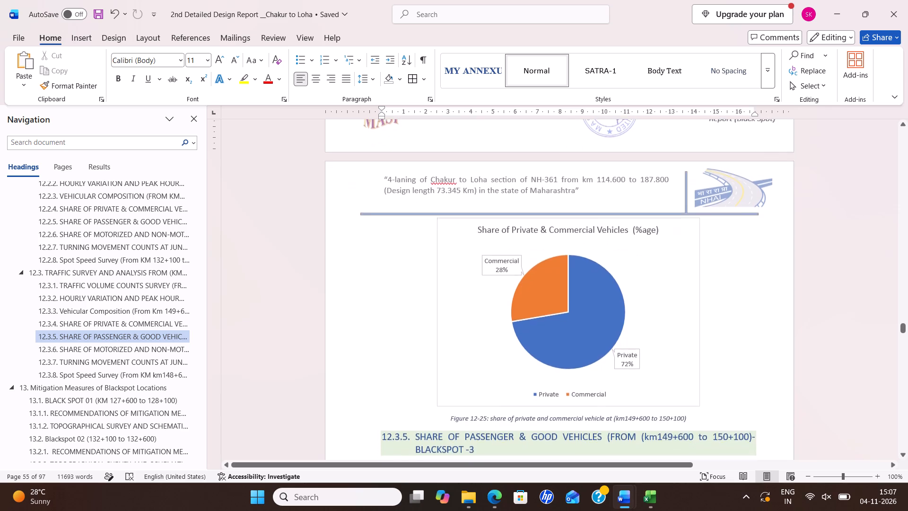
{"action": "scroll", "coordinate": [545, 260], "scroll_direction": "down", "scroll_amount": 9}
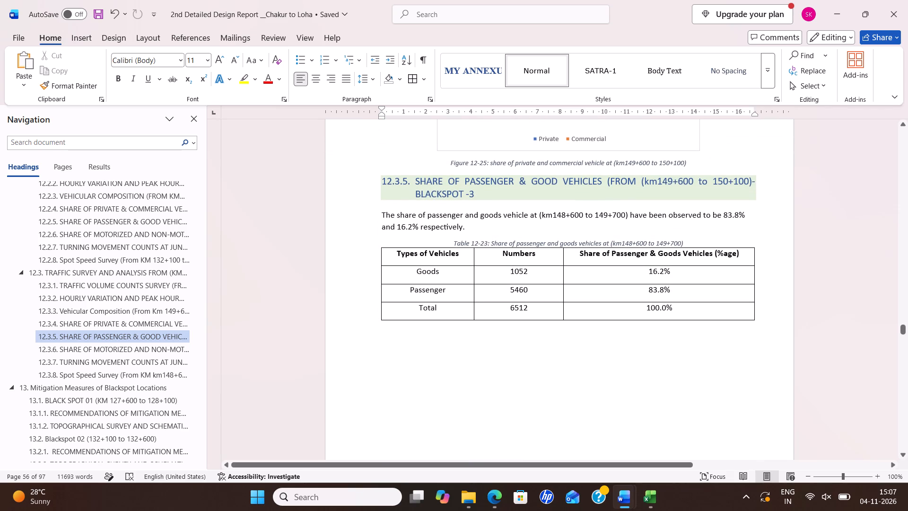
{"action": "left_click", "coordinate": [564, 211]}
{"action": "key", "text": "BackSpace"}
{"action": "key", "text": "9"}
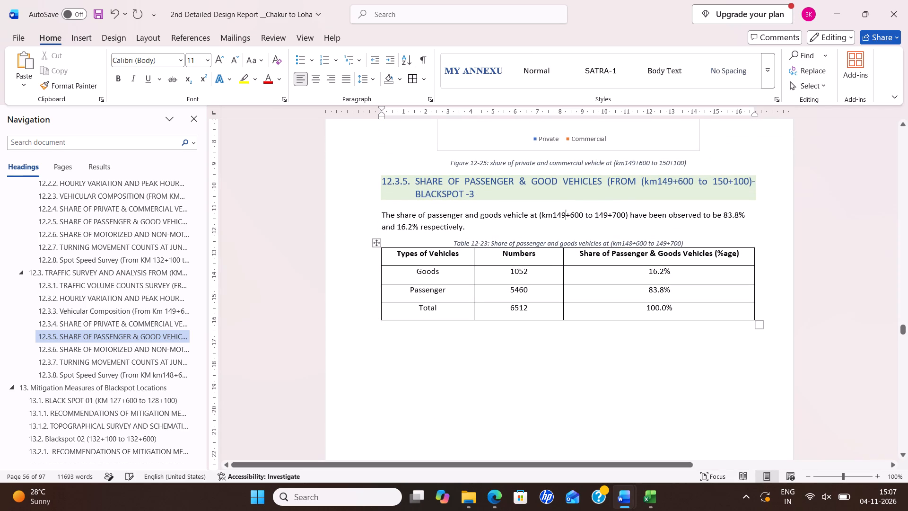
{"action": "left_click", "coordinate": [609, 215]}
{"action": "key", "text": "BackSpace"}
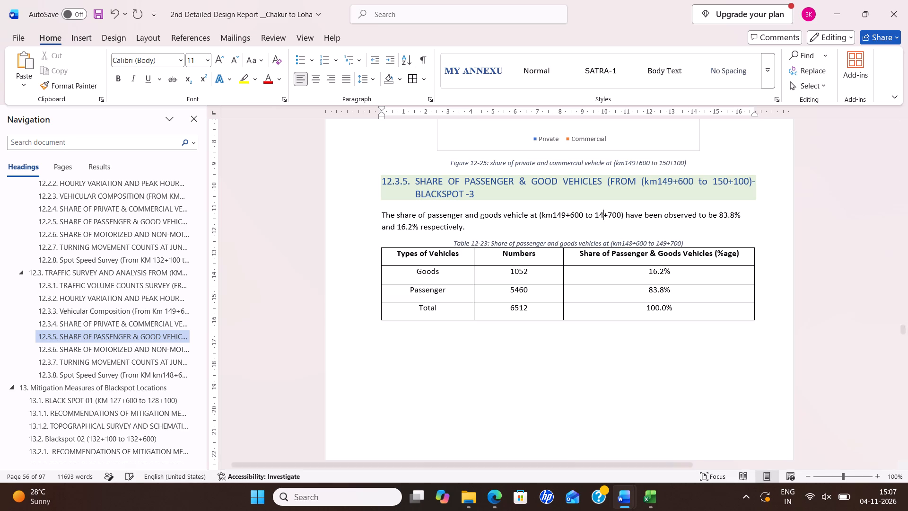
{"action": "key", "text": "BackSpace"}
{"action": "type", "text": "50"}
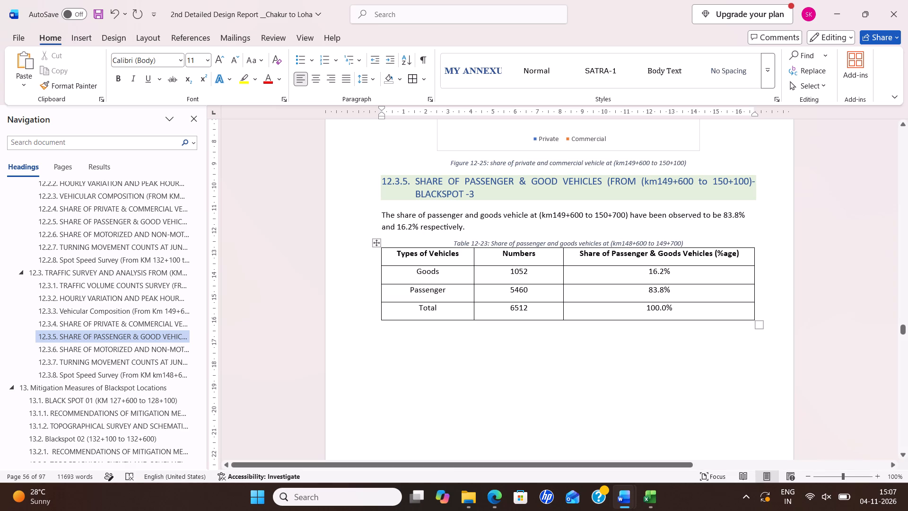
{"action": "left_click", "coordinate": [619, 218]}
{"action": "left_click", "coordinate": [617, 217]}
{"action": "key", "text": "BackSpace"}
{"action": "key", "text": "1"}
{"action": "key", "text": "ctrl+s"}
{"action": "key", "text": "ctrl+s"}
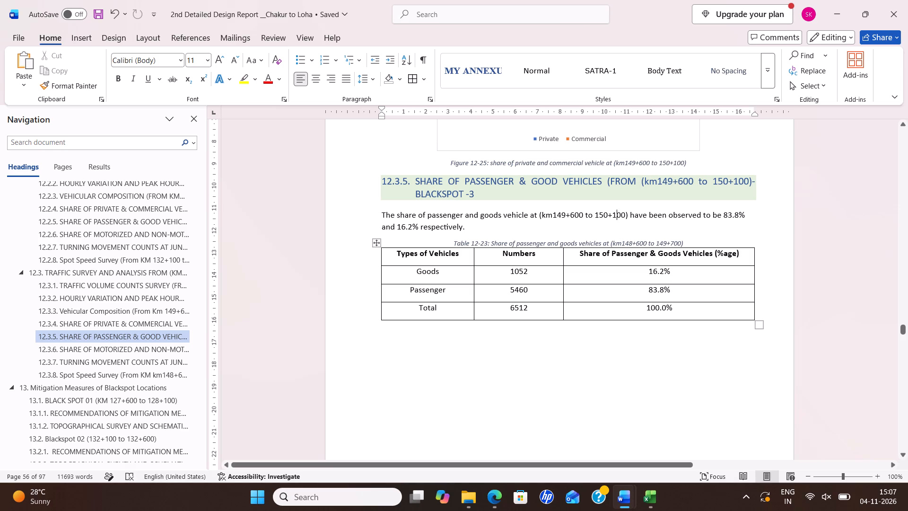
Replace the numbers and percentages in Table 12-23 with the goods, passenger and total values from the Trafic 149+700 workbook.
{"action": "key", "text": "alt+Tab"}
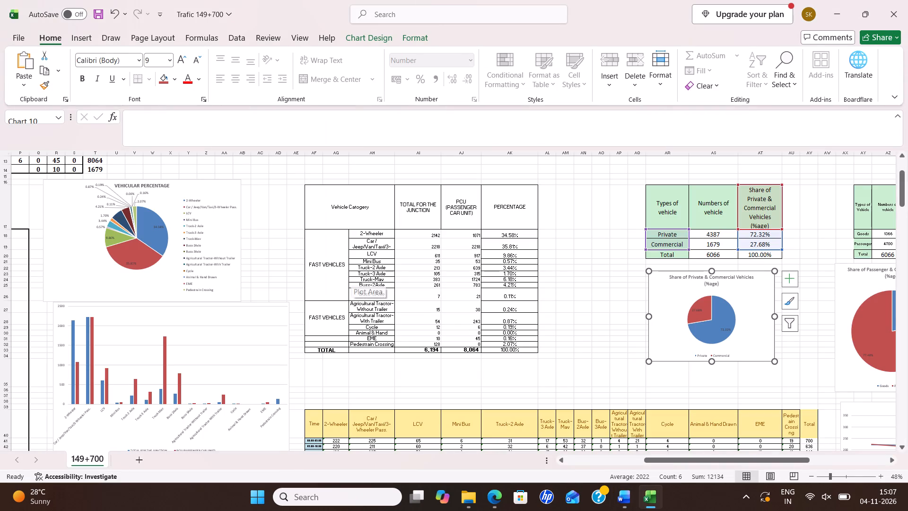
{"action": "left_click_drag", "start_coordinate": [744, 465], "coordinate": [779, 464]}
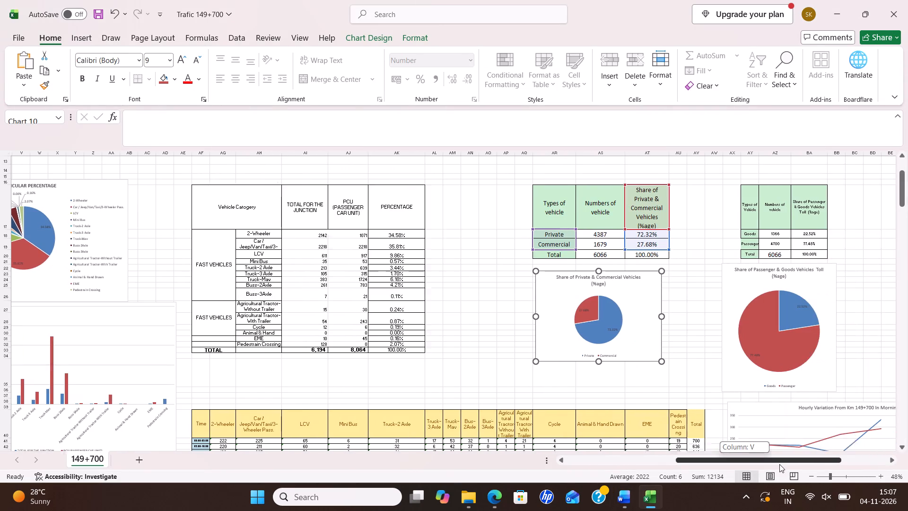
{"action": "left_click_drag", "start_coordinate": [779, 464], "coordinate": [780, 464]}
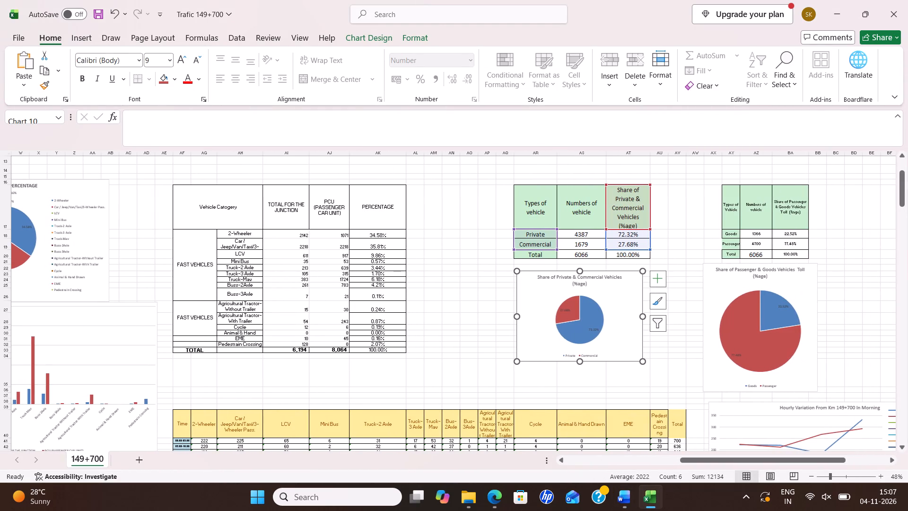
{"action": "left_click_drag", "start_coordinate": [746, 231], "coordinate": [784, 255]}
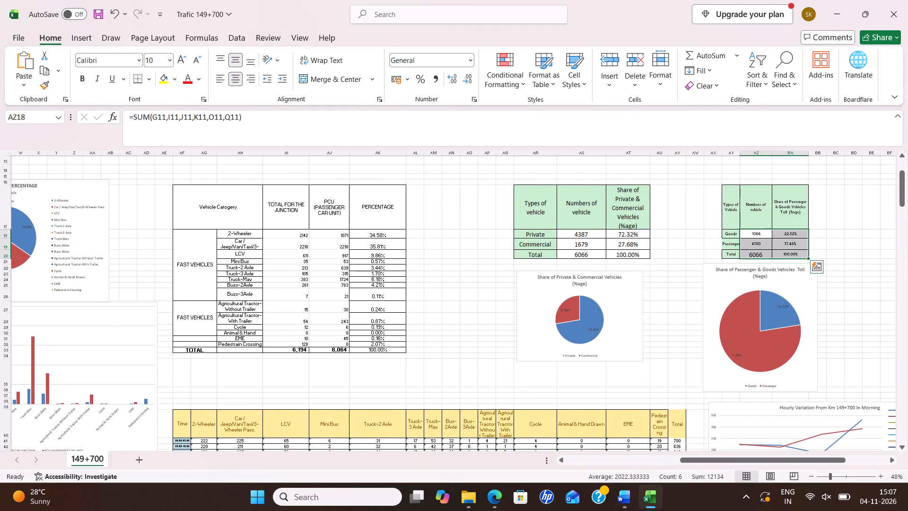
{"action": "key", "text": "ctrl+c"}
{"action": "key", "text": "alt+Tab"}
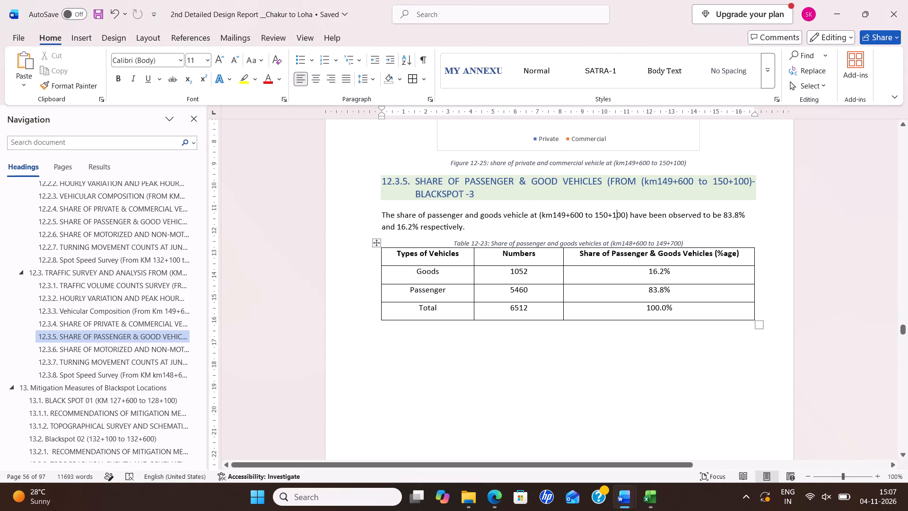
{"action": "left_click_drag", "start_coordinate": [516, 273], "coordinate": [667, 306]}
{"action": "right_click", "coordinate": [632, 282]}
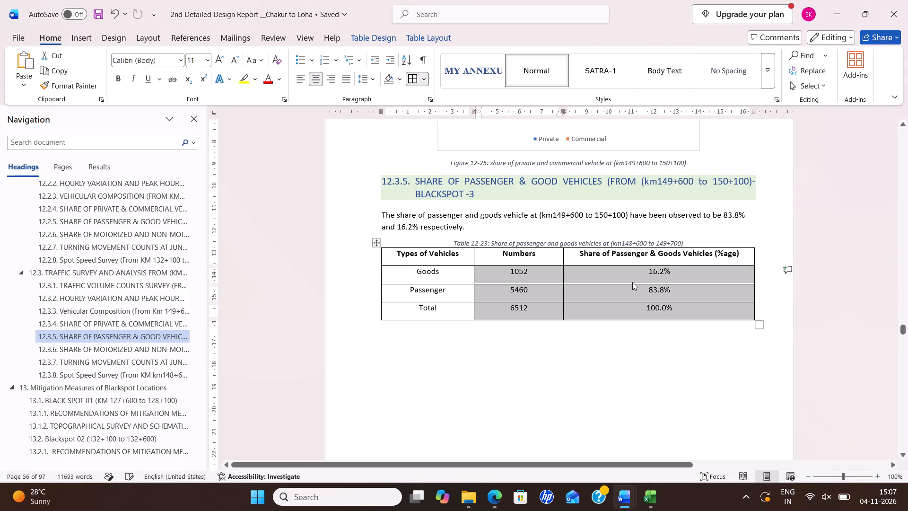
{"action": "left_click", "coordinate": [721, 150]}
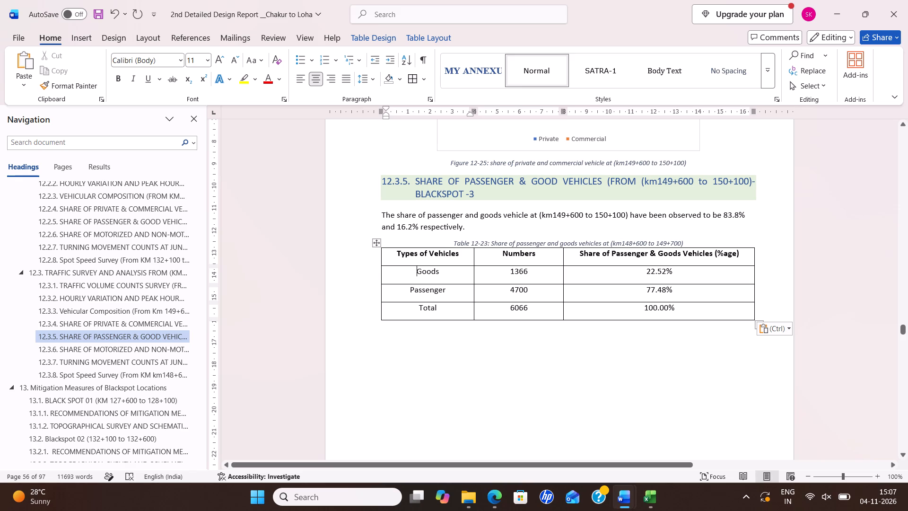
Change the end chainage in the Table 12-23 caption to 150+100.
{"action": "left_click", "coordinate": [667, 241]}
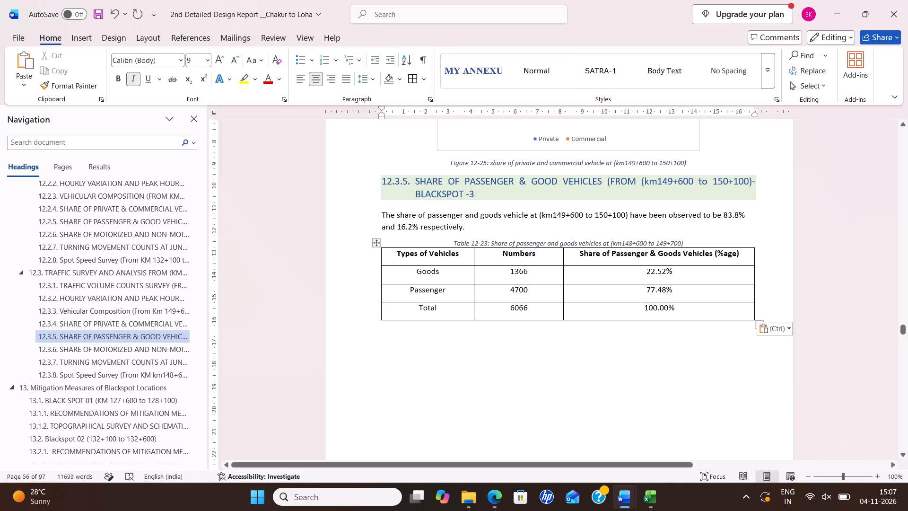
{"action": "key", "text": "BackSpace"}
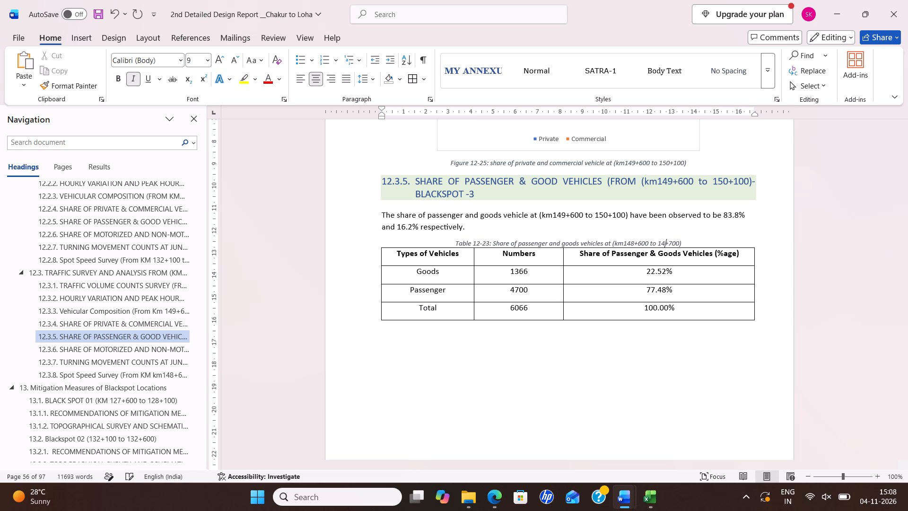
{"action": "key", "text": "BackSpace"}
{"action": "type", "text": "50"}
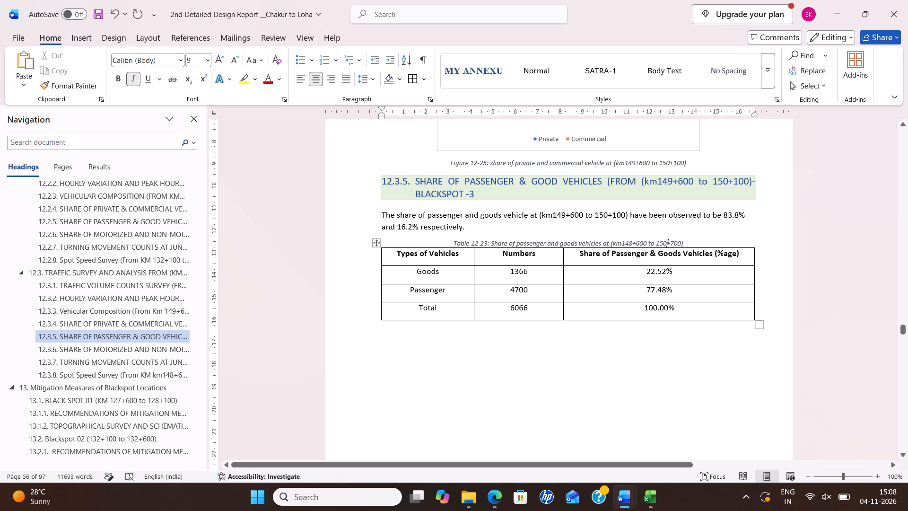
{"action": "left_click", "coordinate": [674, 243]}
{"action": "key", "text": "BackSpace"}
{"action": "key", "text": "1"}
Set the first share percentage in the 12.3.5 paragraph above Table 12-23 to 22.52%.
{"action": "left_click", "coordinate": [731, 218]}
{"action": "key", "text": "BackSpace"}
{"action": "key", "text": "BackSpace"}
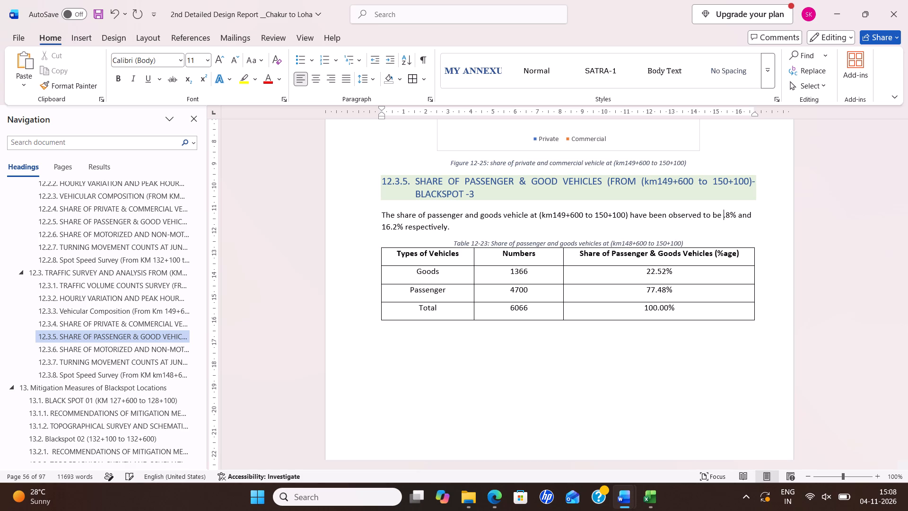
{"action": "type", "text": "22"}
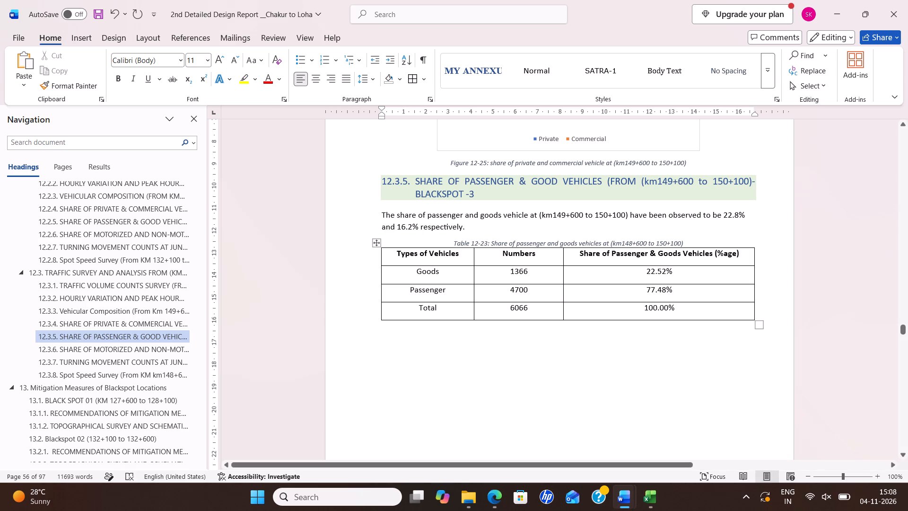
{"action": "left_click", "coordinate": [738, 219]}
{"action": "key", "text": "BackSpace"}
{"action": "key", "text": "5"}
{"action": "key", "text": "2"}
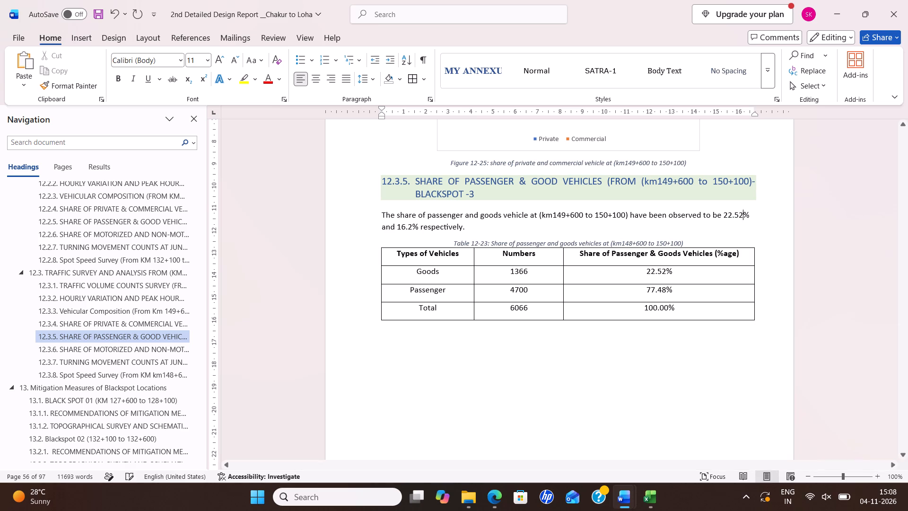
Set the second share percentage in the 12.3.5 paragraph to 77.48% and save the report.
{"action": "left_click", "coordinate": [410, 228]}
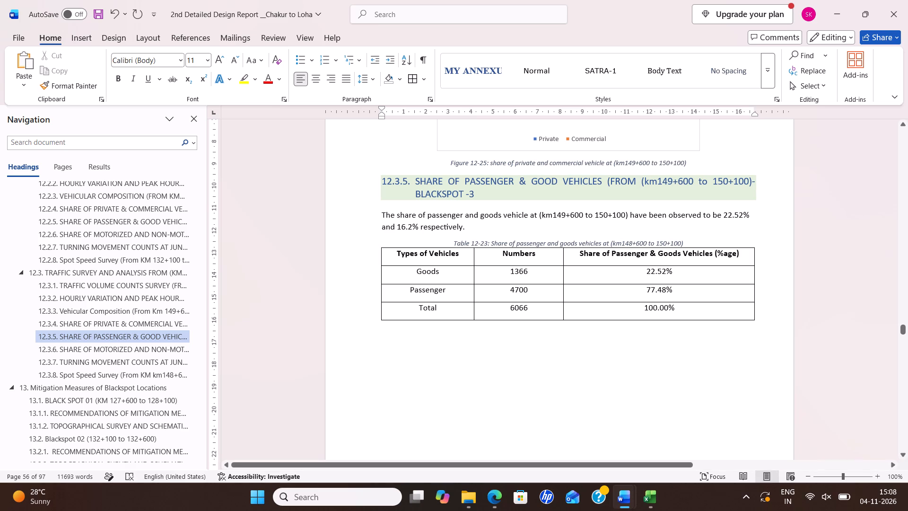
{"action": "key", "text": "BackSpace"}
{"action": "key", "text": "BackSpace"}
{"action": "key", "text": "BackSpace"}
{"action": "key", "text": "BackSpace"}
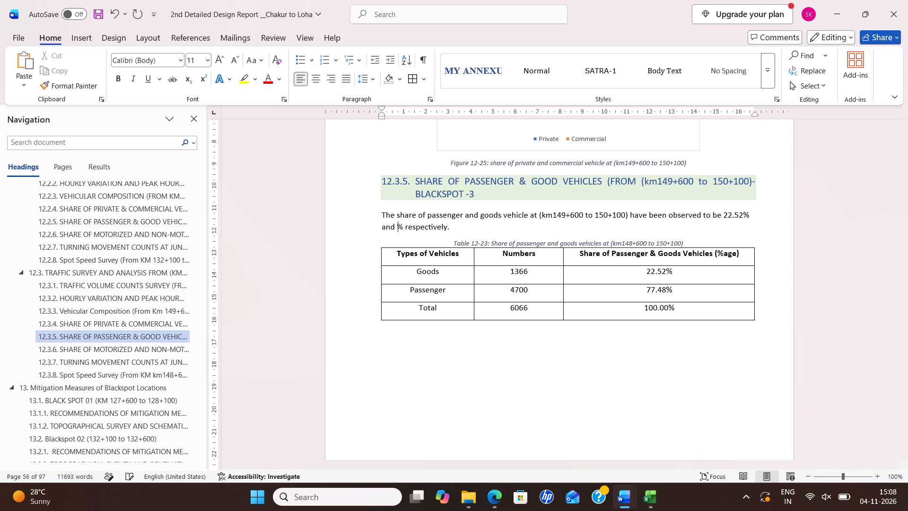
{"action": "type", "text": "77"}
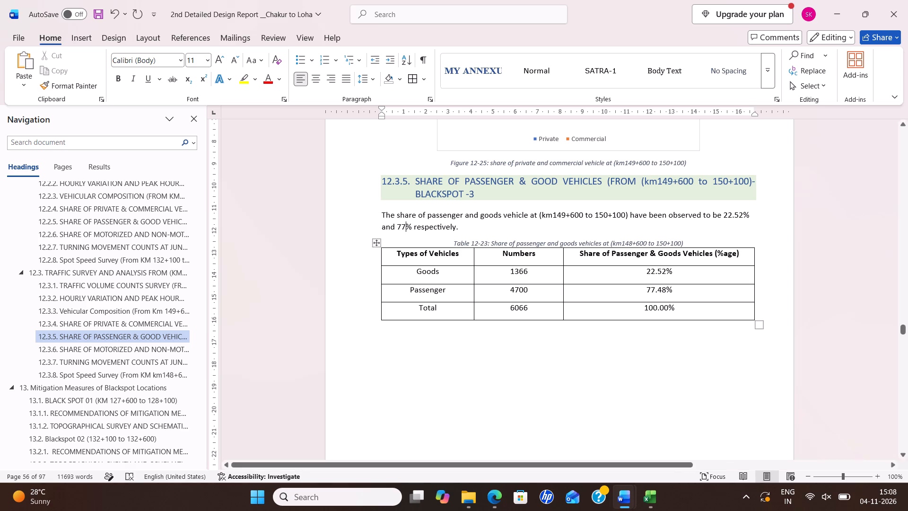
{"action": "type", "text": ".4"}
{"action": "key", "text": "8"}
{"action": "key", "text": "ctrl+s"}
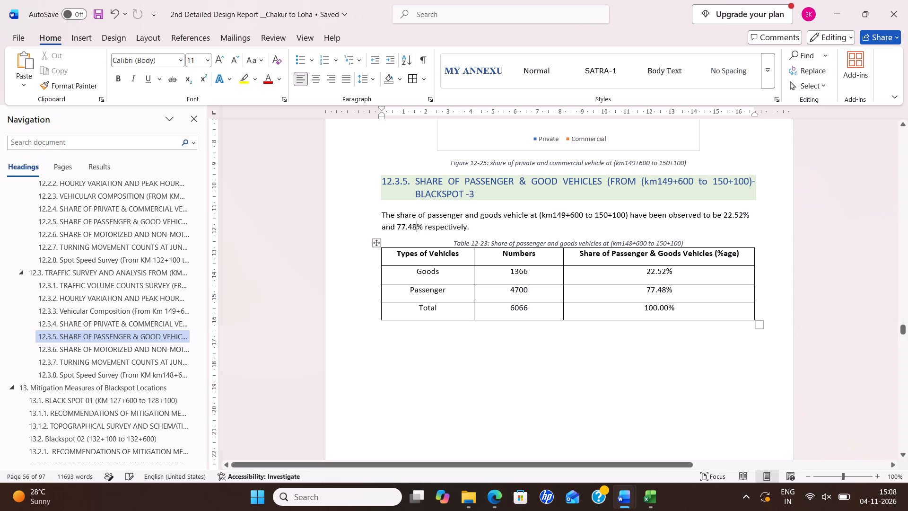
Delete the old passenger and goods vehicles pie chart above the Figure 12-26 caption.
{"action": "scroll", "coordinate": [671, 284], "scroll_direction": "down", "scroll_amount": 14}
{"action": "left_click", "coordinate": [536, 317]}
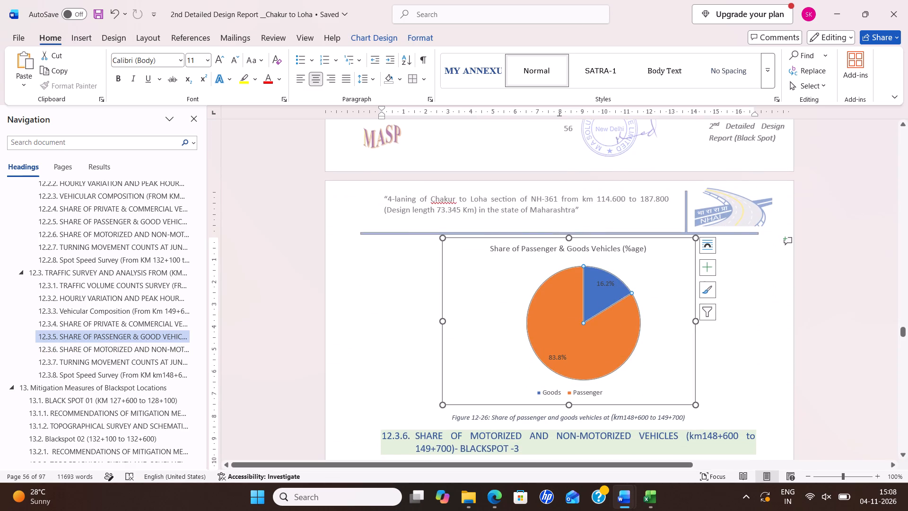
{"action": "left_click", "coordinate": [508, 306]}
{"action": "key", "text": "Delete"}
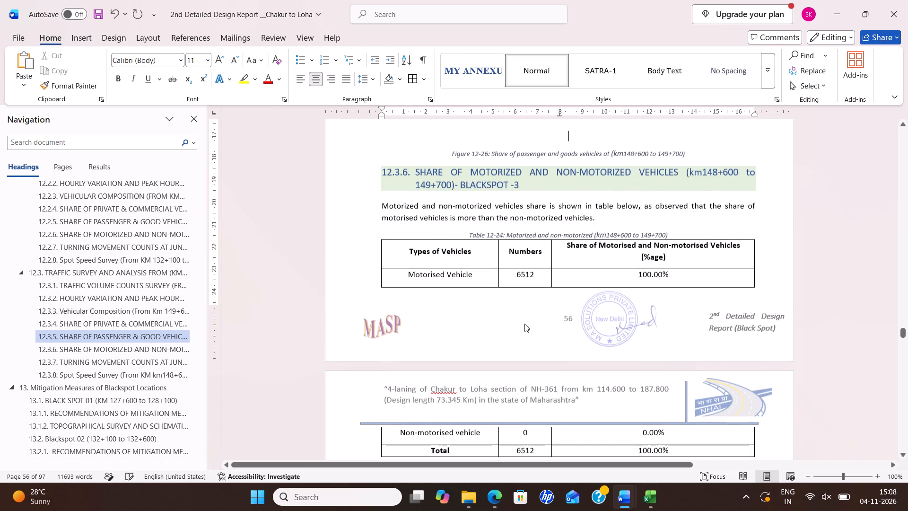
Copy the passenger and goods vehicles pie chart from the Trafic 149+700 workbook into the report above the Figure 12-26 caption.
{"action": "scroll", "coordinate": [554, 305], "scroll_direction": "down", "scroll_amount": 9}
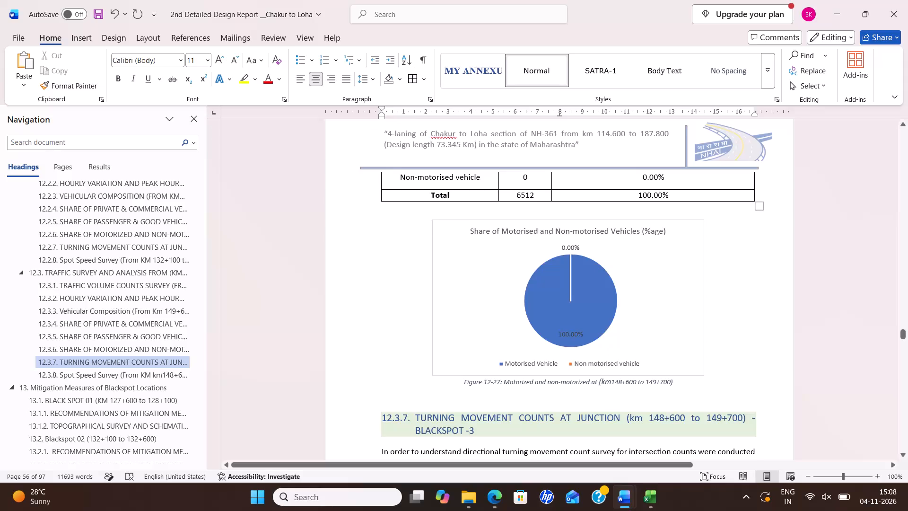
{"action": "scroll", "coordinate": [550, 308], "scroll_direction": "up", "scroll_amount": 14}
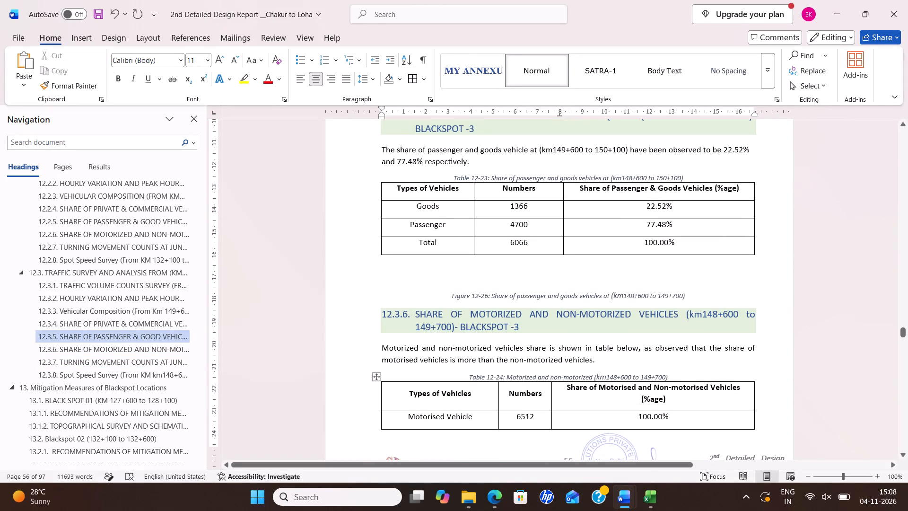
{"action": "left_click", "coordinate": [543, 277]}
{"action": "key", "text": "alt+Tab"}
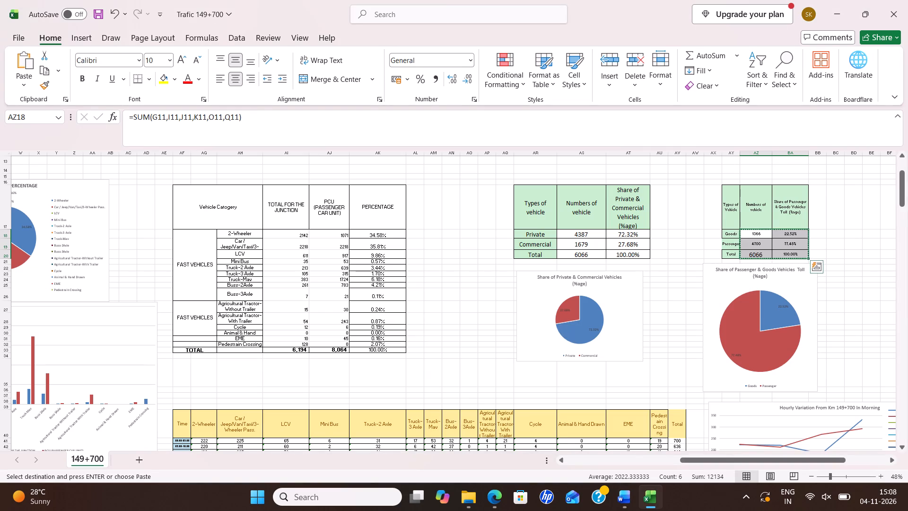
{"action": "left_click", "coordinate": [731, 277]}
{"action": "left_click", "coordinate": [720, 305]}
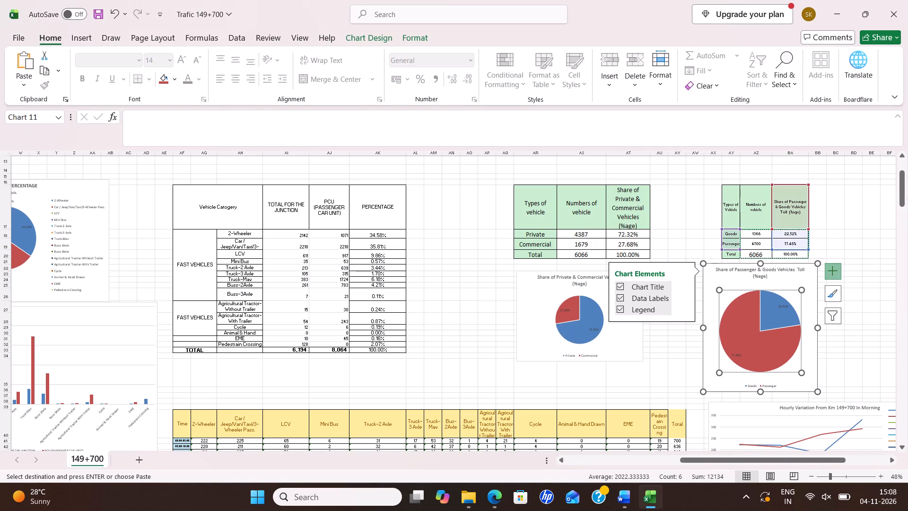
{"action": "left_click", "coordinate": [708, 294]}
{"action": "left_click", "coordinate": [706, 293]}
{"action": "left_click", "coordinate": [702, 292]}
{"action": "key", "text": "ctrl+c"}
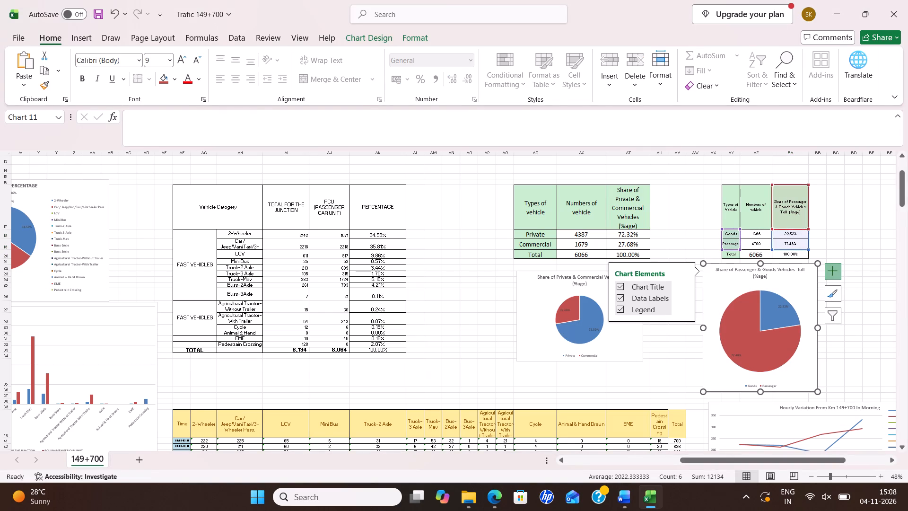
{"action": "key", "text": "alt+Tab"}
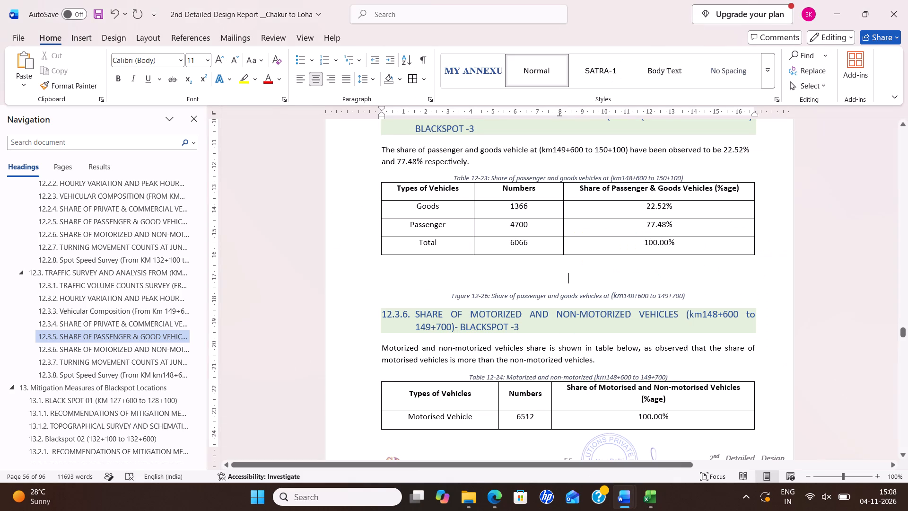
{"action": "key", "text": "ctrl+v"}
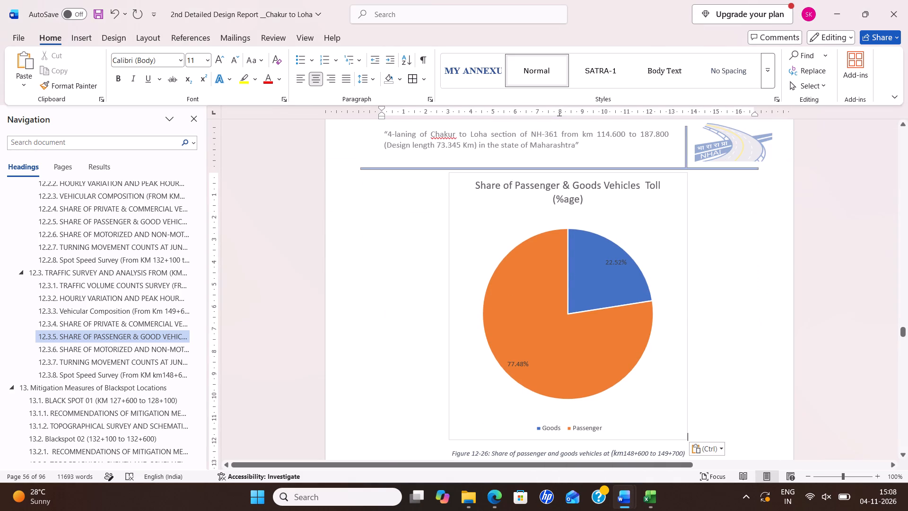
Set the font size of the inserted passenger and goods pie chart's title to 12.
{"action": "left_click", "coordinate": [507, 207]}
{"action": "left_click", "coordinate": [483, 183]}
{"action": "left_click_drag", "start_coordinate": [483, 188], "coordinate": [502, 192]}
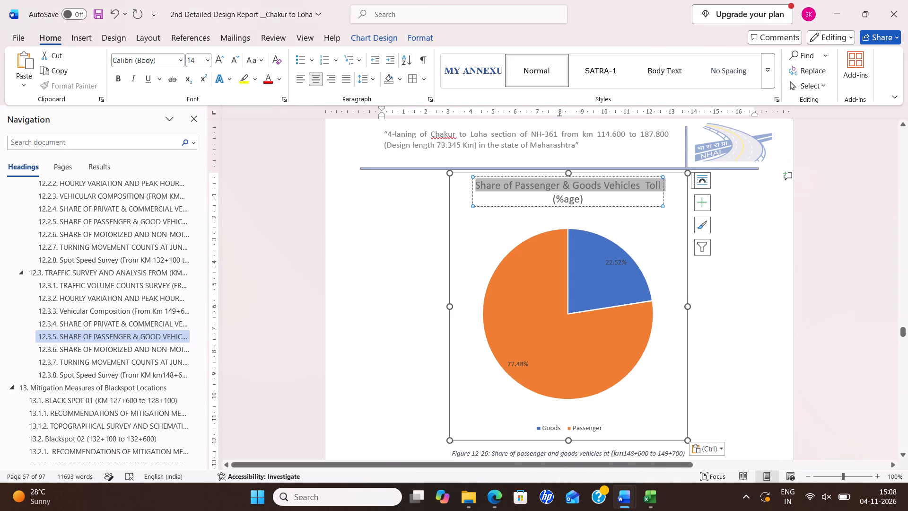
{"action": "left_click_drag", "start_coordinate": [502, 192], "coordinate": [598, 199]}
{"action": "left_click", "coordinate": [656, 166]}
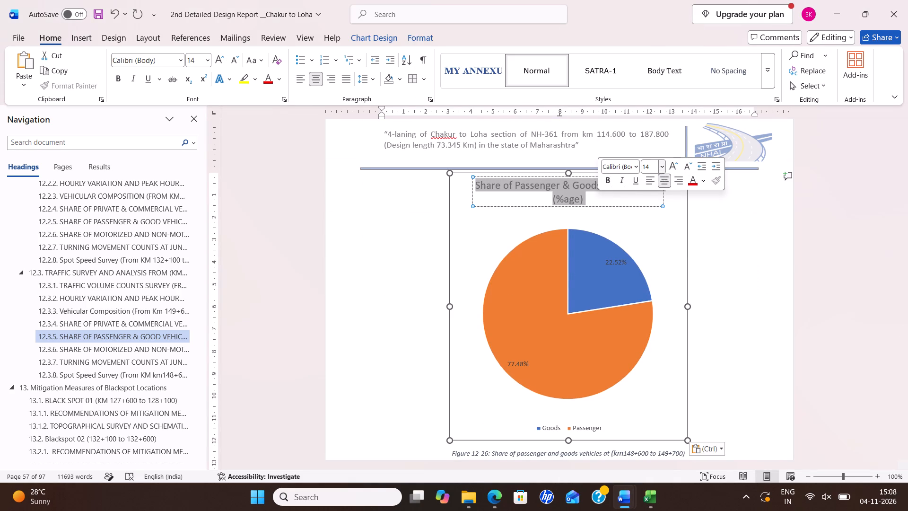
{"action": "type", "text": "12"}
{"action": "key", "text": "Return"}
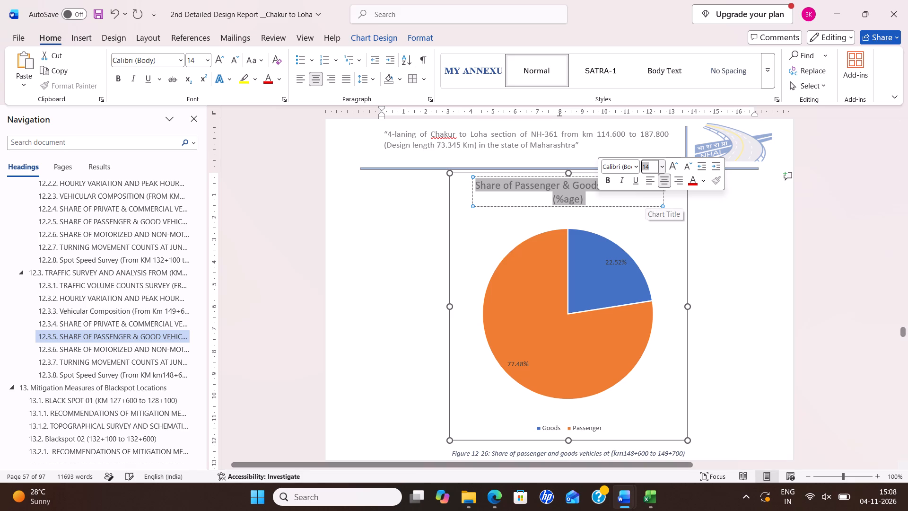
{"action": "left_click", "coordinate": [653, 165]}
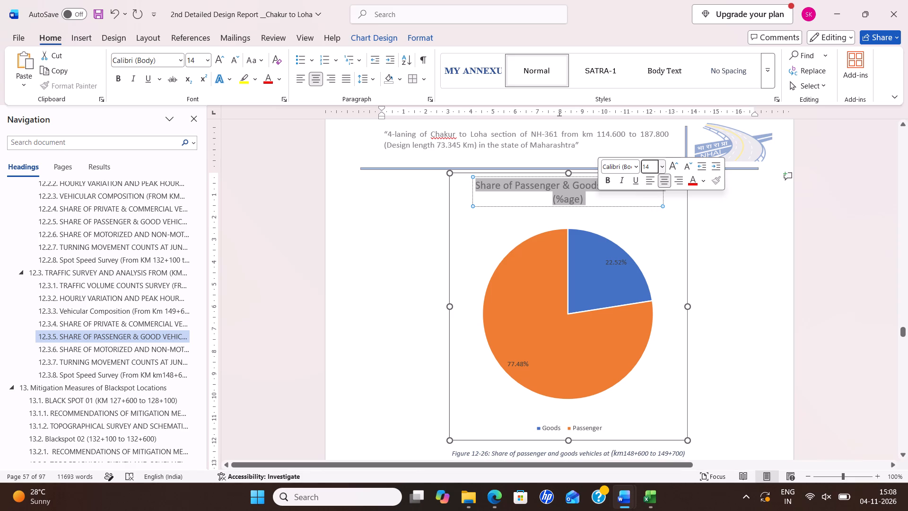
{"action": "key", "text": "BackSpace"}
{"action": "key", "text": "2"}
{"action": "key", "text": "Return"}
{"action": "left_click", "coordinate": [653, 230]}
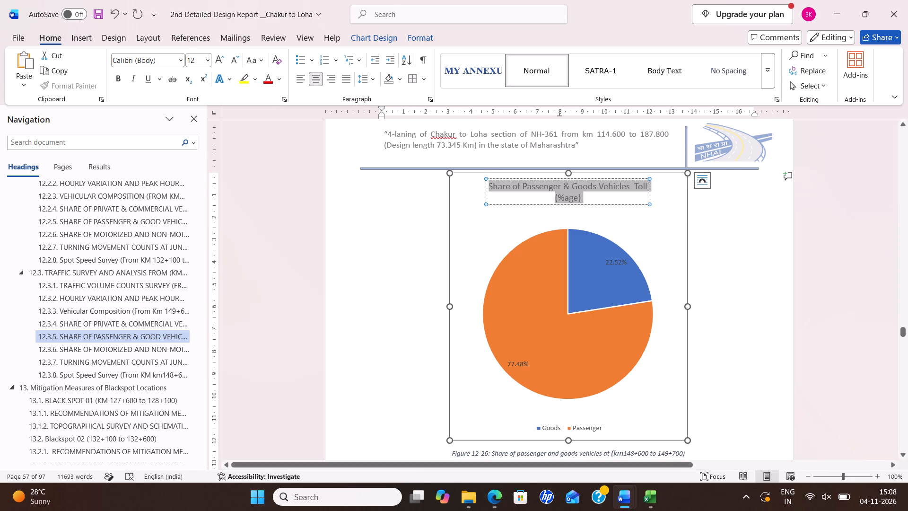
Widen the passenger and goods pie chart and reduce its height so it fits beneath Table 12-23 on the same page.
{"action": "left_click_drag", "start_coordinate": [689, 307], "coordinate": [742, 312]}
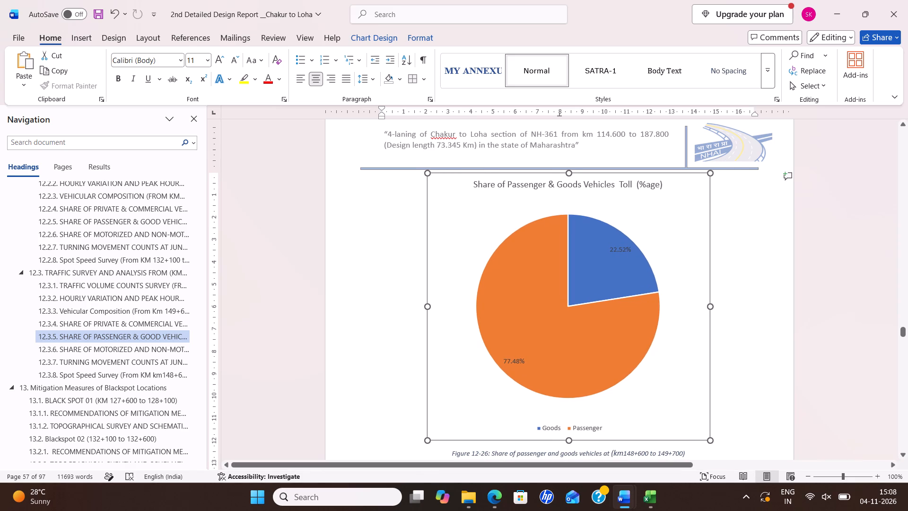
{"action": "left_click_drag", "start_coordinate": [742, 312], "coordinate": [748, 313]}
{"action": "left_click_drag", "start_coordinate": [569, 441], "coordinate": [567, 397]}
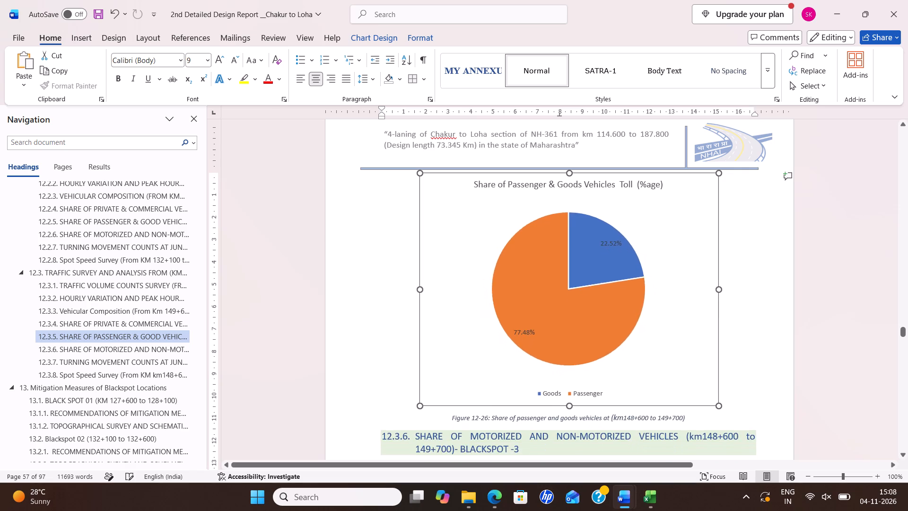
{"action": "left_click_drag", "start_coordinate": [567, 397], "coordinate": [553, 321]}
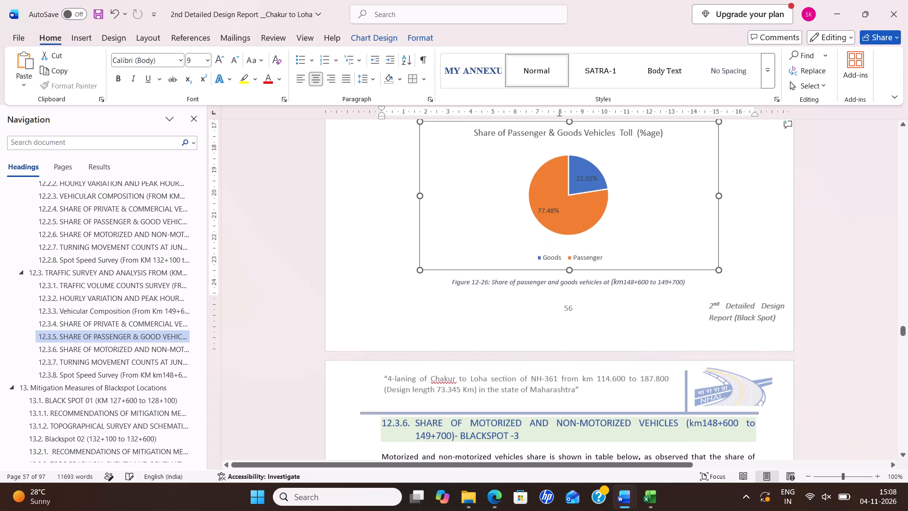
Show the passenger and goods pie chart's data labels as data callouts.
{"action": "scroll", "coordinate": [709, 203], "scroll_direction": "up", "scroll_amount": 2}
{"action": "left_click", "coordinate": [707, 223]}
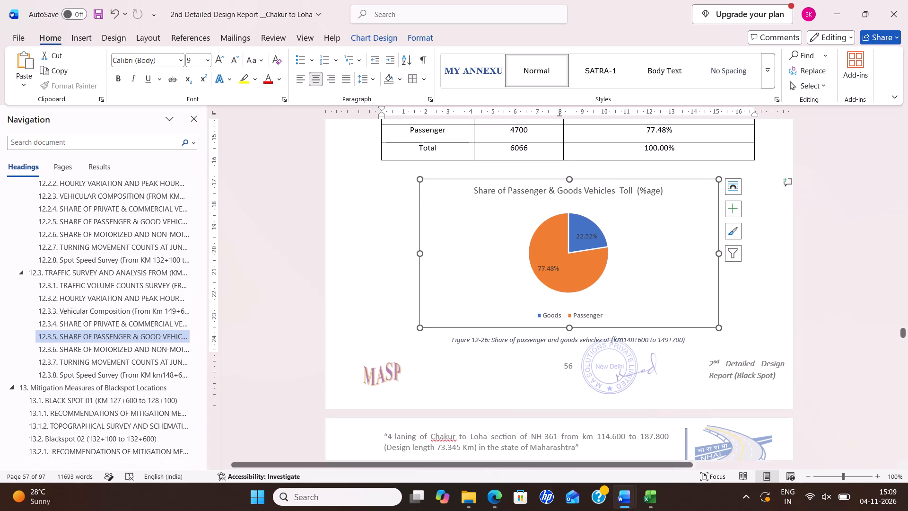
{"action": "left_click", "coordinate": [739, 206]}
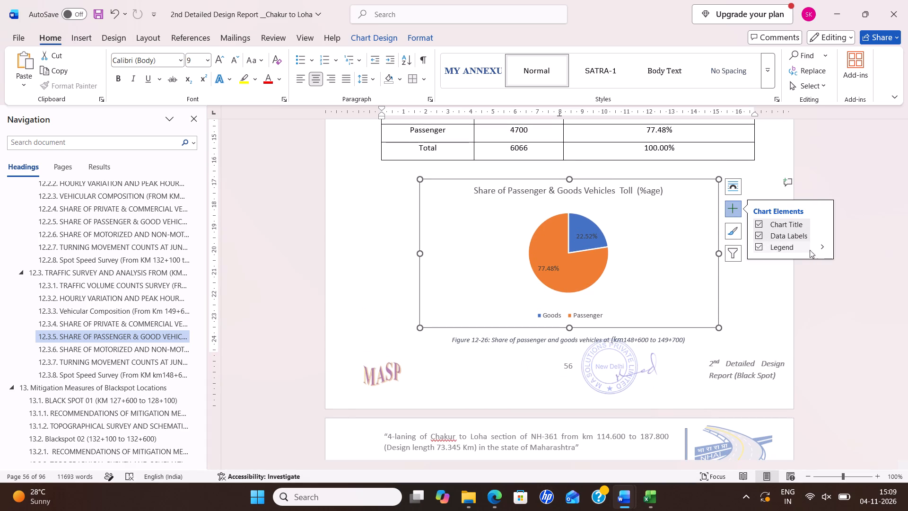
{"action": "left_click", "coordinate": [819, 247]}
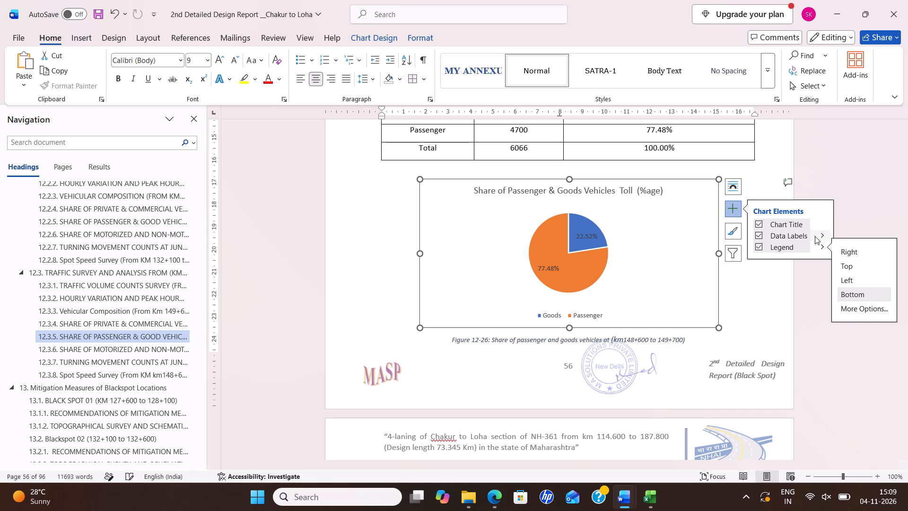
{"action": "left_click", "coordinate": [821, 238]}
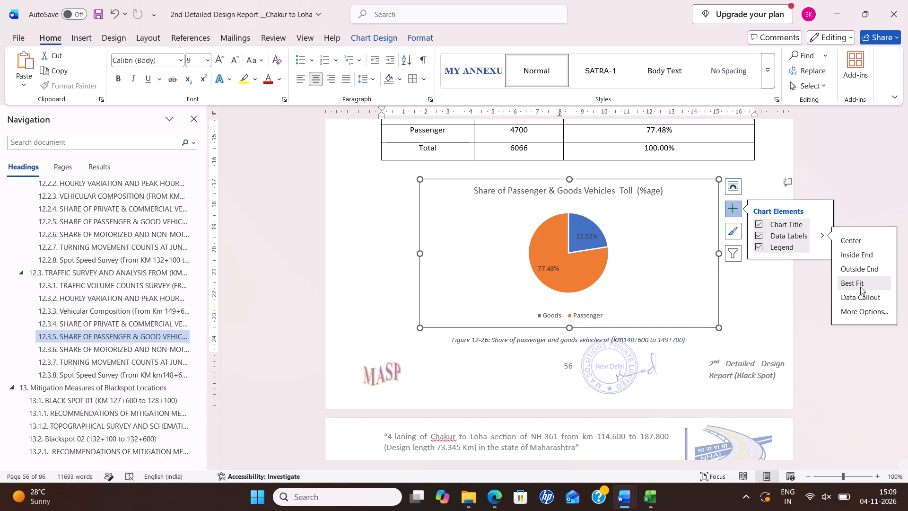
{"action": "left_click", "coordinate": [860, 295]}
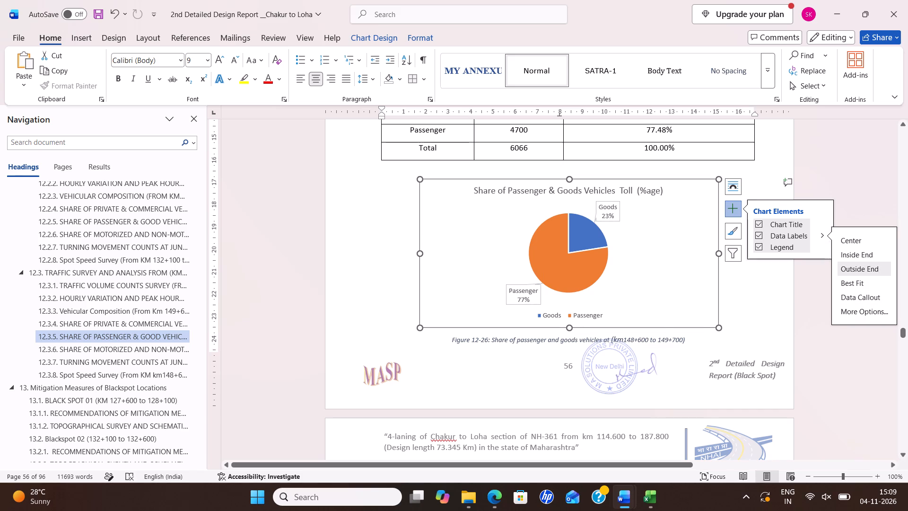
{"action": "left_click", "coordinate": [555, 171]}
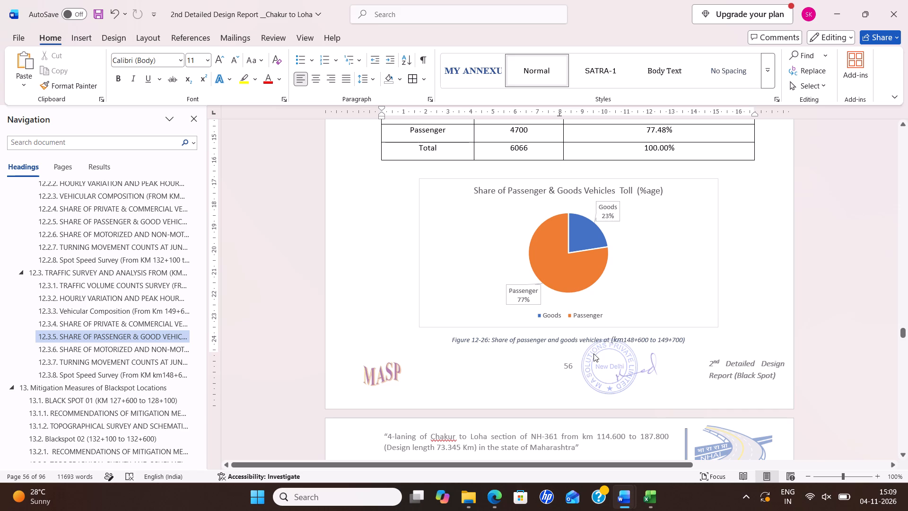
Update the chainage in the Figure 12-26 caption to km149+600 to 150+100 and save the report.
{"action": "left_click", "coordinate": [636, 337]}
{"action": "key", "text": "BackSpace"}
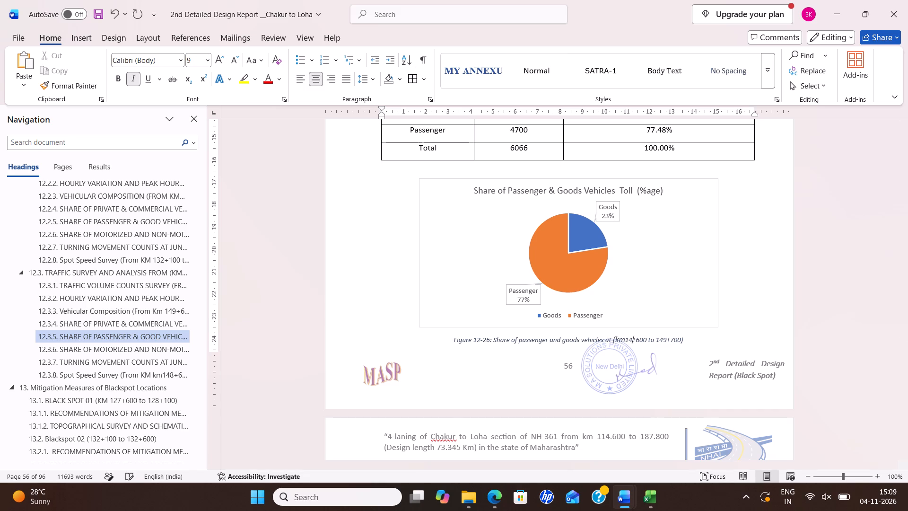
{"action": "key", "text": "9"}
{"action": "left_click", "coordinate": [639, 345]}
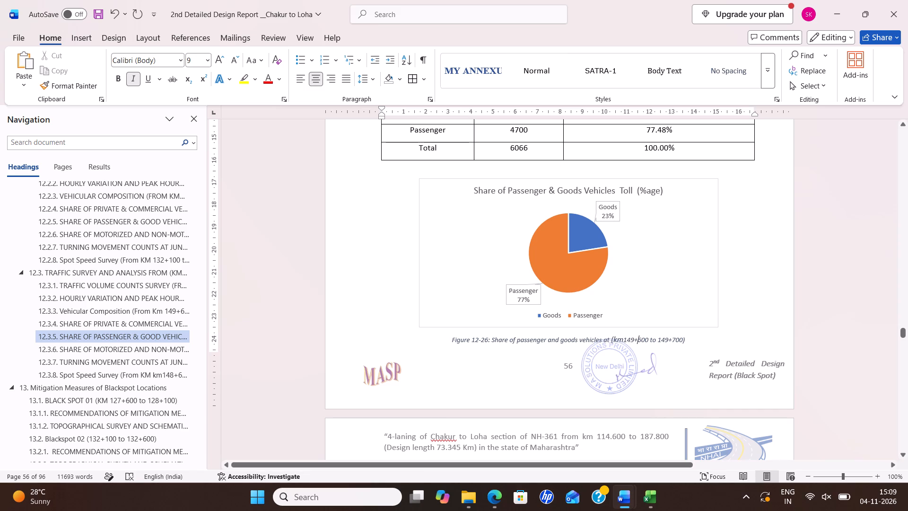
{"action": "left_click", "coordinate": [639, 345]}
{"action": "left_click", "coordinate": [640, 344]}
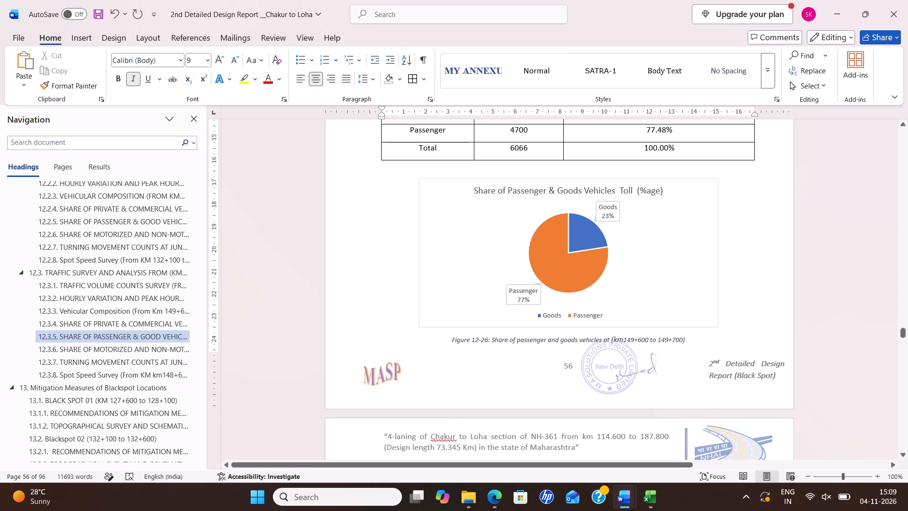
{"action": "left_click", "coordinate": [641, 340]}
{"action": "key", "text": "BackSpace"}
{"action": "key", "text": "1"}
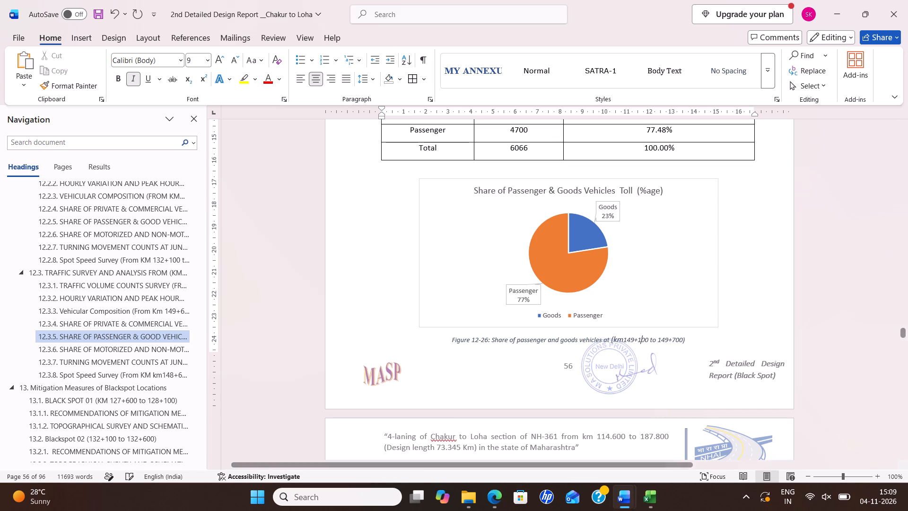
{"action": "left_click", "coordinate": [669, 343]}
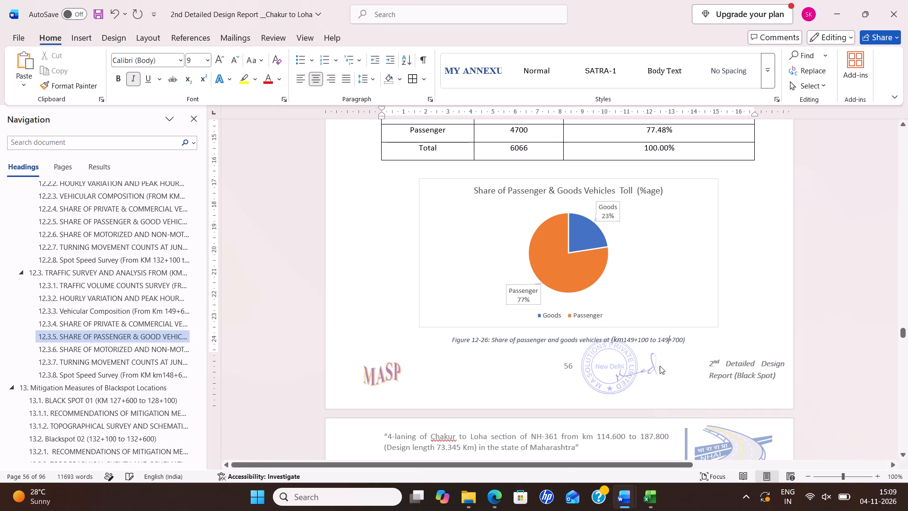
{"action": "key", "text": "BackSpace"}
{"action": "key", "text": "BackSpace"}
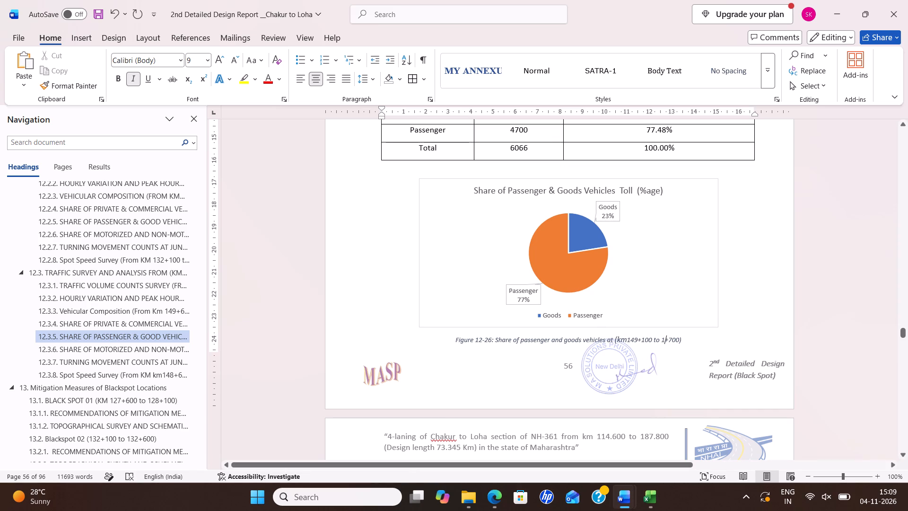
{"action": "left_click", "coordinate": [644, 343]}
{"action": "key", "text": "BackSpace"}
{"action": "key", "text": "Right"}
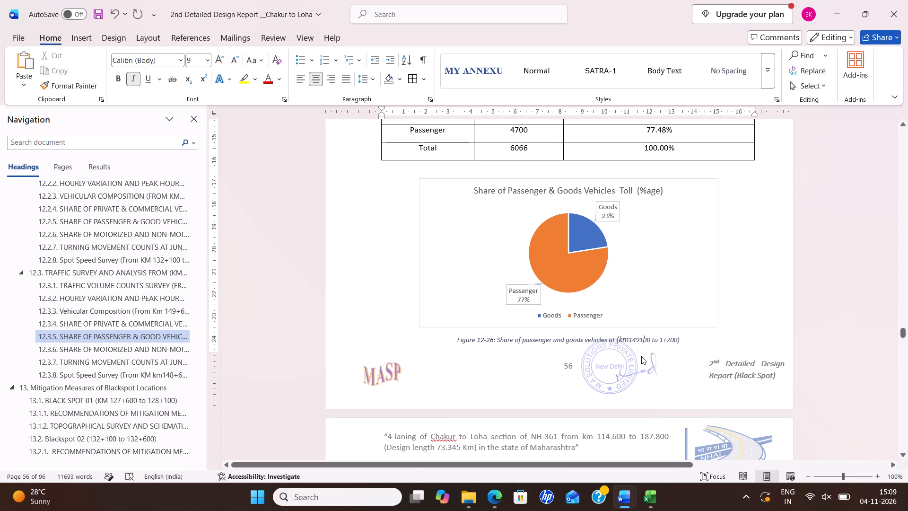
{"action": "key", "text": "Right"}
{"action": "key", "text": "Left"}
{"action": "key", "text": "BackSpace"}
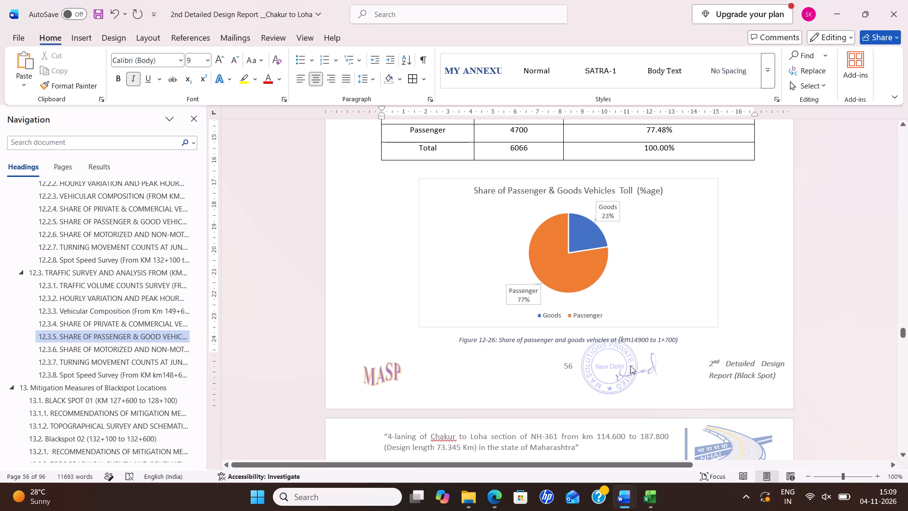
{"action": "key", "text": "plus"}
{"action": "key", "text": "6"}
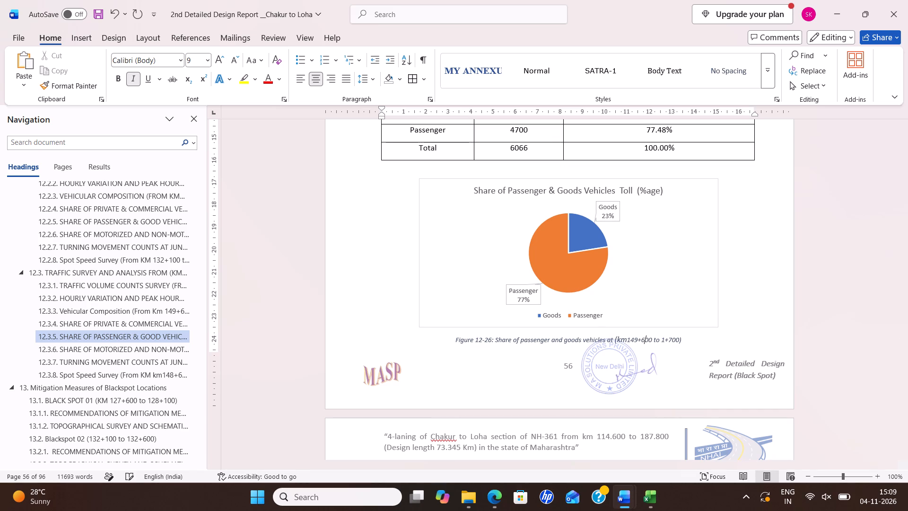
{"action": "left_click", "coordinate": [667, 338]}
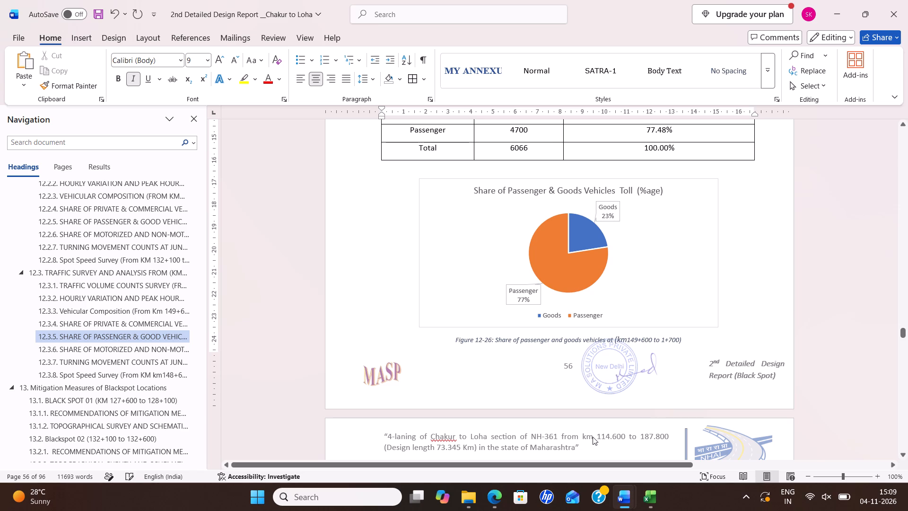
{"action": "type", "text": "50"}
{"action": "key", "text": "Right"}
{"action": "key", "text": "Right"}
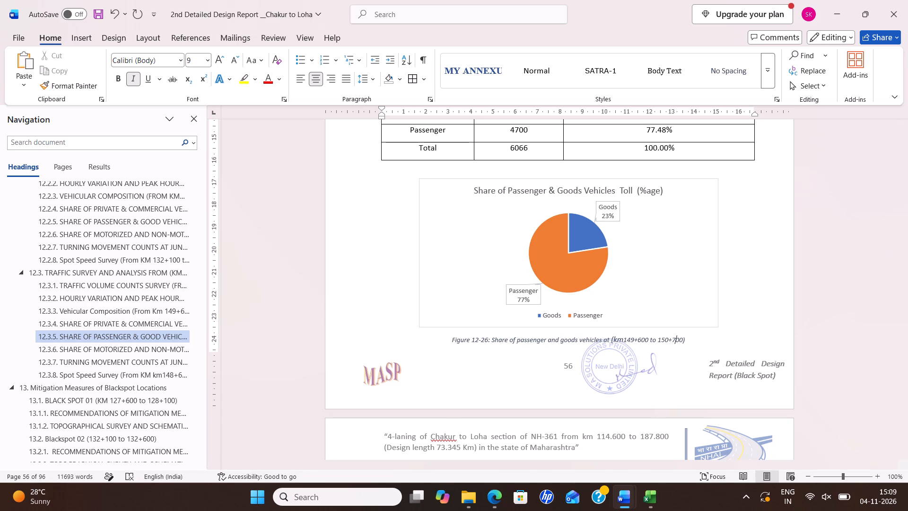
{"action": "key", "text": "BackSpace"}
{"action": "key", "text": "1"}
{"action": "key", "text": "ctrl+s"}
{"action": "key", "text": "ctrl+s"}
{"action": "key", "text": "ctrl+s"}
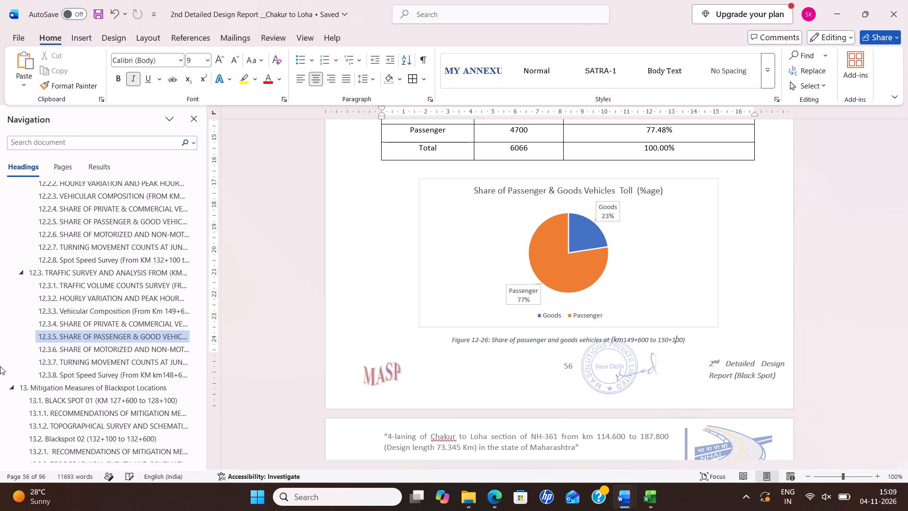
{"action": "key", "text": "ctrl+s"}
Update the chainage in heading 12.3.6 on motorized and non-motorized vehicles to km149+600 to 150+100 and save the report.
{"action": "scroll", "coordinate": [596, 328], "scroll_direction": "down", "scroll_amount": 5}
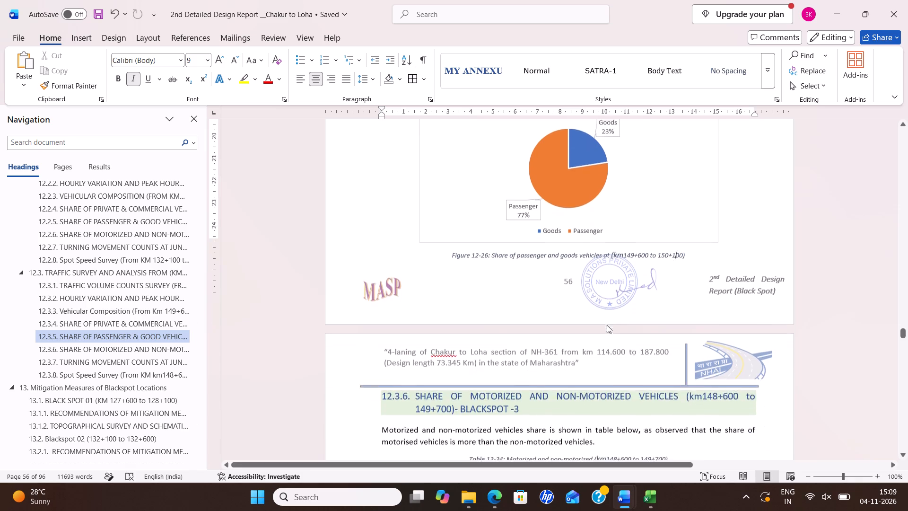
{"action": "scroll", "coordinate": [607, 325], "scroll_direction": "down", "scroll_amount": 2}
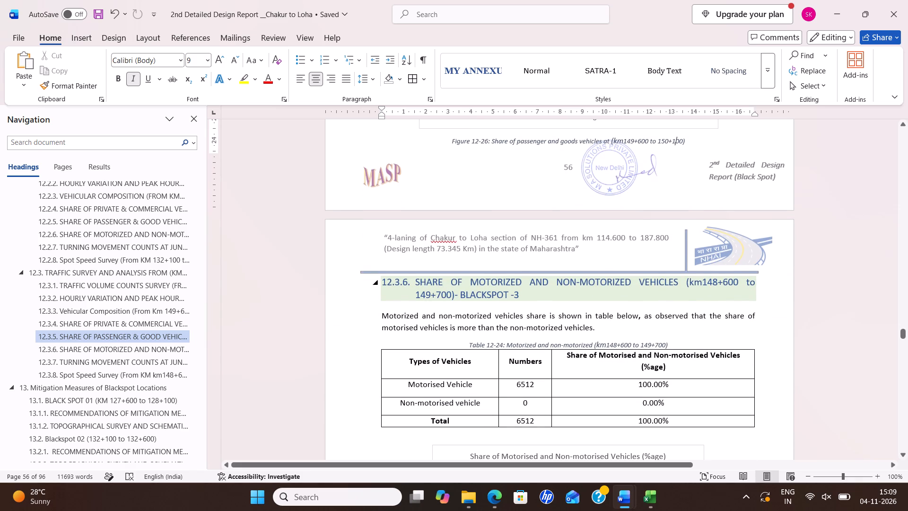
{"action": "scroll", "coordinate": [676, 309], "scroll_direction": "up", "scroll_amount": 6}
{"action": "scroll", "coordinate": [672, 306], "scroll_direction": "down", "scroll_amount": 2}
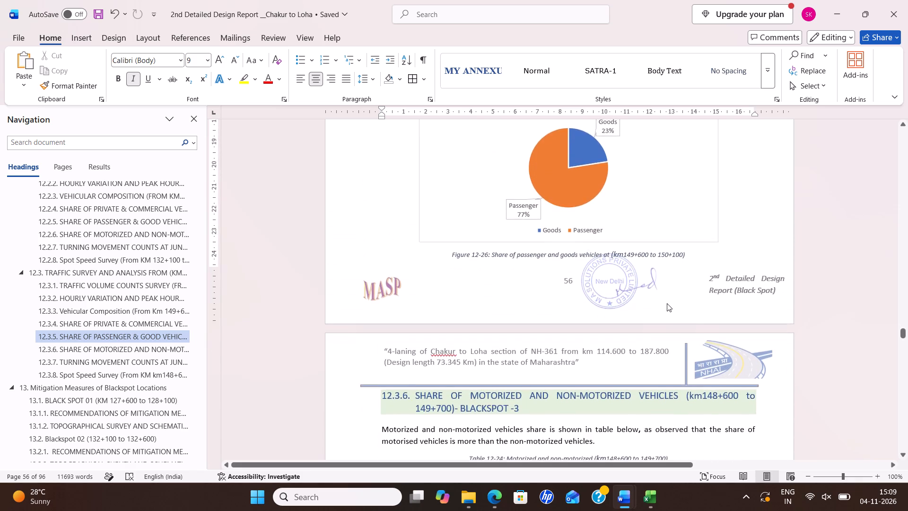
{"action": "scroll", "coordinate": [667, 303], "scroll_direction": "down", "scroll_amount": 4}
{"action": "left_click", "coordinate": [717, 284]}
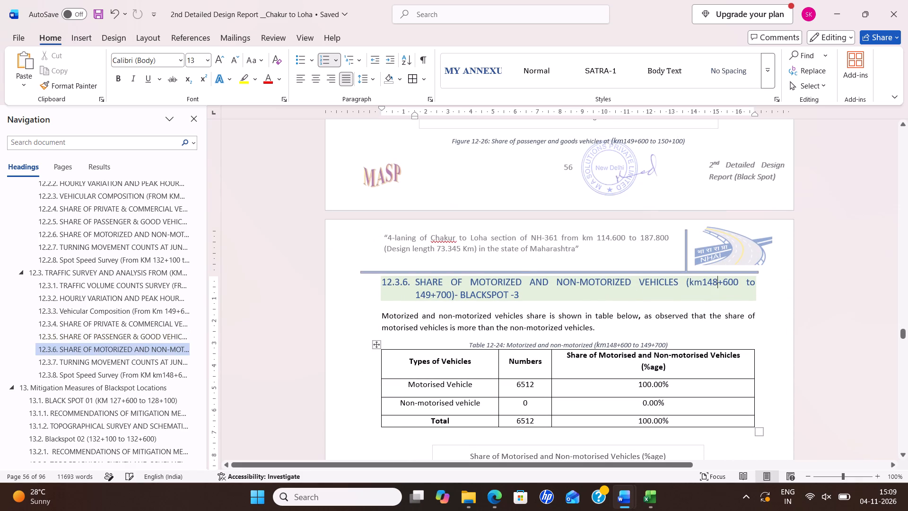
{"action": "key", "text": "BackSpace"}
{"action": "key", "text": "9"}
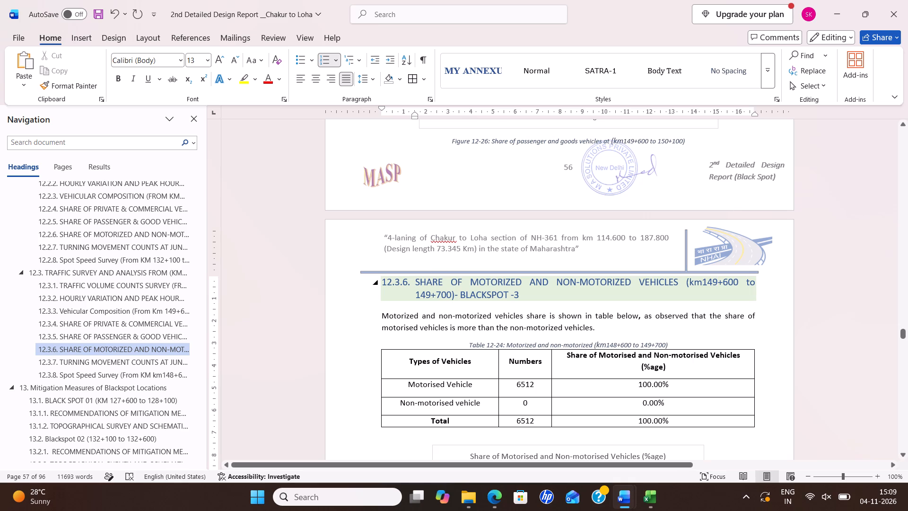
{"action": "left_click", "coordinate": [432, 294]}
{"action": "key", "text": "BackSpace"}
{"action": "key", "text": "BackSpace"}
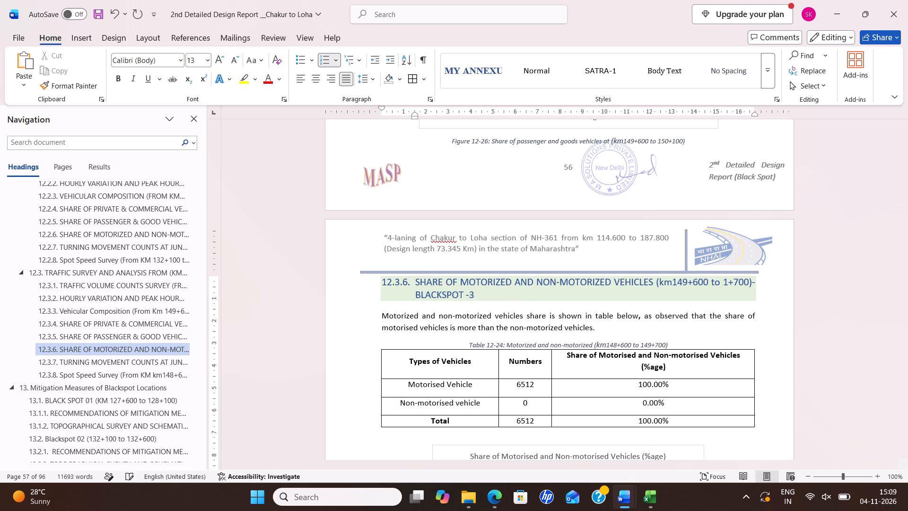
{"action": "type", "text": "50"}
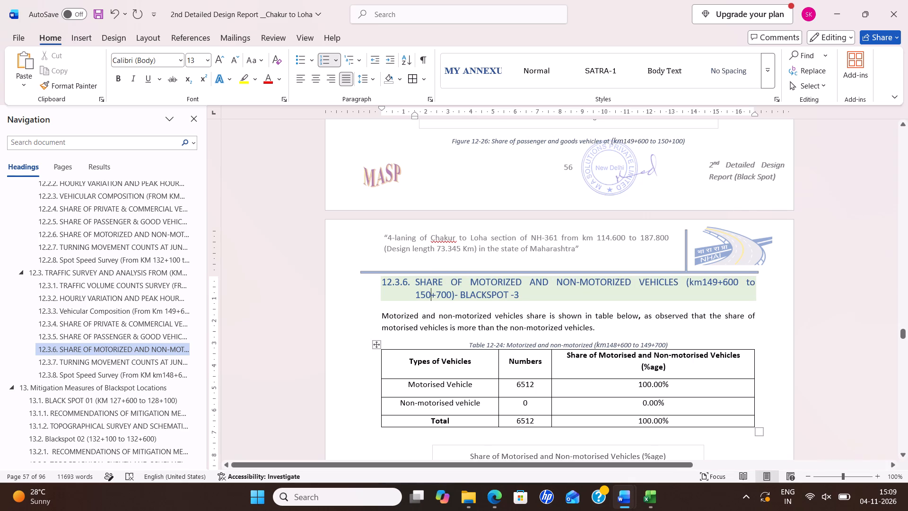
{"action": "left_click", "coordinate": [441, 298]}
{"action": "key", "text": "BackSpace"}
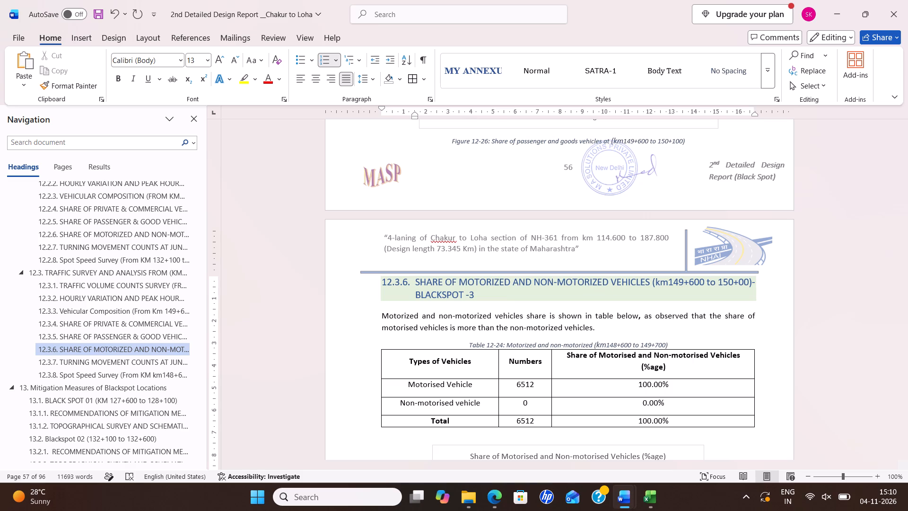
{"action": "key", "text": "1"}
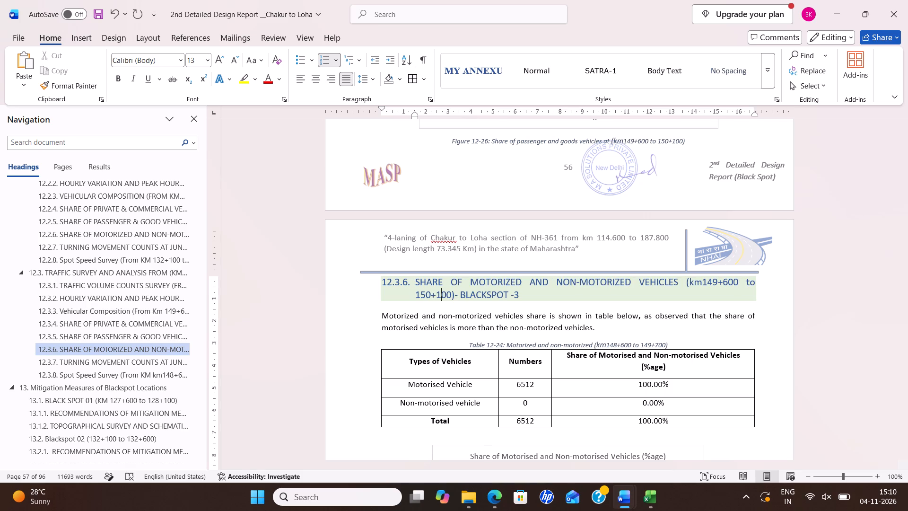
{"action": "key", "text": "ctrl+s"}
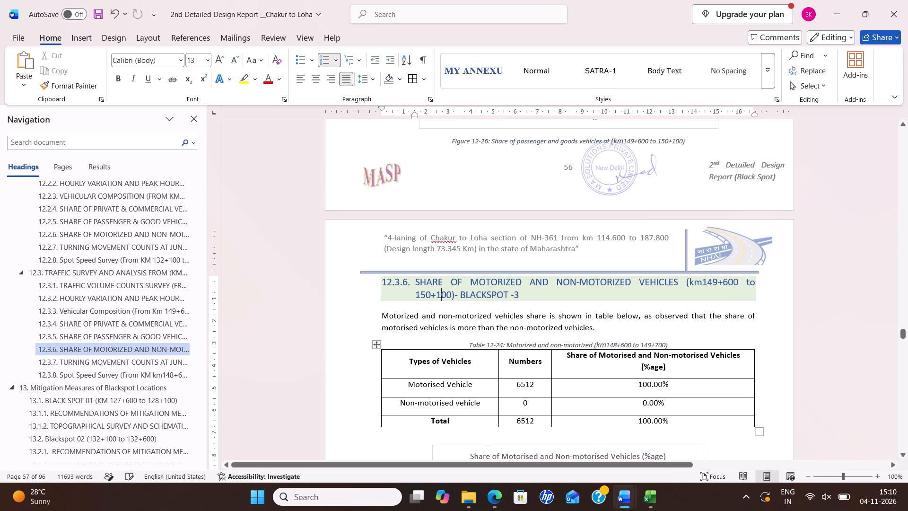
Update the chainage in the Table 12-24 caption to km149+600 to 150+100 and save the report.
{"action": "left_click", "coordinate": [618, 347]}
{"action": "key", "text": "BackSpace"}
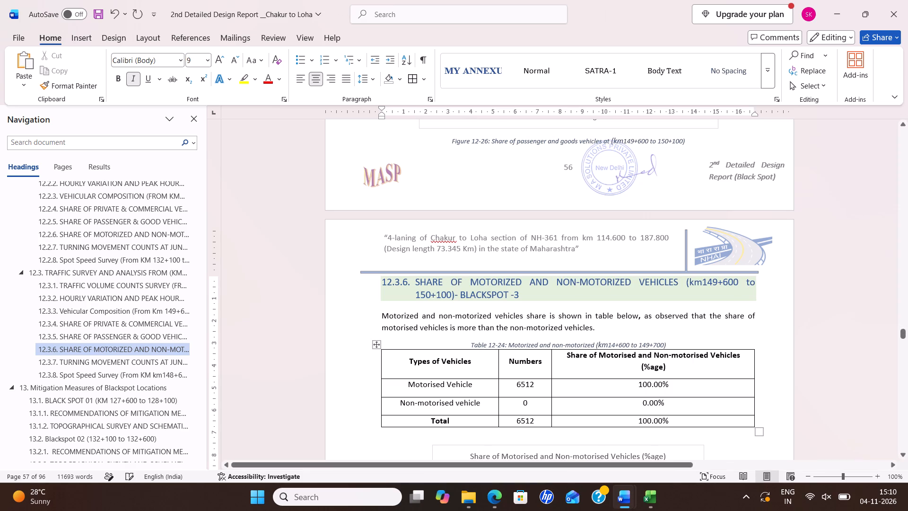
{"action": "key", "text": "9"}
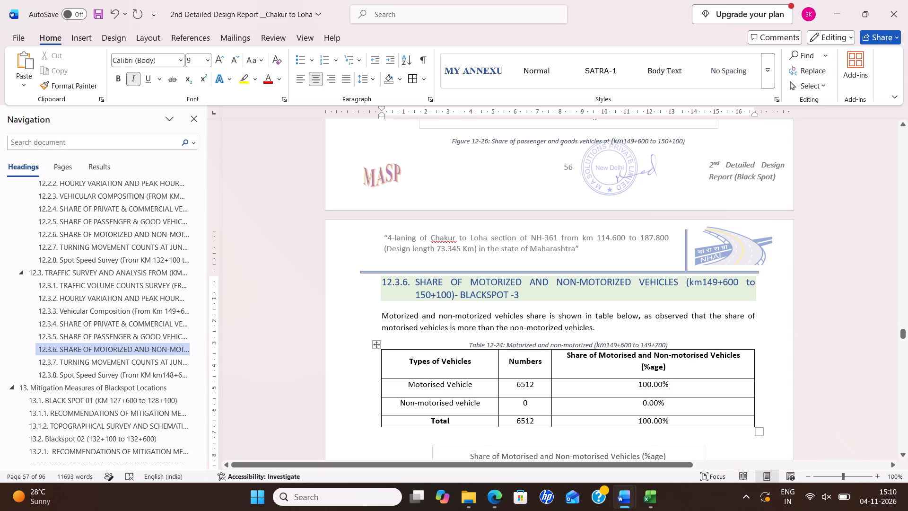
{"action": "left_click", "coordinate": [654, 346]}
{"action": "key", "text": "BackSpace"}
{"action": "key", "text": "BackSpace"}
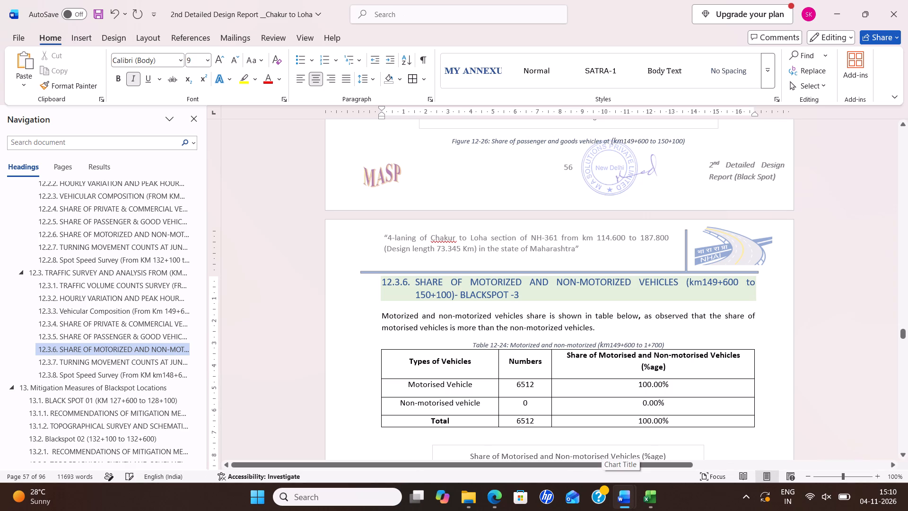
{"action": "type", "text": "50"}
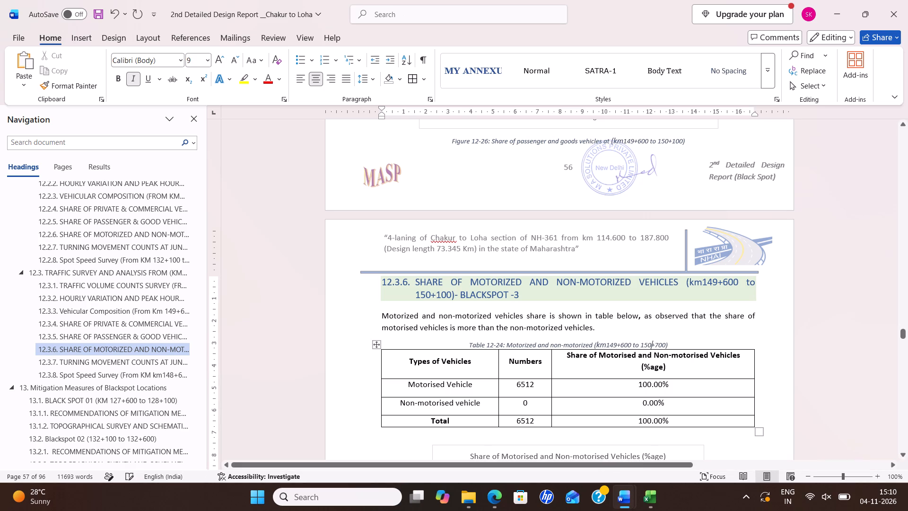
{"action": "left_click", "coordinate": [660, 349]}
{"action": "left_click", "coordinate": [659, 345]}
{"action": "key", "text": "BackSpace"}
{"action": "key", "text": "1"}
{"action": "key", "text": "ctrl+s"}
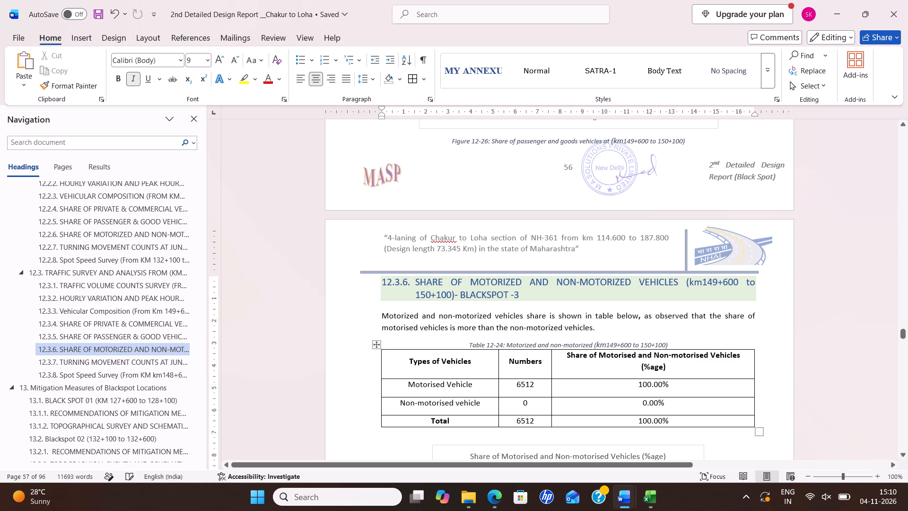
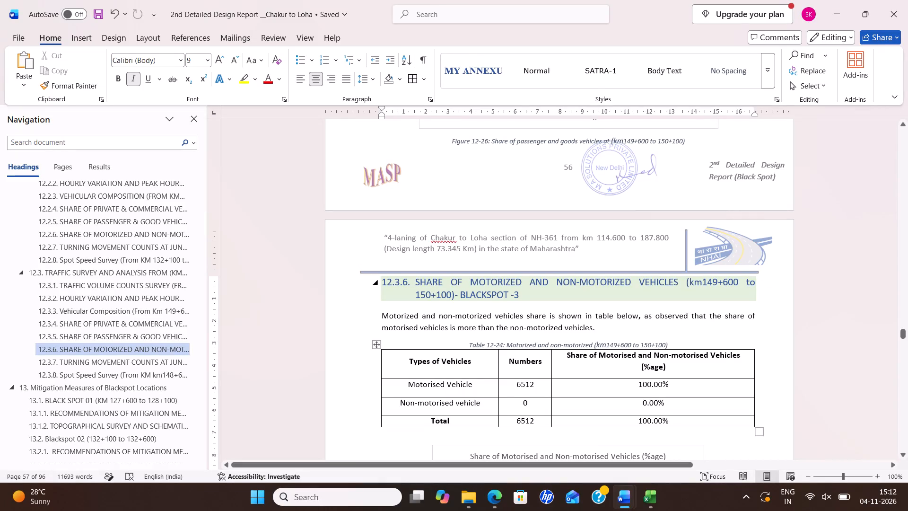
Replace Table 12-24's numbers and percentages with the motorised and non-motorised values (6054, 12, 6066) from the Trafic 149+700 workbook, pasted as text only.
{"action": "scroll", "coordinate": [526, 300], "scroll_direction": "down", "scroll_amount": 10}
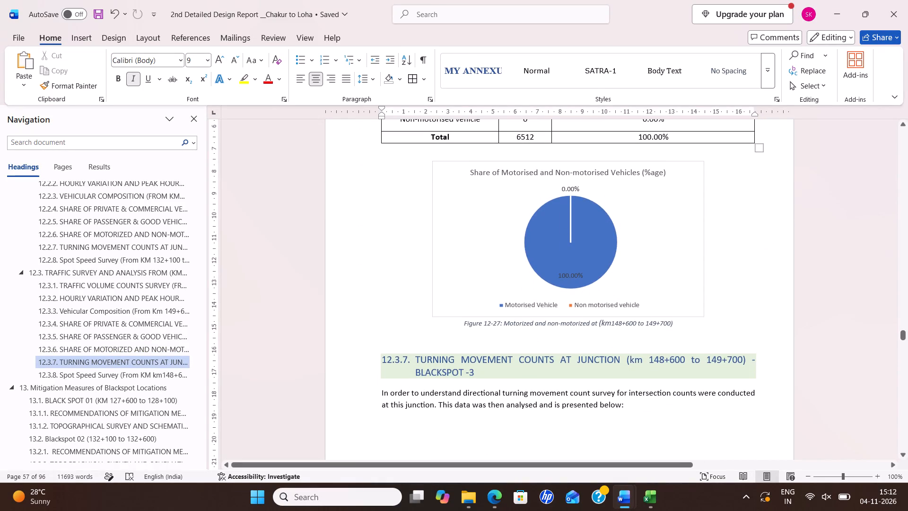
{"action": "scroll", "coordinate": [520, 247], "scroll_direction": "up", "scroll_amount": 4}
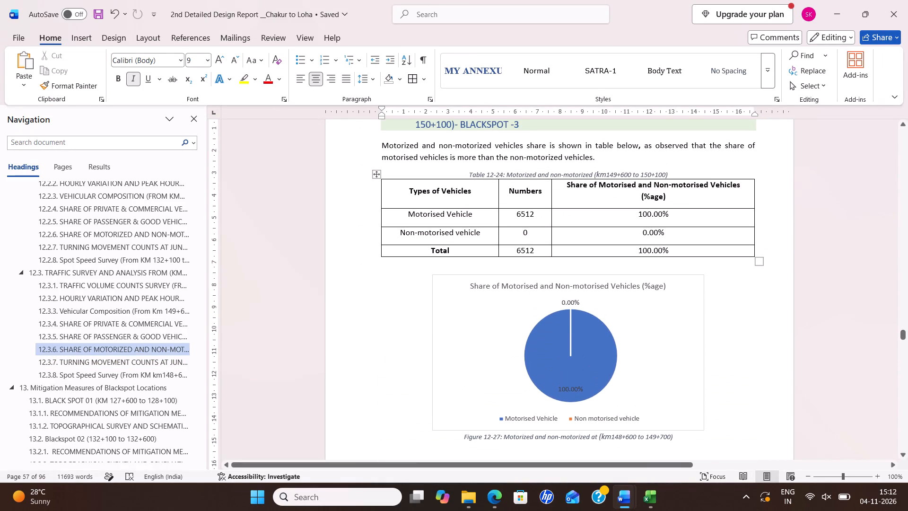
{"action": "key", "text": "alt+Tab"}
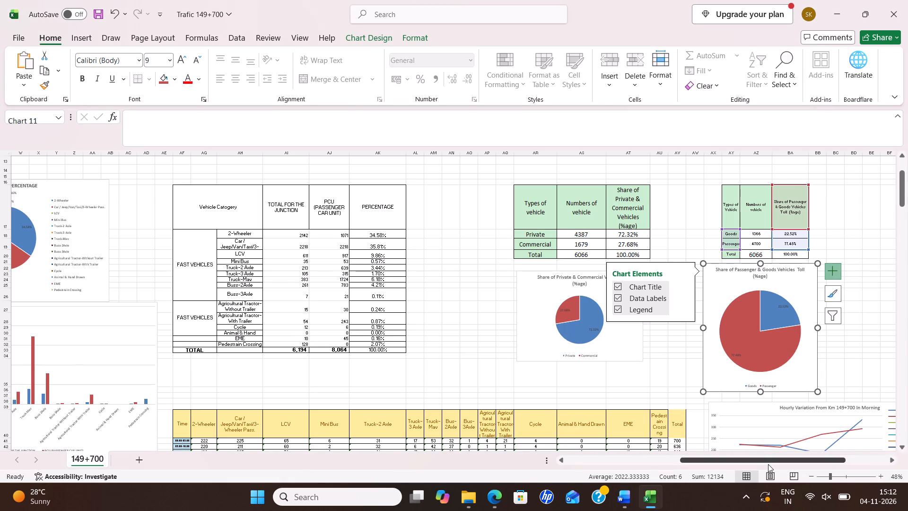
{"action": "left_click_drag", "start_coordinate": [768, 464], "coordinate": [838, 466]}
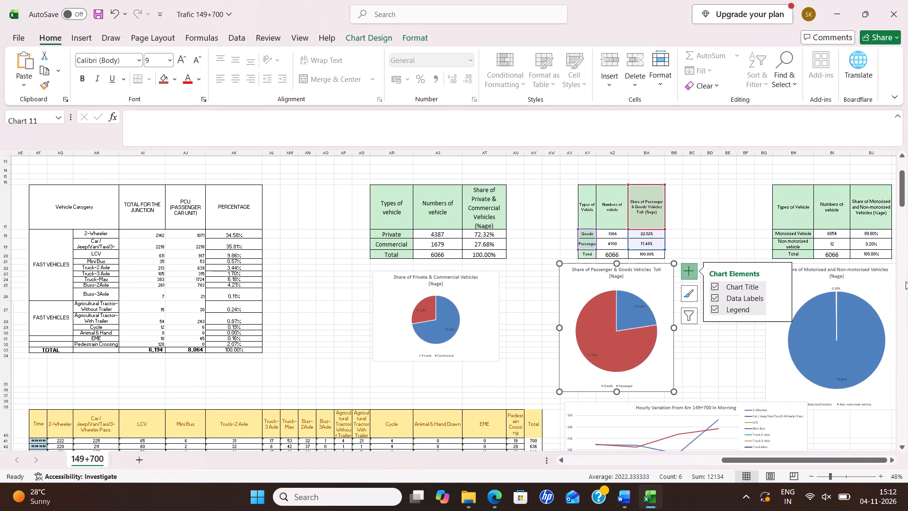
{"action": "left_click_drag", "start_coordinate": [828, 233], "coordinate": [861, 255]}
{"action": "key", "text": "ctrl+c"}
{"action": "key", "text": "alt+Tab"}
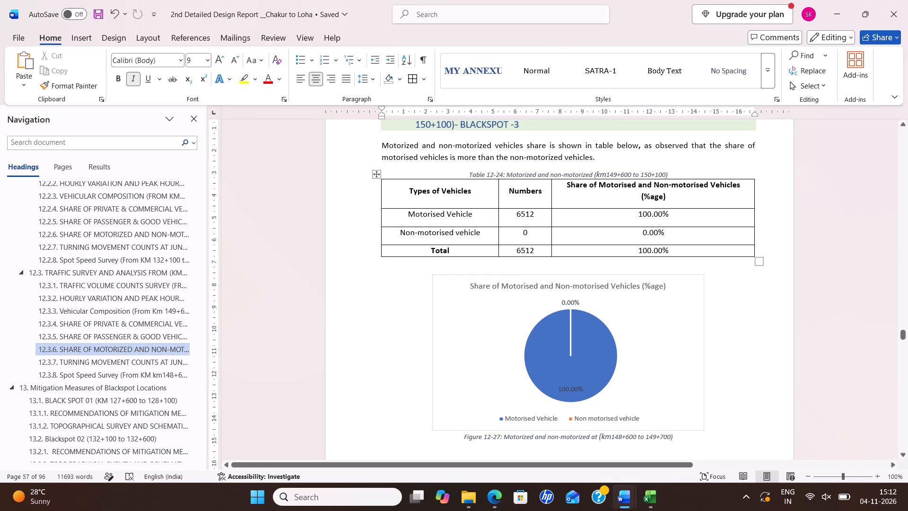
{"action": "left_click_drag", "start_coordinate": [514, 217], "coordinate": [663, 251]}
{"action": "key", "text": "ctrl+v"}
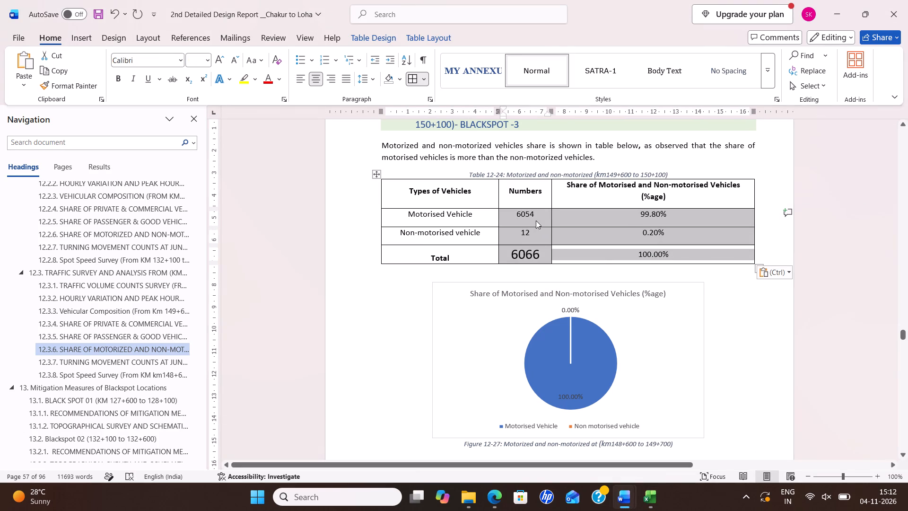
{"action": "key", "text": "ctrl+z"}
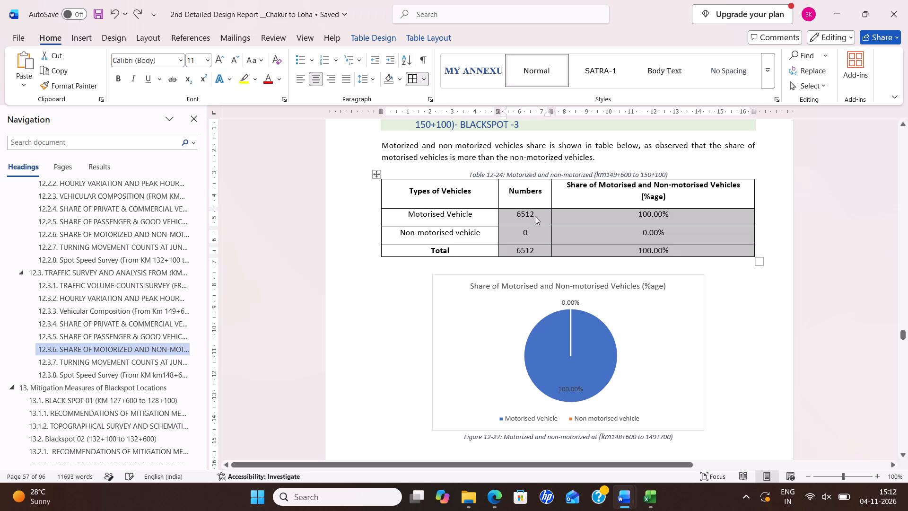
{"action": "right_click", "coordinate": [525, 210]}
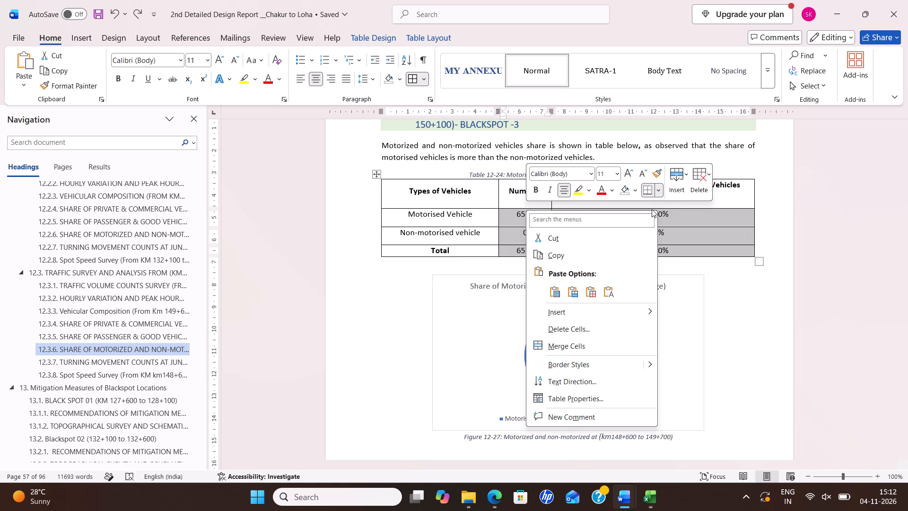
{"action": "left_click", "coordinate": [606, 292]}
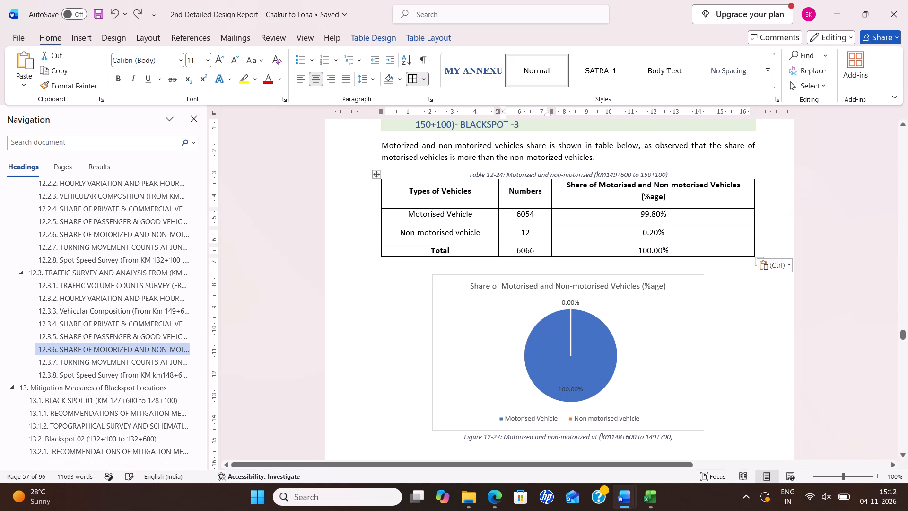
Replace the pie chart above the Figure 12-27 caption with the motorised and non-motorised share chart from the Trafic 149+700 workbook.
{"action": "left_click", "coordinate": [465, 314]}
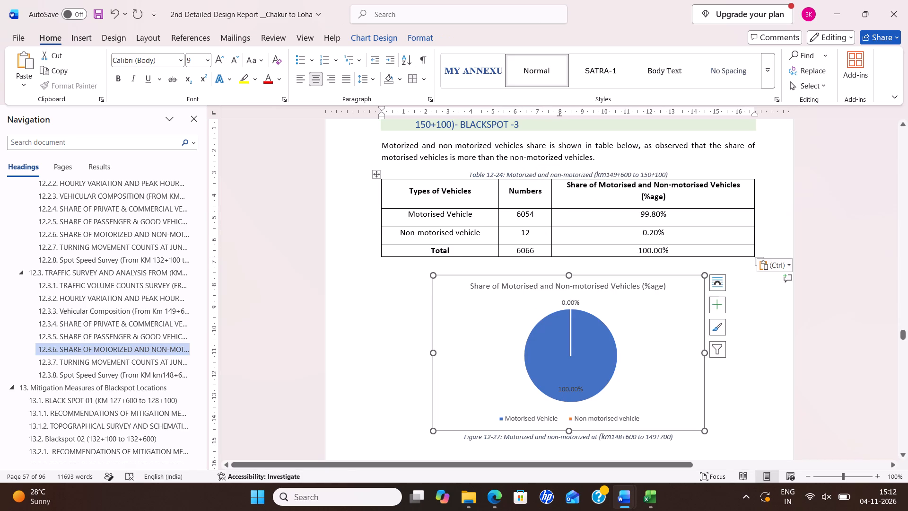
{"action": "key", "text": "Delete"}
{"action": "key", "text": "alt+Tab"}
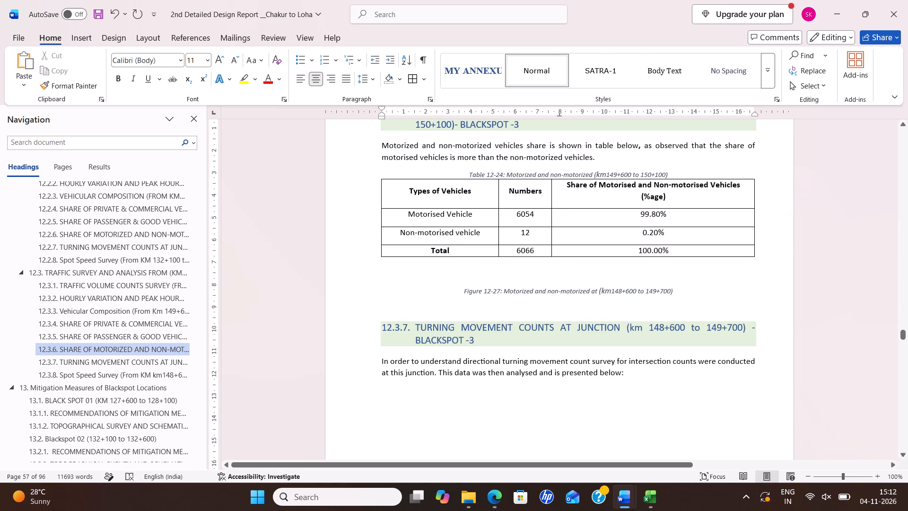
{"action": "left_click", "coordinate": [773, 306]}
{"action": "left_click", "coordinate": [773, 306]}
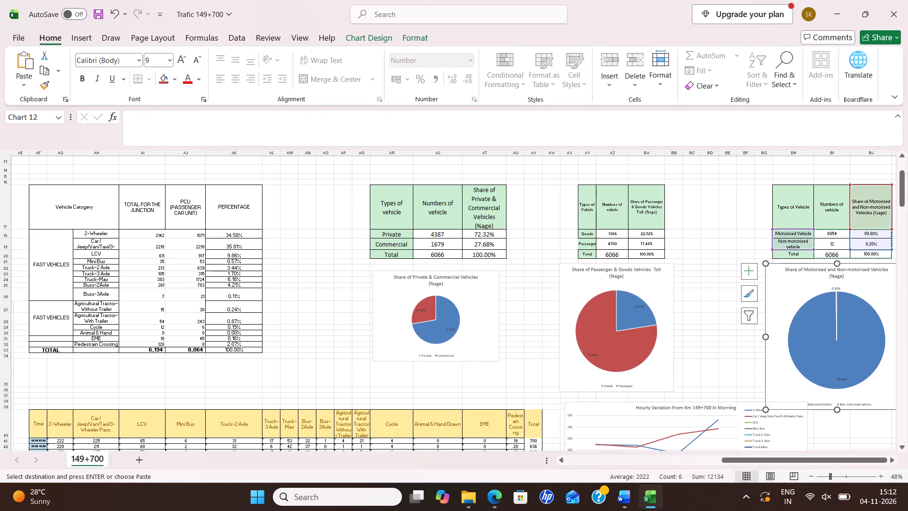
{"action": "key", "text": "ctrl+c"}
{"action": "key", "text": "alt+Tab"}
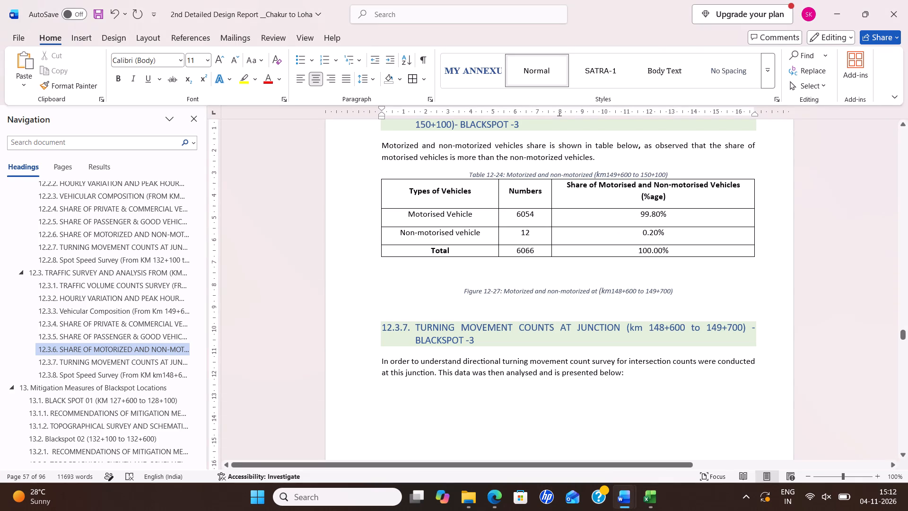
{"action": "key", "text": "ctrl+v"}
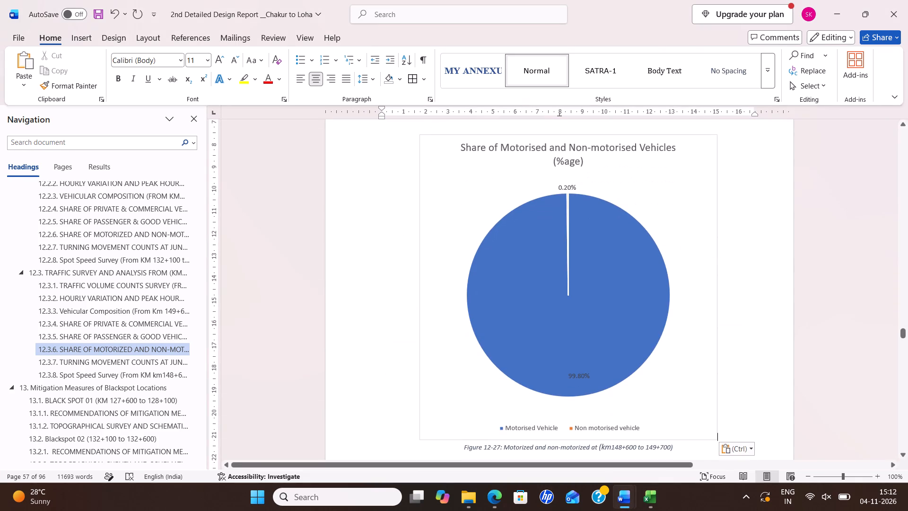
Shorten the pasted motorised and non-motorised pie chart to about half its height.
{"action": "left_click", "coordinate": [684, 236]}
{"action": "left_click", "coordinate": [568, 436]}
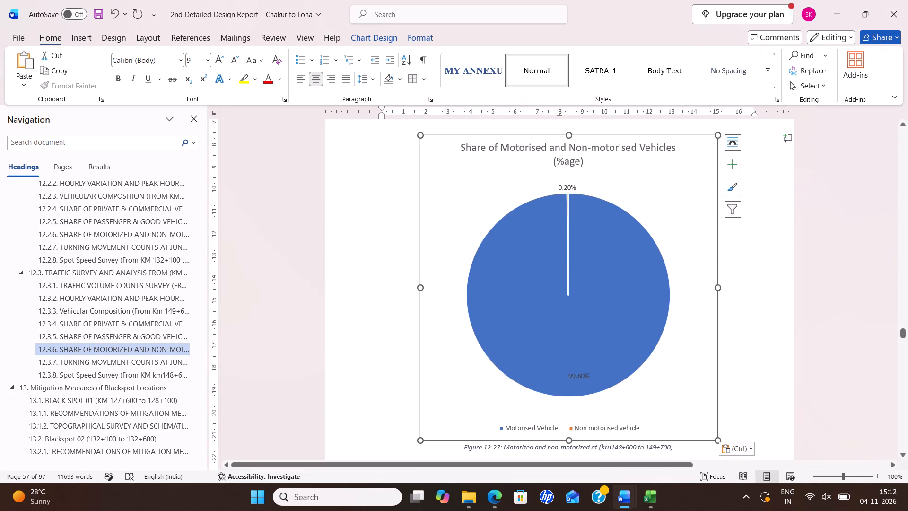
{"action": "left_click_drag", "start_coordinate": [568, 438], "coordinate": [567, 288]}
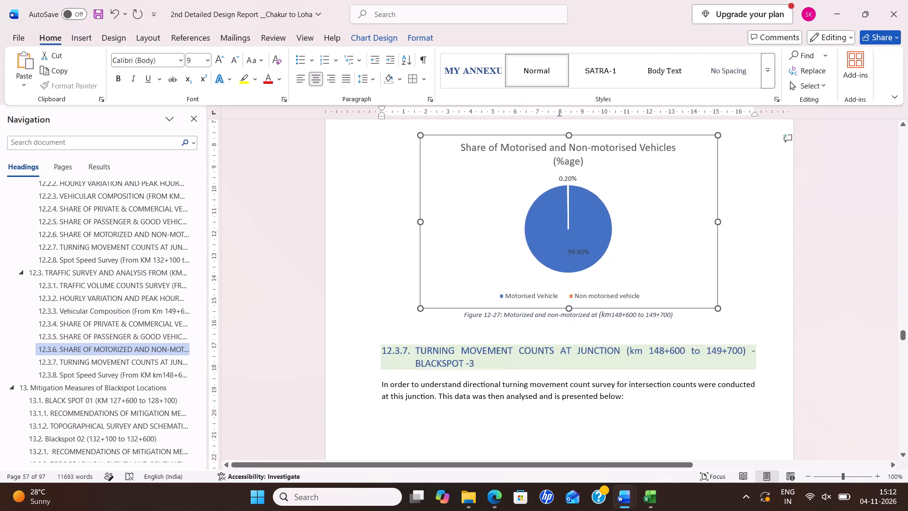
{"action": "left_click_drag", "start_coordinate": [567, 288], "coordinate": [566, 283]}
Show the motorised and non-motorised pie chart's data labels as data callouts.
{"action": "left_click", "coordinate": [734, 166]}
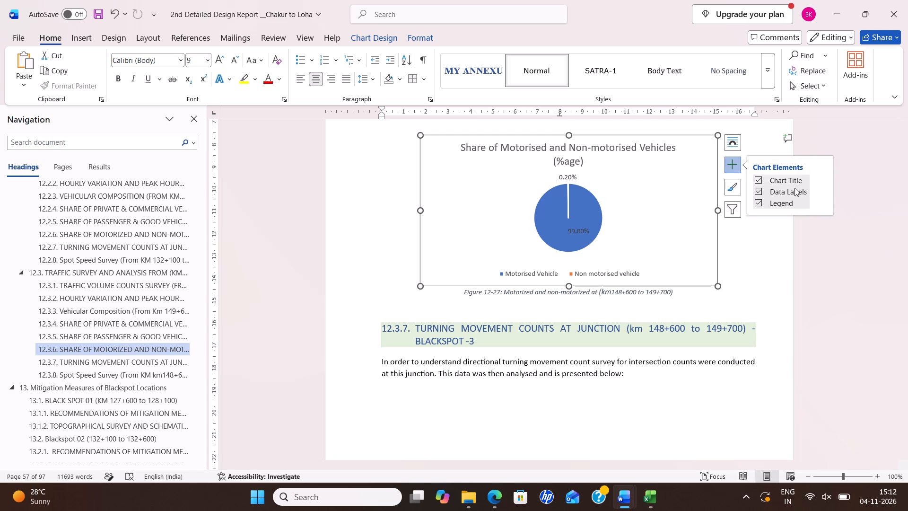
{"action": "left_click", "coordinate": [812, 189]}
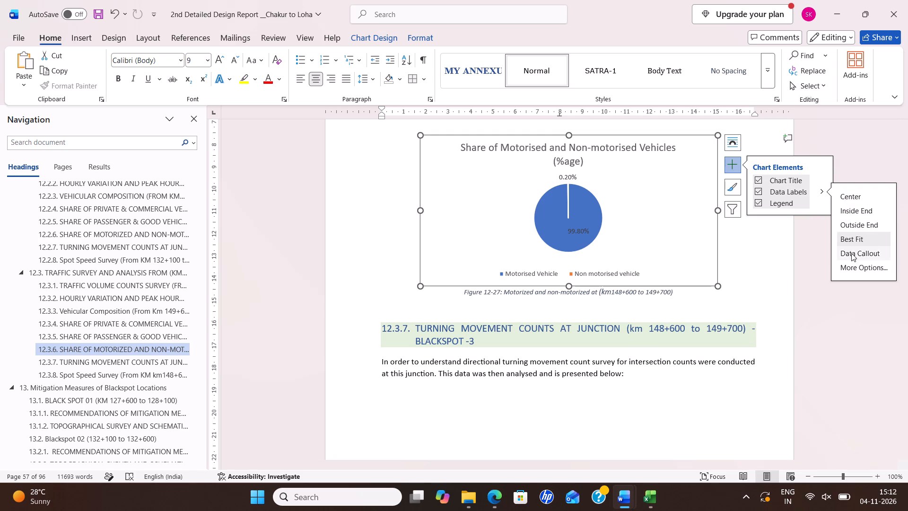
{"action": "left_click", "coordinate": [851, 253]}
{"action": "left_click", "coordinate": [683, 215]}
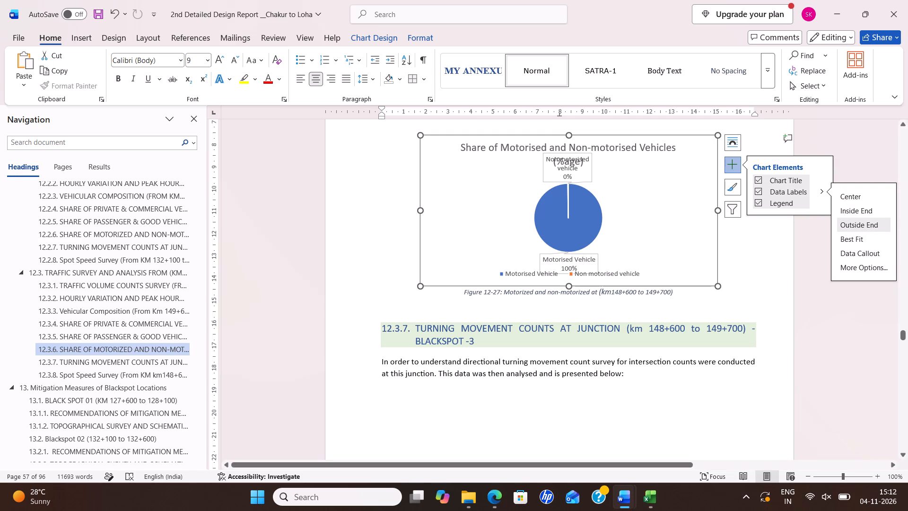
Move the Non motorised vehicle callout to the pie's upper left and the Motorised Vehicle callout to its lower right, clear of title and legend.
{"action": "left_click_drag", "start_coordinate": [591, 175], "coordinate": [661, 189]}
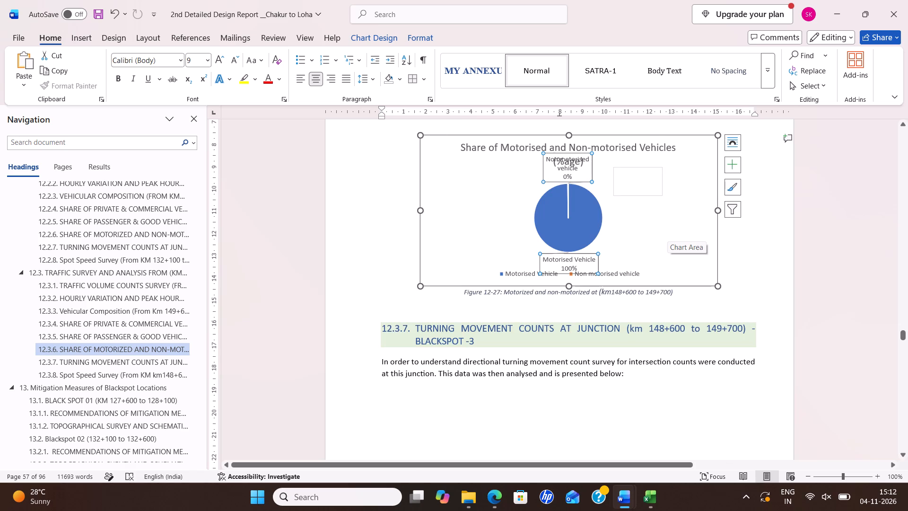
{"action": "scroll", "coordinate": [666, 232], "scroll_direction": "up", "scroll_amount": 3}
{"action": "left_click_drag", "start_coordinate": [542, 255], "coordinate": [537, 255]}
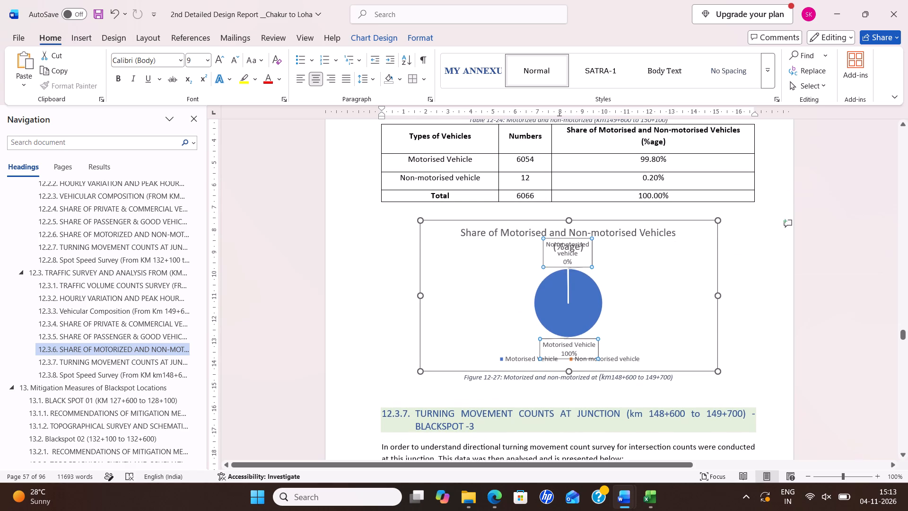
{"action": "left_click_drag", "start_coordinate": [537, 255], "coordinate": [463, 279]}
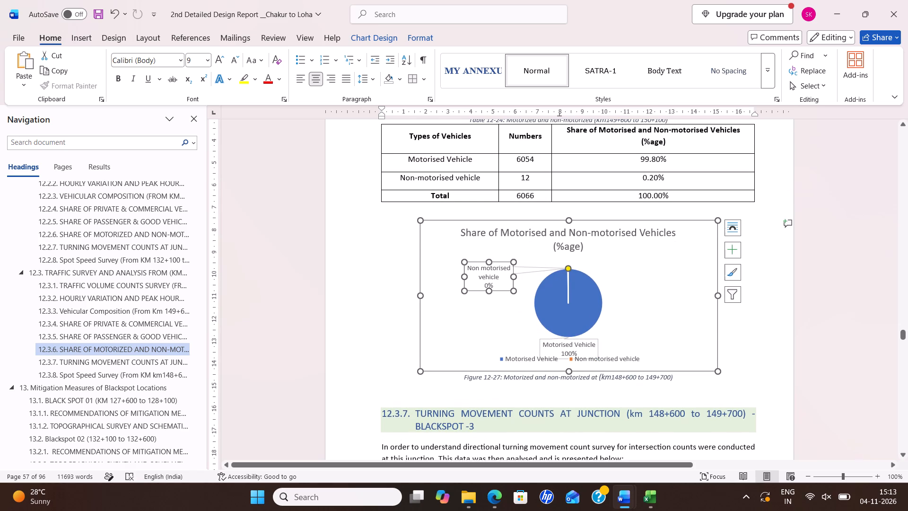
{"action": "left_click_drag", "start_coordinate": [597, 352], "coordinate": [631, 348]}
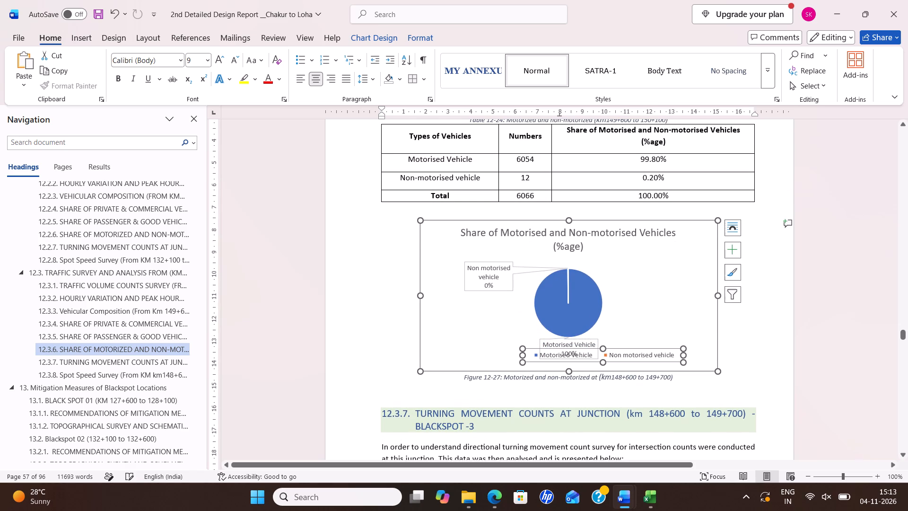
{"action": "key", "text": "ctrl+z"}
{"action": "left_click", "coordinate": [595, 345]}
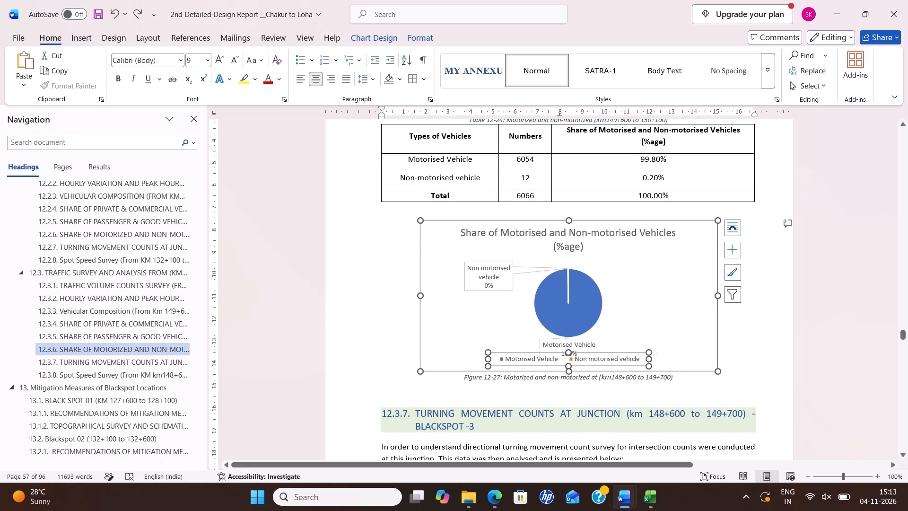
{"action": "left_click_drag", "start_coordinate": [599, 345], "coordinate": [671, 315]}
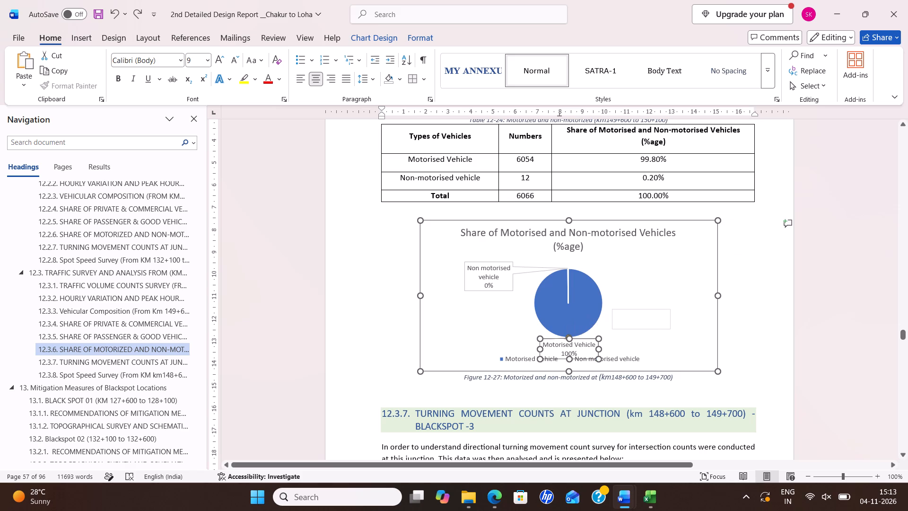
{"action": "left_click_drag", "start_coordinate": [671, 315], "coordinate": [671, 315]}
Set the font size of the motorised and non-motorised chart's title to 12.
{"action": "left_click", "coordinate": [538, 233]}
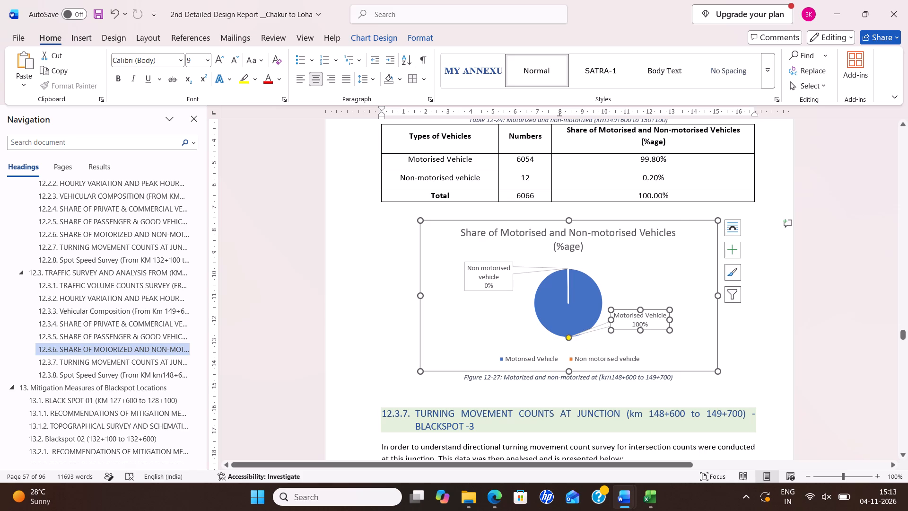
{"action": "left_click_drag", "start_coordinate": [464, 231], "coordinate": [547, 243]}
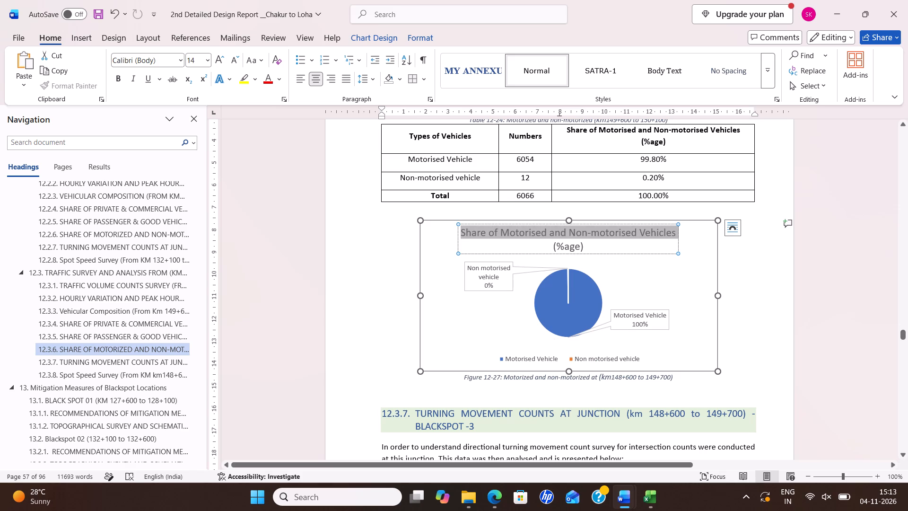
{"action": "left_click_drag", "start_coordinate": [547, 243], "coordinate": [607, 247]}
{"action": "left_click", "coordinate": [656, 218]}
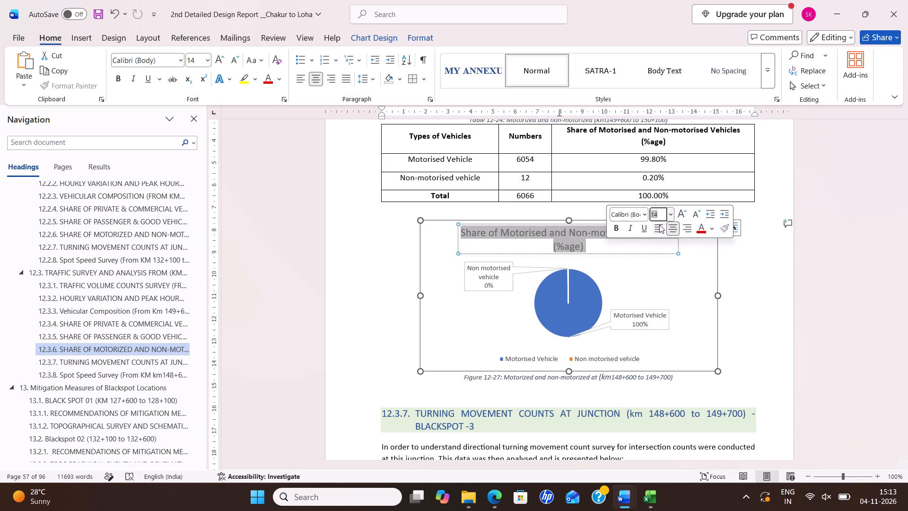
{"action": "type", "text": "12"}
{"action": "key", "text": "Return"}
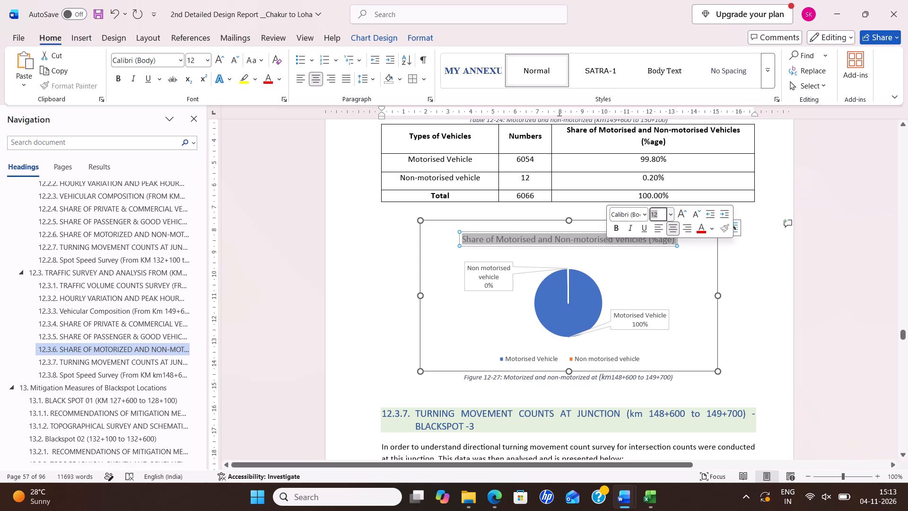
{"action": "left_click", "coordinate": [687, 278]}
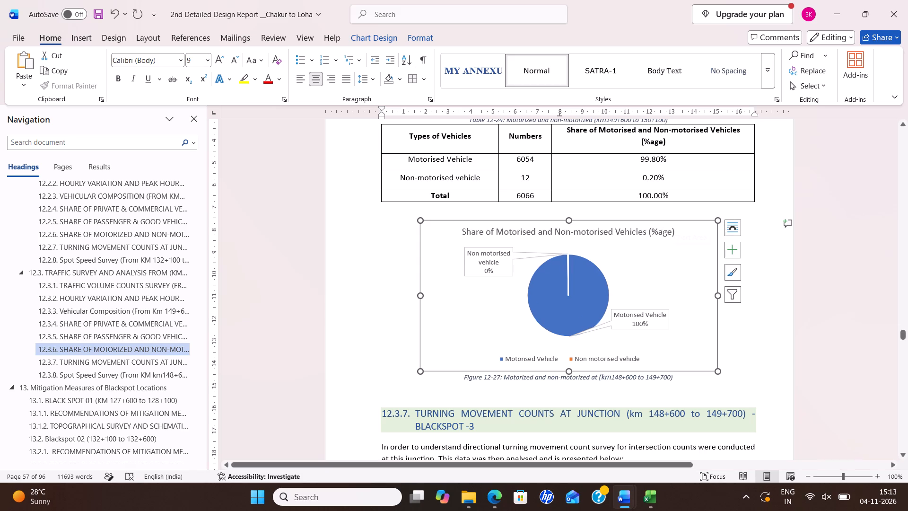
Update the chainage in the Figure 12-27 caption to km149+600 to 150+100.
{"action": "left_click", "coordinate": [624, 380]}
{"action": "key", "text": "BackSpace"}
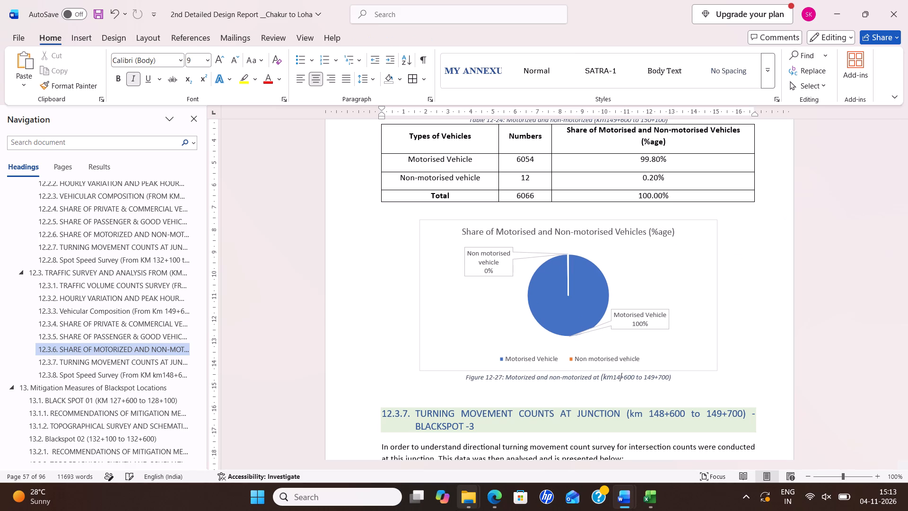
{"action": "key", "text": "9"}
{"action": "key", "text": "Right"}
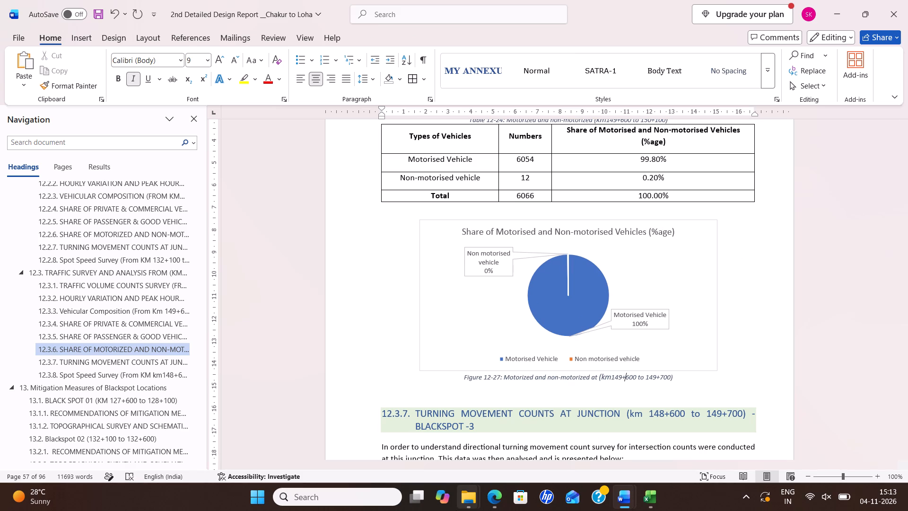
{"action": "key", "text": "Right"}
{"action": "key", "text": "Right"}
{"action": "key", "text": "Right"}
{"action": "key", "text": "Right"}
{"action": "key", "text": "Right"}
{"action": "key", "text": "Right"}
{"action": "key", "text": "Right"}
{"action": "key", "text": "Right"}
{"action": "key", "text": "Right"}
{"action": "key", "text": "Right"}
{"action": "key", "text": "BackSpace"}
{"action": "key", "text": "BackSpace"}
{"action": "type", "text": "50"}
{"action": "key", "text": "Right"}
{"action": "key", "text": "Right"}
{"action": "key", "text": "BackSpace"}
{"action": "key", "text": "1"}
Save the design report.
{"action": "key", "text": "ctrl+s"}
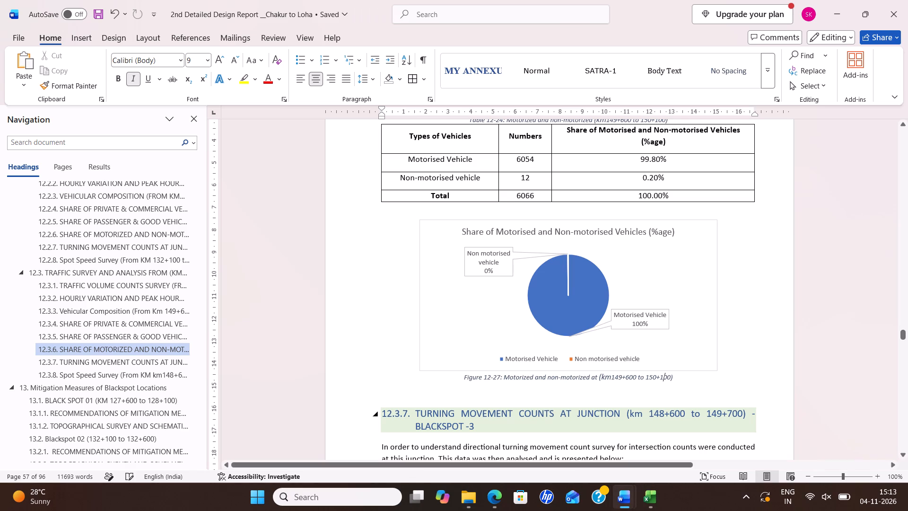
Update the chainage in heading 12.3.7, Turning Movement Counts at Junction, to km 149+600 to 150+100.
{"action": "left_click", "coordinate": [668, 416]}
{"action": "left_click", "coordinate": [665, 416]}
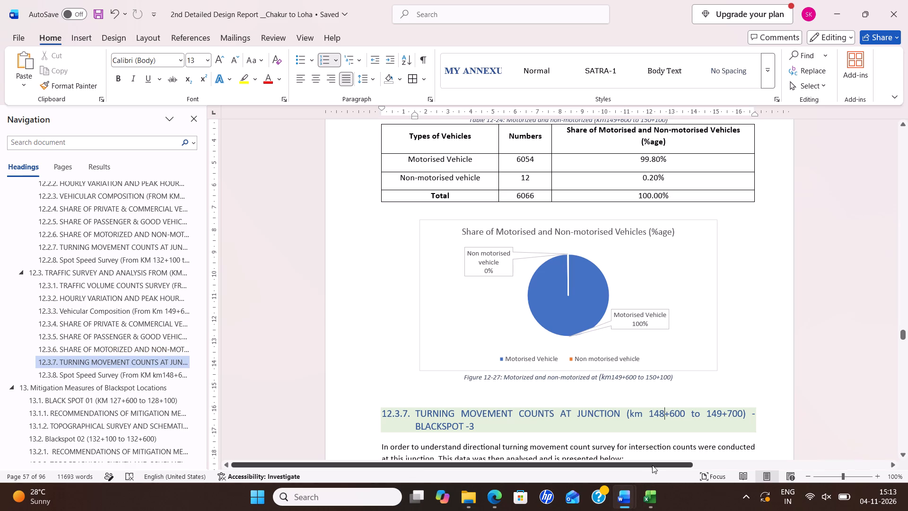
{"action": "key", "text": "BackSpace"}
{"action": "key", "text": "9"}
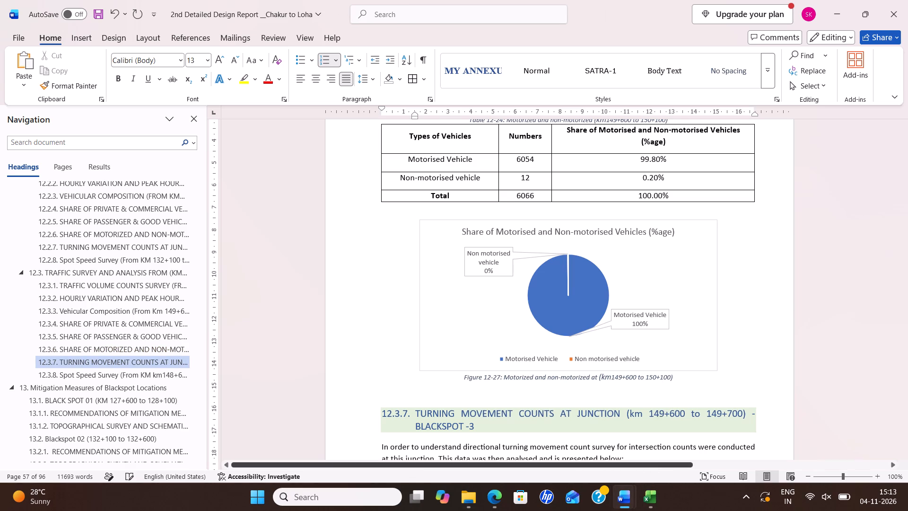
{"action": "key", "text": "Right"}
{"action": "key", "text": "Right"}
{"action": "key", "text": "Right"}
{"action": "key", "text": "Right"}
{"action": "key", "text": "Right"}
{"action": "key", "text": "Right"}
{"action": "key", "text": "Right"}
{"action": "key", "text": "Right"}
{"action": "key", "text": "Right"}
{"action": "key", "text": "Right"}
{"action": "key", "text": "Right"}
{"action": "key", "text": "BackSpace"}
{"action": "key", "text": "BackSpace"}
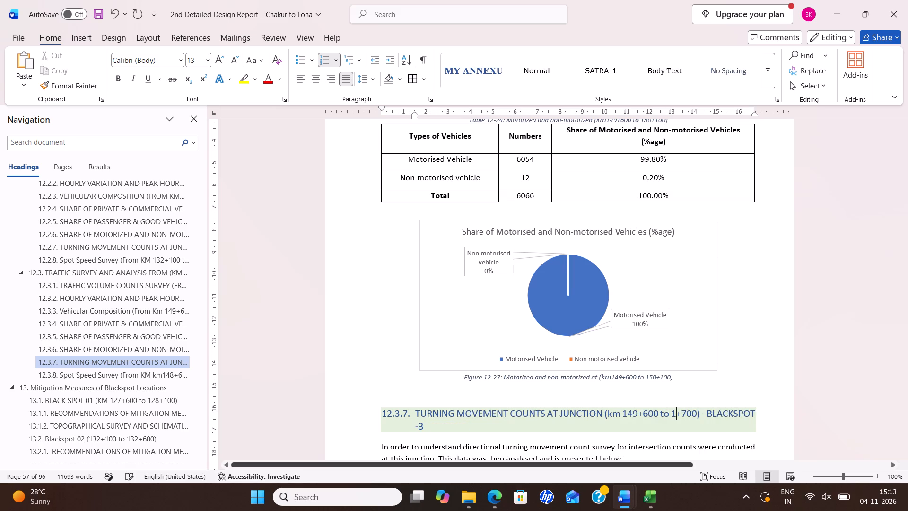
{"action": "type", "text": "50"}
{"action": "key", "text": "Right"}
{"action": "key", "text": "Right"}
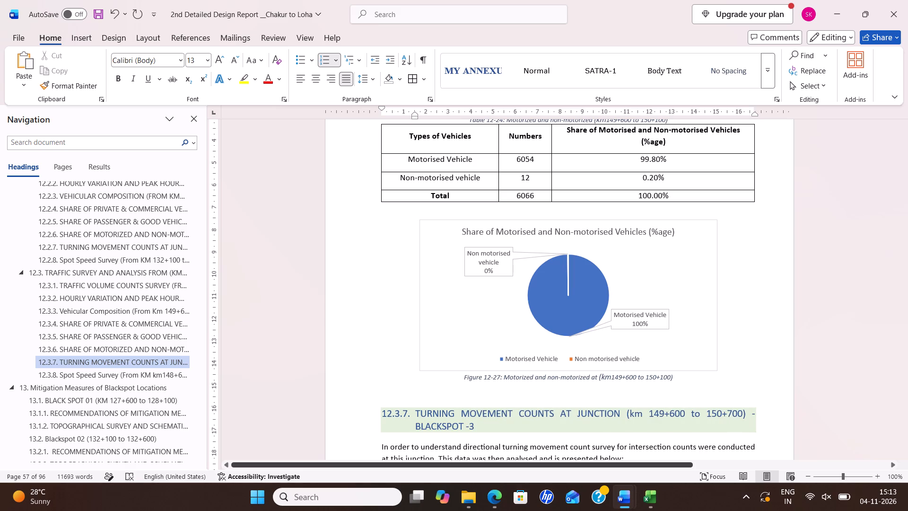
{"action": "key", "text": "BackSpace"}
{"action": "key", "text": "1"}
Delete the old morning peak hour TMC diagram for CH. 148+600 from section 12.3.7.
{"action": "scroll", "coordinate": [541, 304], "scroll_direction": "down", "scroll_amount": 11}
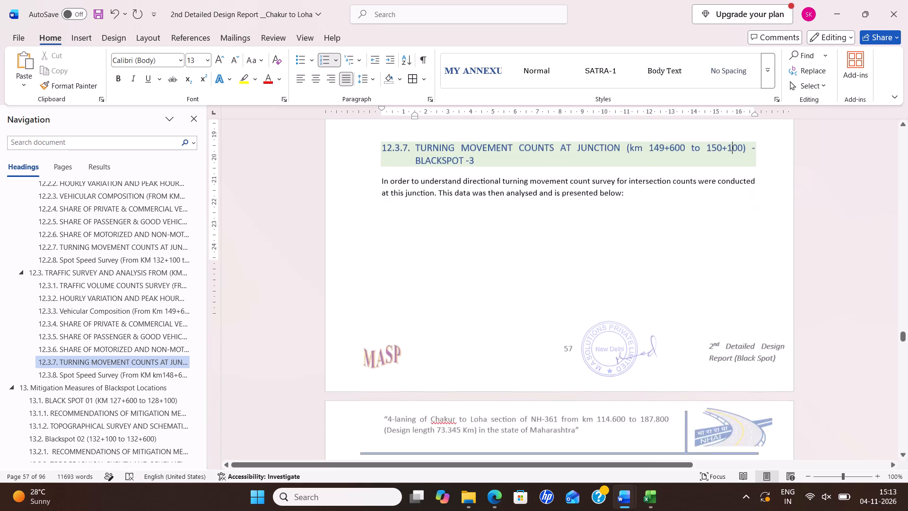
{"action": "scroll", "coordinate": [544, 322], "scroll_direction": "down", "scroll_amount": 7}
{"action": "left_click", "coordinate": [456, 289]}
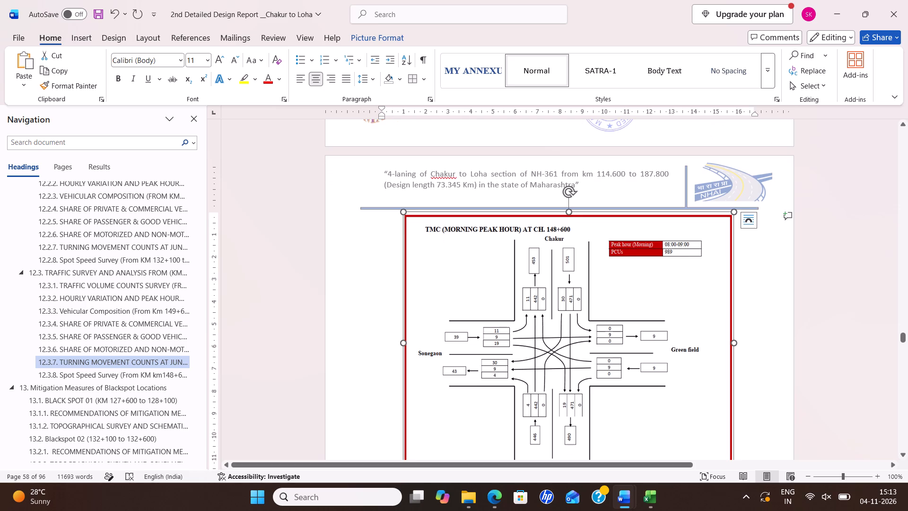
{"action": "key", "text": "Delete"}
Switch to the Trafic 149+700 workbook in Excel, save it and close it.
{"action": "key", "text": "alt+Tab"}
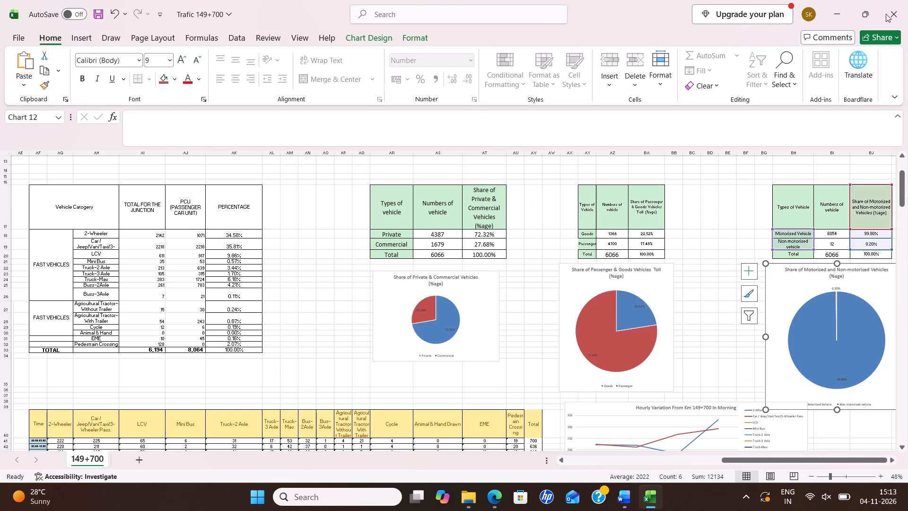
{"action": "key", "text": "ctrl+s"}
{"action": "left_click", "coordinate": [903, 11]}
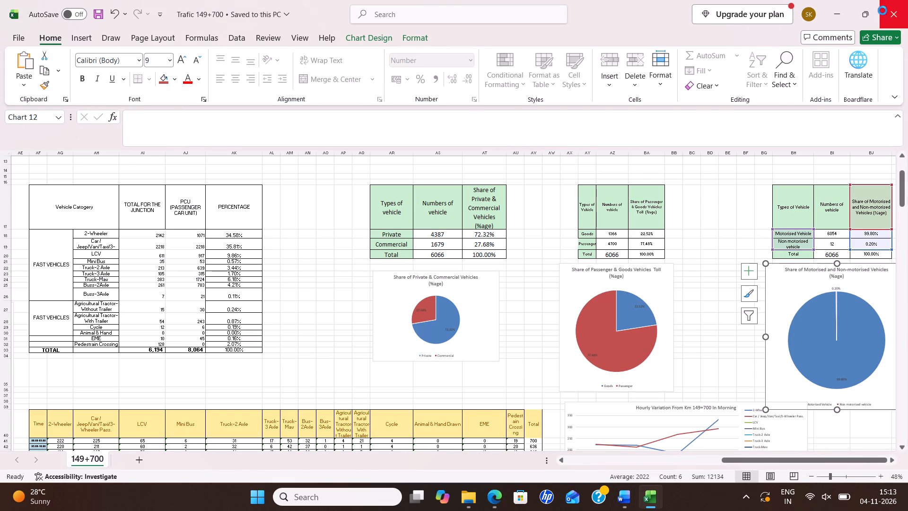
Open the TMC 149 - 700 document from the traffic folder.
{"action": "left_click", "coordinate": [839, 12]}
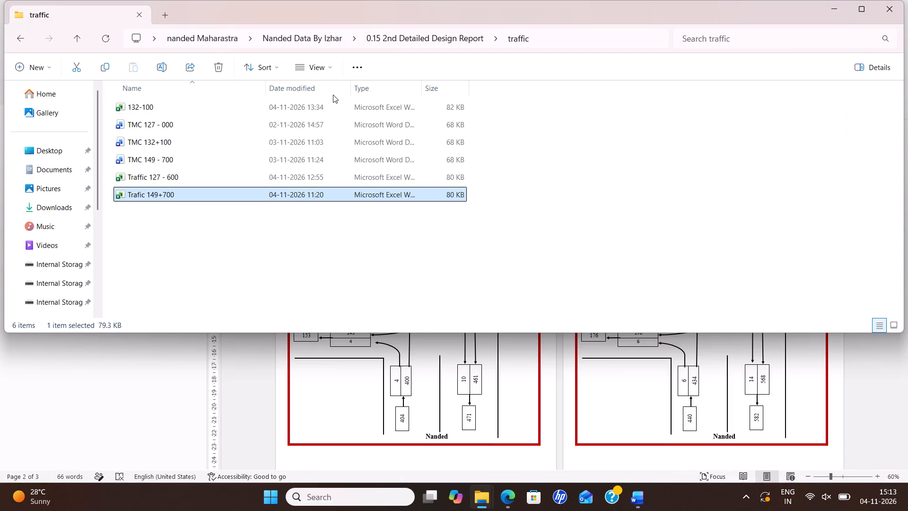
{"action": "double_click", "coordinate": [133, 160]}
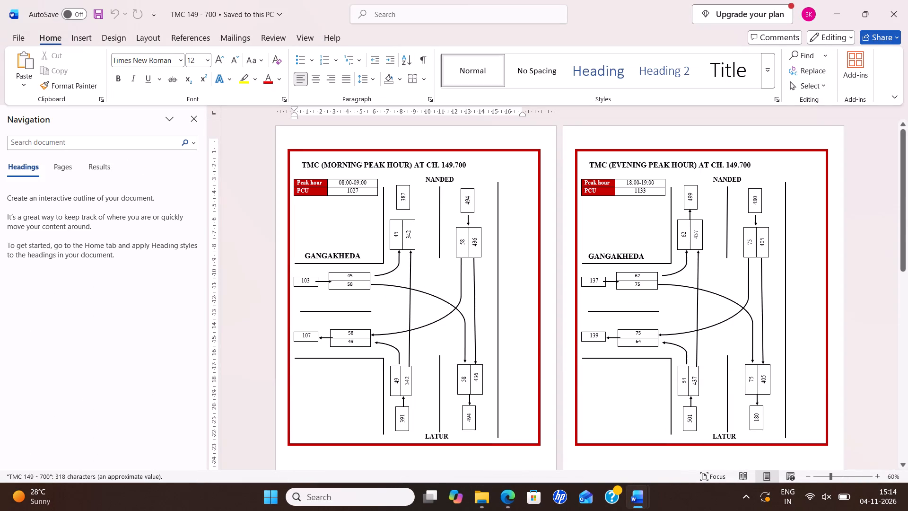
Capture the CH. 149.700 morning peak hour TMC diagram as a screen snip and paste it into section 12.3.7 of the report.
{"action": "key", "text": "Print"}
{"action": "left_click_drag", "start_coordinate": [285, 143], "coordinate": [506, 455]}
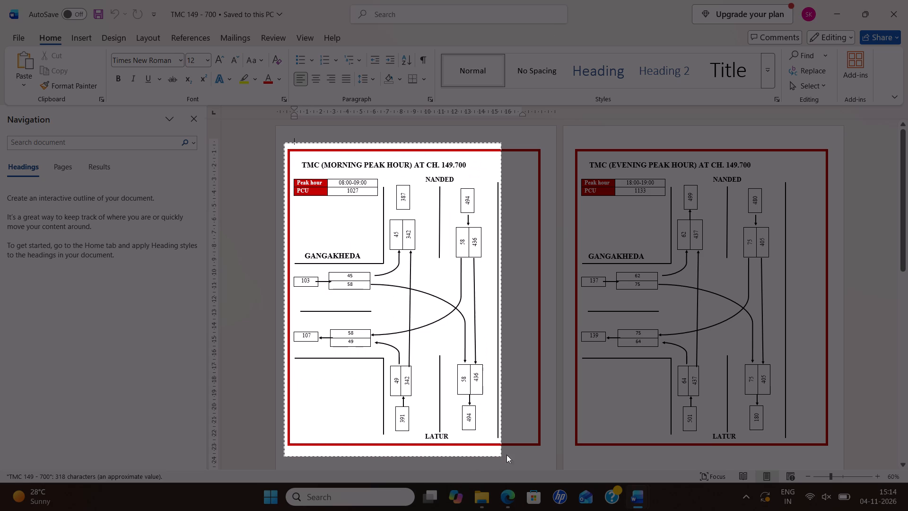
{"action": "left_click_drag", "start_coordinate": [506, 455], "coordinate": [545, 450]}
{"action": "key", "text": "alt+Tab"}
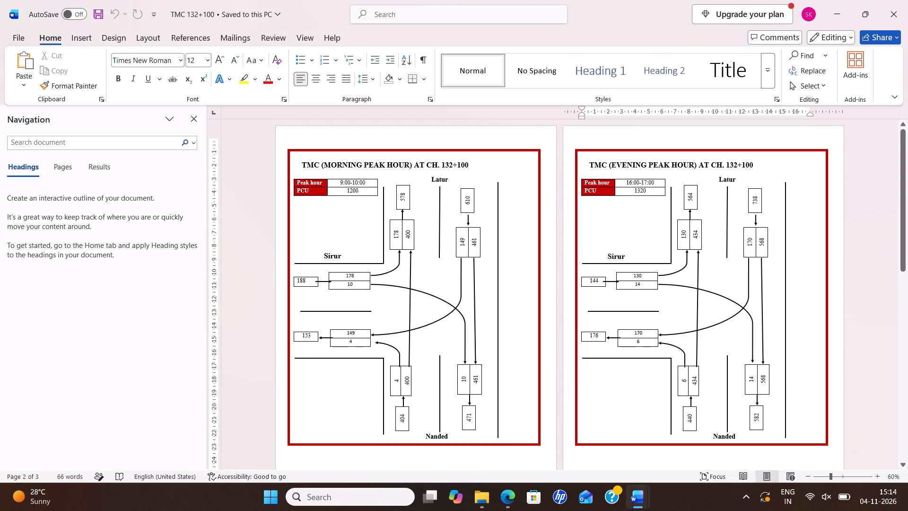
{"action": "key", "text": "alt+Tab"}
{"action": "key", "text": "alt+Tab"}
{"action": "key", "text": "alt+Tab"}
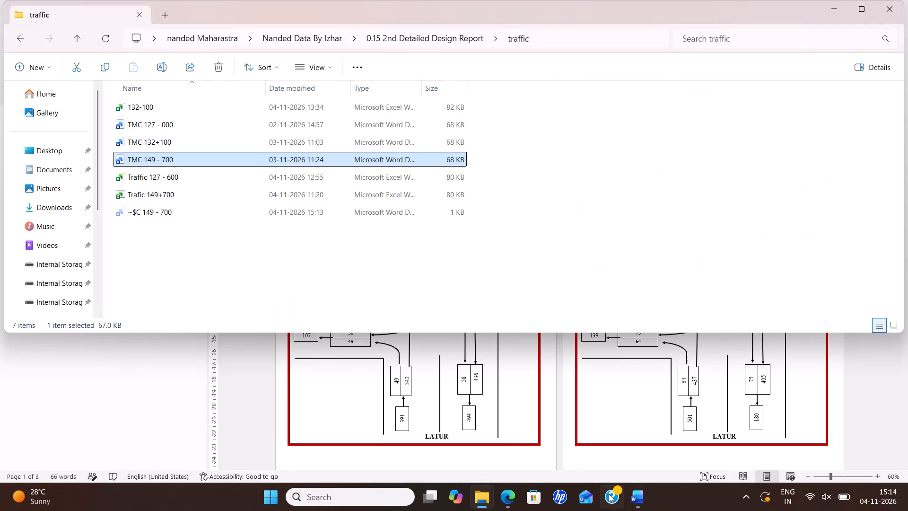
{"action": "left_click", "coordinate": [628, 507]}
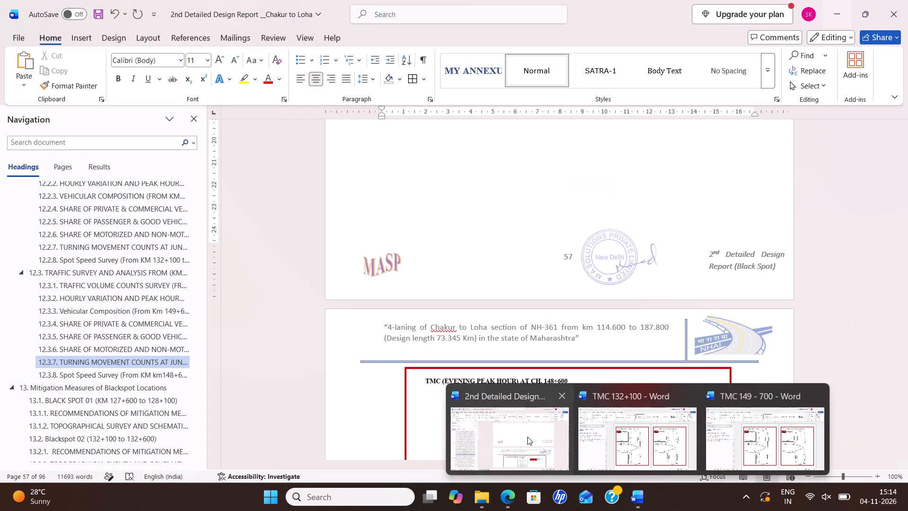
{"action": "left_click", "coordinate": [527, 437]}
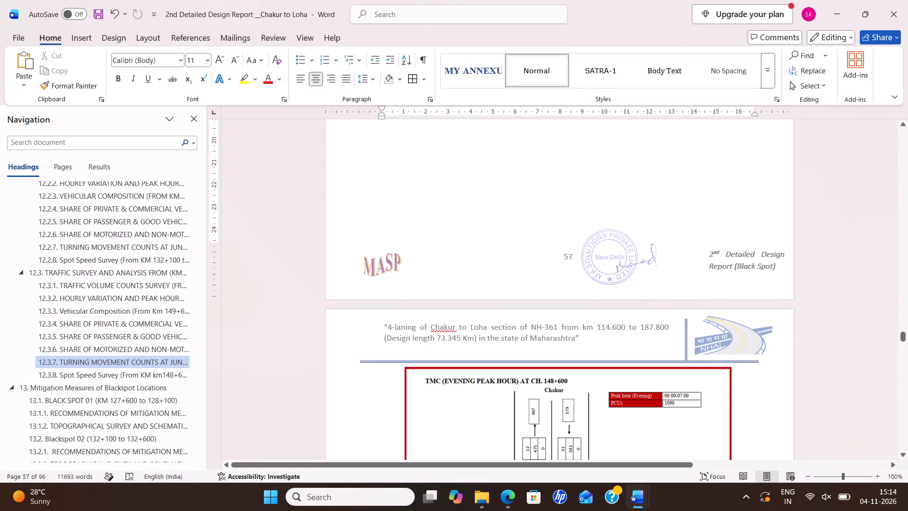
{"action": "key", "text": "ctrl+v"}
Close the TMC 132+100 document.
{"action": "key", "text": "alt+Tab"}
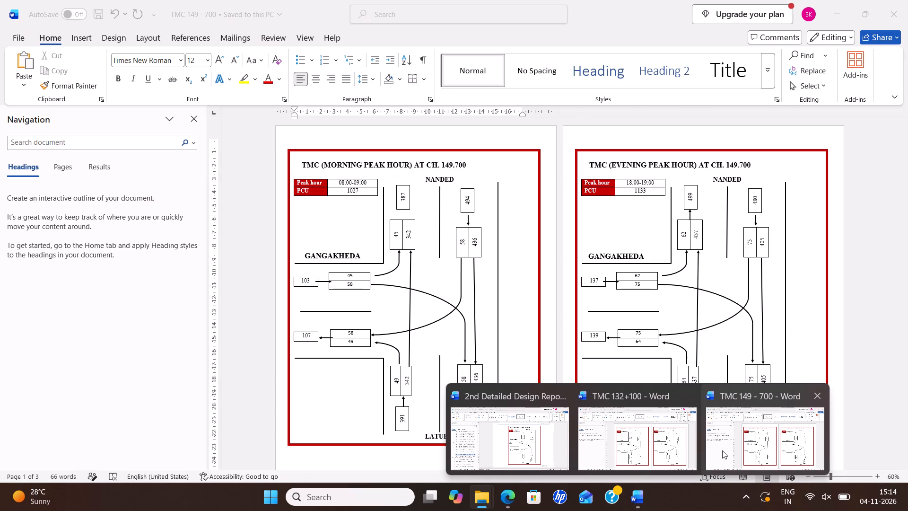
{"action": "left_click", "coordinate": [684, 395]}
Replace the report's old CH. 148+600 evening peak hour diagram with a screen snip of the evening diagram from TMC 149 - 700.
{"action": "left_click", "coordinate": [753, 431]}
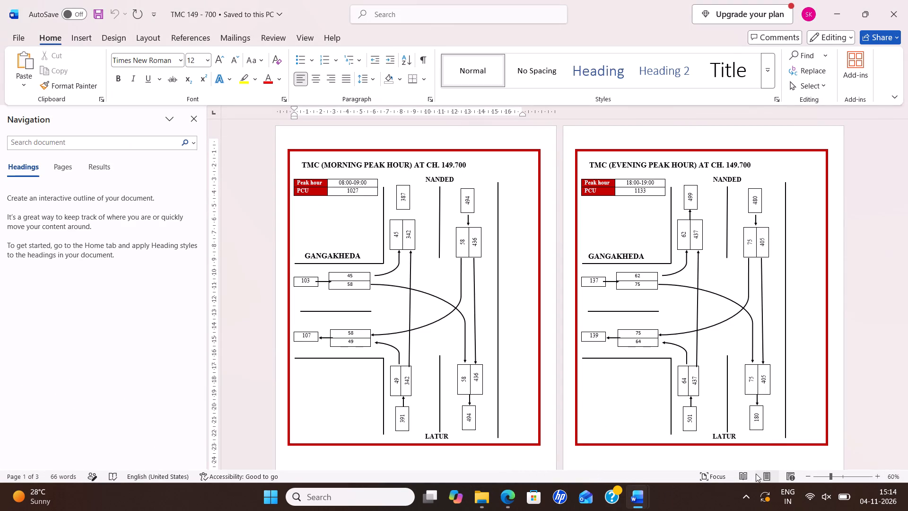
{"action": "key", "text": "Print"}
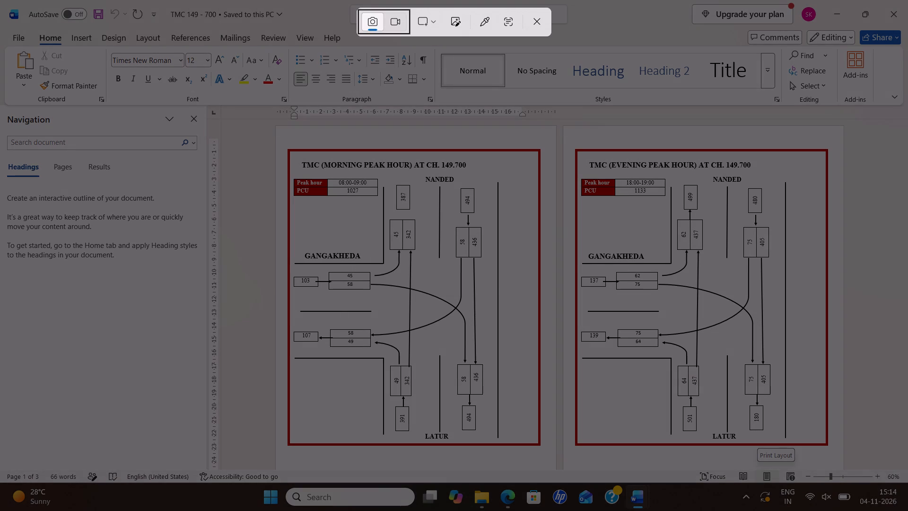
{"action": "left_click_drag", "start_coordinate": [569, 143], "coordinate": [675, 466]}
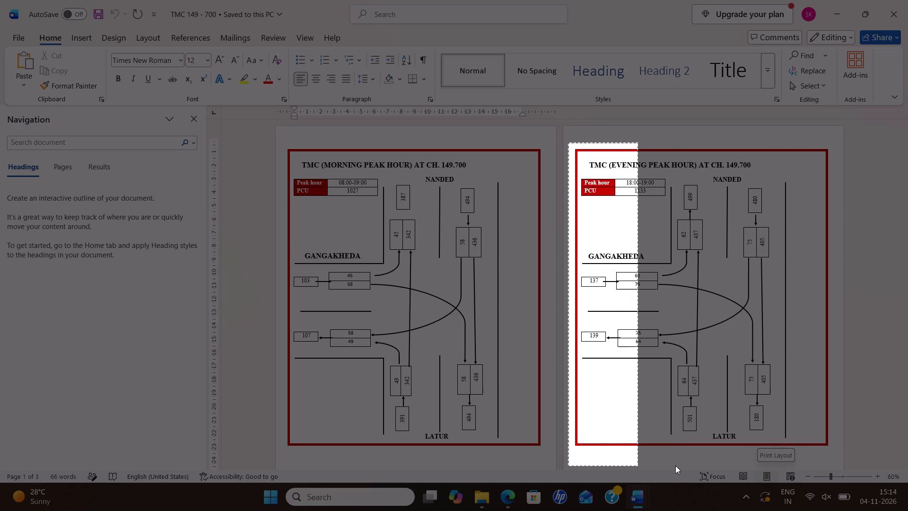
{"action": "left_click_drag", "start_coordinate": [675, 466], "coordinate": [833, 453]}
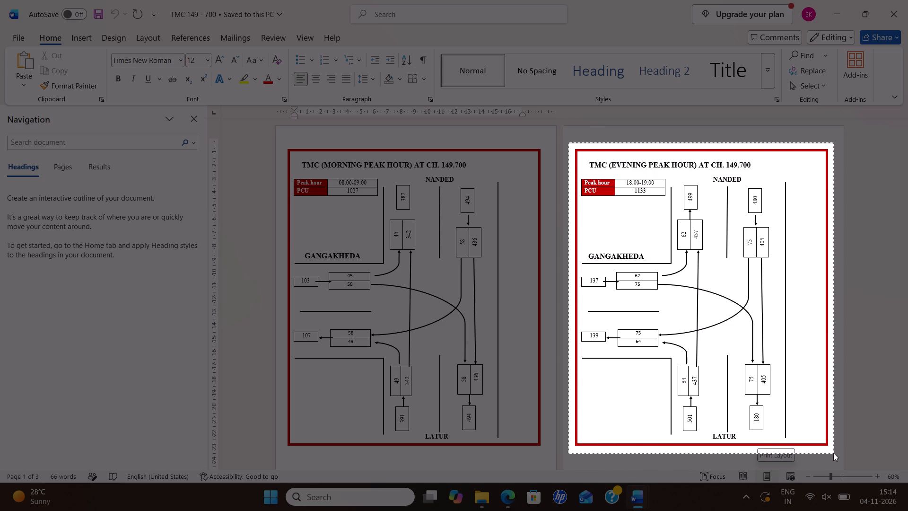
{"action": "left_click_drag", "start_coordinate": [833, 453], "coordinate": [833, 447]}
{"action": "key", "text": "alt+Tab"}
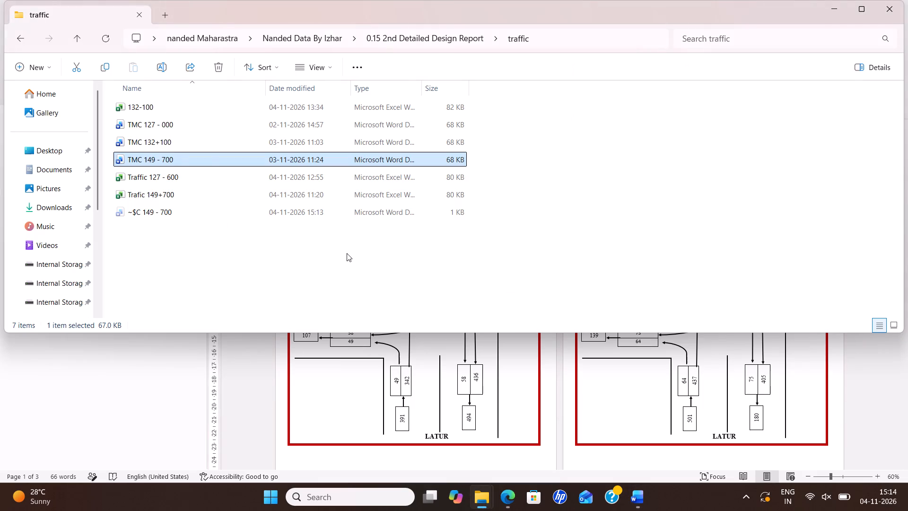
{"action": "left_click", "coordinate": [640, 496]}
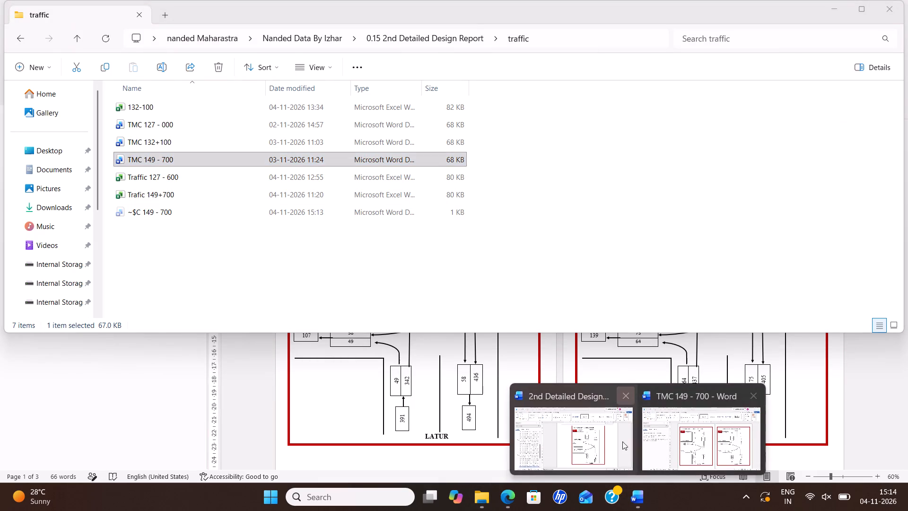
{"action": "left_click", "coordinate": [617, 440]}
{"action": "scroll", "coordinate": [564, 347], "scroll_direction": "down", "scroll_amount": 18}
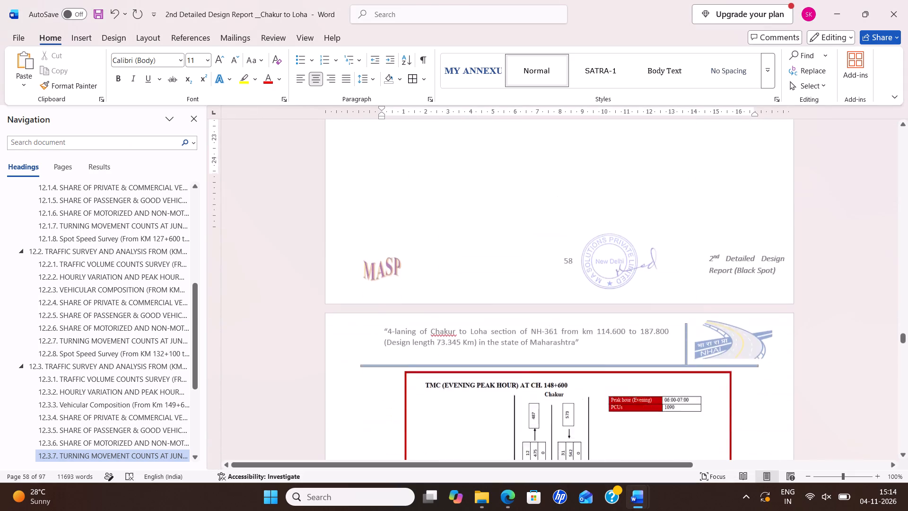
{"action": "scroll", "coordinate": [544, 351], "scroll_direction": "down", "scroll_amount": 1}
{"action": "left_click", "coordinate": [445, 315]}
{"action": "key", "text": "Delete"}
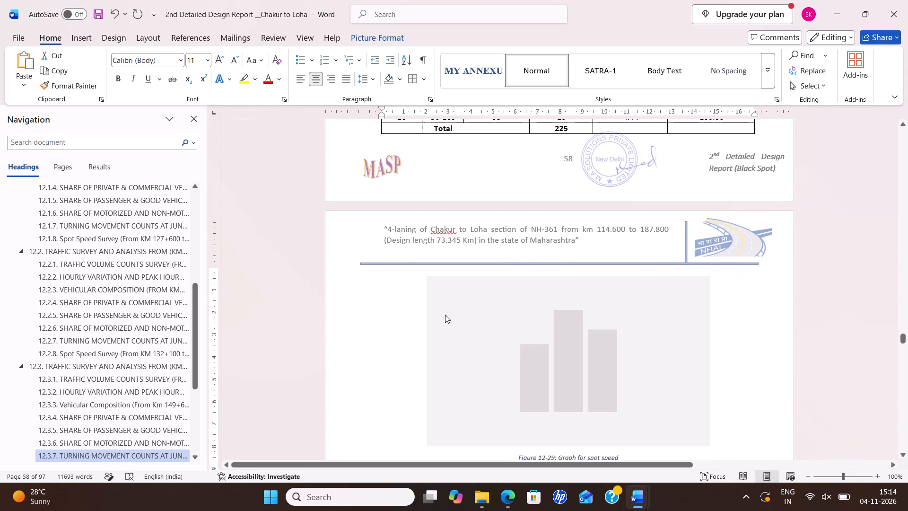
{"action": "key", "text": "ctrl+v"}
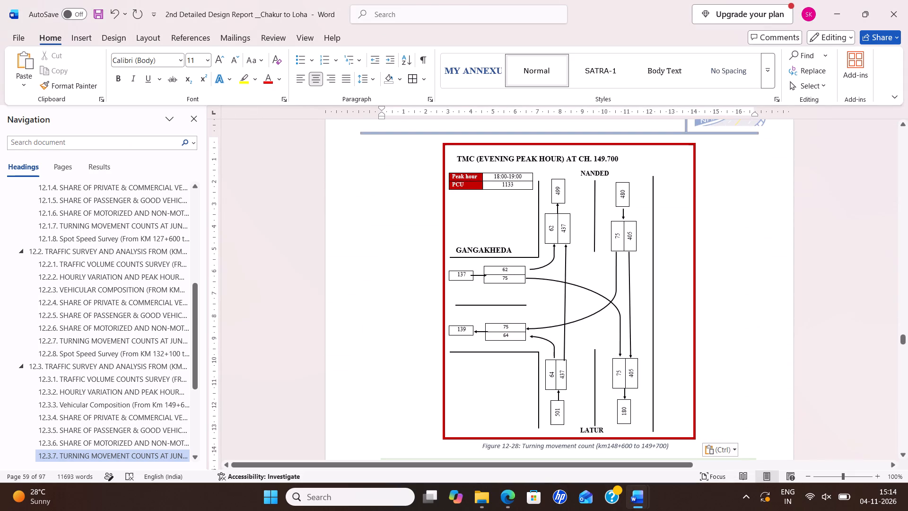
Update the chainage in the Figure 12-28 turning movement count caption to km149+600 to 150+100.
{"action": "scroll", "coordinate": [603, 258], "scroll_direction": "down", "scroll_amount": 3}
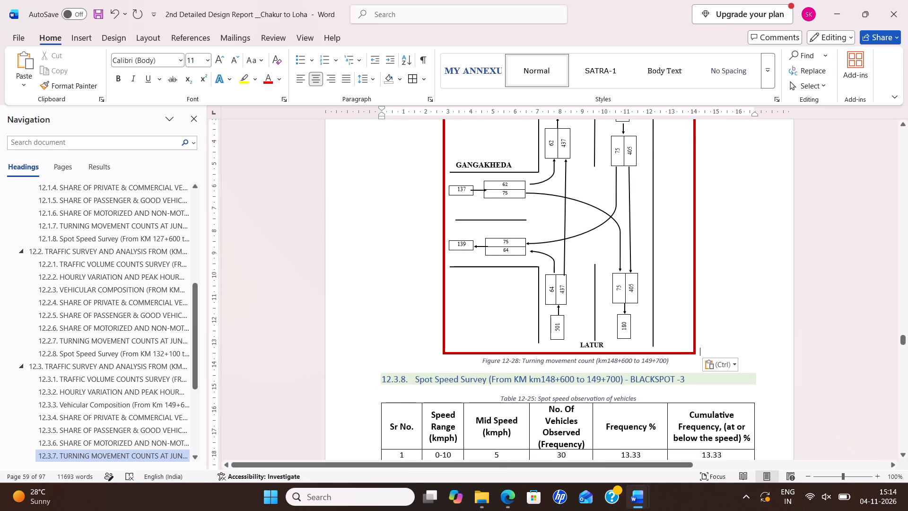
{"action": "left_click", "coordinate": [619, 364]}
{"action": "key", "text": "BackSpace"}
{"action": "key", "text": "9"}
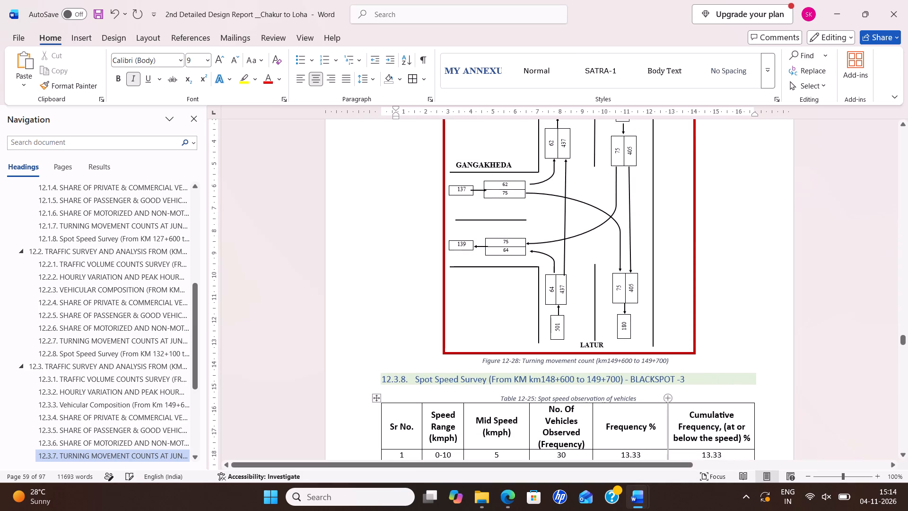
{"action": "left_click", "coordinate": [654, 364]}
{"action": "key", "text": "BackSpace"}
{"action": "key", "text": "BackSpace"}
{"action": "type", "text": "50"}
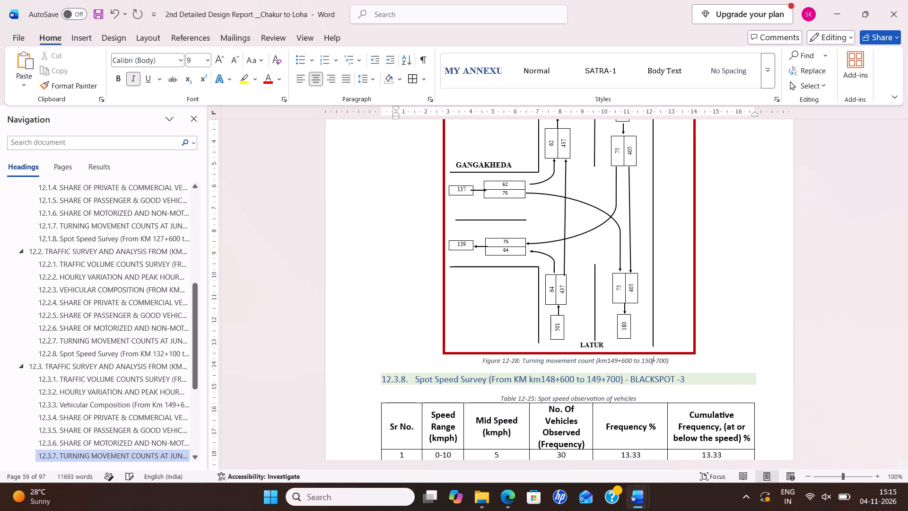
{"action": "left_click", "coordinate": [661, 363]}
{"action": "key", "text": "BackSpace"}
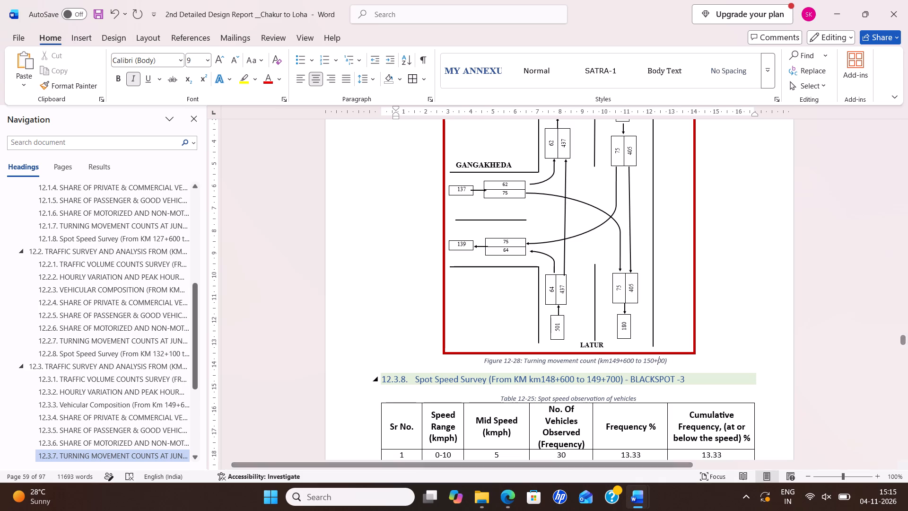
{"action": "key", "text": "1"}
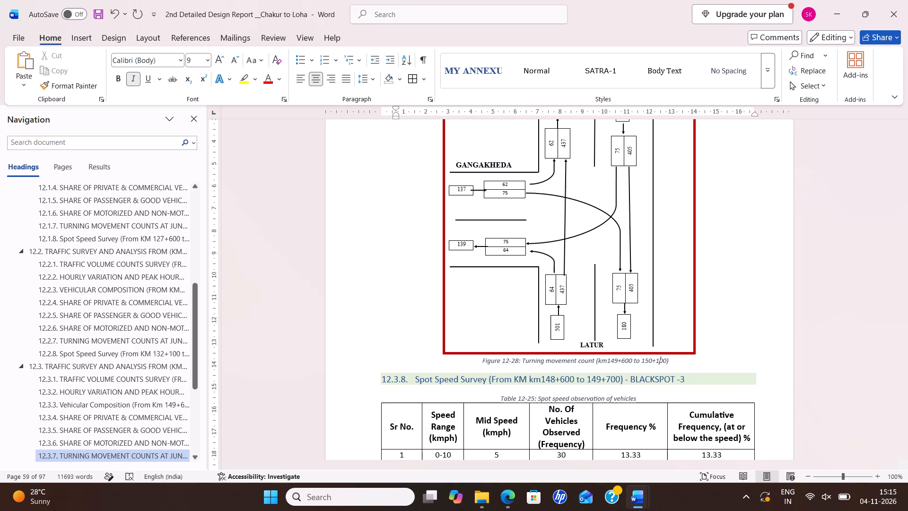
Save the report with the updated Blackspot-3 turning movement diagrams and caption.
{"action": "scroll", "coordinate": [608, 171], "scroll_direction": "down", "scroll_amount": 18}
{"action": "scroll", "coordinate": [585, 190], "scroll_direction": "up", "scroll_amount": 1}
{"action": "scroll", "coordinate": [585, 190], "scroll_direction": "down", "scroll_amount": 1}
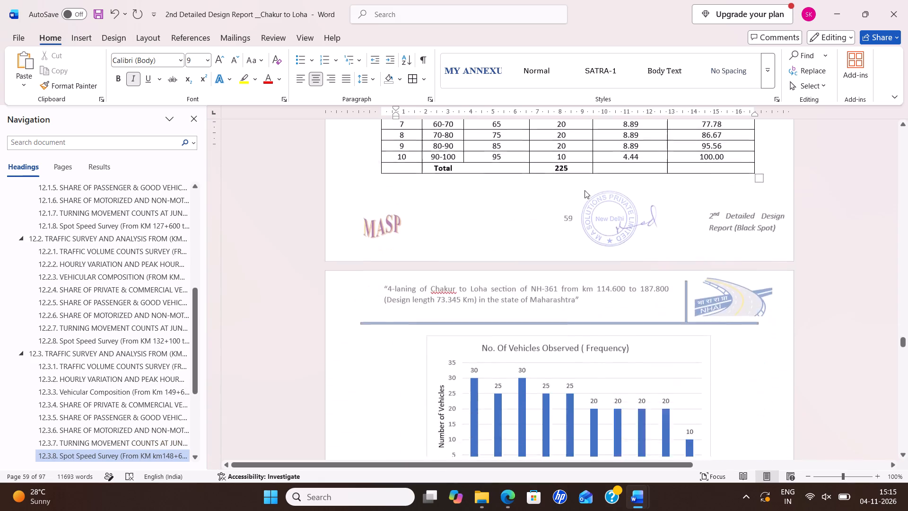
{"action": "scroll", "coordinate": [585, 190], "scroll_direction": "down", "scroll_amount": 8}
{"action": "key", "text": "ctrl+s"}
{"action": "key", "text": "ctrl+s"}
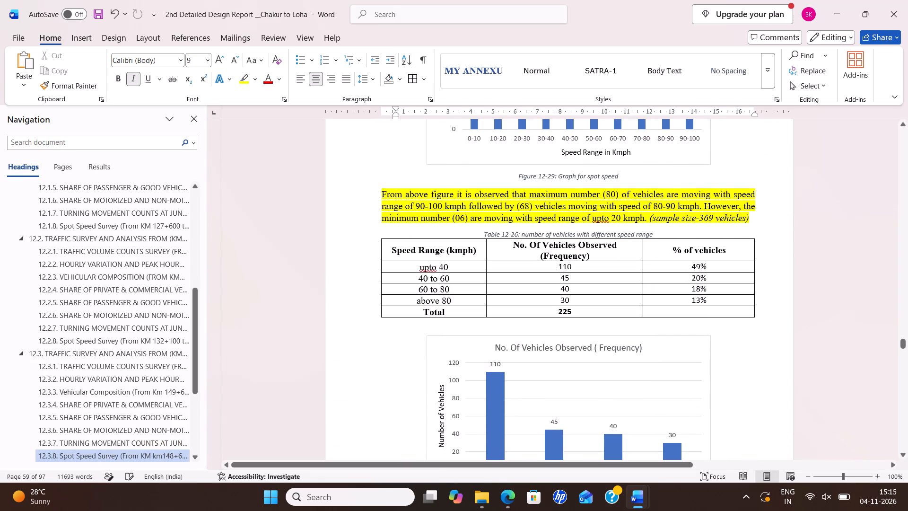
{"action": "key", "text": "ctrl+s"}
{"action": "key", "text": "ctrl+s"}
{"action": "key", "text": "ctrl+s"}
{"action": "key", "text": "ctrl+s"}
{"action": "key", "text": "ctrl+s"}
{"action": "key", "text": "ctrl+s"}
{"action": "key", "text": "ctrl+s"}
{"action": "key", "text": "ctrl+s"}
{"action": "key", "text": "ctrl+s"}
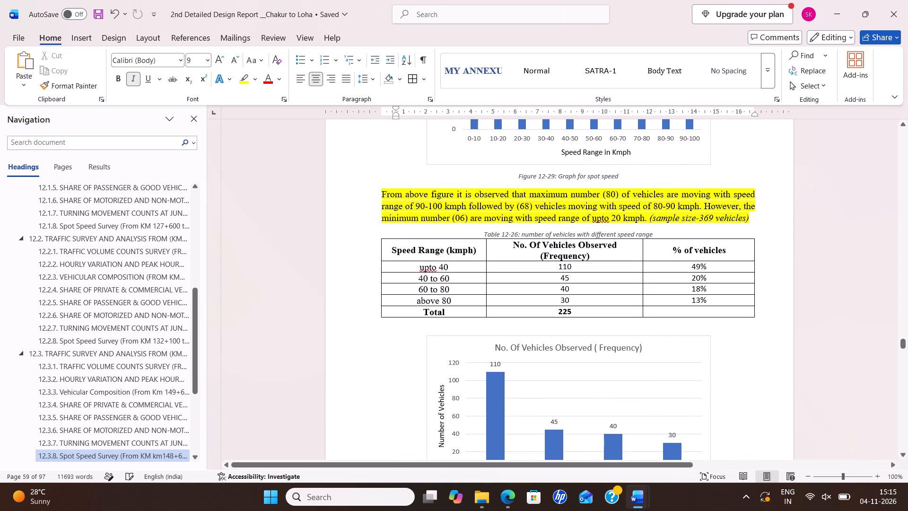
Review the Annexures in section 15 and the budgetary estimates table in section 14, including its rate and amount columns.
{"action": "scroll", "coordinate": [131, 384], "scroll_direction": "down", "scroll_amount": 20}
{"action": "scroll", "coordinate": [131, 384], "scroll_direction": "down", "scroll_amount": 1}
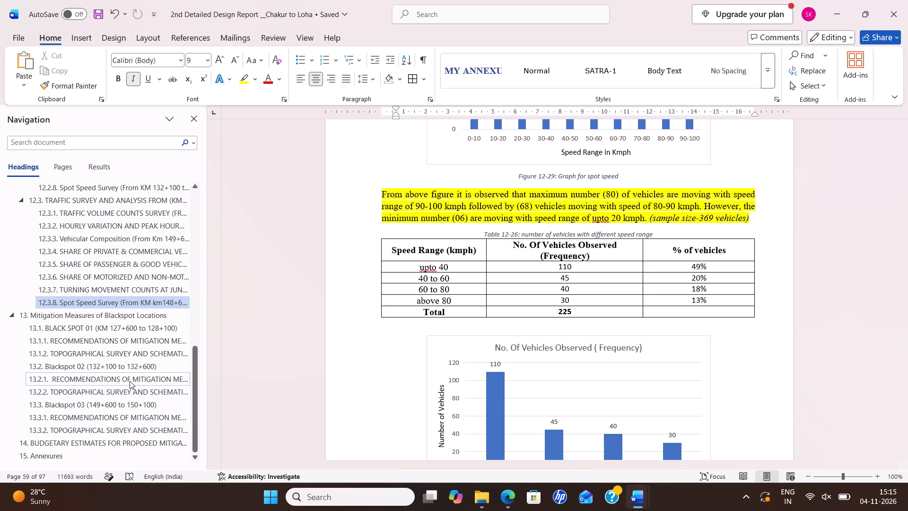
{"action": "left_click", "coordinate": [94, 458]}
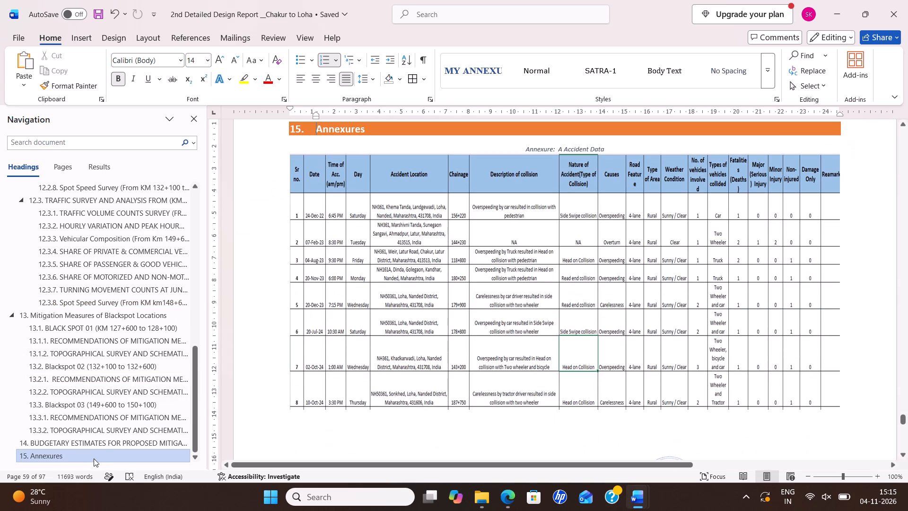
{"action": "scroll", "coordinate": [435, 273], "scroll_direction": "down", "scroll_amount": 7}
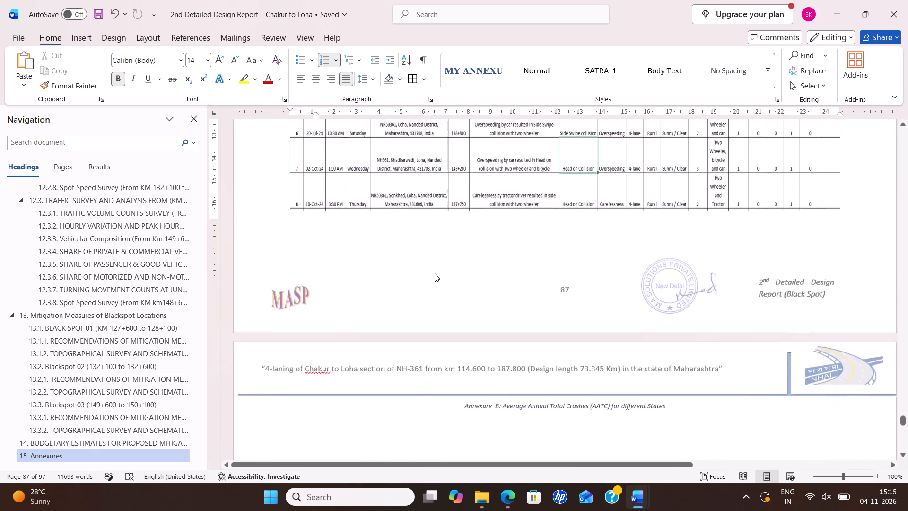
{"action": "scroll", "coordinate": [435, 273], "scroll_direction": "down", "scroll_amount": 20}
{"action": "scroll", "coordinate": [435, 273], "scroll_direction": "down", "scroll_amount": 11}
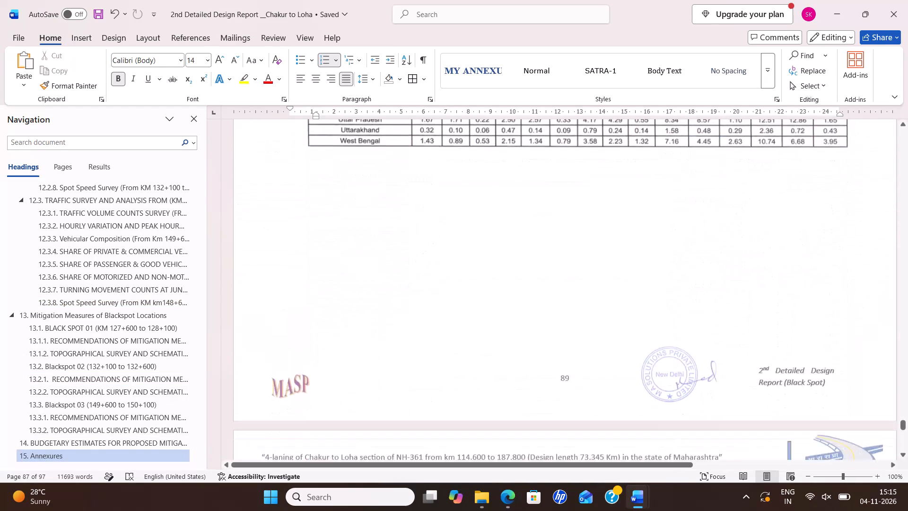
{"action": "scroll", "coordinate": [445, 277], "scroll_direction": "down", "scroll_amount": 15}
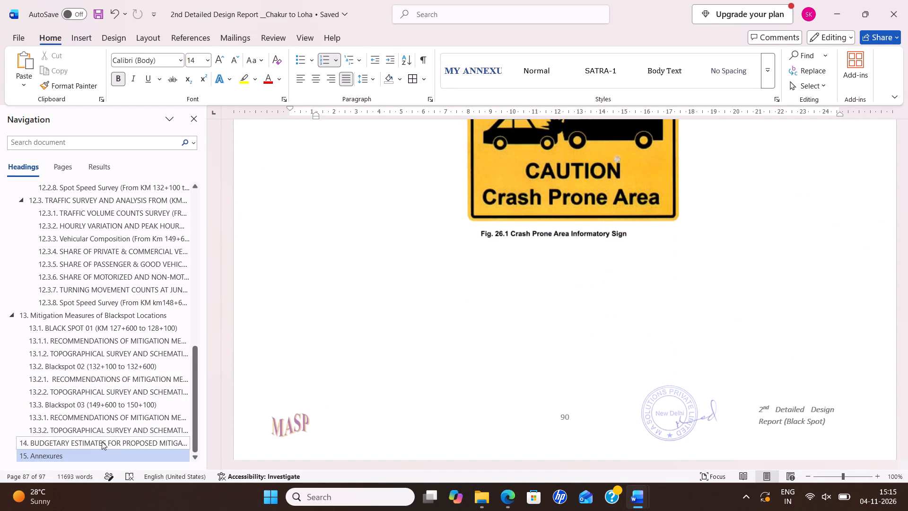
{"action": "left_click", "coordinate": [101, 441]}
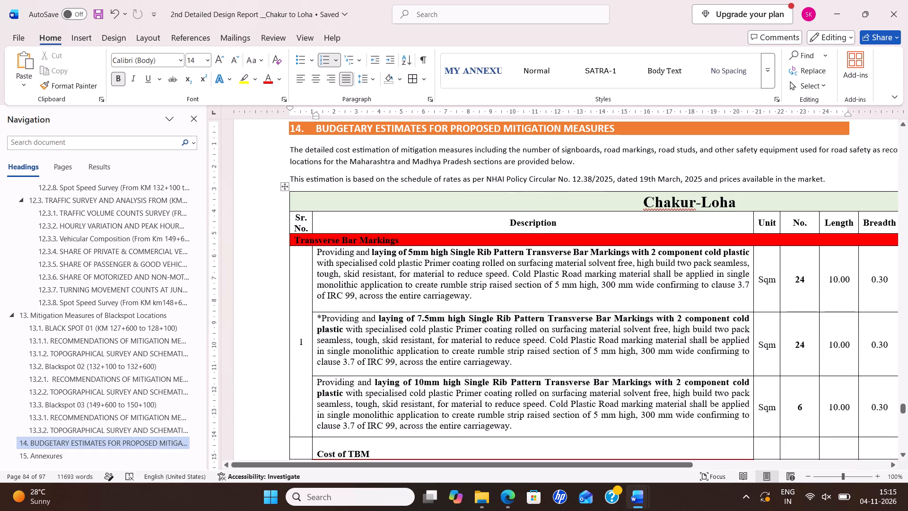
{"action": "scroll", "coordinate": [667, 239], "scroll_direction": "down", "scroll_amount": 2, "text": "ctrl"}
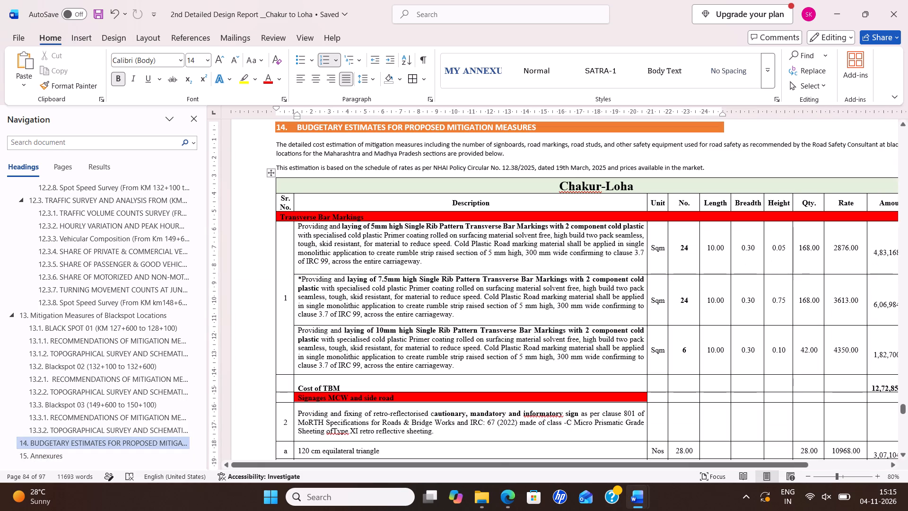
{"action": "left_click_drag", "start_coordinate": [743, 467], "coordinate": [808, 475]}
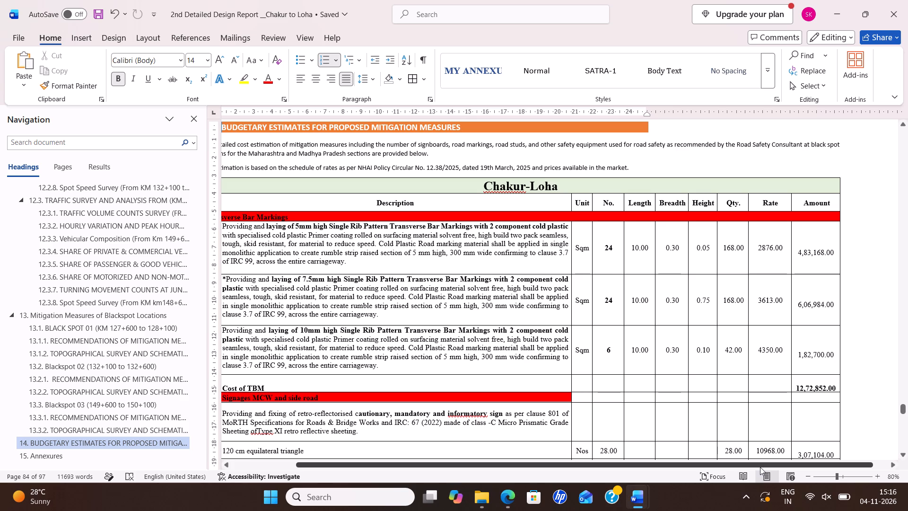
Examine the mitigation measure recommendations for Black Spot 01 (KM 127+600 to 128+100) in section 13.1.
{"action": "left_click", "coordinate": [130, 326]}
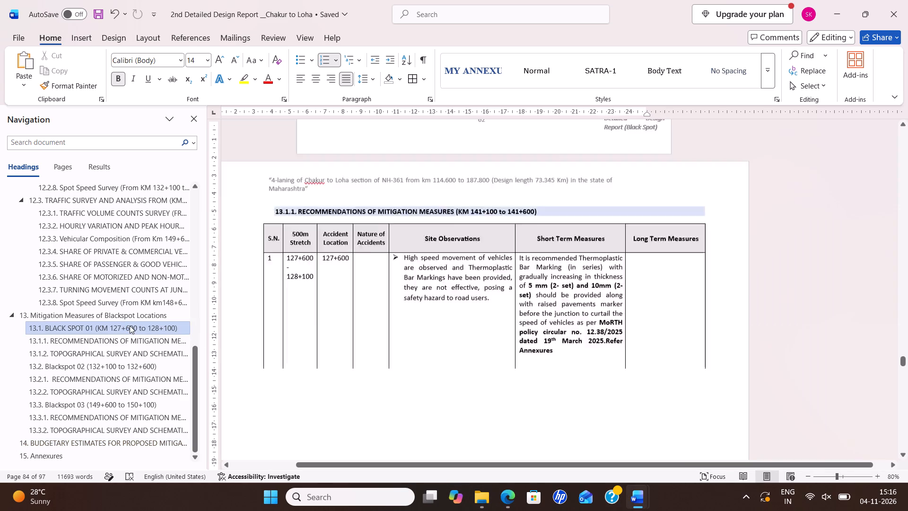
{"action": "scroll", "coordinate": [449, 344], "scroll_direction": "down", "scroll_amount": 19}
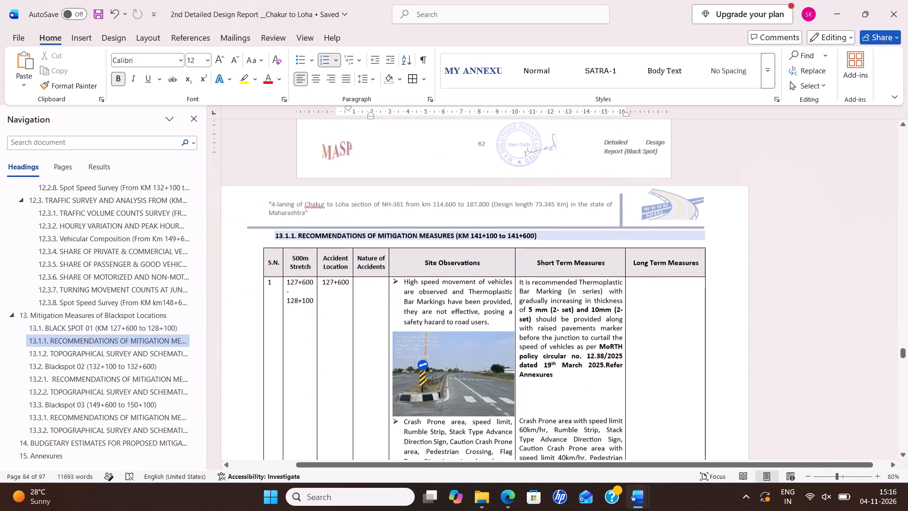
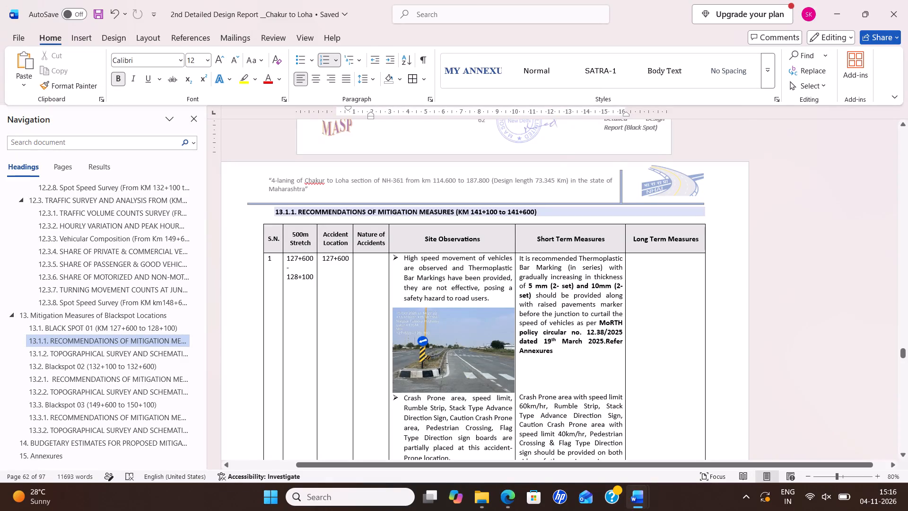
Review the site observations, photos and short-term measures in the section 13.1.1 recommendations table for 127+600 to 128+100.
{"action": "scroll", "coordinate": [519, 331], "scroll_direction": "down", "scroll_amount": 7}
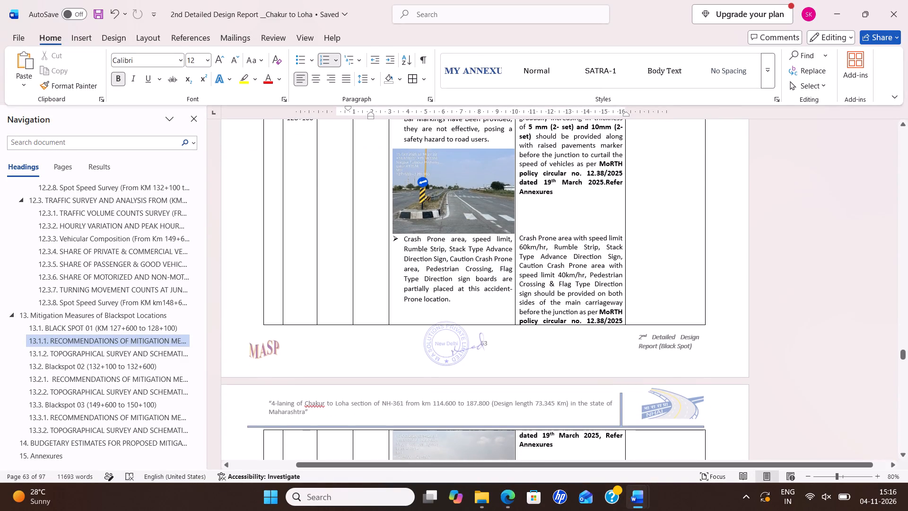
{"action": "scroll", "coordinate": [544, 302], "scroll_direction": "up", "scroll_amount": 1}
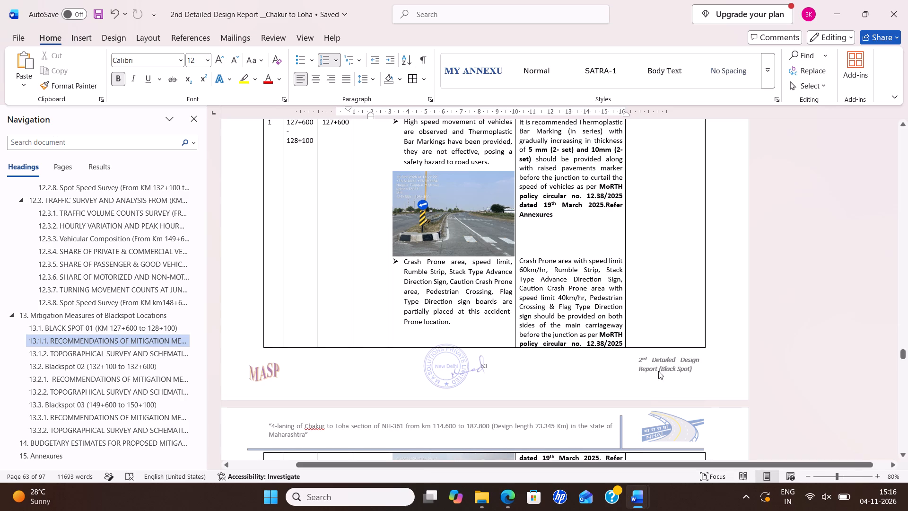
{"action": "scroll", "coordinate": [490, 214], "scroll_direction": "down", "scroll_amount": 9}
{"action": "scroll", "coordinate": [540, 253], "scroll_direction": "down", "scroll_amount": 3}
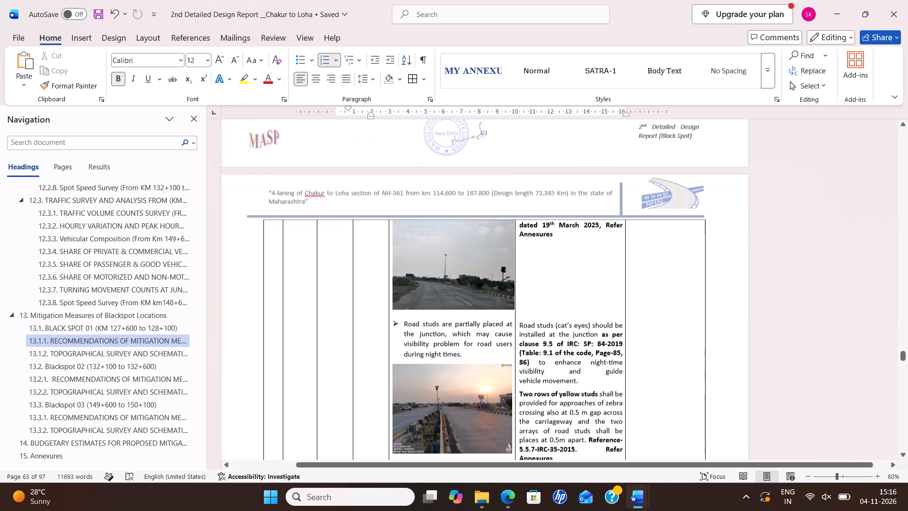
{"action": "scroll", "coordinate": [540, 253], "scroll_direction": "down", "scroll_amount": 4}
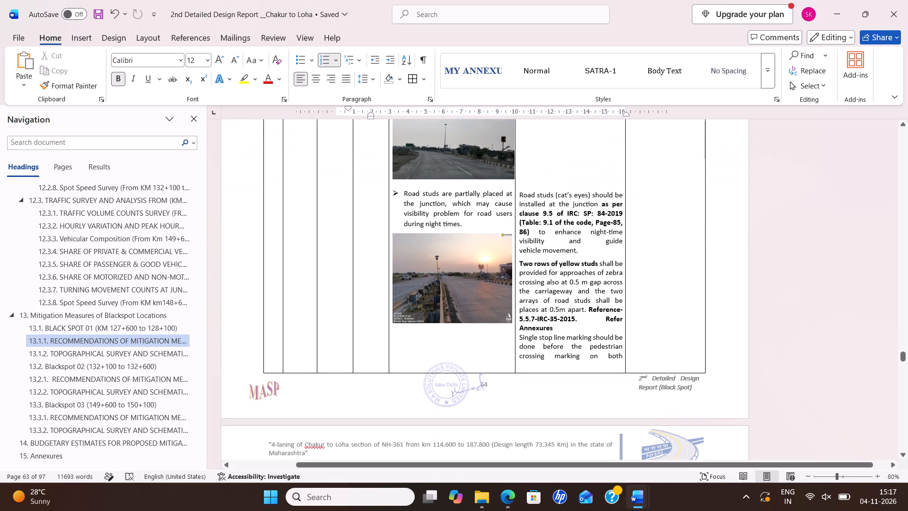
{"action": "scroll", "coordinate": [547, 253], "scroll_direction": "down", "scroll_amount": 11}
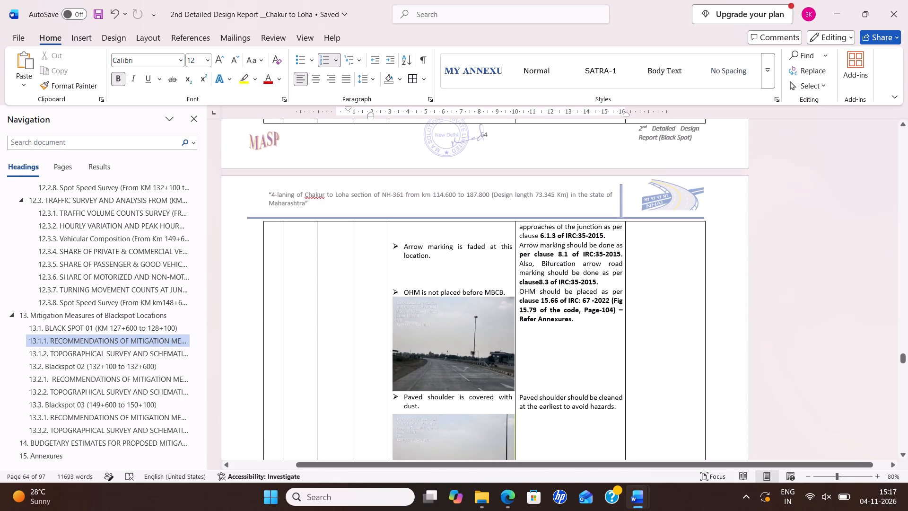
{"action": "scroll", "coordinate": [554, 264], "scroll_direction": "down", "scroll_amount": 4}
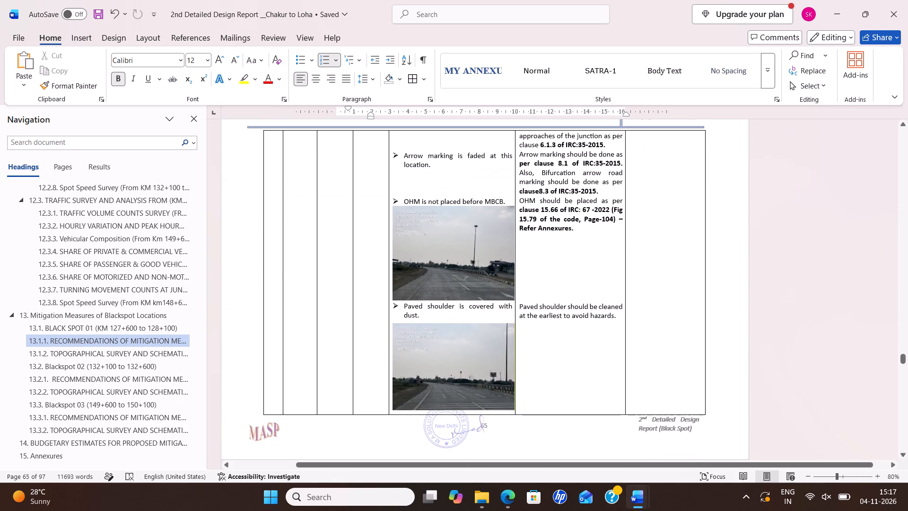
{"action": "scroll", "coordinate": [454, 220], "scroll_direction": "down", "scroll_amount": 1}
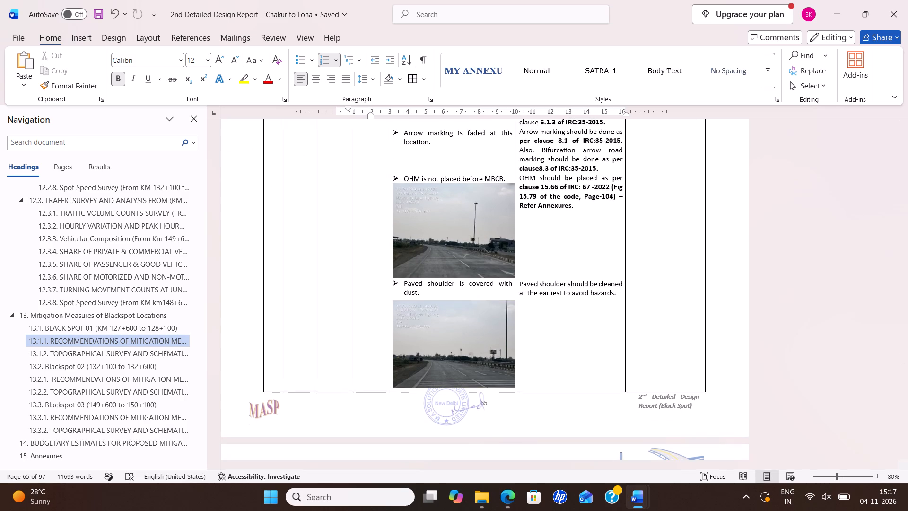
{"action": "scroll", "coordinate": [452, 223], "scroll_direction": "down", "scroll_amount": 12}
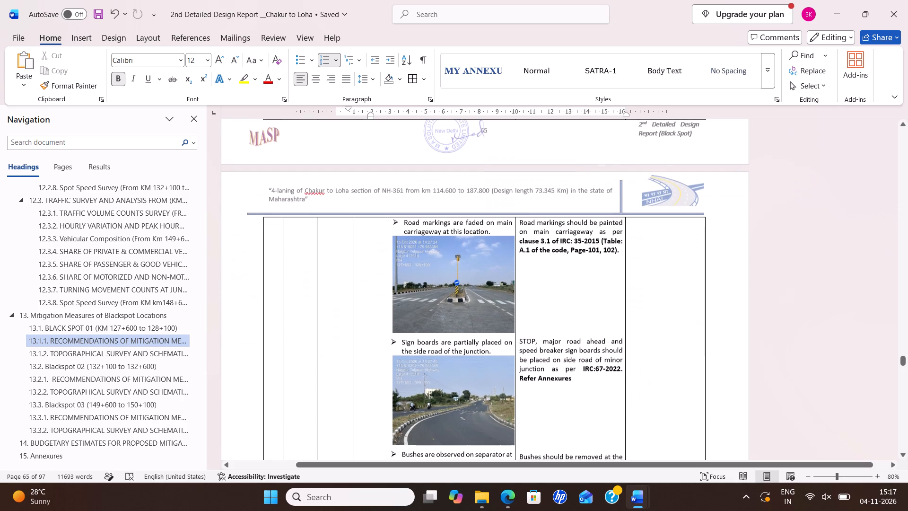
{"action": "scroll", "coordinate": [466, 253], "scroll_direction": "down", "scroll_amount": 3}
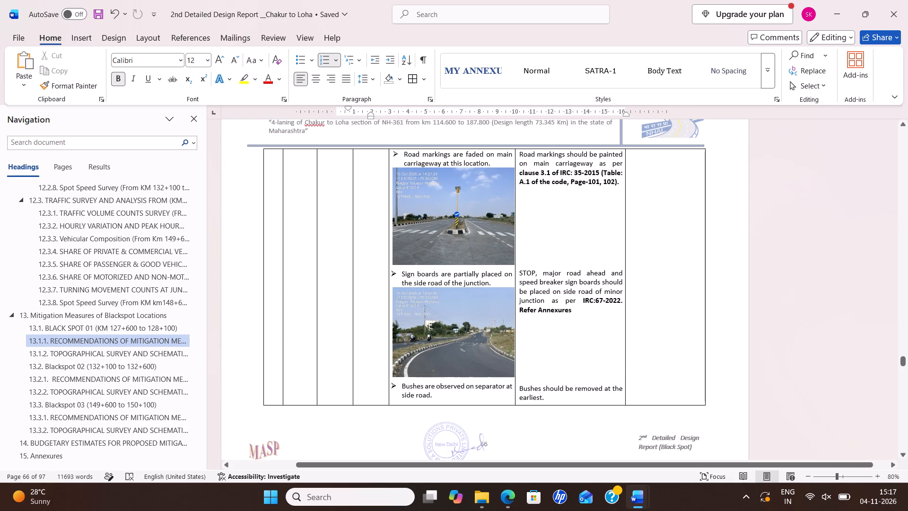
{"action": "scroll", "coordinate": [520, 257], "scroll_direction": "down", "scroll_amount": 10}
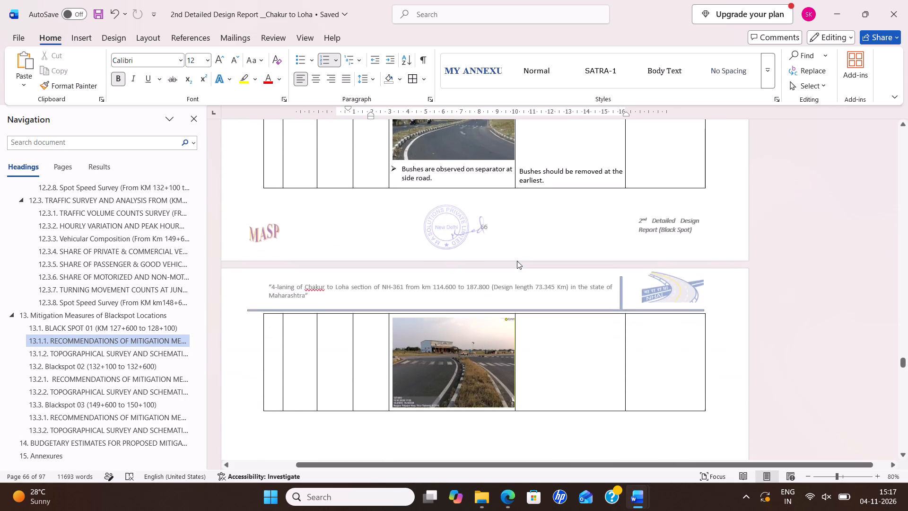
{"action": "scroll", "coordinate": [517, 261], "scroll_direction": "down", "scroll_amount": 2}
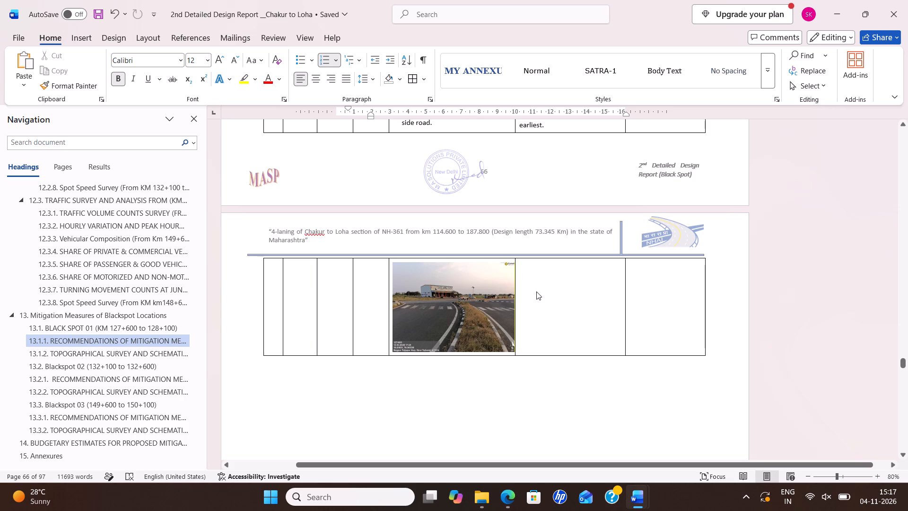
{"action": "scroll", "coordinate": [528, 273], "scroll_direction": "down", "scroll_amount": 5}
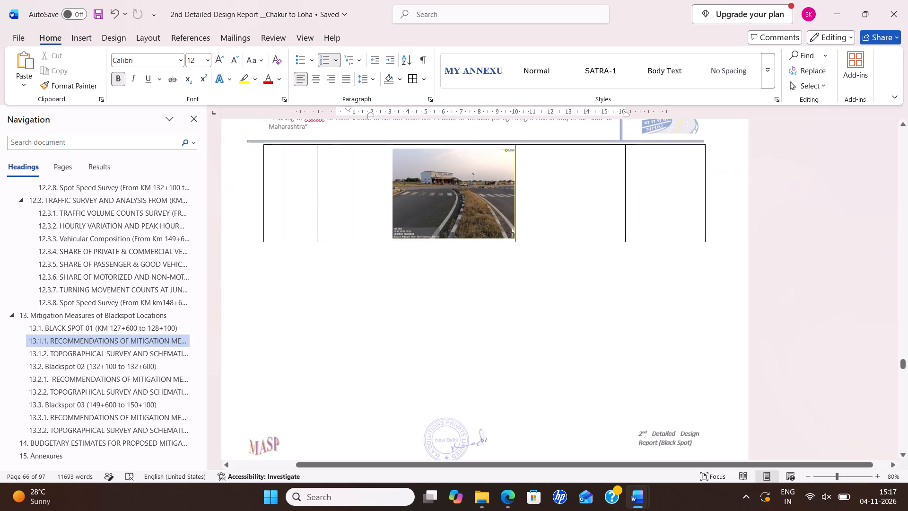
Check the topographical survey and schematic design in section 13.1.2, plus the Blackspot 02 details table and Google Earth location image.
{"action": "scroll", "coordinate": [525, 269], "scroll_direction": "down", "scroll_amount": 18}
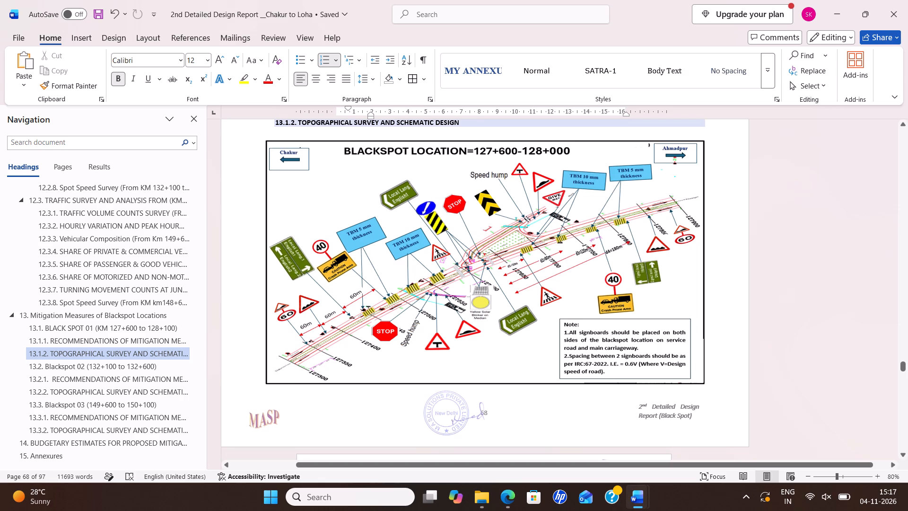
{"action": "scroll", "coordinate": [527, 236], "scroll_direction": "down", "scroll_amount": 19}
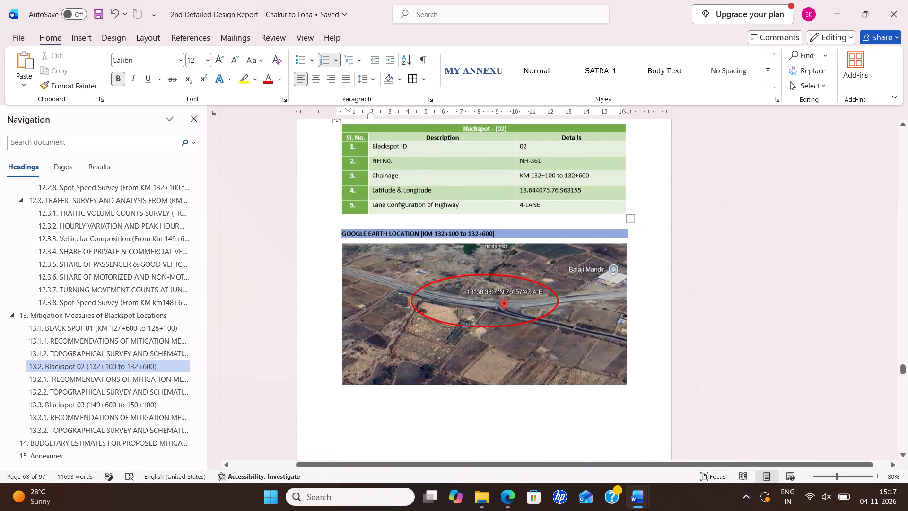
{"action": "scroll", "coordinate": [543, 254], "scroll_direction": "down", "scroll_amount": 4}
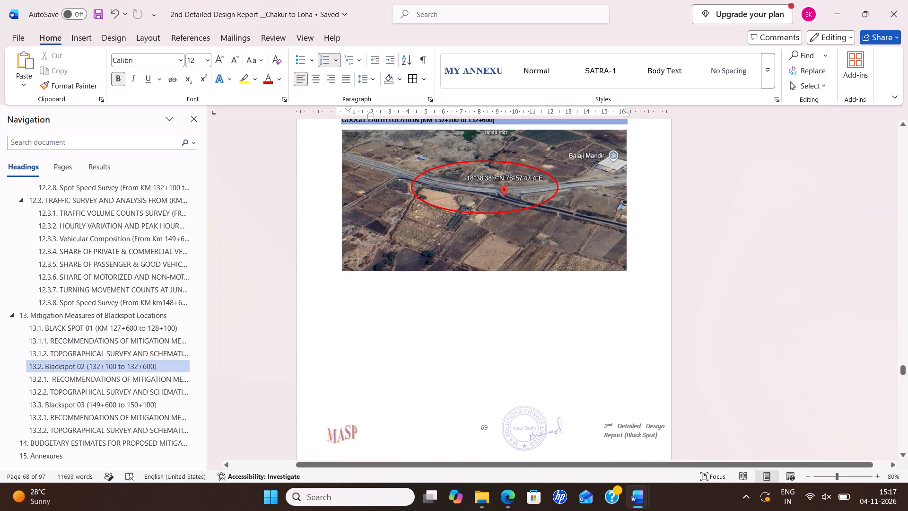
{"action": "scroll", "coordinate": [564, 337], "scroll_direction": "down", "scroll_amount": 5}
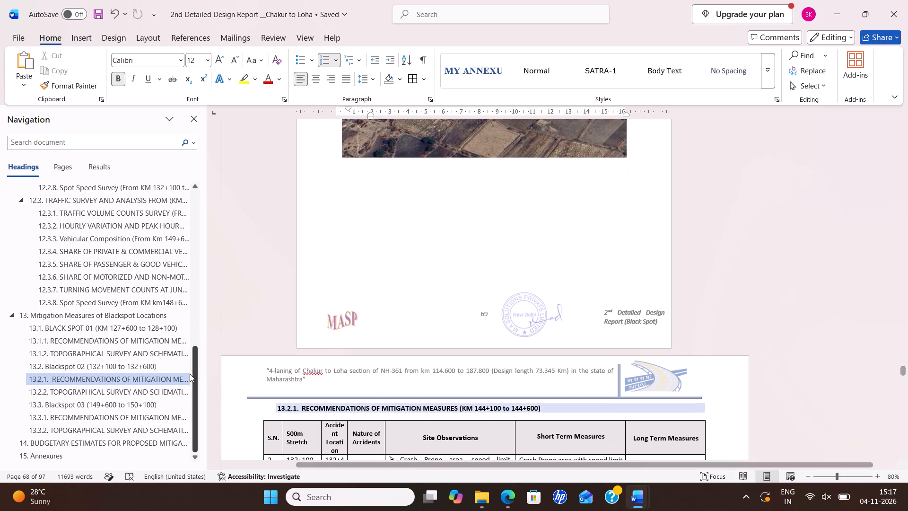
Review the section 13.2.1 mitigation recommendations table for 132+100 to 132+600, comparing site observations with their short-term measures.
{"action": "left_click", "coordinate": [141, 375]}
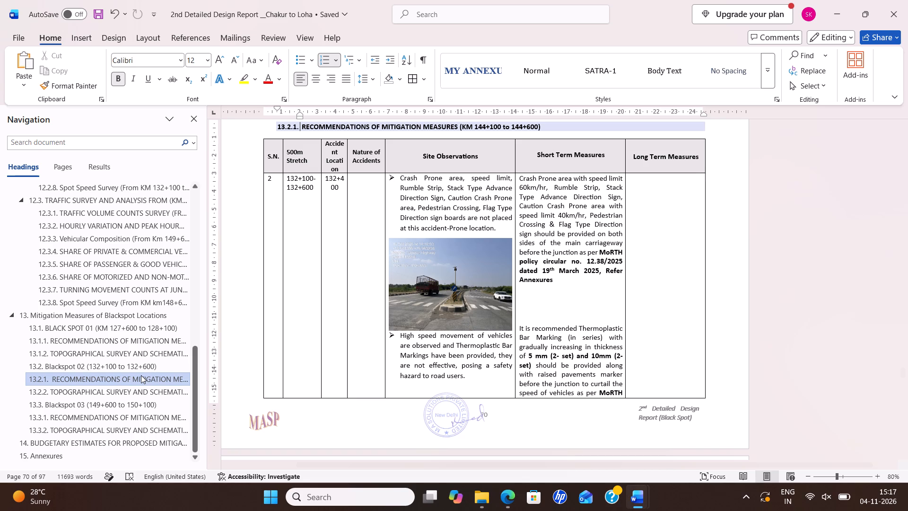
{"action": "scroll", "coordinate": [453, 379], "scroll_direction": "down", "scroll_amount": 2}
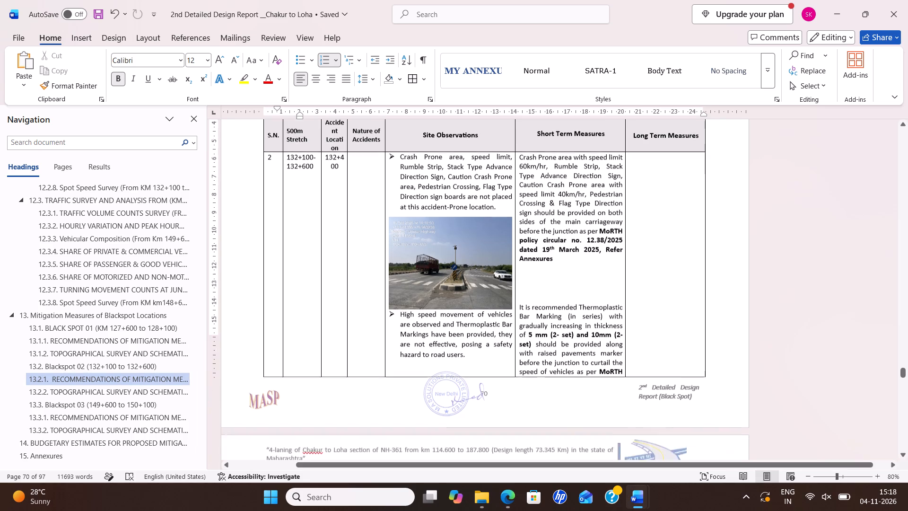
{"action": "scroll", "coordinate": [541, 336], "scroll_direction": "down", "scroll_amount": 16}
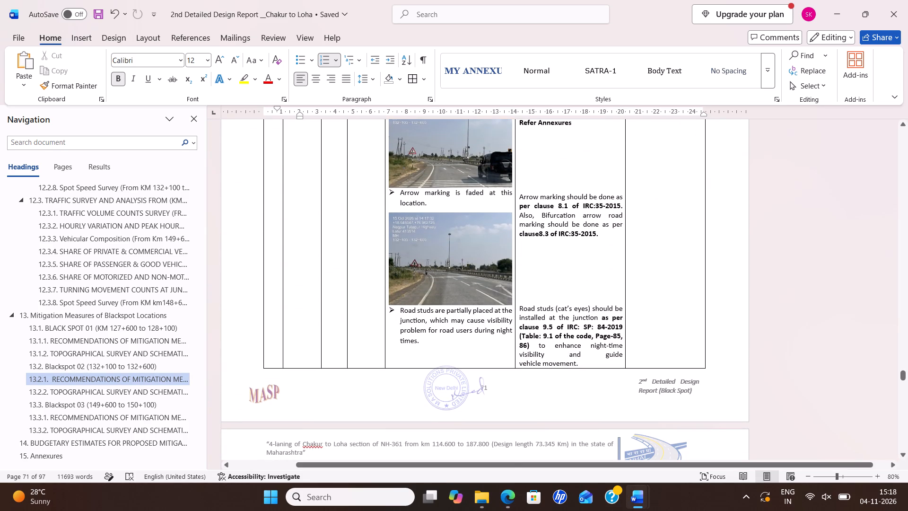
{"action": "scroll", "coordinate": [632, 285], "scroll_direction": "down", "scroll_amount": 10}
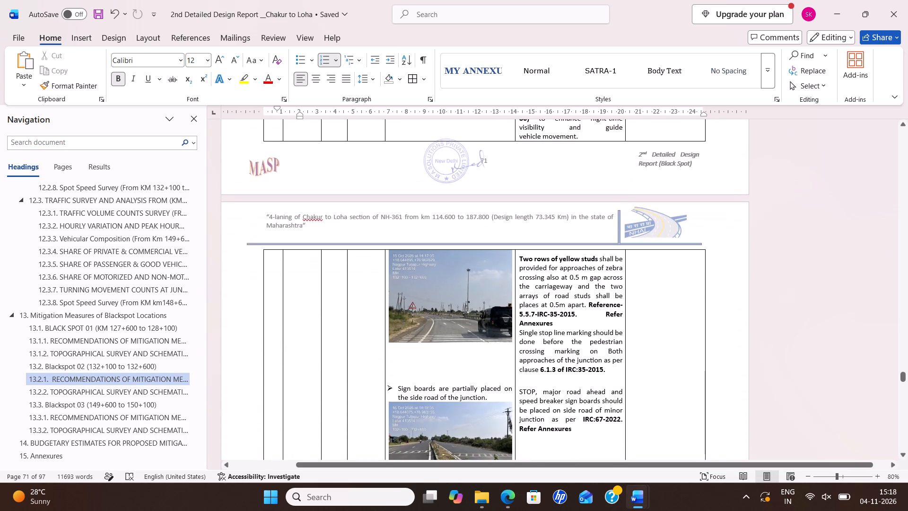
{"action": "scroll", "coordinate": [634, 286], "scroll_direction": "down", "scroll_amount": 8}
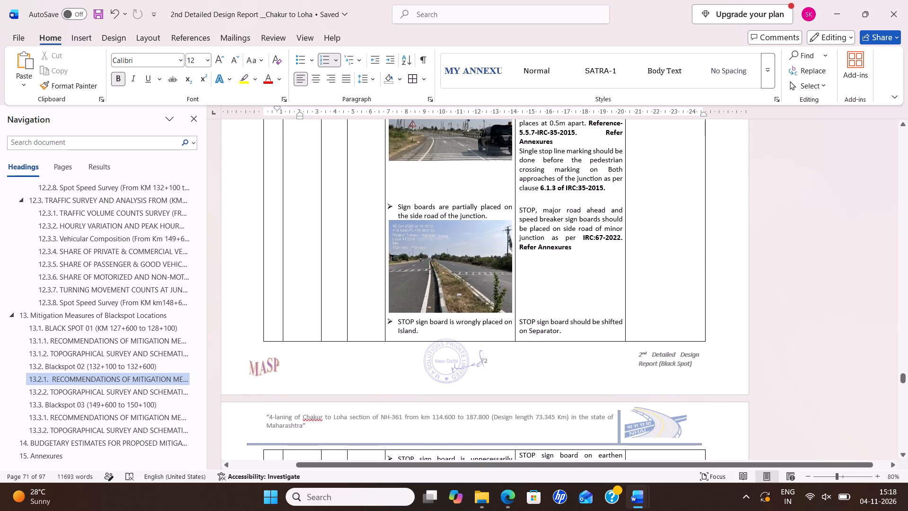
{"action": "scroll", "coordinate": [634, 286], "scroll_direction": "down", "scroll_amount": 8}
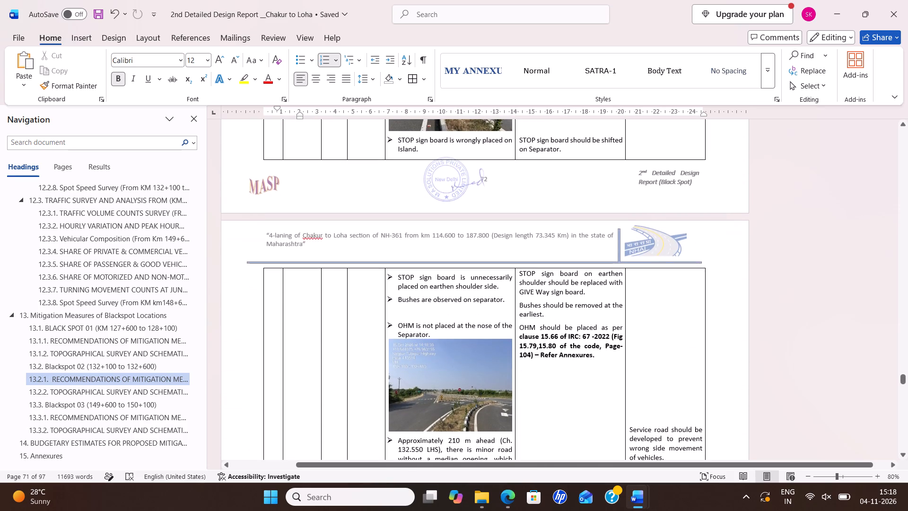
Remove the space before the "STOP sign board is unnecessarily placed on earthen shoulder side" observation in section 13.2.1.
{"action": "left_click_drag", "start_coordinate": [399, 274], "coordinate": [425, 299]}
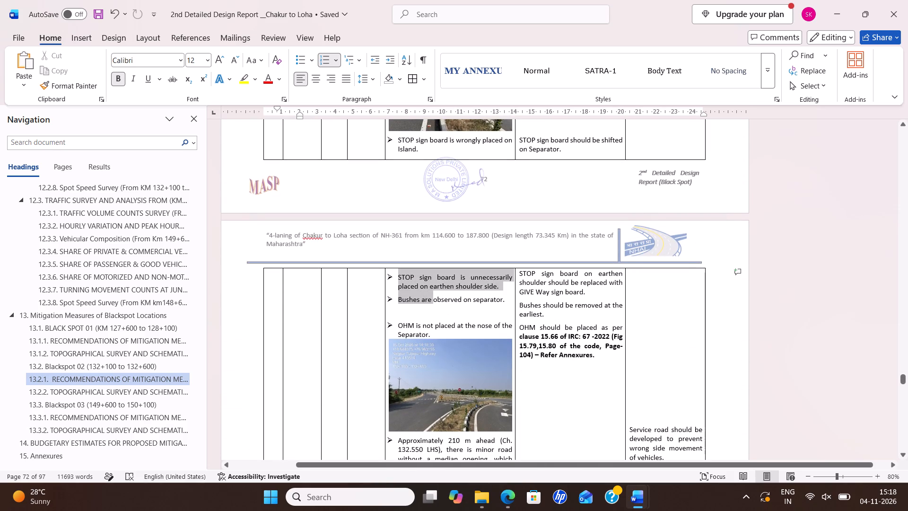
{"action": "left_click_drag", "start_coordinate": [425, 299], "coordinate": [513, 289]}
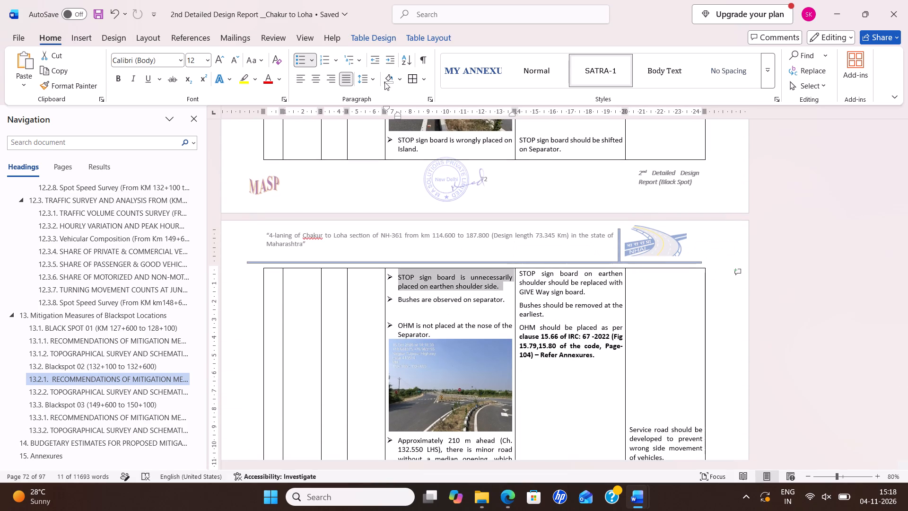
{"action": "left_click", "coordinate": [371, 77]}
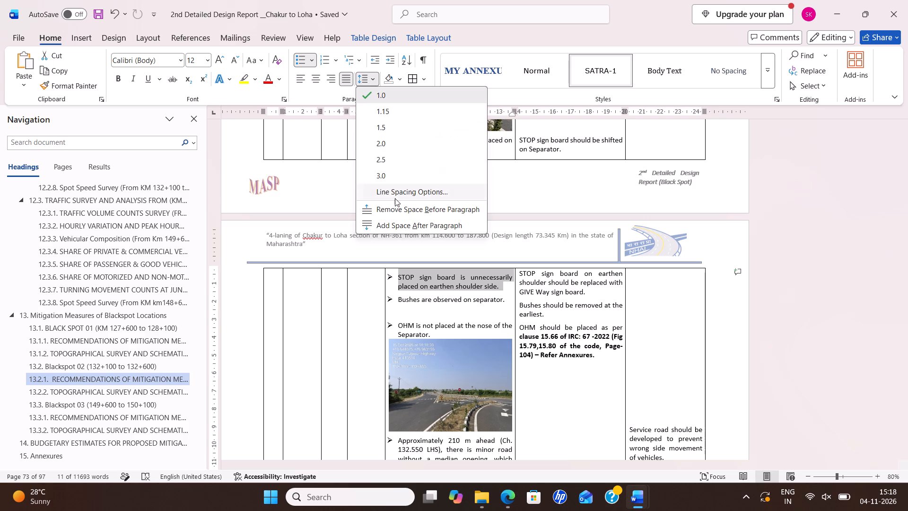
{"action": "left_click", "coordinate": [395, 208]}
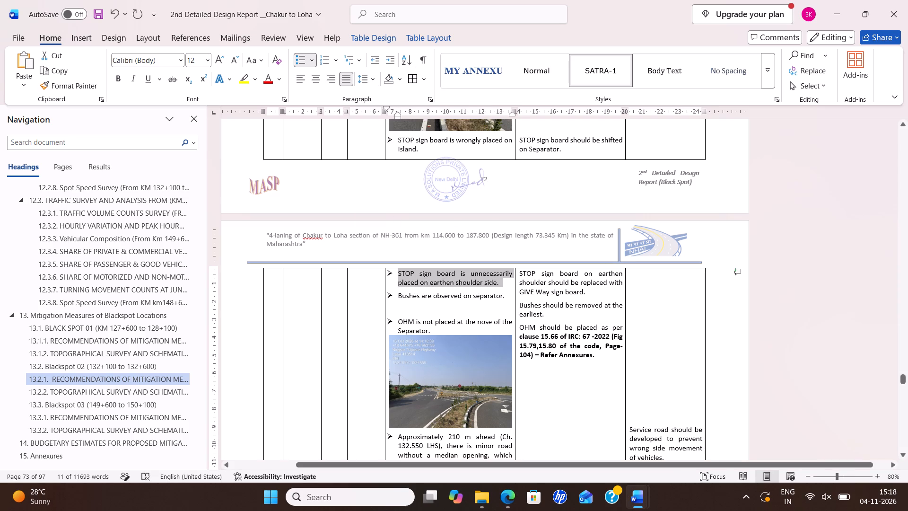
Insert an unbulleted blank line between the unnecessary STOP sign board observation and the "Bushes are observed on separator" observation.
{"action": "left_click", "coordinate": [504, 290]}
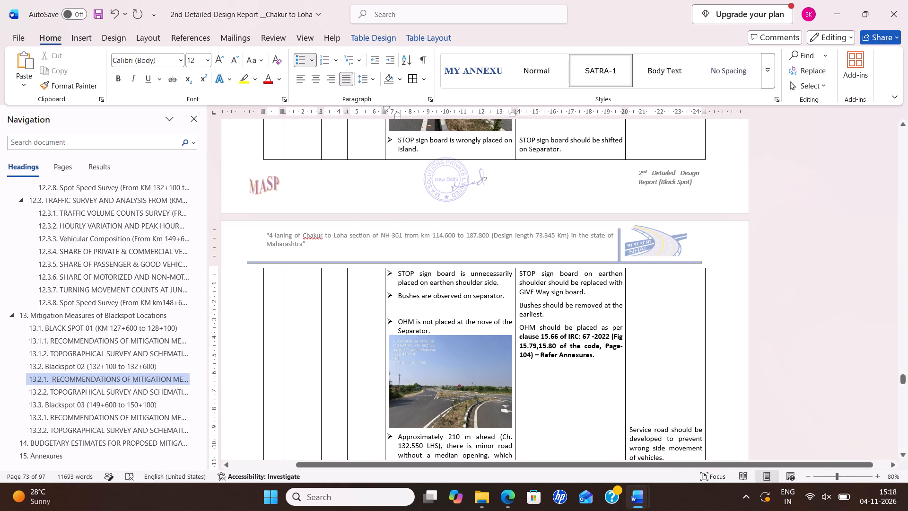
{"action": "left_click", "coordinate": [505, 282]}
{"action": "key", "text": "Return"}
{"action": "key", "text": "BackSpace"}
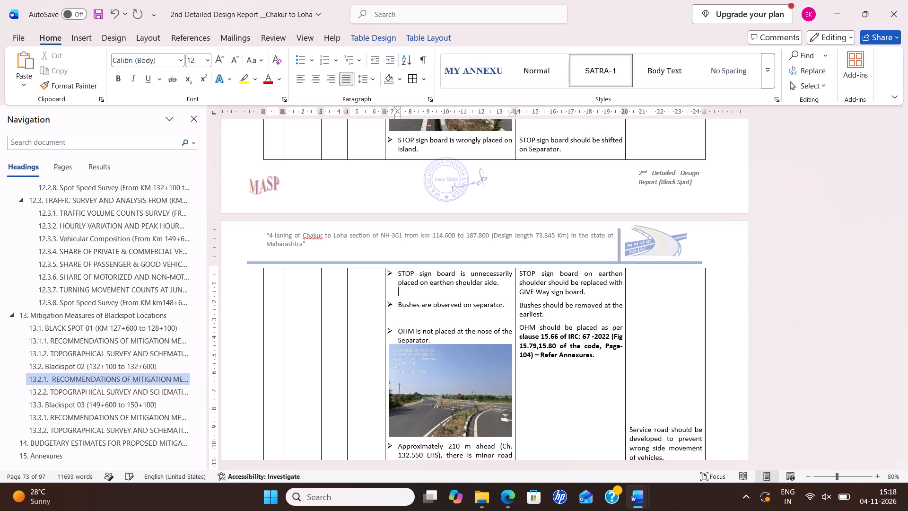
{"action": "left_click", "coordinate": [478, 319]}
Add a blank line above "Service road should be developed" in Long Term Measures to align it with the wrong-side movement observation.
{"action": "scroll", "coordinate": [536, 354], "scroll_direction": "down", "scroll_amount": 6}
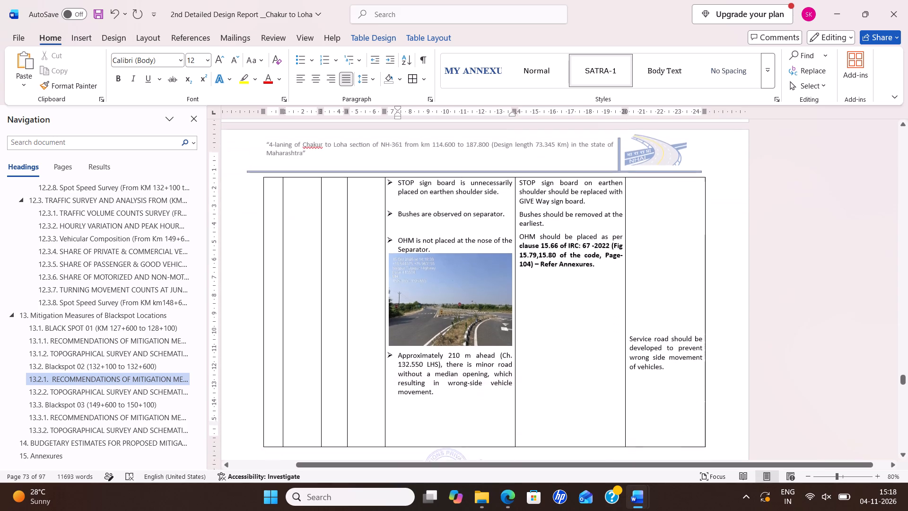
{"action": "scroll", "coordinate": [536, 354], "scroll_direction": "down", "scroll_amount": 2}
{"action": "left_click", "coordinate": [650, 226]}
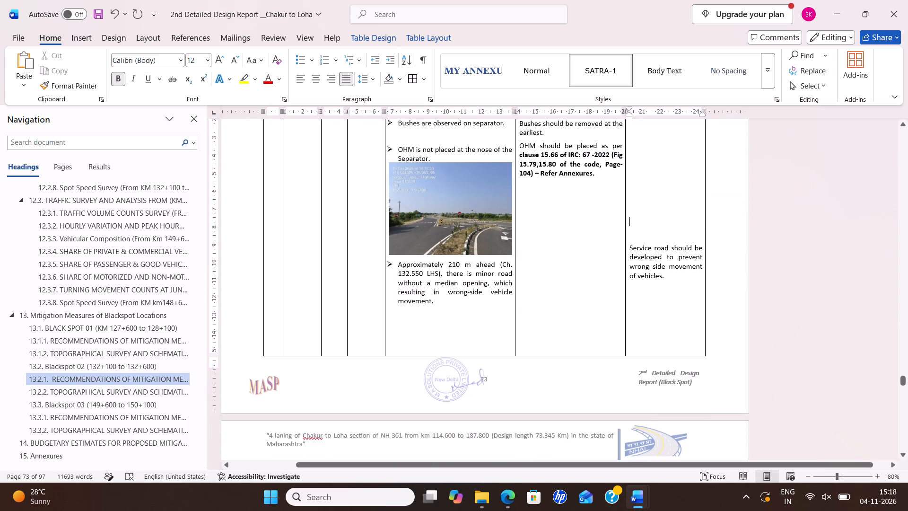
{"action": "key", "text": "Return"}
Remove the blank line between the aerial road image and the "Overgrown Bushes are observed on median" observation.
{"action": "scroll", "coordinate": [512, 335], "scroll_direction": "down", "scroll_amount": 8}
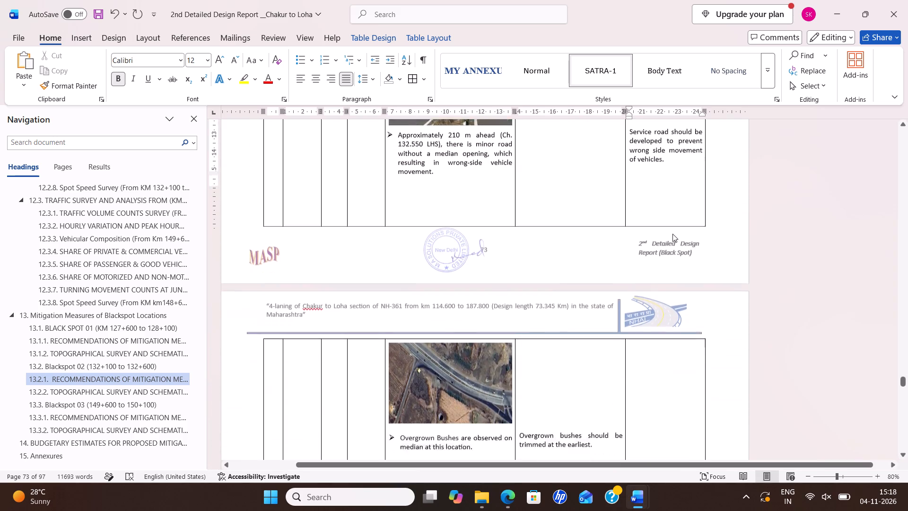
{"action": "scroll", "coordinate": [672, 234], "scroll_direction": "down", "scroll_amount": 1}
{"action": "left_click", "coordinate": [488, 354]}
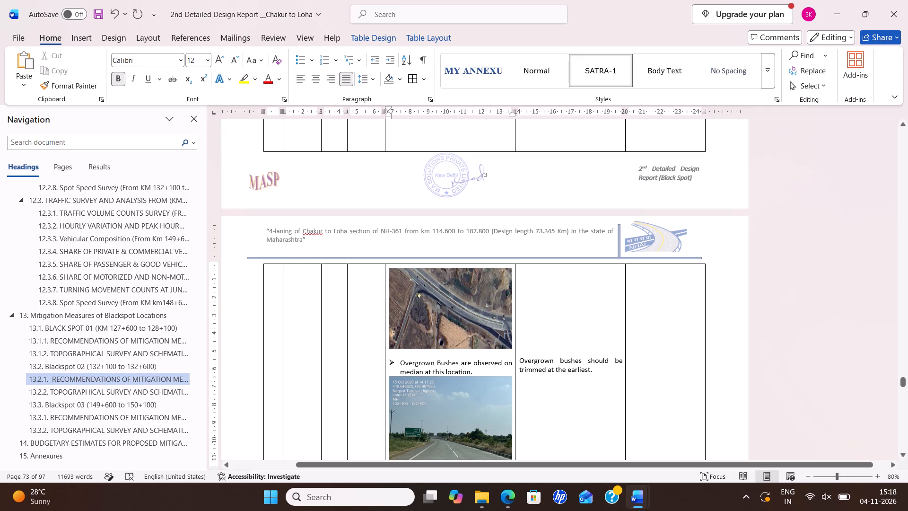
{"action": "key", "text": "BackSpace"}
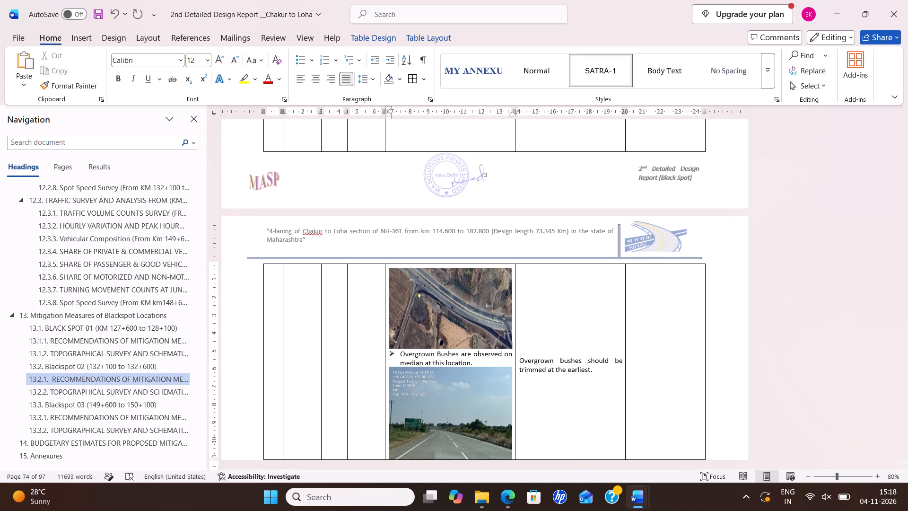
Align the median "Overgrown Bushes" observation with its trimming measure by stretching the aerial road image's height and adjusting the blank line above the measure.
{"action": "left_click", "coordinate": [533, 351]}
{"action": "key", "text": "BackSpace"}
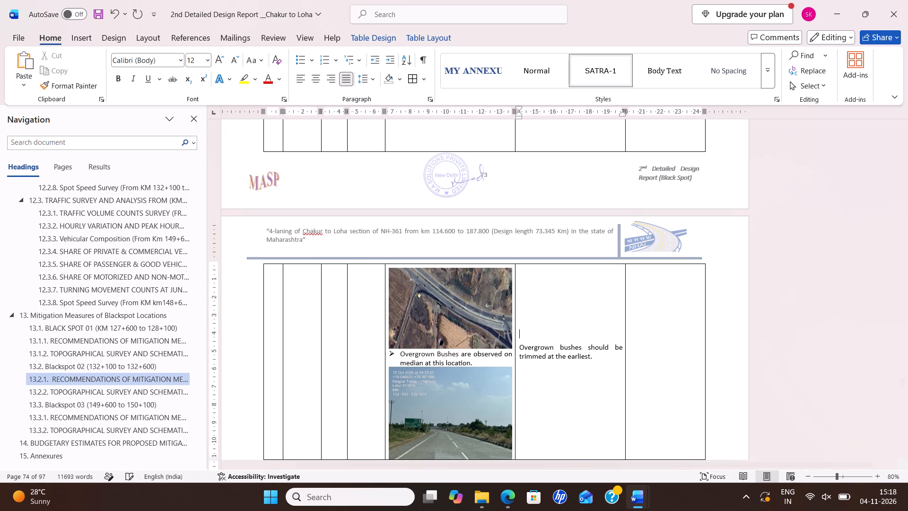
{"action": "key", "text": "Return"}
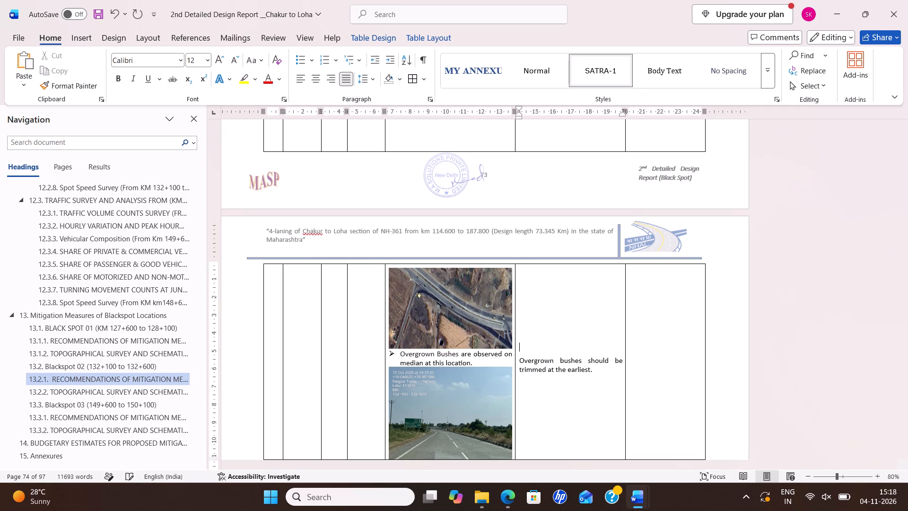
{"action": "key", "text": "BackSpace"}
{"action": "left_click", "coordinate": [460, 322]}
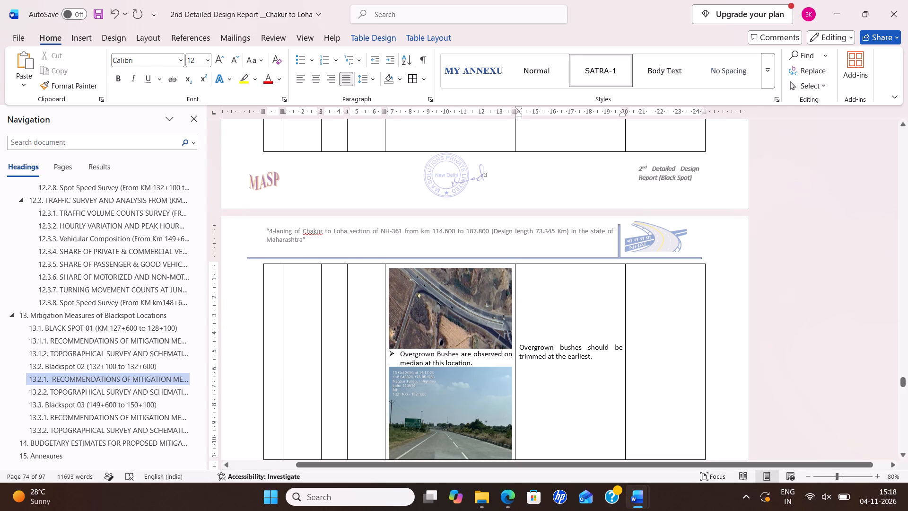
{"action": "left_click_drag", "start_coordinate": [451, 346], "coordinate": [453, 352]}
{"action": "left_click", "coordinate": [590, 354]}
{"action": "left_click", "coordinate": [587, 333]}
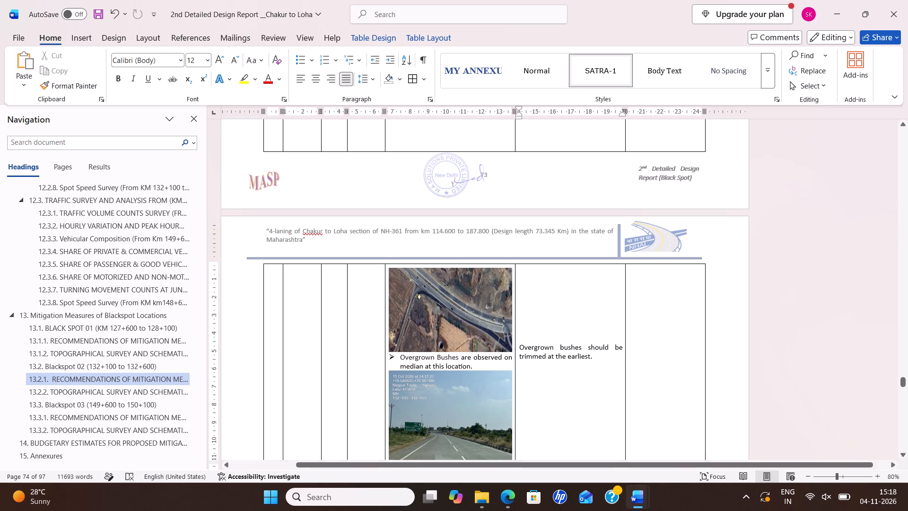
{"action": "key", "text": "Return"}
{"action": "left_click", "coordinate": [483, 328]}
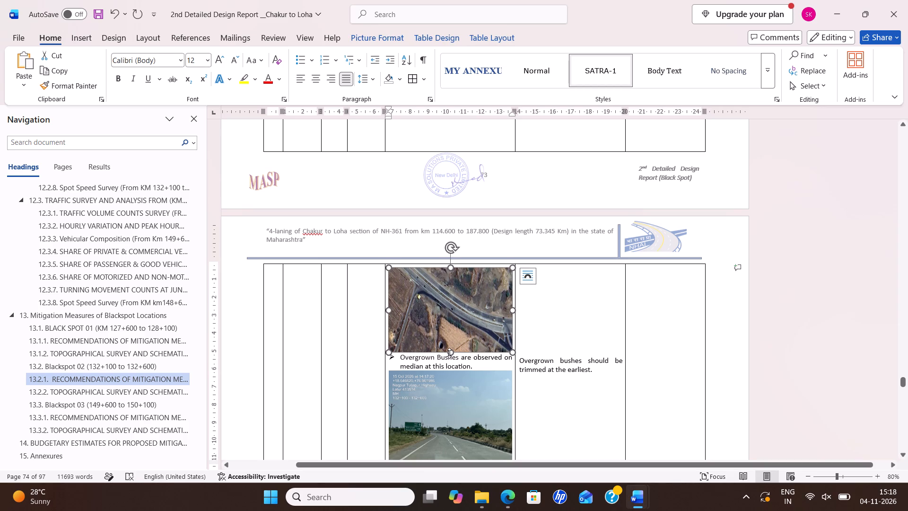
{"action": "left_click_drag", "start_coordinate": [449, 353], "coordinate": [449, 357]}
{"action": "left_click", "coordinate": [563, 340]}
Save the 2nd Detailed Design Report.
{"action": "scroll", "coordinate": [547, 340], "scroll_direction": "down", "scroll_amount": 5}
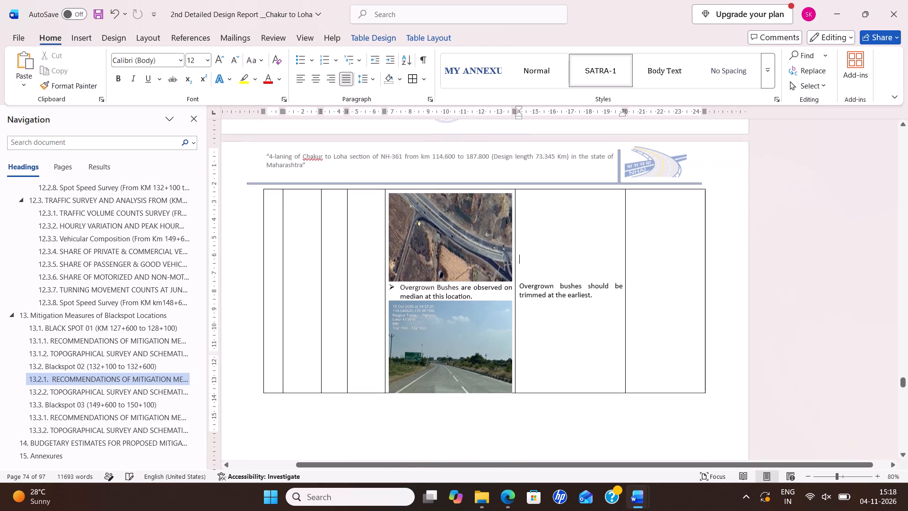
{"action": "scroll", "coordinate": [550, 337], "scroll_direction": "down", "scroll_amount": 15}
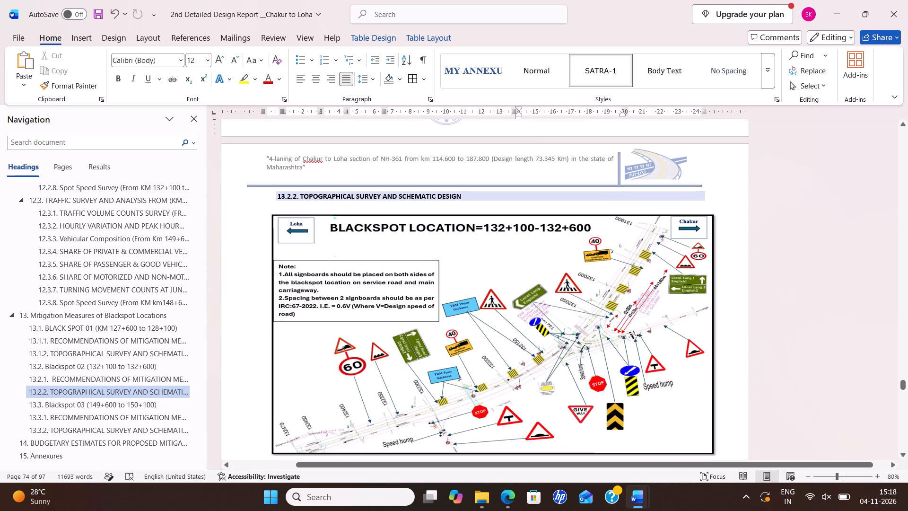
{"action": "key", "text": "ctrl+s"}
{"action": "key", "text": "ctrl+s"}
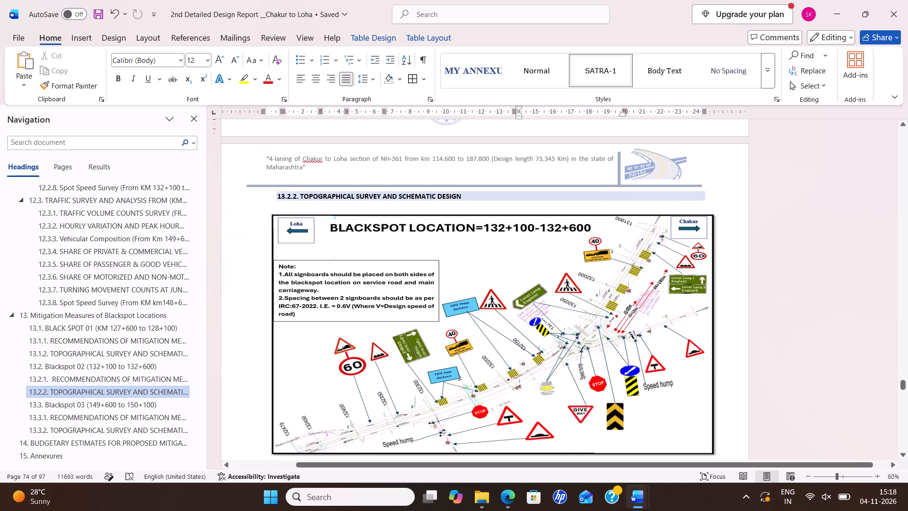
Review the section 13.3.1 mitigation table for Blackspot 03, checking that each site observation lines up with its short term measure.
{"action": "scroll", "coordinate": [557, 353], "scroll_direction": "down", "scroll_amount": 2}
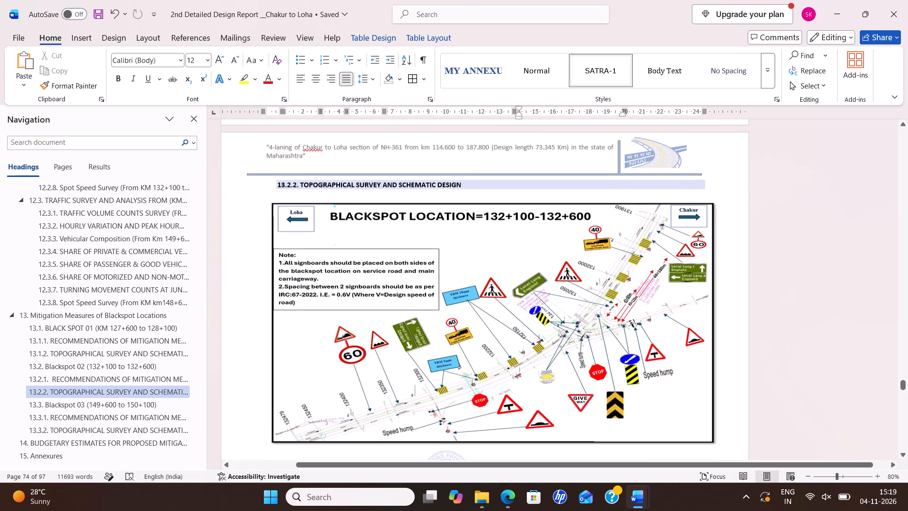
{"action": "scroll", "coordinate": [562, 359], "scroll_direction": "down", "scroll_amount": 9}
{"action": "scroll", "coordinate": [476, 375], "scroll_direction": "down", "scroll_amount": 4}
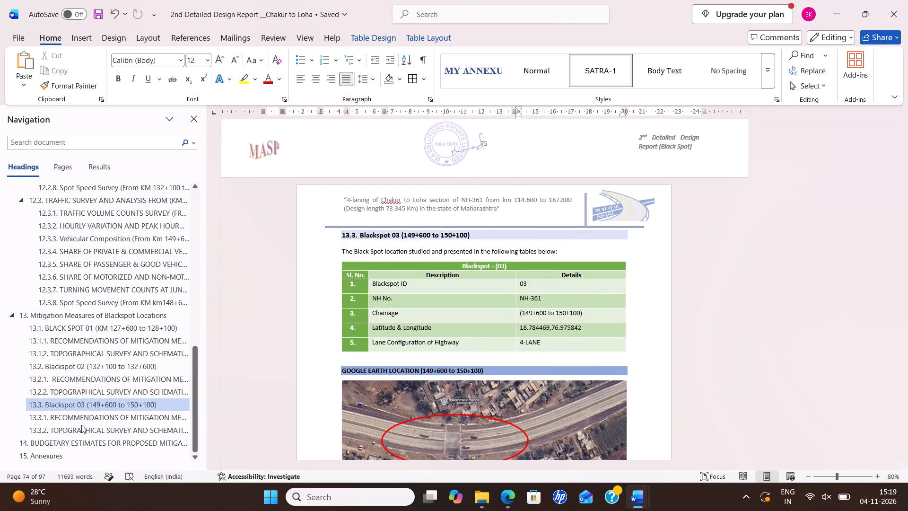
{"action": "left_click", "coordinate": [76, 410]}
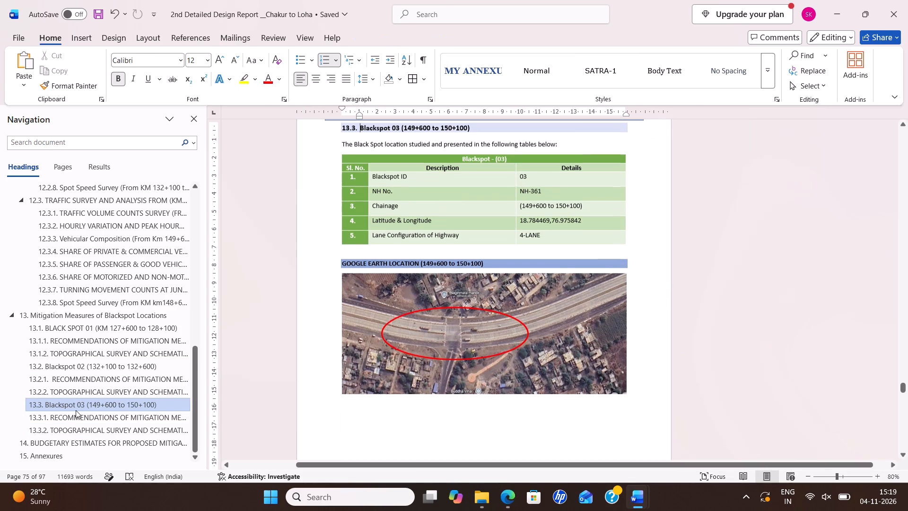
{"action": "left_click", "coordinate": [88, 419]}
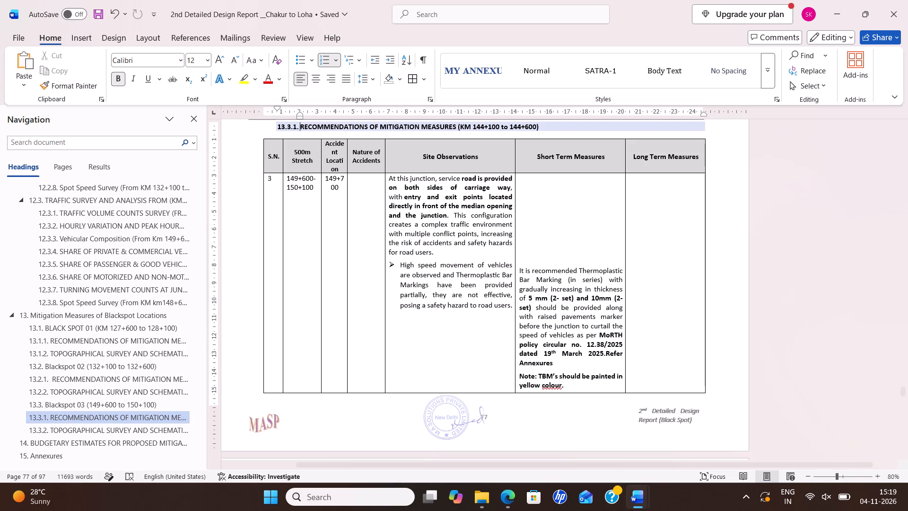
{"action": "scroll", "coordinate": [549, 313], "scroll_direction": "down", "scroll_amount": 14}
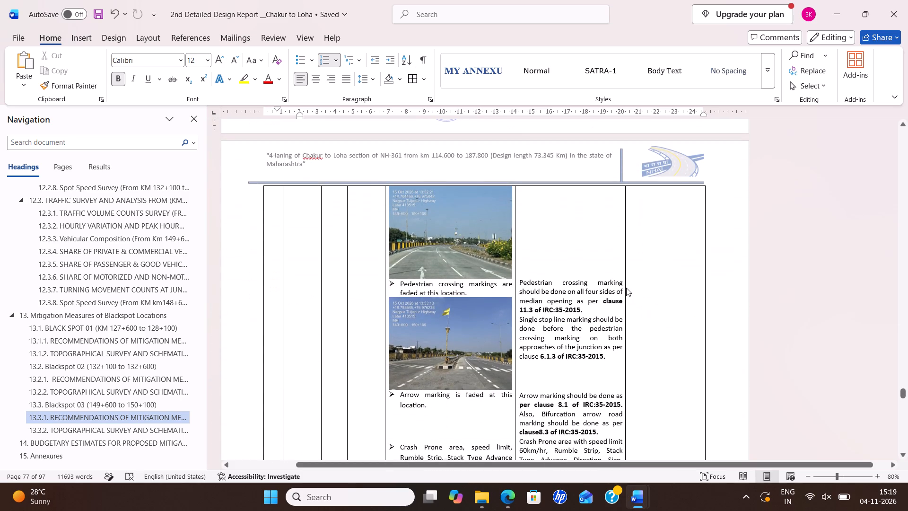
{"action": "scroll", "coordinate": [626, 288], "scroll_direction": "down", "scroll_amount": 14}
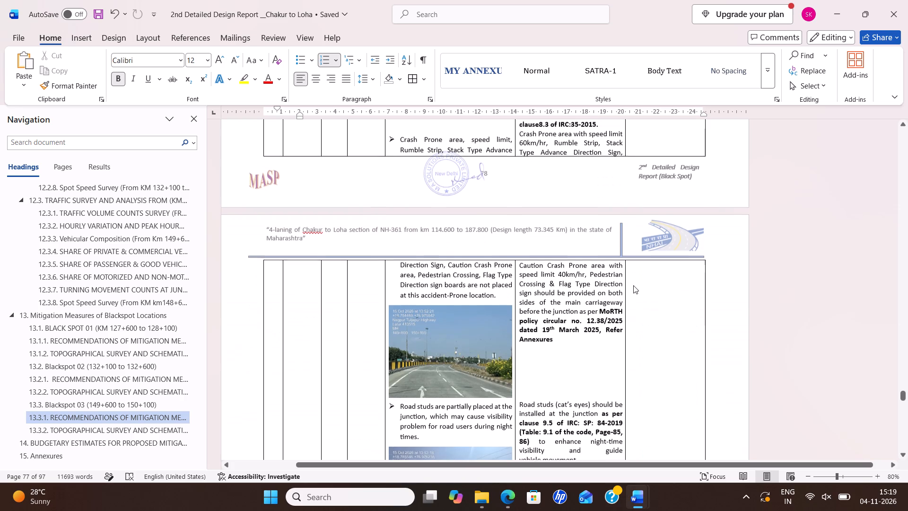
{"action": "scroll", "coordinate": [632, 300], "scroll_direction": "down", "scroll_amount": 2}
{"action": "scroll", "coordinate": [549, 434], "scroll_direction": "down", "scroll_amount": 10}
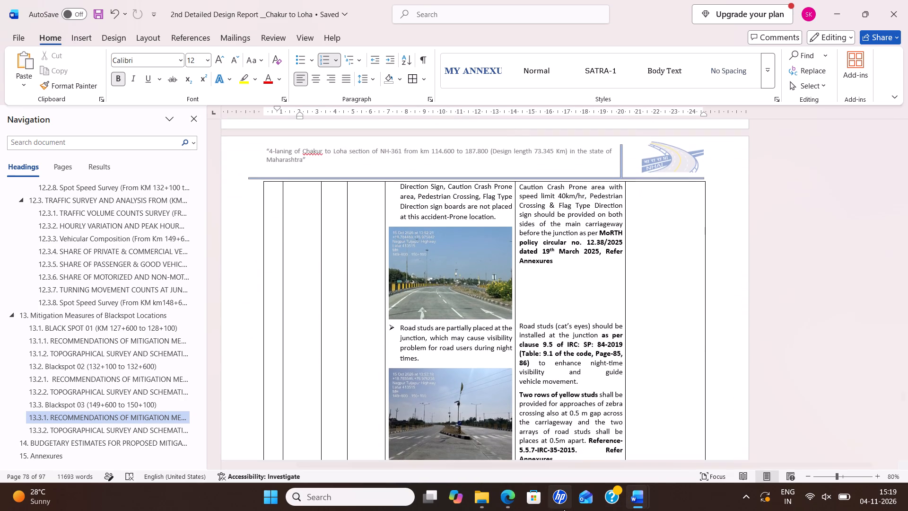
{"action": "scroll", "coordinate": [439, 317], "scroll_direction": "down", "scroll_amount": 11}
{"action": "scroll", "coordinate": [611, 290], "scroll_direction": "down", "scroll_amount": 6}
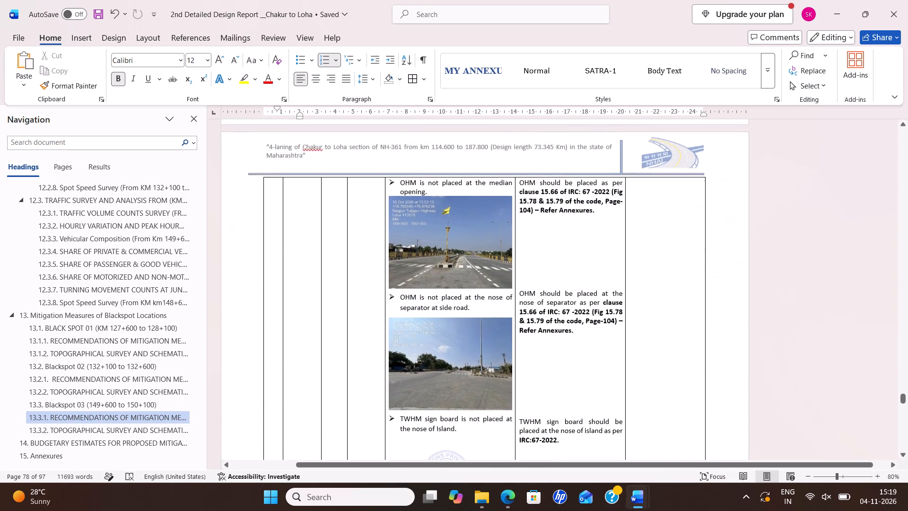
{"action": "scroll", "coordinate": [606, 298], "scroll_direction": "down", "scroll_amount": 1}
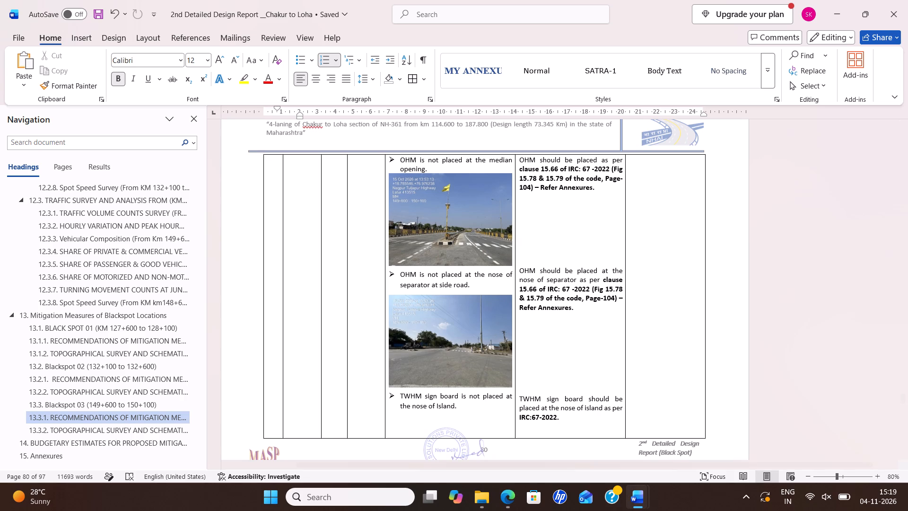
{"action": "scroll", "coordinate": [585, 309], "scroll_direction": "down", "scroll_amount": 5}
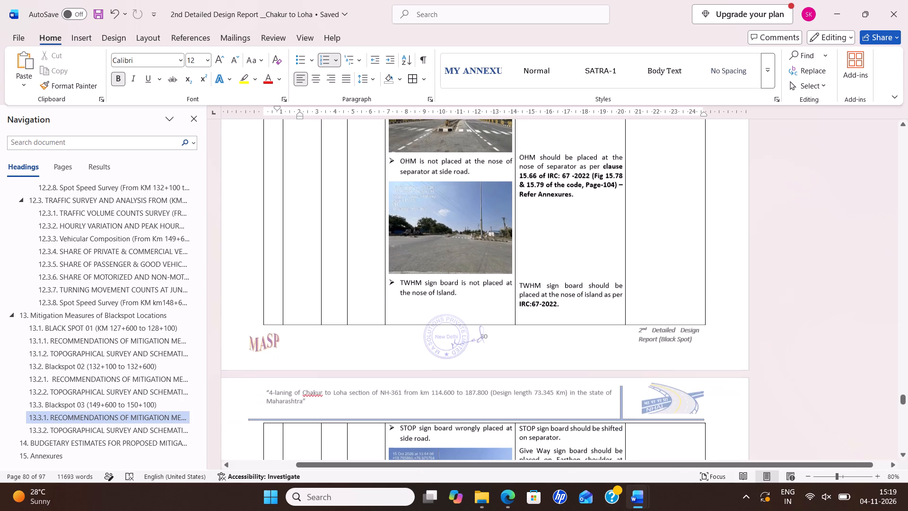
{"action": "scroll", "coordinate": [577, 293], "scroll_direction": "down", "scroll_amount": 1}
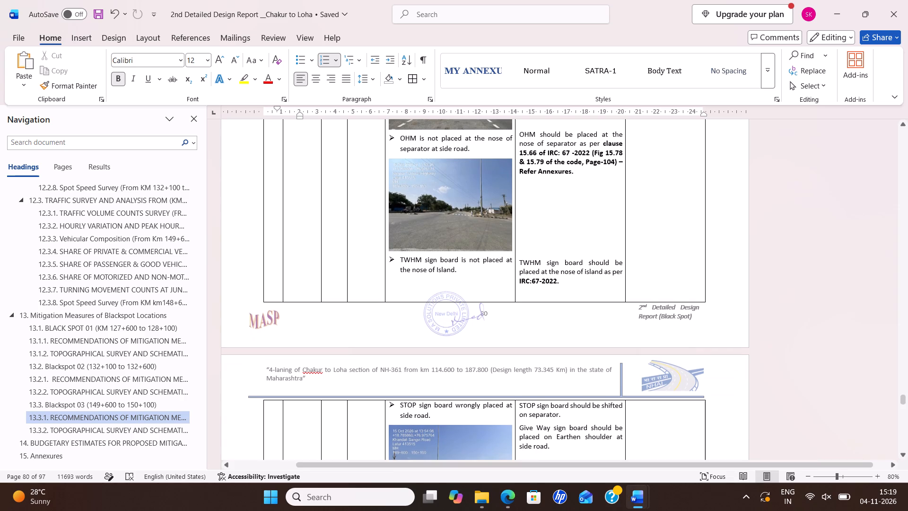
{"action": "scroll", "coordinate": [442, 218], "scroll_direction": "down", "scroll_amount": 10}
{"action": "scroll", "coordinate": [536, 240], "scroll_direction": "down", "scroll_amount": 6}
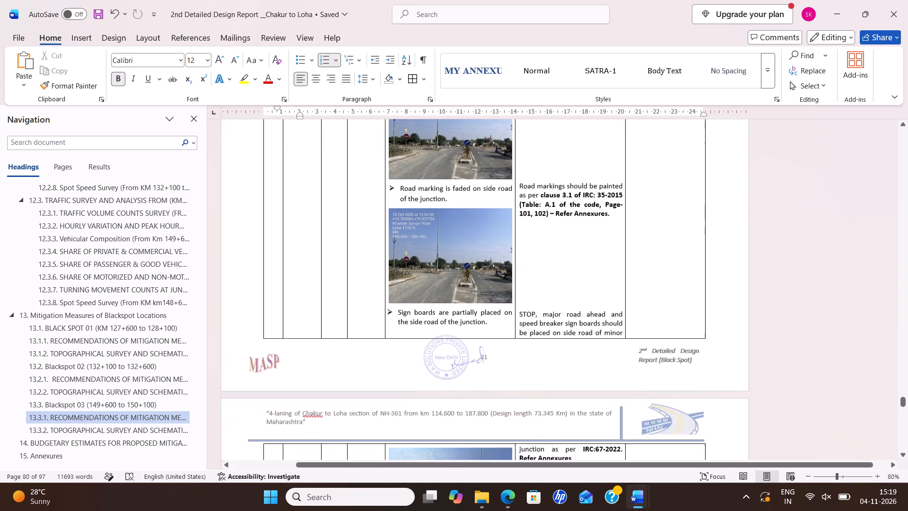
{"action": "scroll", "coordinate": [536, 240], "scroll_direction": "down", "scroll_amount": 11}
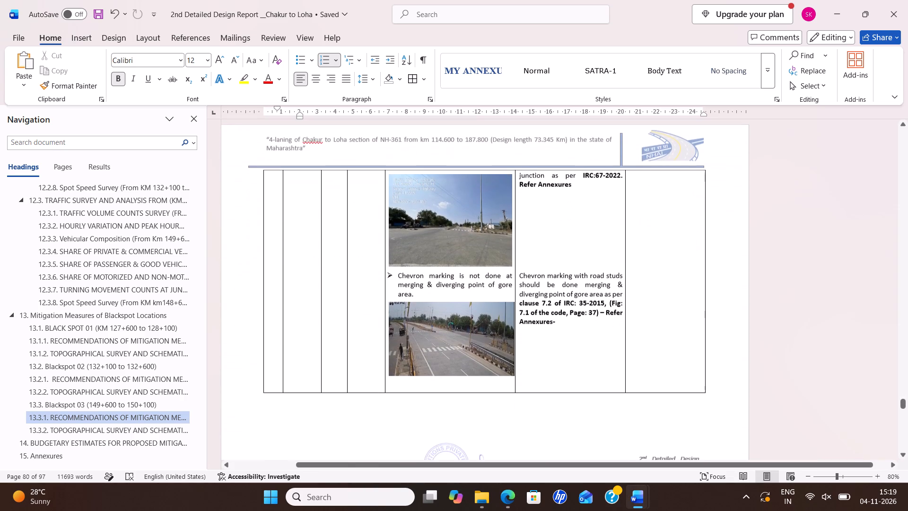
Examine the section 13.3.2 schematic design for 149+600-150+100 and the start of the section 14 budgetary estimates table.
{"action": "scroll", "coordinate": [536, 240], "scroll_direction": "down", "scroll_amount": 12}
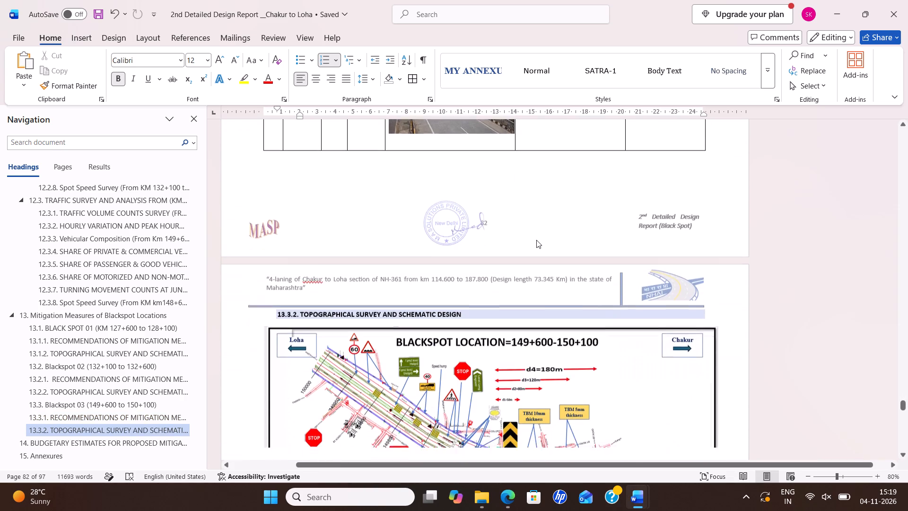
{"action": "scroll", "coordinate": [536, 240], "scroll_direction": "down", "scroll_amount": 8}
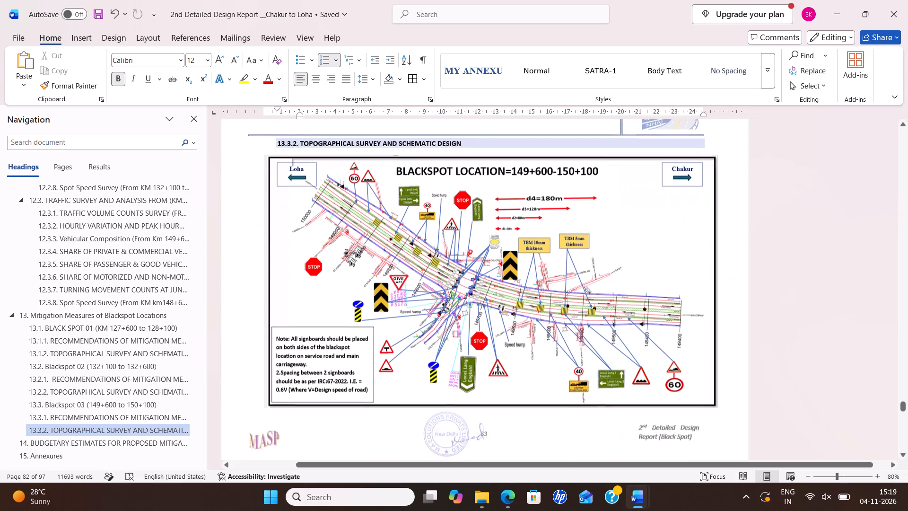
{"action": "scroll", "coordinate": [536, 240], "scroll_direction": "down", "scroll_amount": 4}
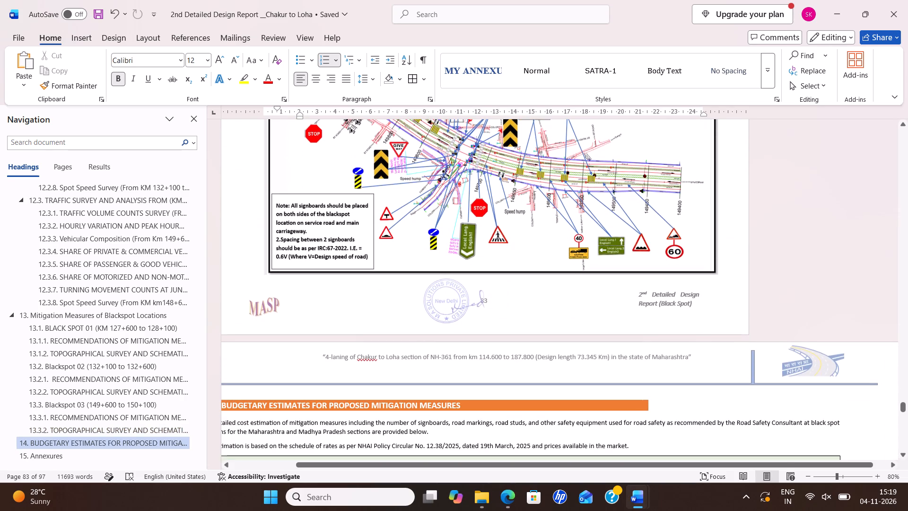
{"action": "scroll", "coordinate": [617, 307], "scroll_direction": "down", "scroll_amount": 9}
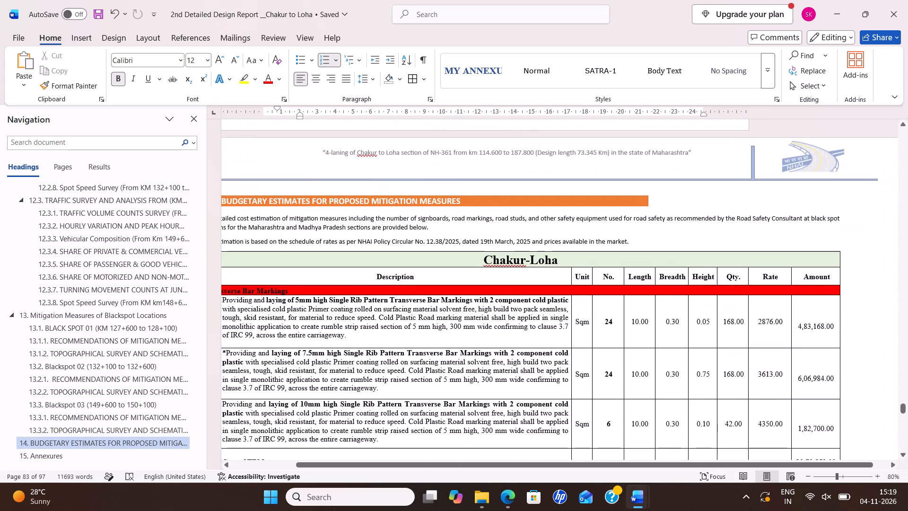
{"action": "scroll", "coordinate": [507, 253], "scroll_direction": "down", "scroll_amount": 2, "text": "ctrl"}
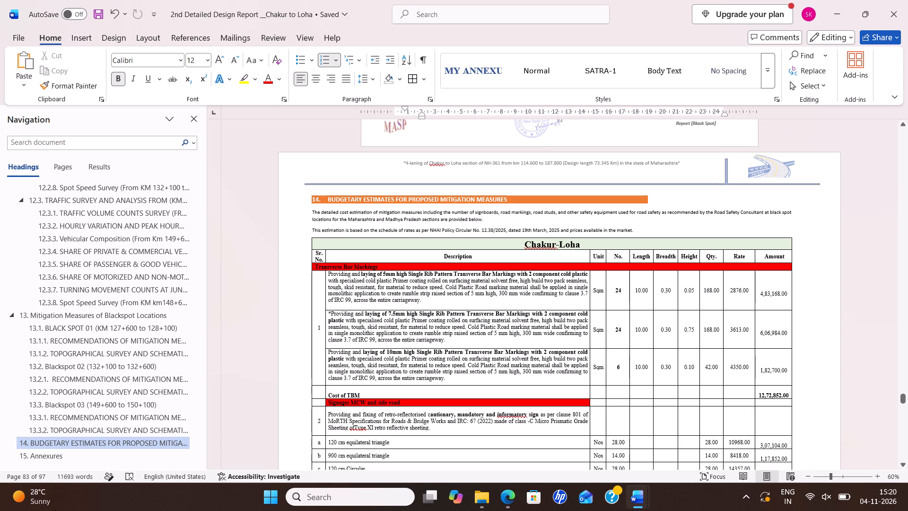
{"action": "scroll", "coordinate": [451, 280], "scroll_direction": "up", "scroll_amount": 2, "text": "ctrl"}
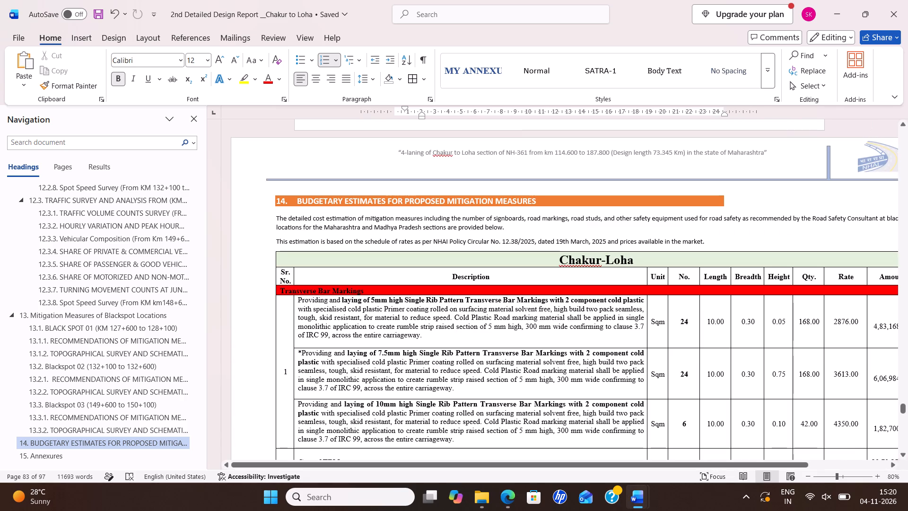
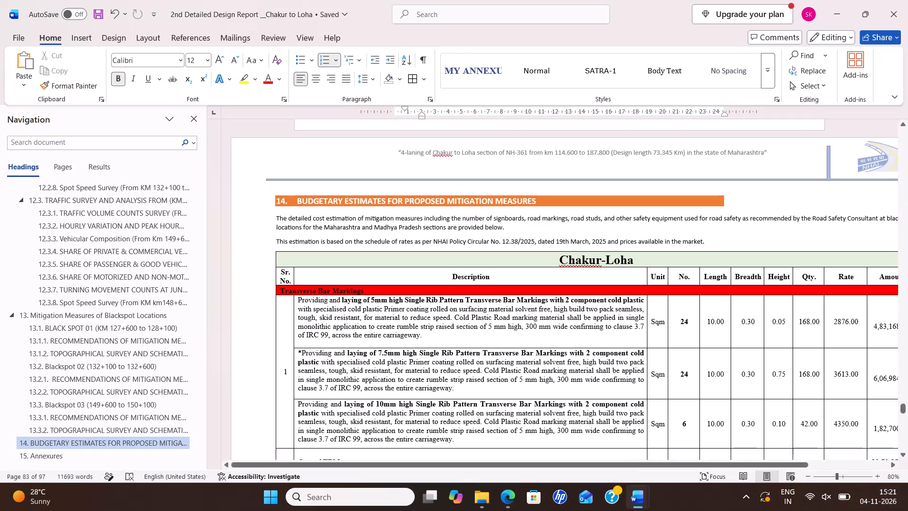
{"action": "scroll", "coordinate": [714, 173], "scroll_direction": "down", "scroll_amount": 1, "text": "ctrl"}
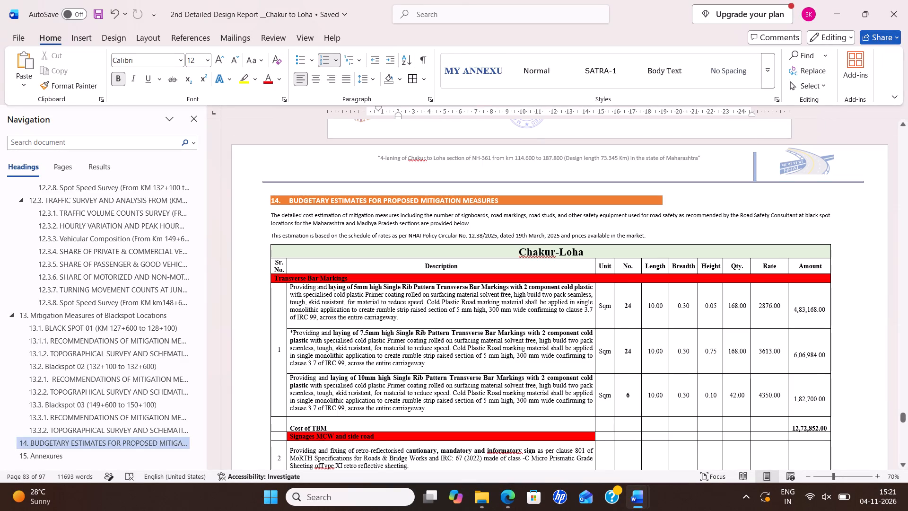